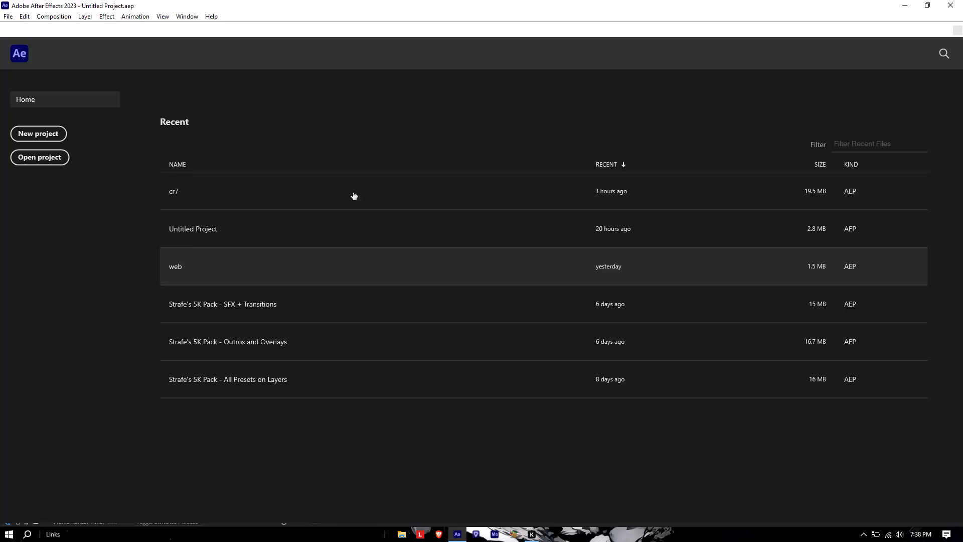
Open the recent cr7 project and dismiss the dialogs shown while it loads.
click(327, 187)
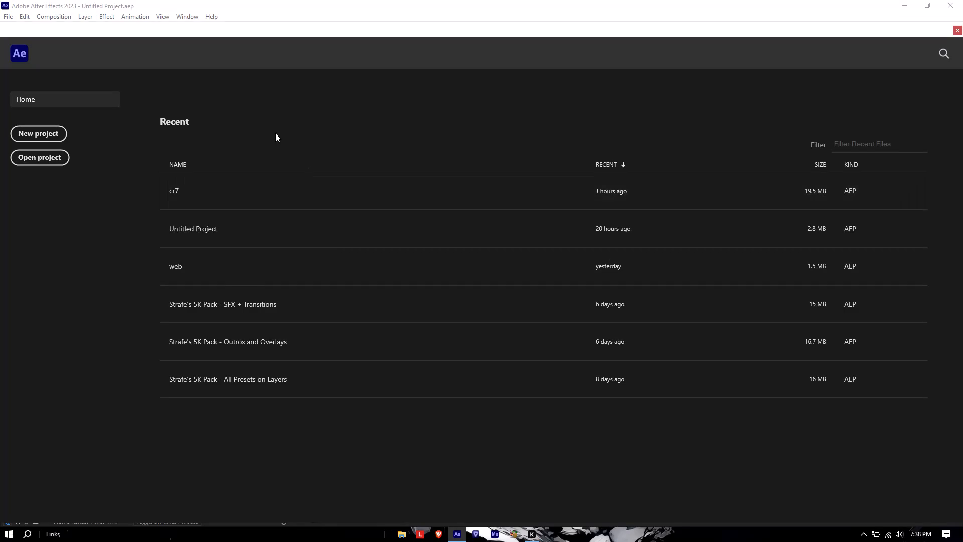
click(328, 190)
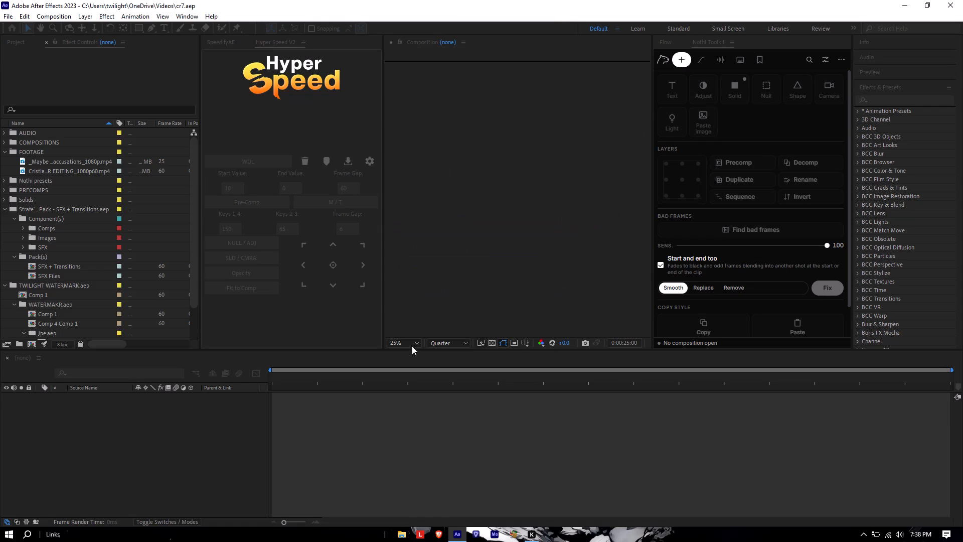
click(610, 283)
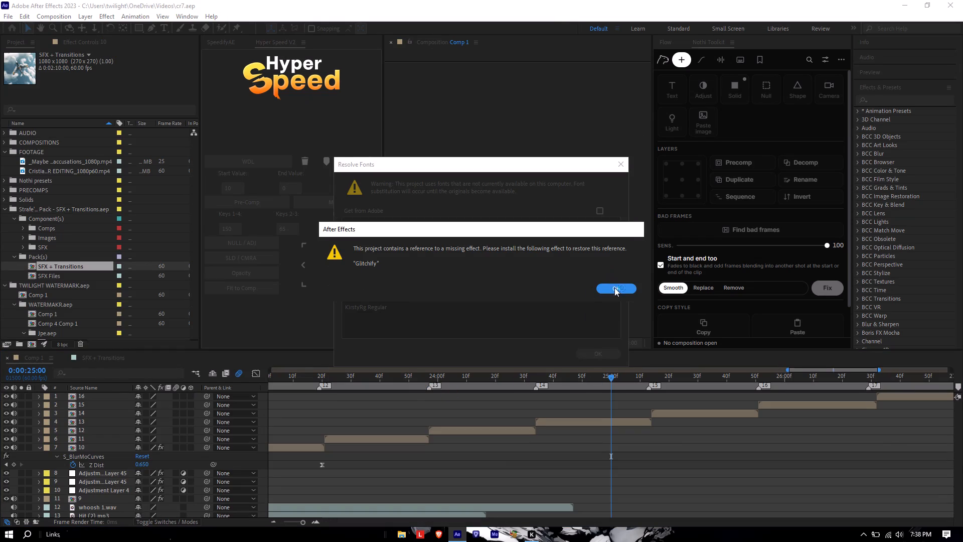
click(615, 288)
click(606, 355)
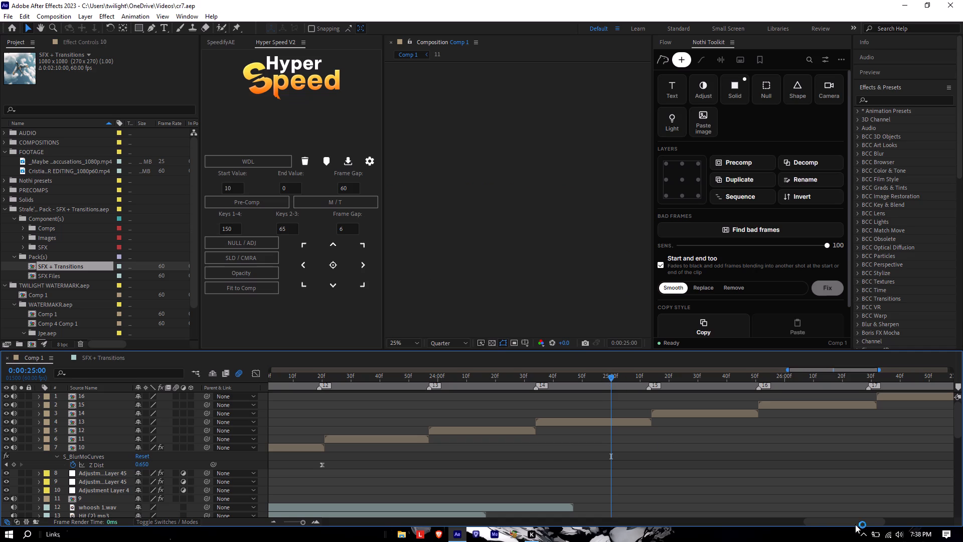
Switch to the FxSound audio enhancer running in the background and open its window.
click(866, 536)
click(884, 495)
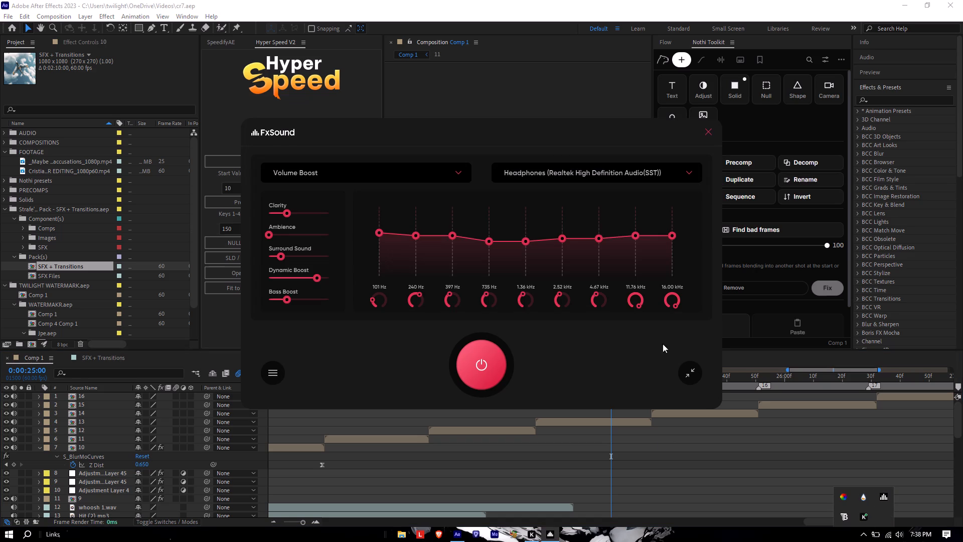
Play back and scrub the Comp 1 edit from about 0:00:13:08 to 0:00:25:00 to review the clips and transitions.
click(726, 446)
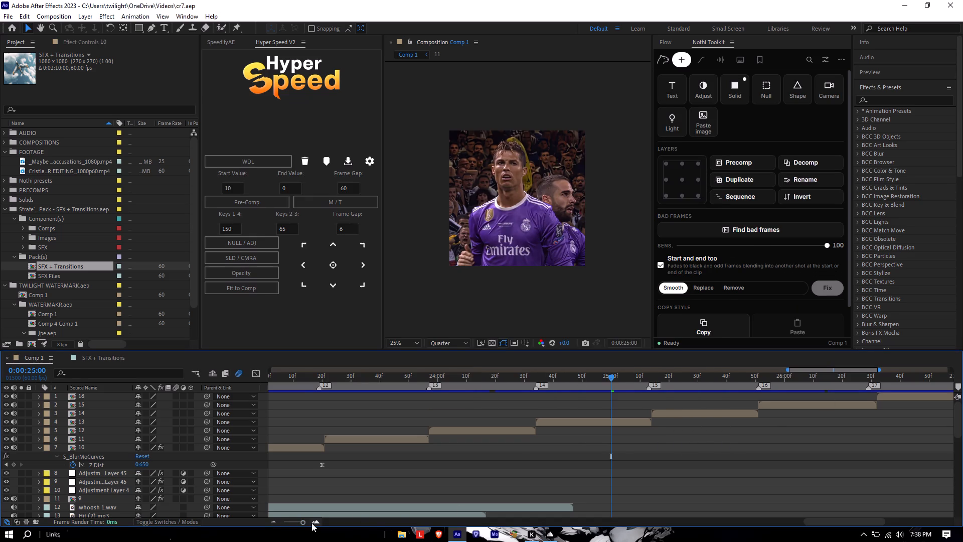
drag(303, 523, 298, 525)
drag(627, 377, 626, 378)
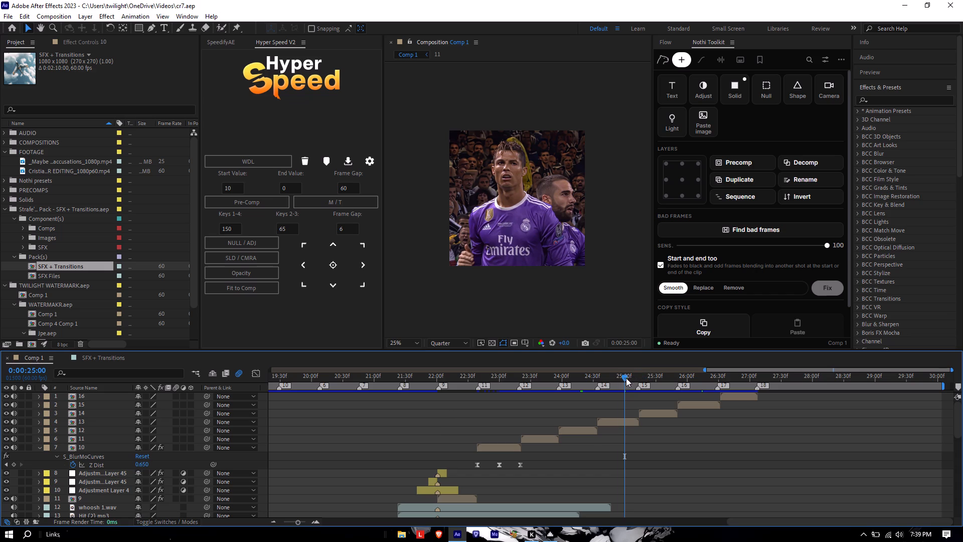
drag(626, 378, 263, 430)
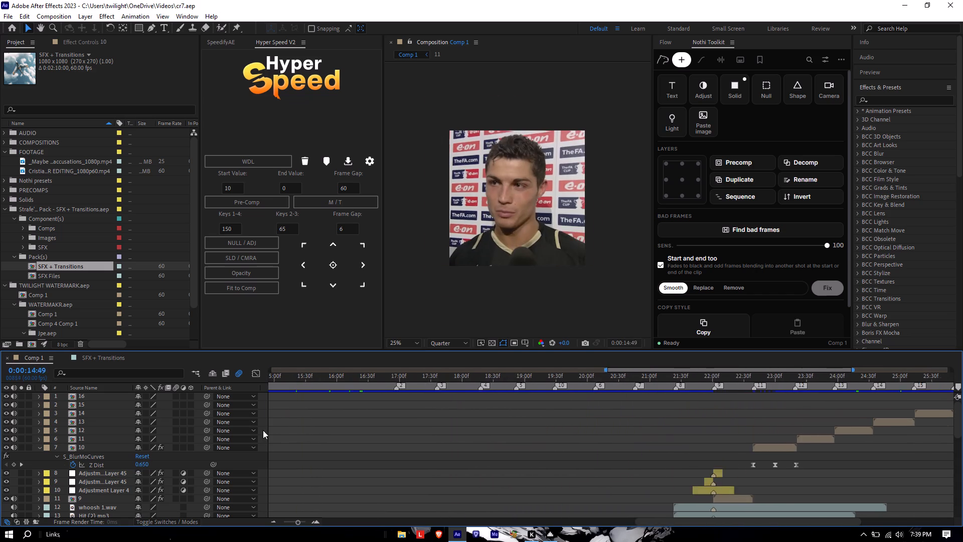
drag(263, 430, 266, 431)
key(space)
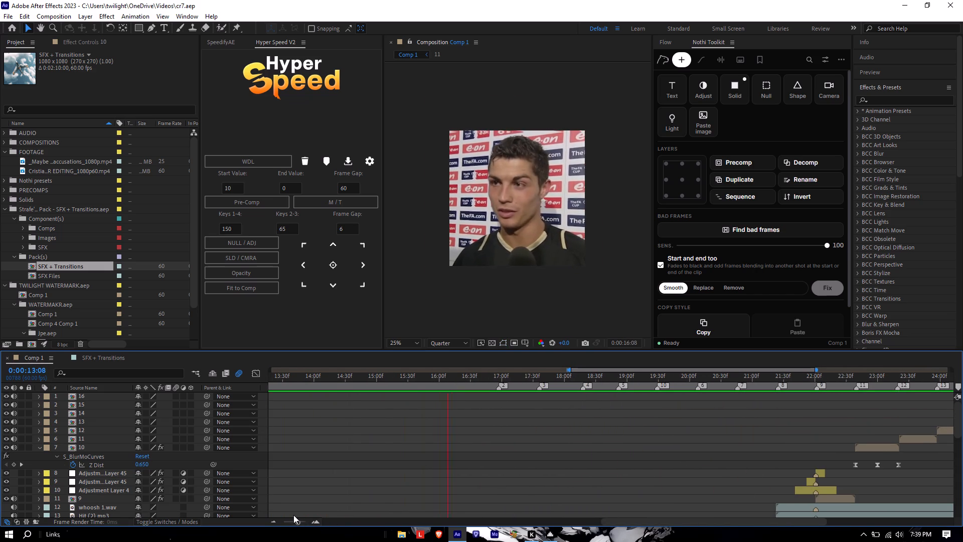
drag(296, 519, 290, 519)
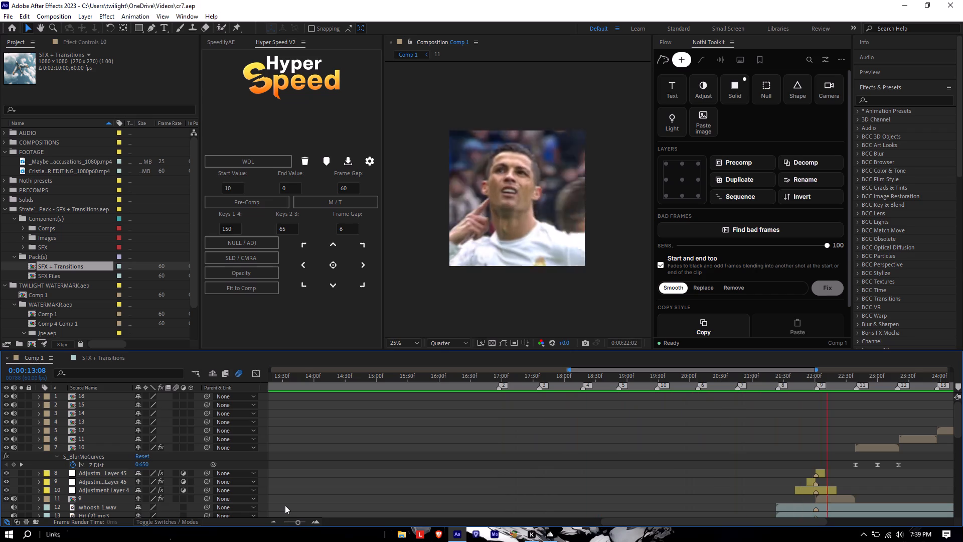
key(space)
key(space)
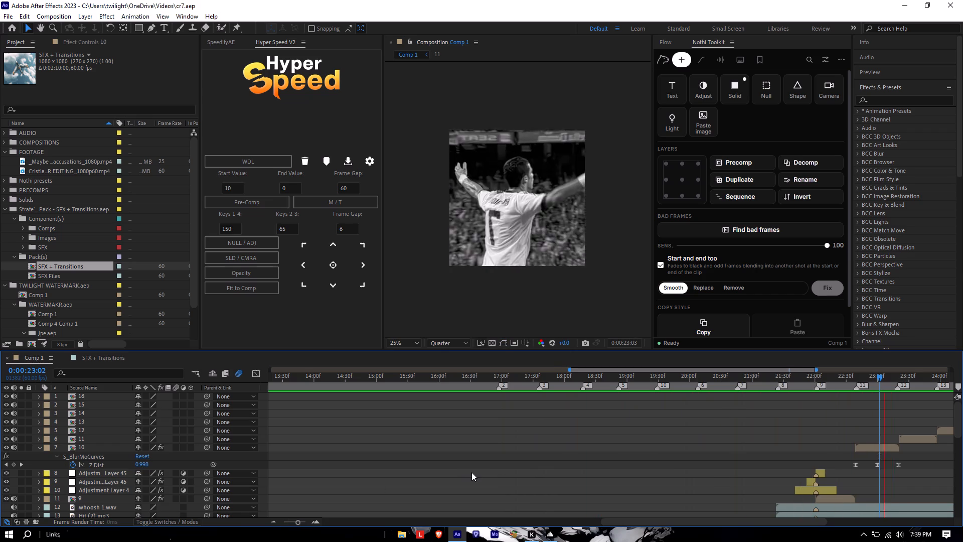
key(space)
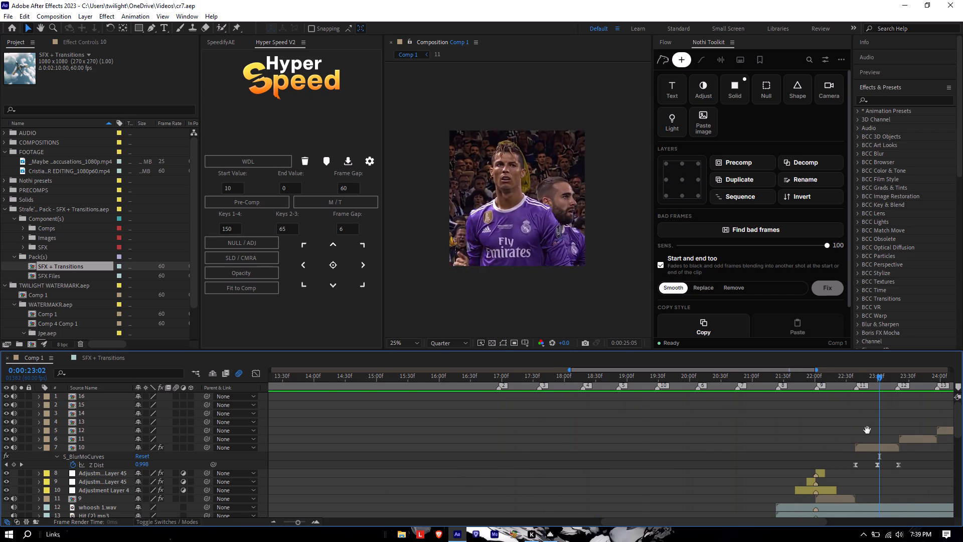
drag(636, 376, 278, 431)
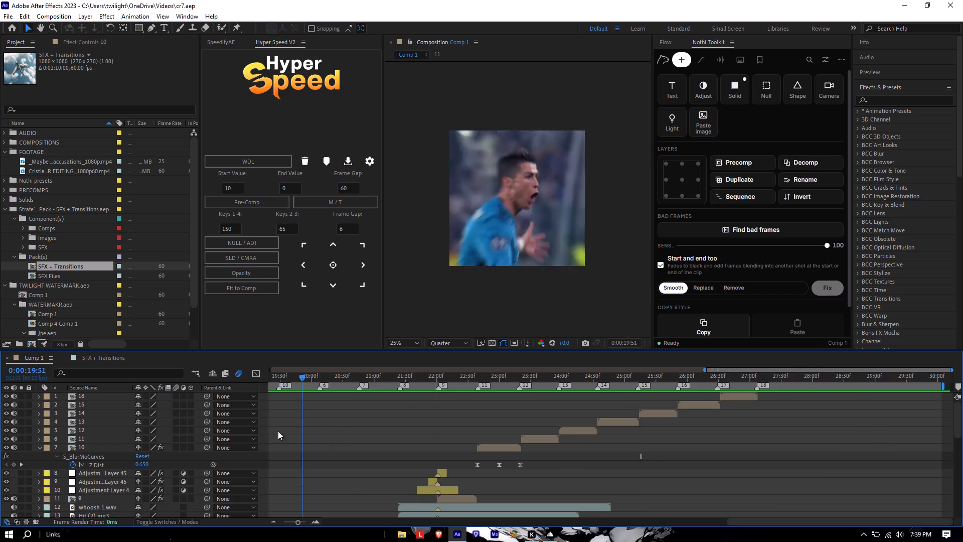
drag(278, 431, 753, 442)
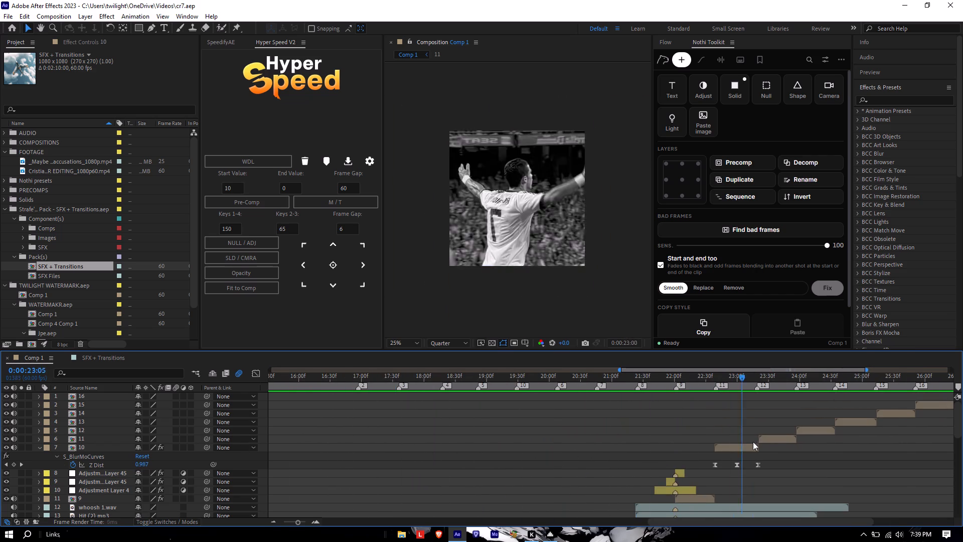
Collapse layer 10's keyframed properties in the timeline and undo the shift of its clip.
drag(753, 442, 742, 450)
drag(741, 444, 753, 453)
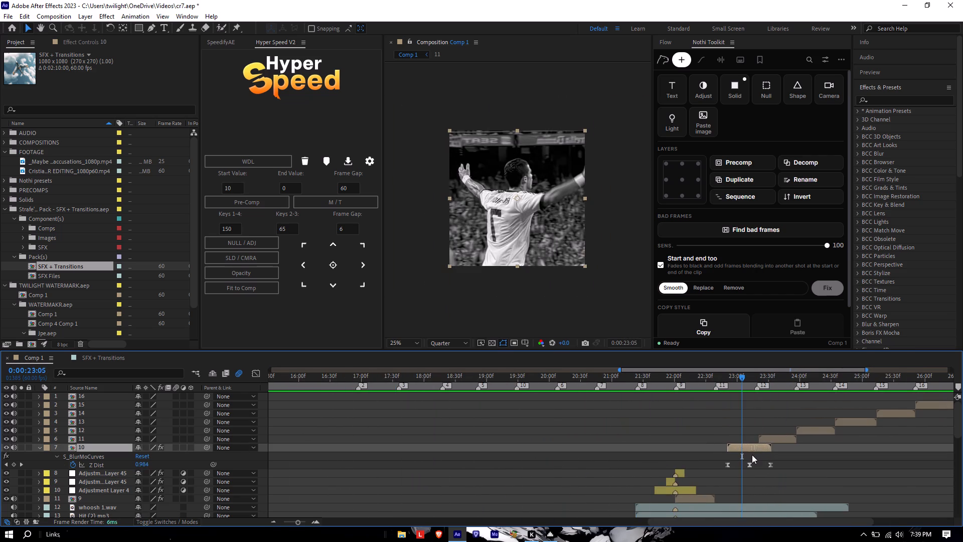
key(u)
key(ctrl+z)
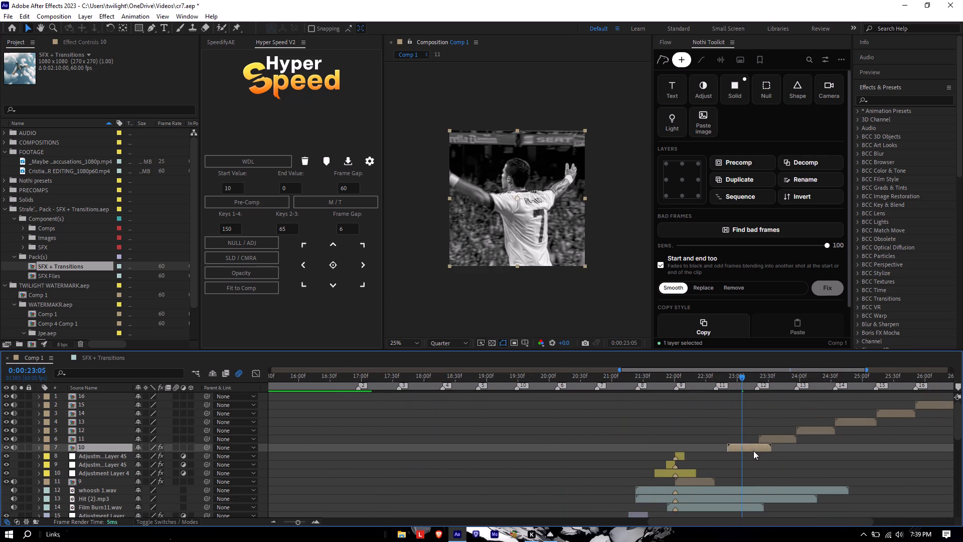
Replay the edit from about 0:00:16:10 and scrub across clip 10 up to the start of clip 11.
drag(740, 376, 317, 418)
key(space)
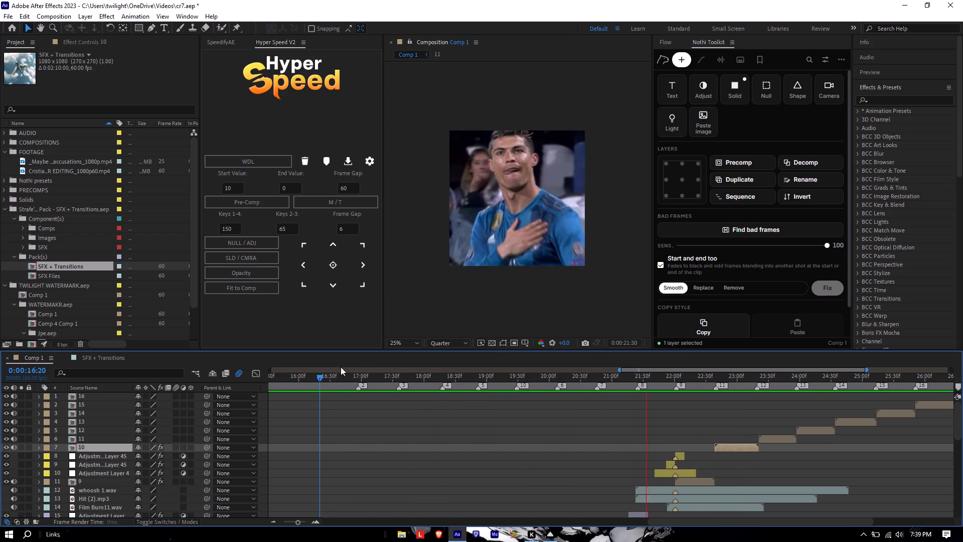
drag(326, 378, 308, 379)
key(space)
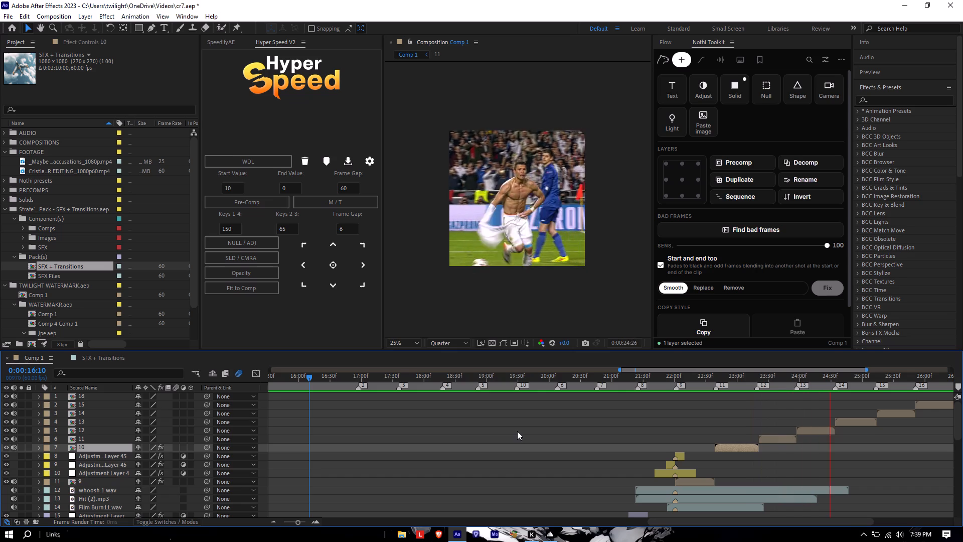
key(space)
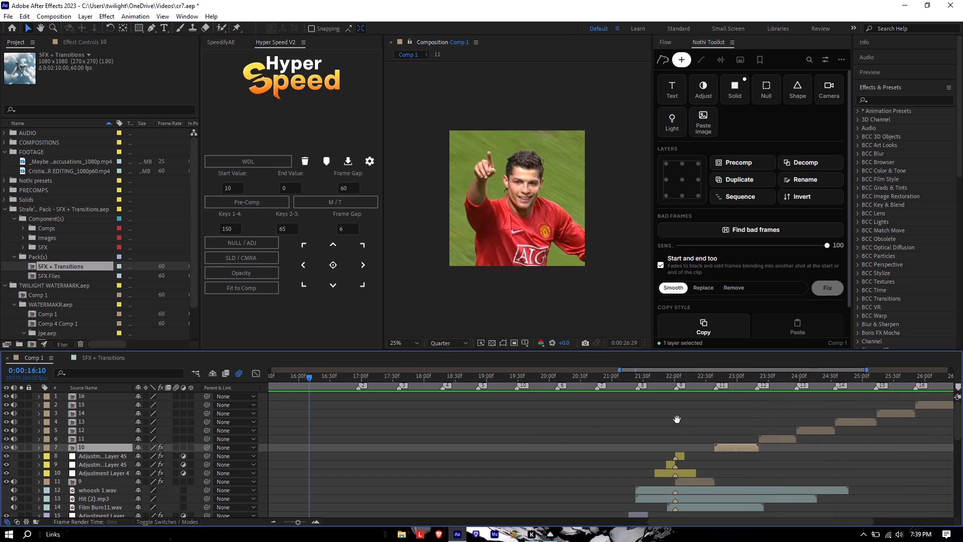
drag(723, 376, 480, 432)
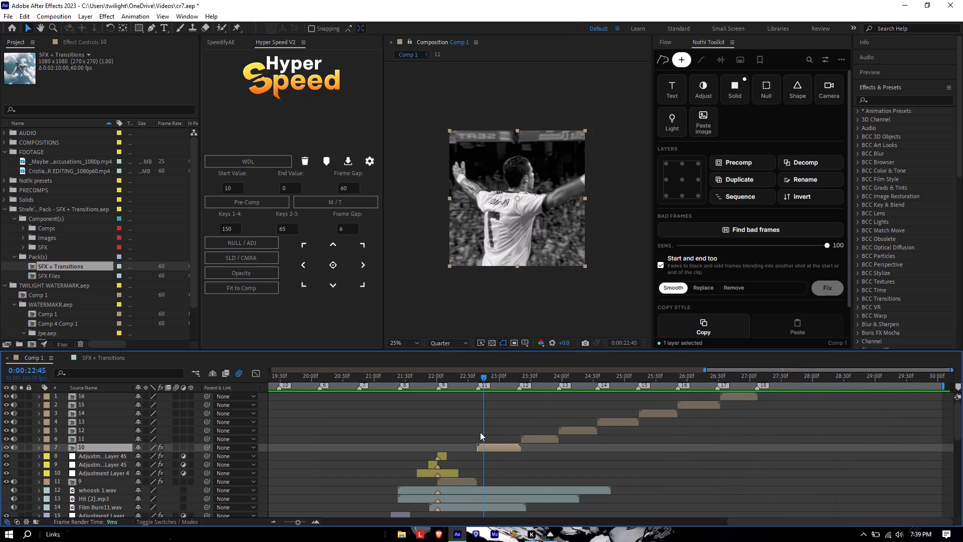
drag(480, 432, 521, 452)
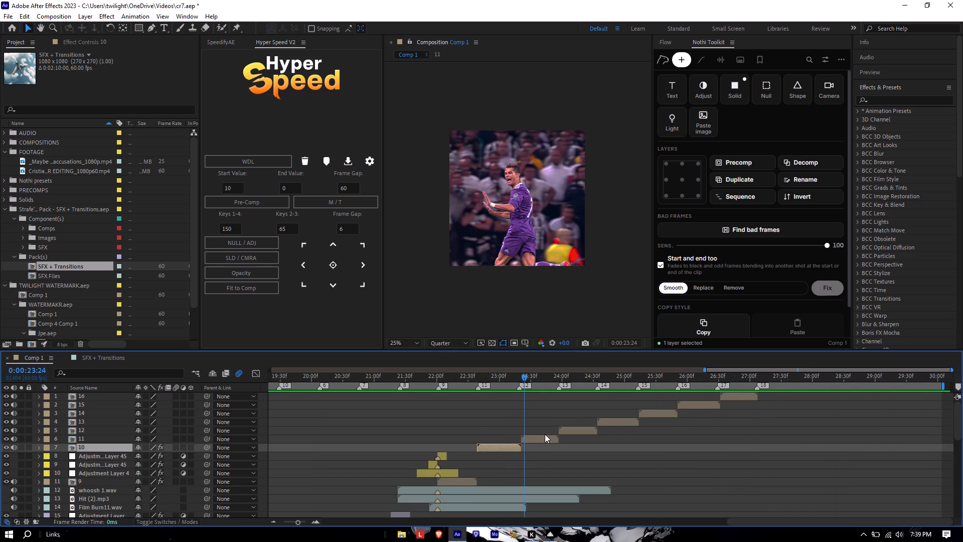
Review clip 11 from its in point, and replay the lead-in to it from about 0:00:17:34.
click(543, 439)
key(i)
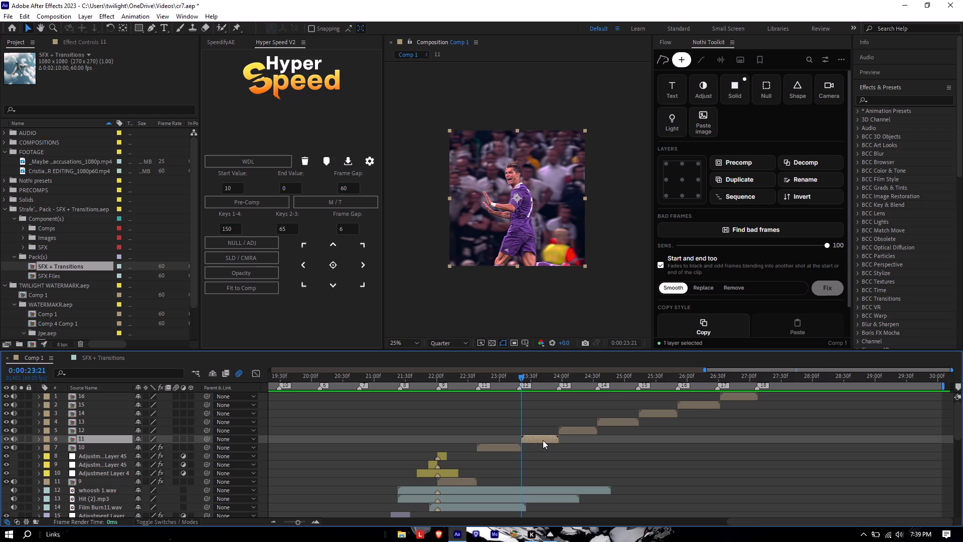
key(space)
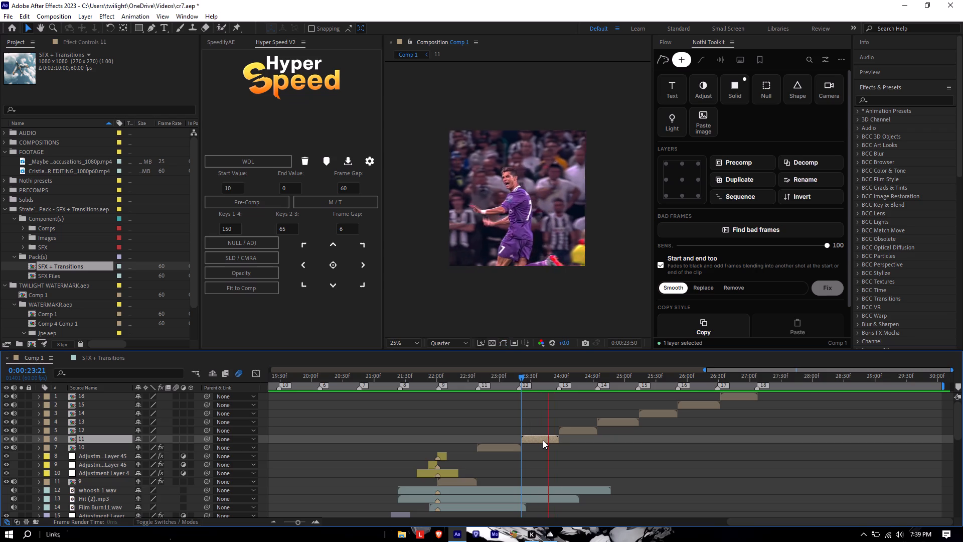
key(space)
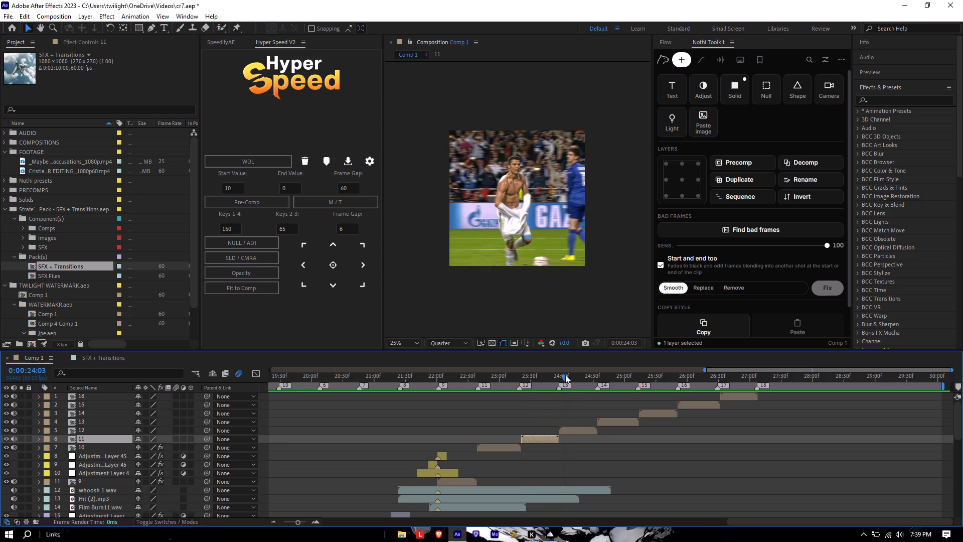
drag(564, 375, 465, 457)
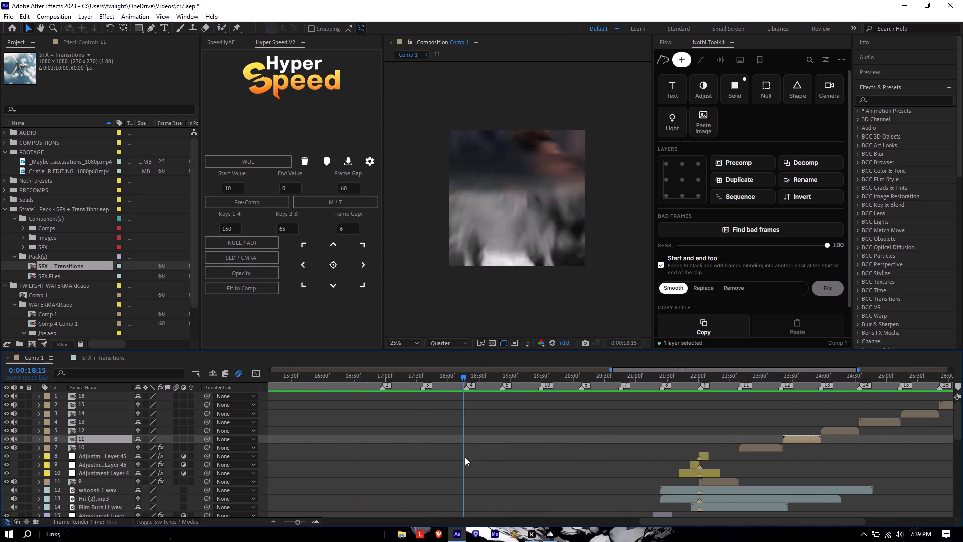
drag(465, 457, 799, 459)
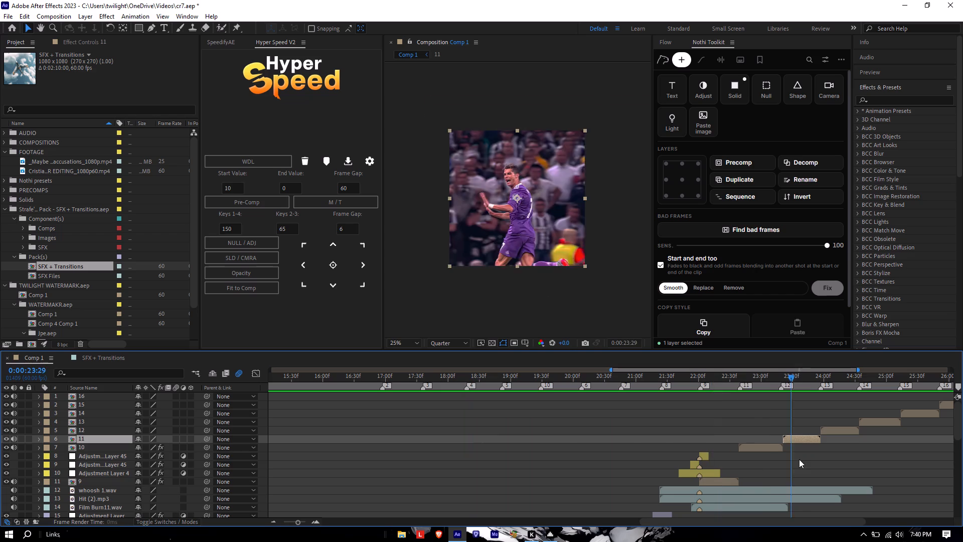
drag(799, 459, 420, 491)
key(space)
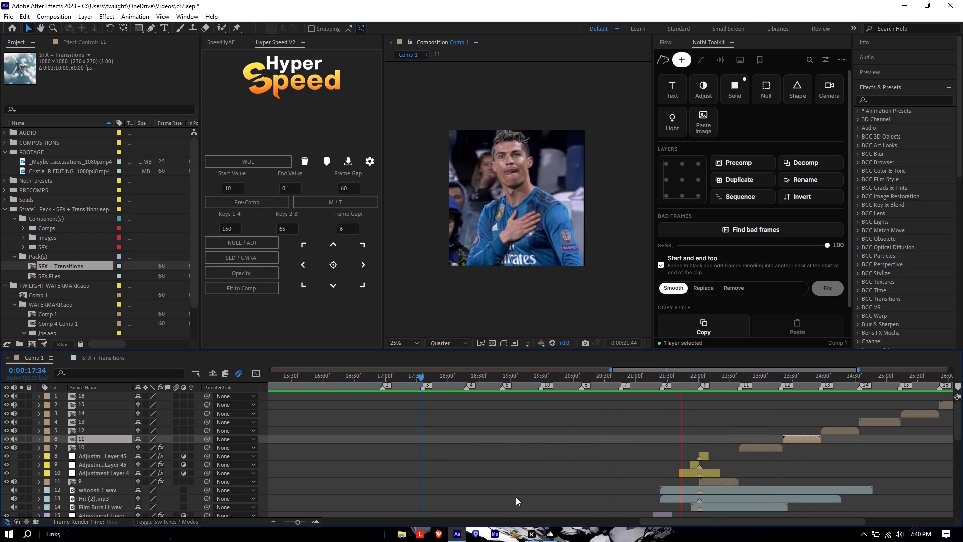
key(space)
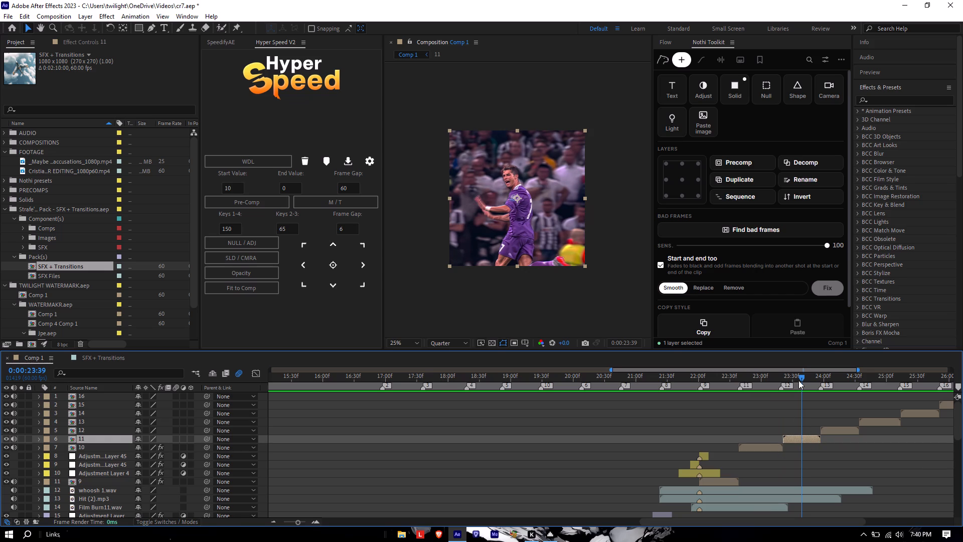
Apply the Twixtor Pro effect to layer 11, with the current time at the layer's in point.
key(i)
key(ctrl+space)
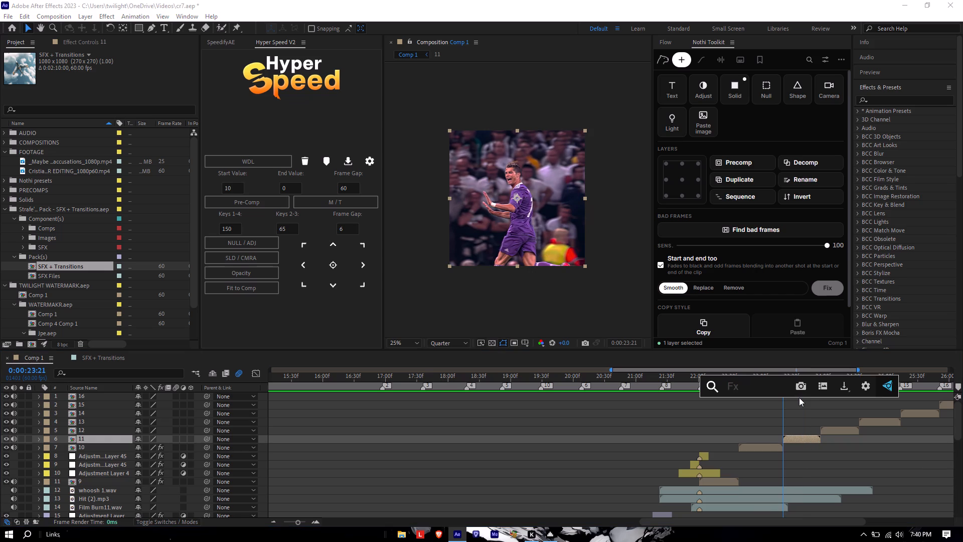
text(twix)
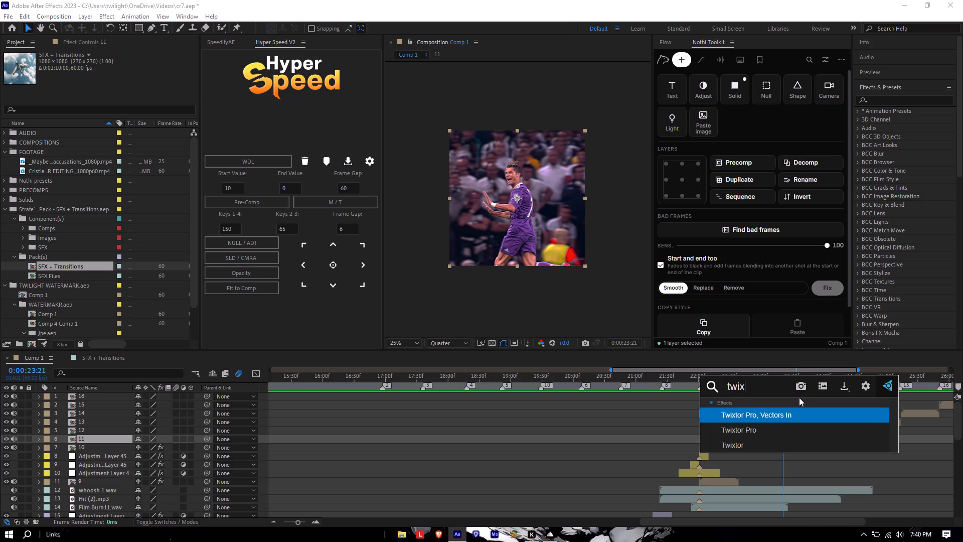
click(799, 429)
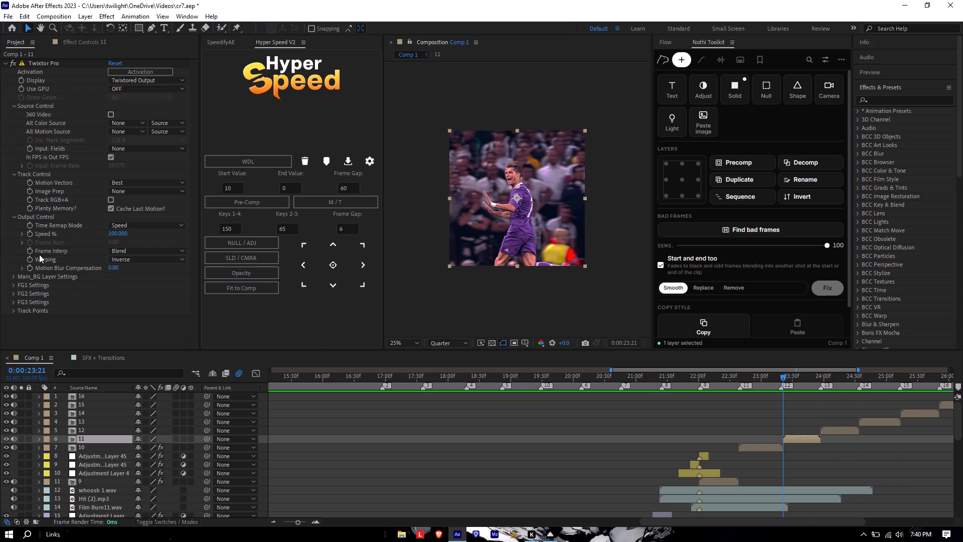
Turn off In FPS is Out FPS in Twixtor Pro and set the input frame rate to 60.
click(112, 158)
click(115, 165)
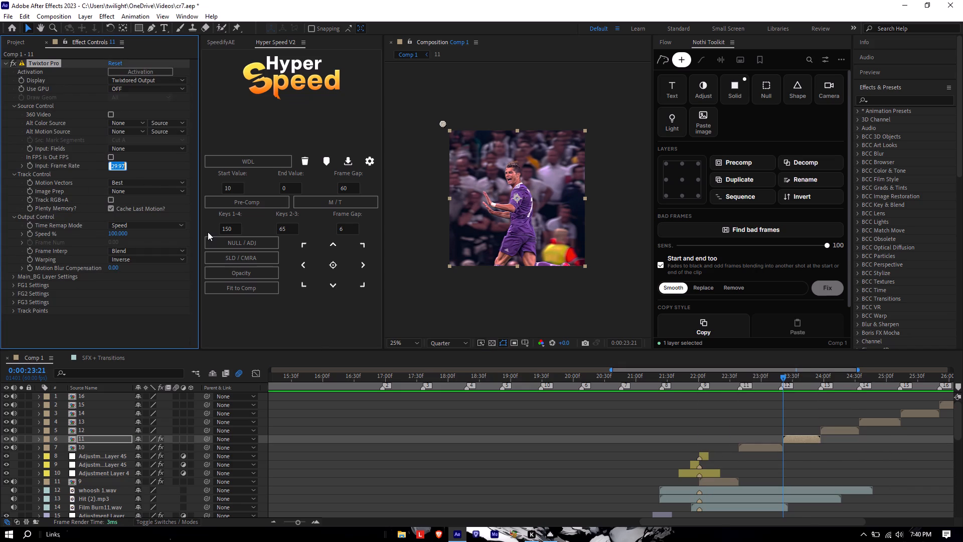
key(6)
key(0)
key(Return)
Set Twixtor's Image Prep to Contrast/Edge Enhance, Frame Interp to Motion Weighted Blend and Warping to Inverse w/ Smart Blend.
click(135, 185)
click(81, 258)
click(153, 190)
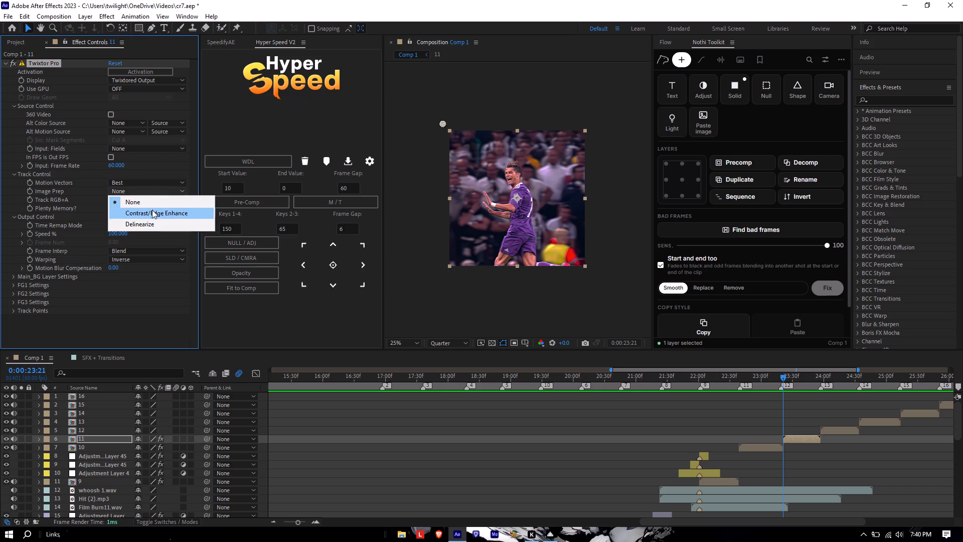
click(150, 217)
click(144, 255)
click(143, 250)
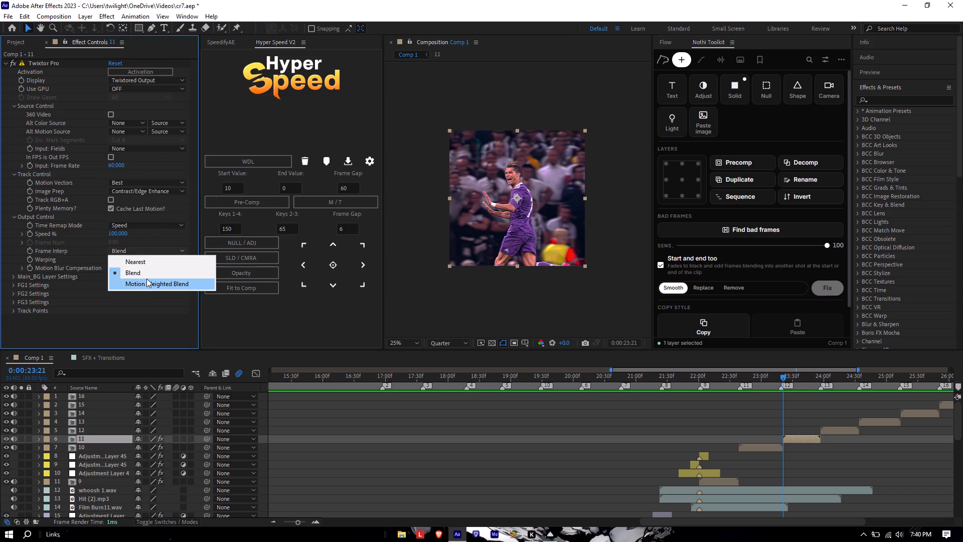
click(145, 282)
double_click(126, 255)
click(141, 276)
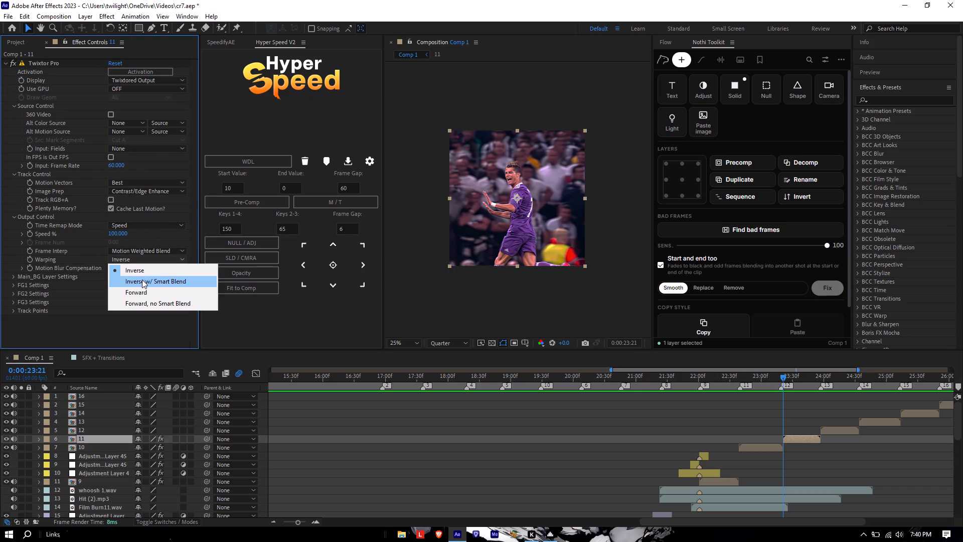
Enable keyframing for Twixtor's Speed % at layer 11's in point and set the value to 220.
click(24, 231)
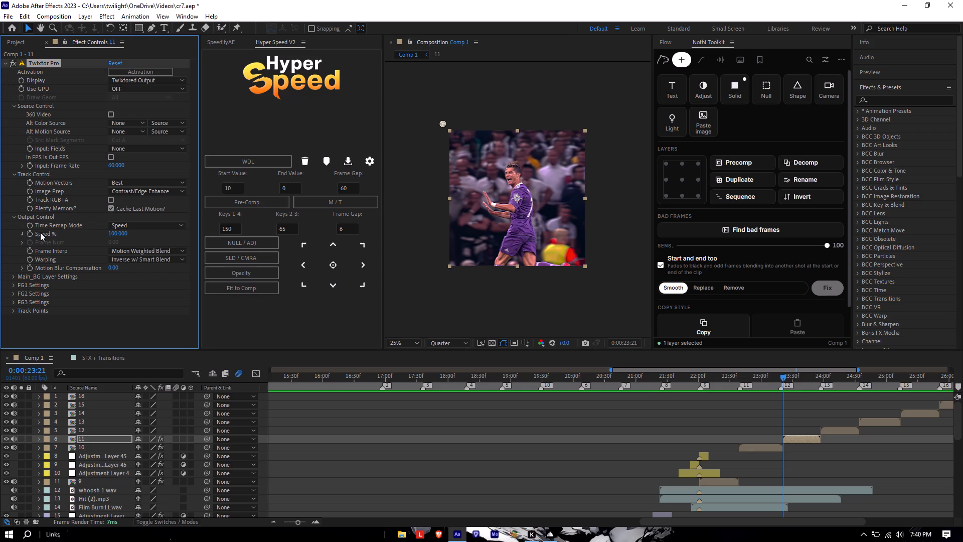
click(27, 233)
click(113, 233)
key(2)
key(2)
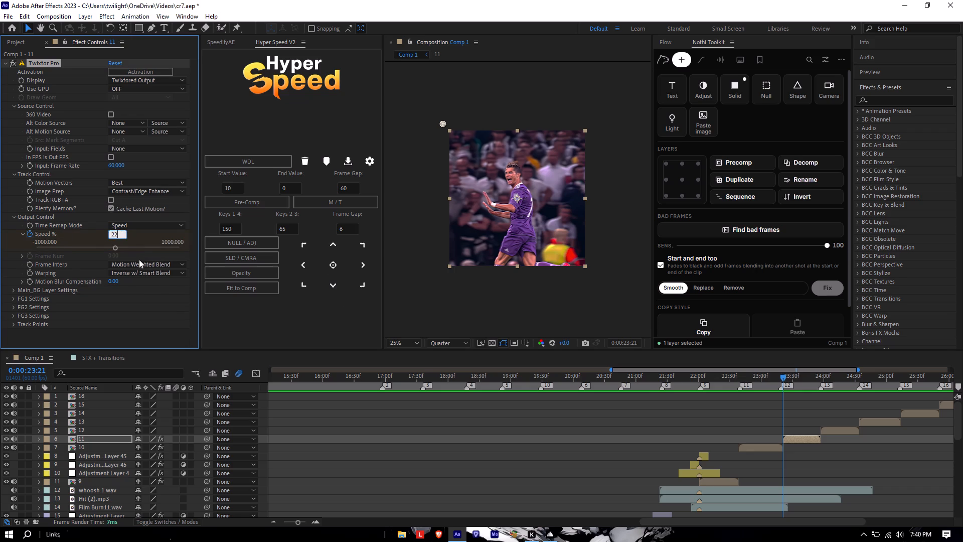
key(0)
key(Return)
Set Twixtor's Speed % to -220 at layer 11's out point.
key(o)
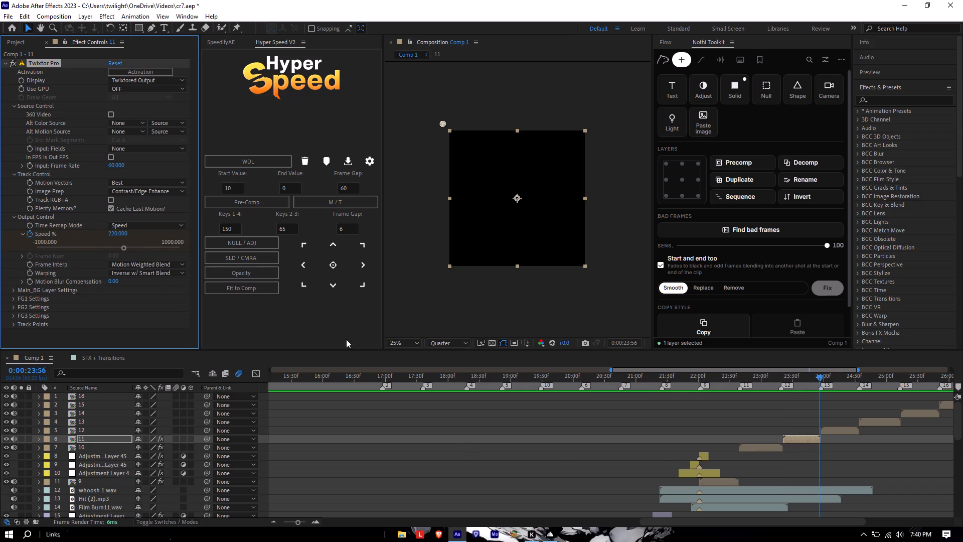
click(114, 236)
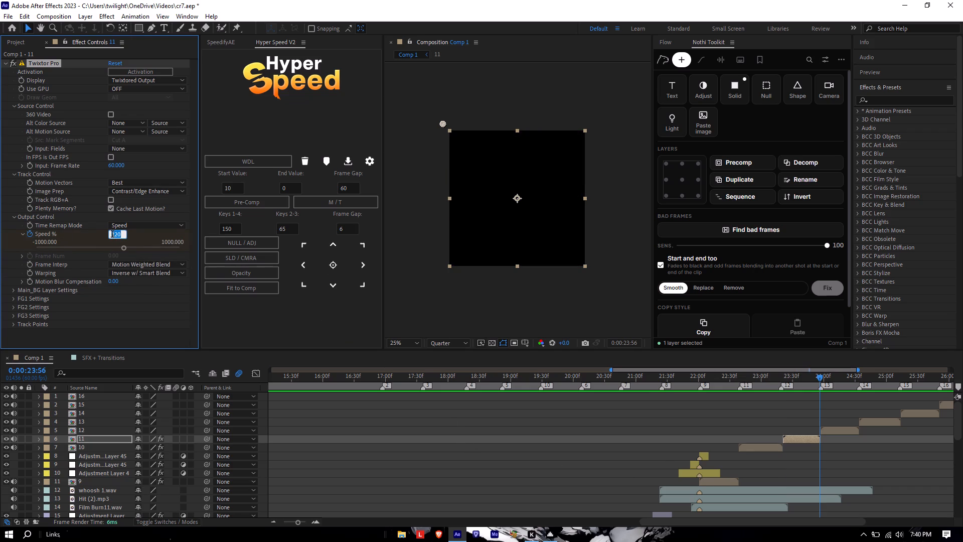
click(112, 235)
key(minus)
key(Return)
Reveal layer 11's keyframes and apply Easy Ease to both Speed % keyframes.
key(u)
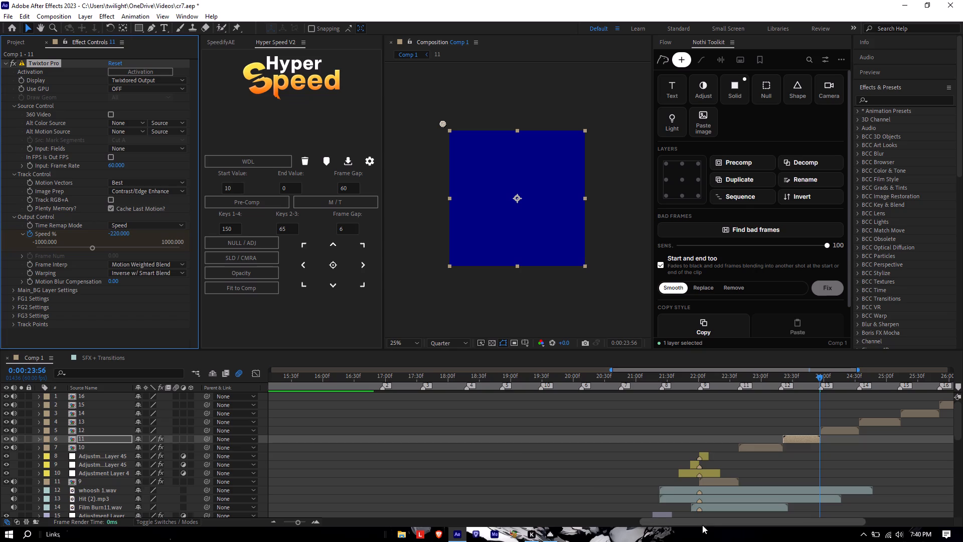
drag(823, 452, 783, 459)
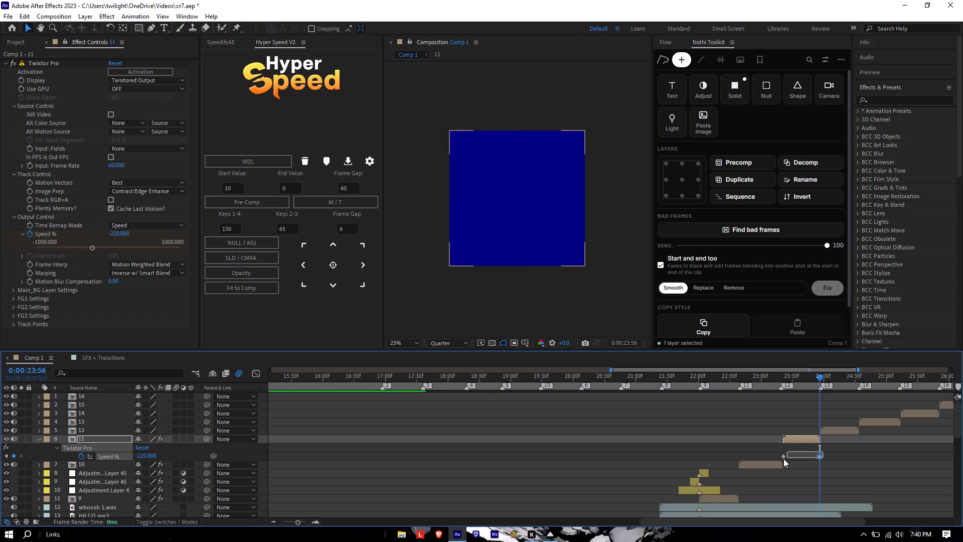
drag(783, 459, 776, 461)
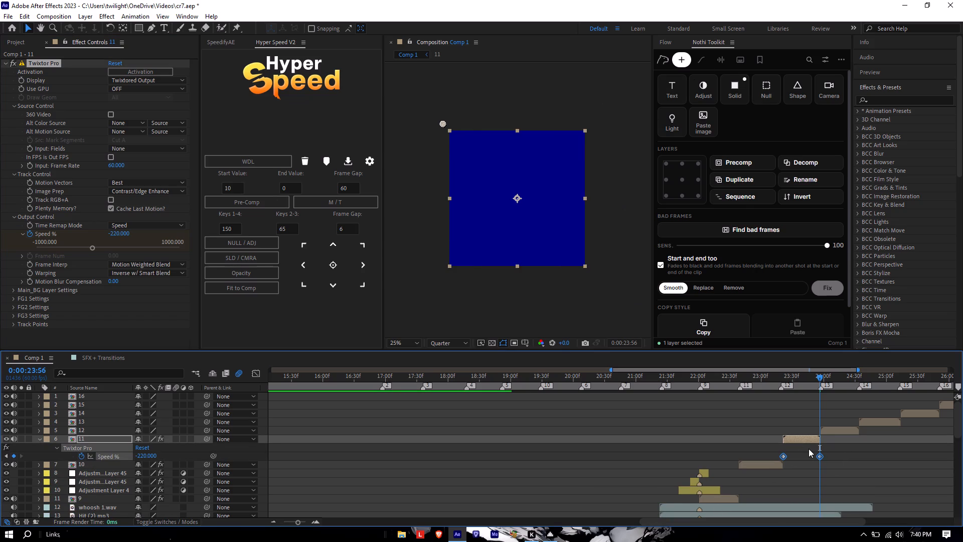
key(F9)
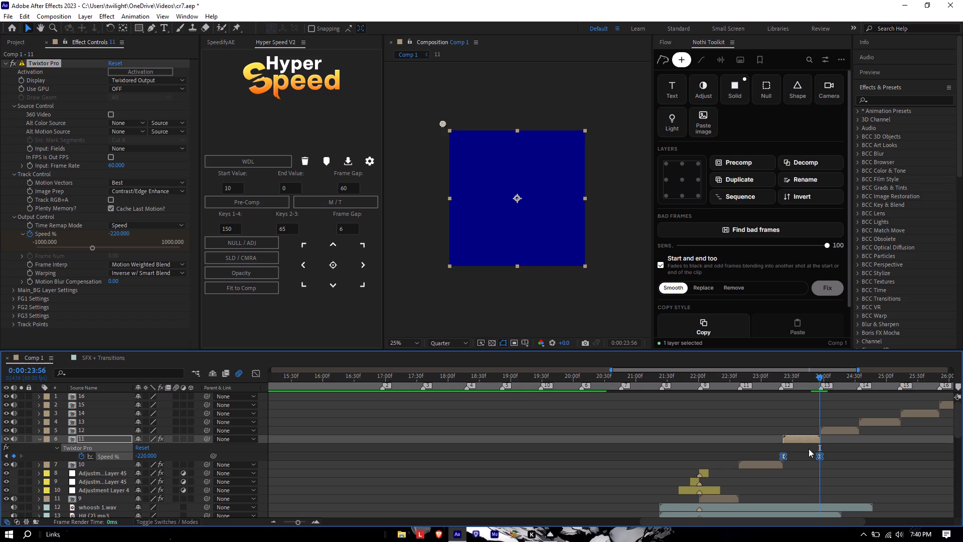
Reshape the Speed % curve in the graph editor so it is steep at both keyframes and flatter through the middle.
click(252, 370)
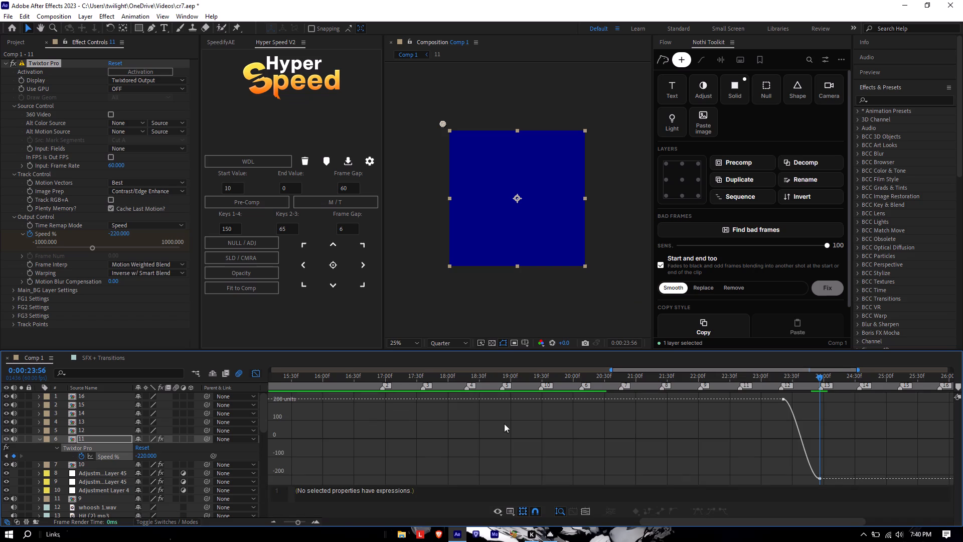
drag(299, 522, 304, 521)
drag(618, 455, 566, 508)
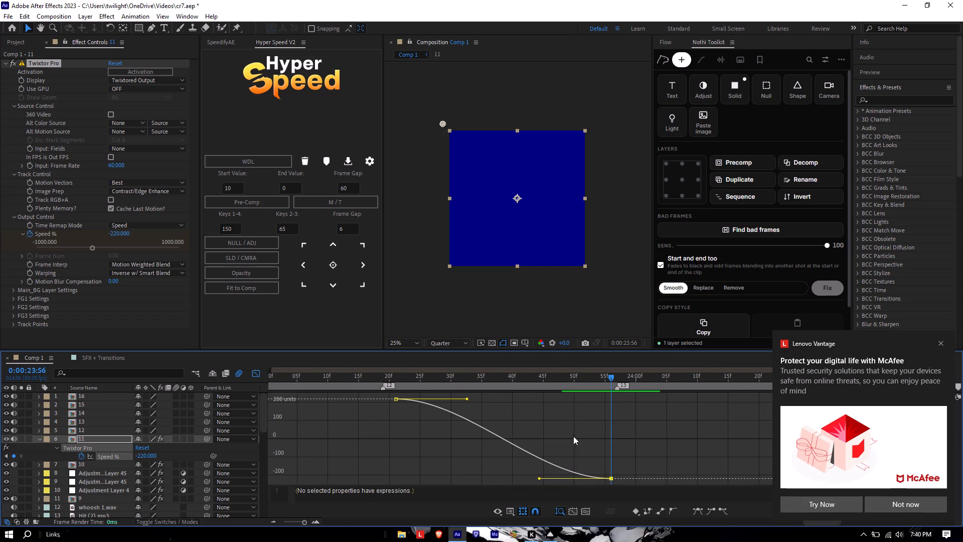
drag(538, 478, 608, 429)
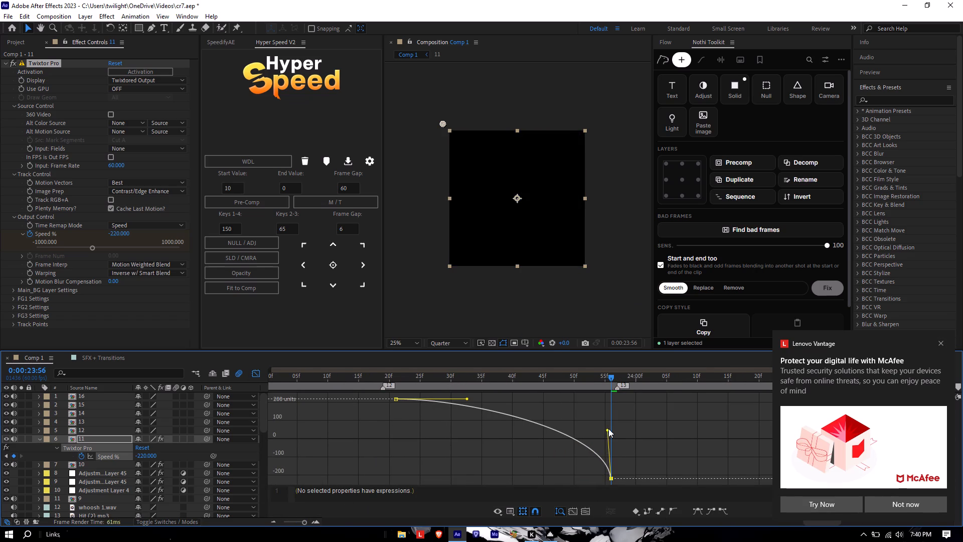
drag(608, 429, 599, 431)
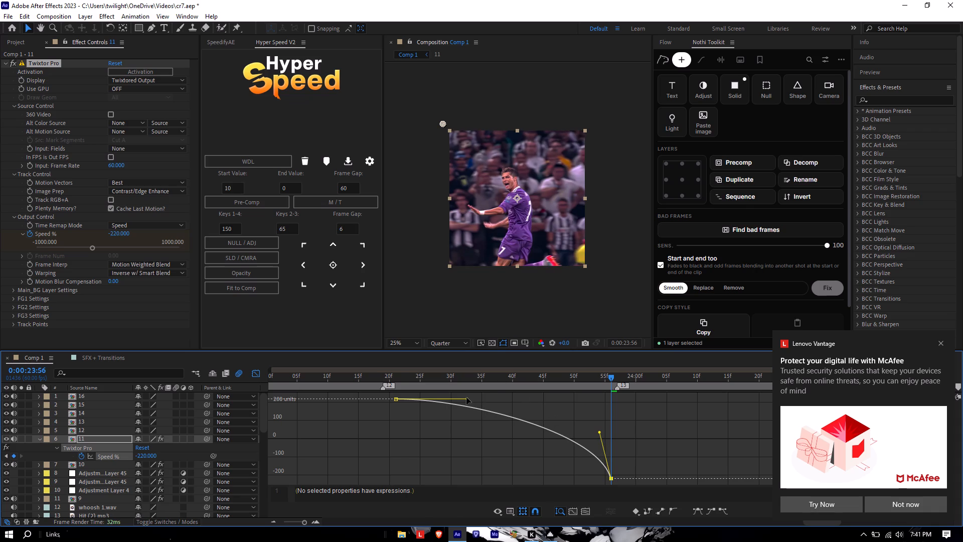
drag(466, 397, 418, 439)
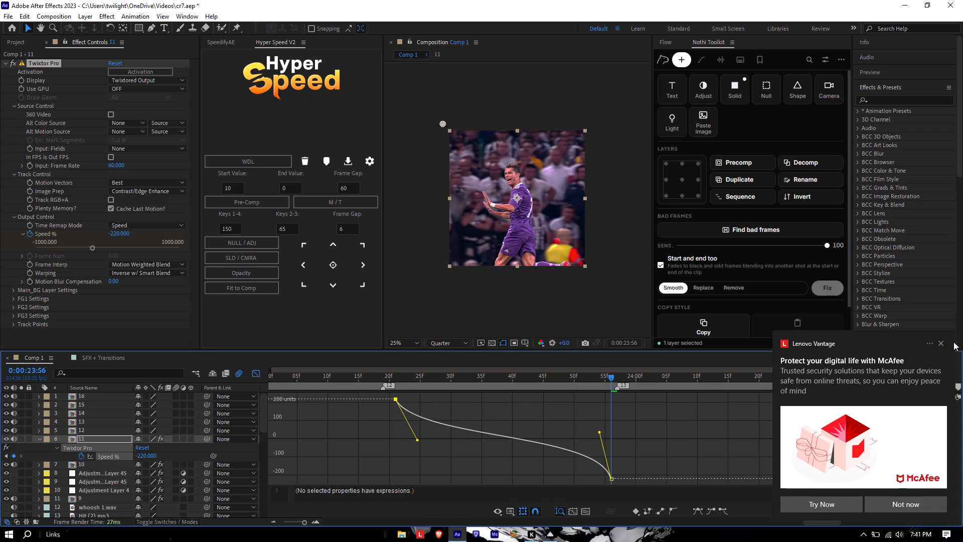
click(941, 343)
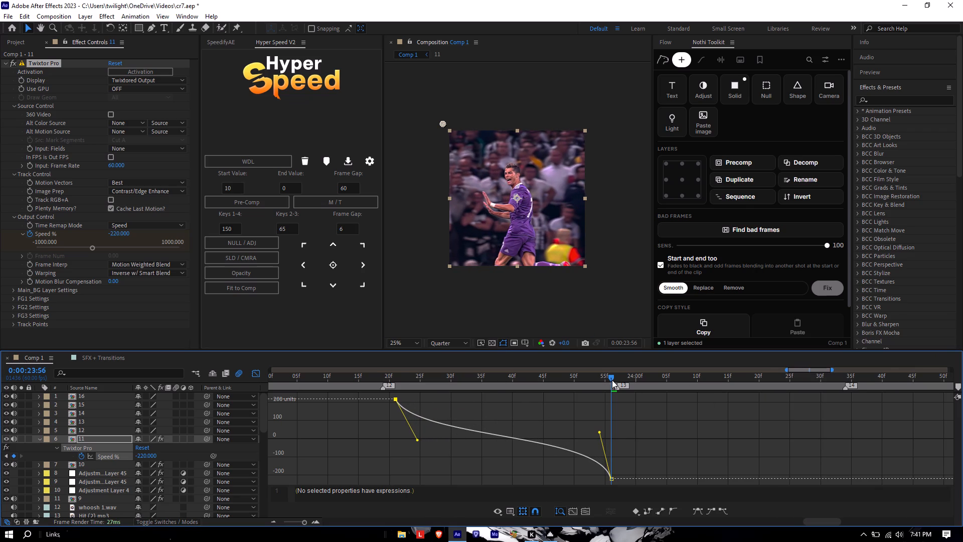
Scrub through clip 11 to examine its Twixtor speed ramp and the cut into the following clip.
drag(613, 379, 460, 411)
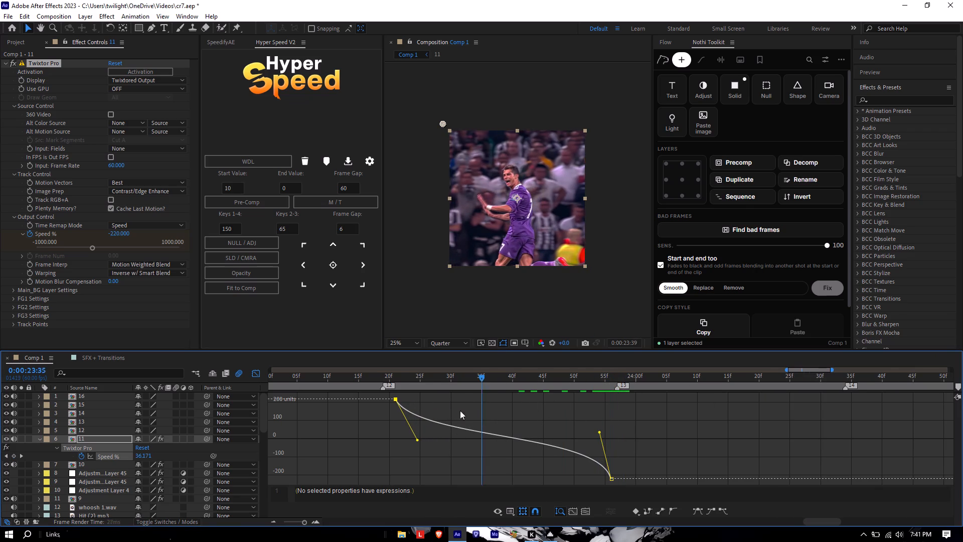
drag(460, 411, 427, 420)
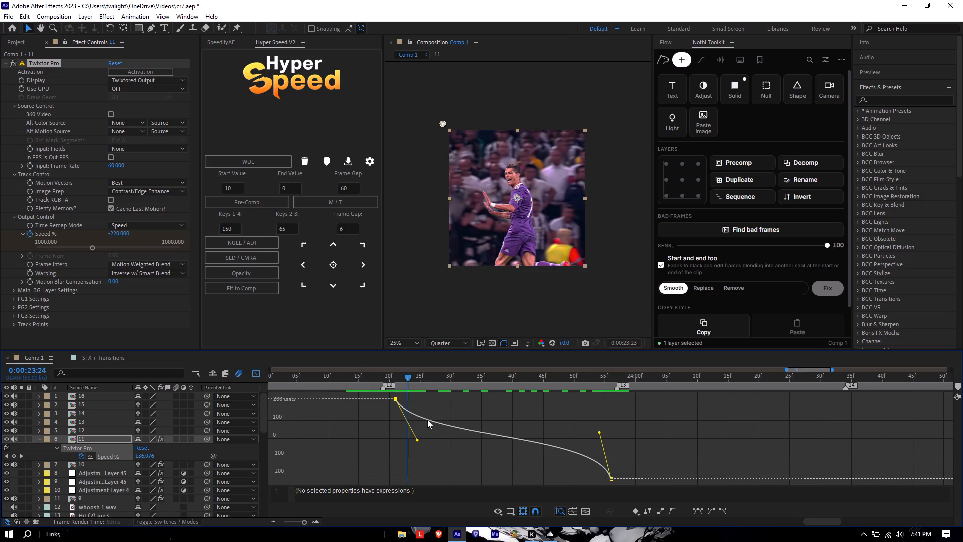
drag(427, 420, 659, 410)
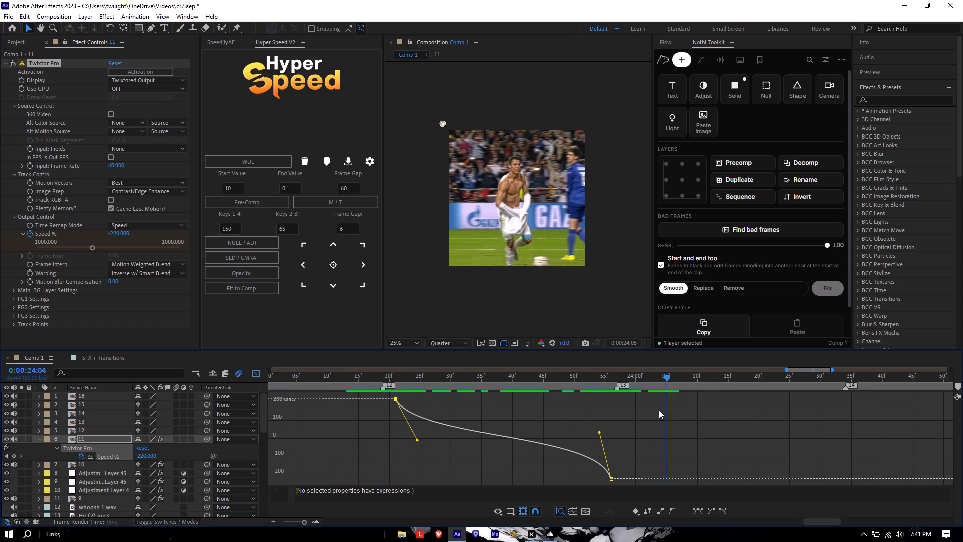
drag(659, 410, 499, 417)
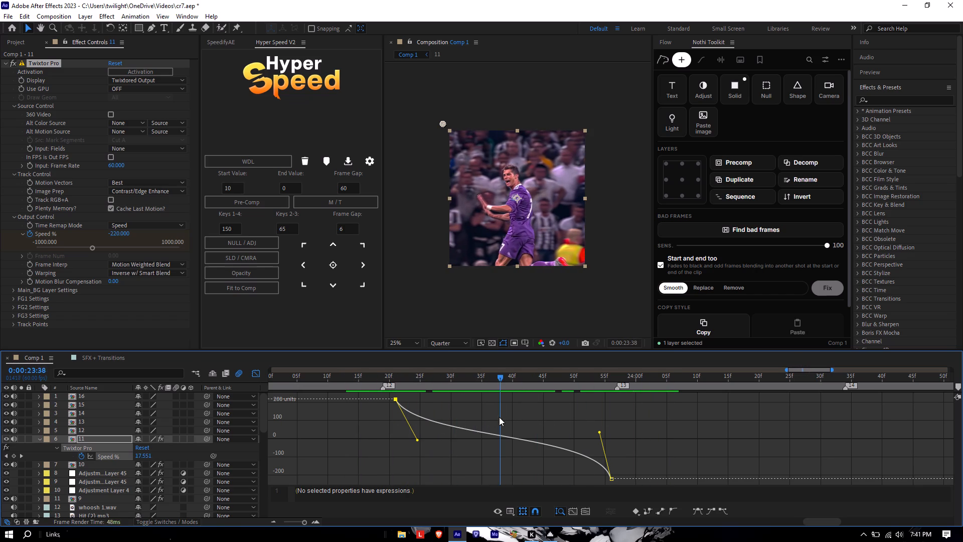
drag(499, 417, 538, 418)
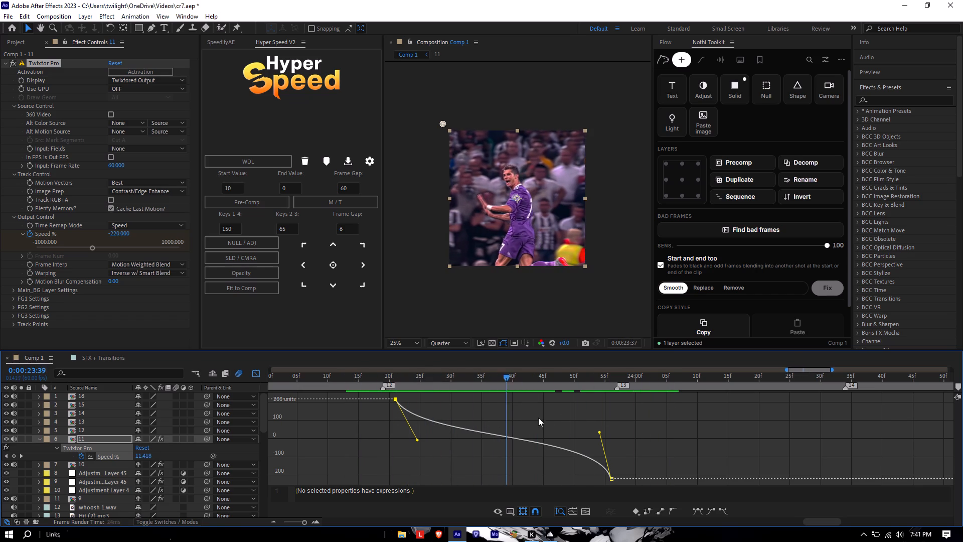
drag(538, 418, 556, 422)
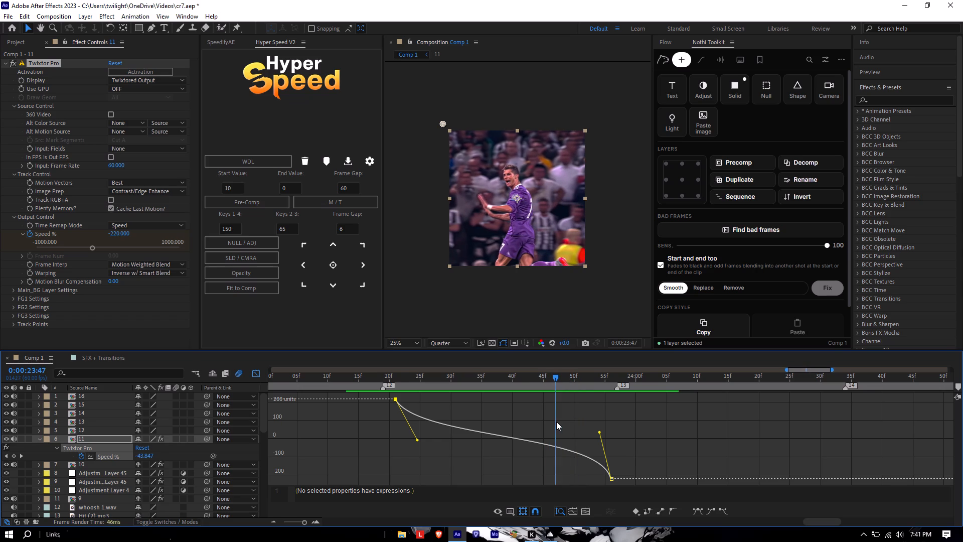
drag(556, 422, 526, 426)
Leave the graph editor and move the current time to layer 11's in point.
click(257, 377)
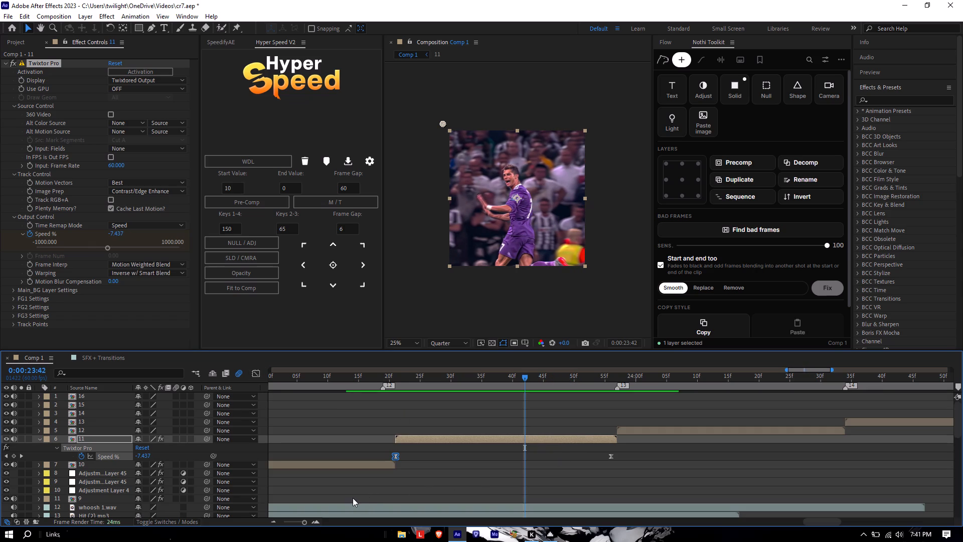
key(i)
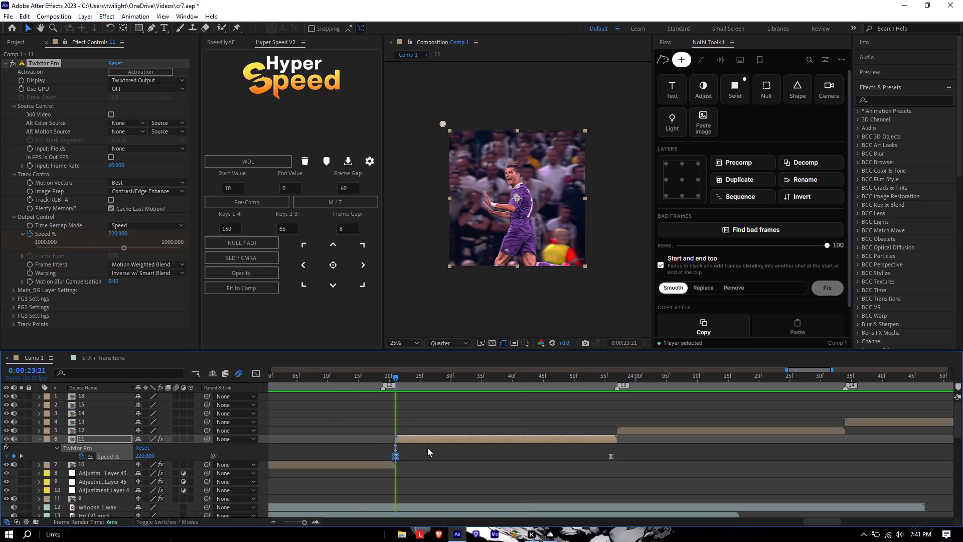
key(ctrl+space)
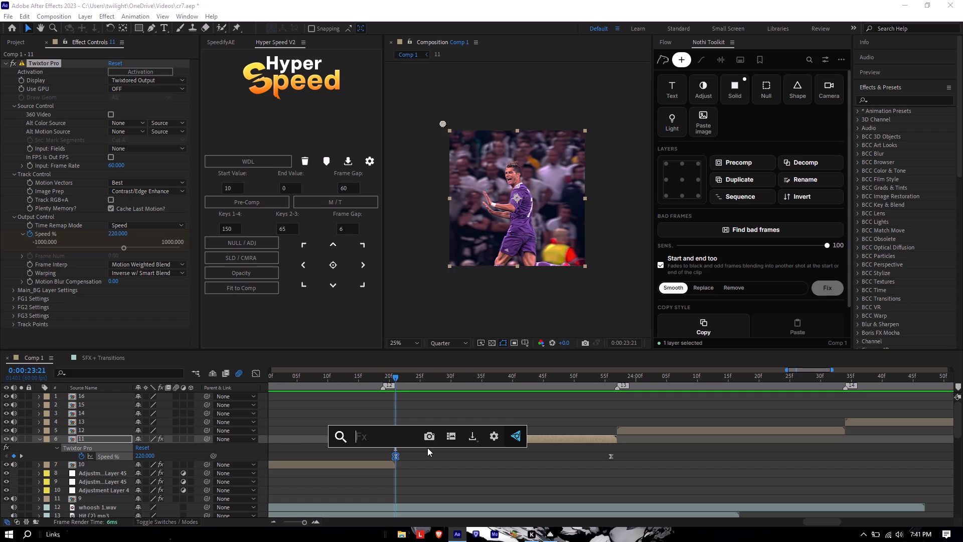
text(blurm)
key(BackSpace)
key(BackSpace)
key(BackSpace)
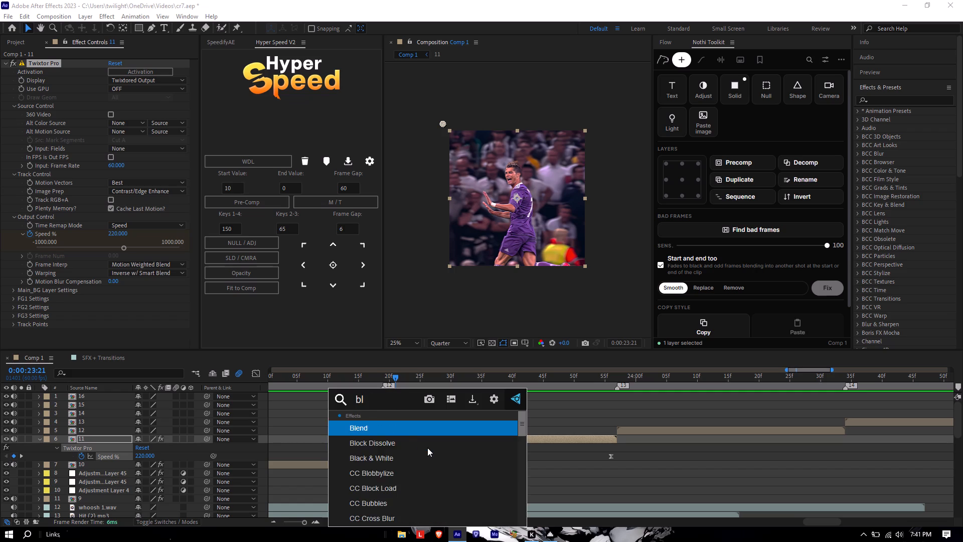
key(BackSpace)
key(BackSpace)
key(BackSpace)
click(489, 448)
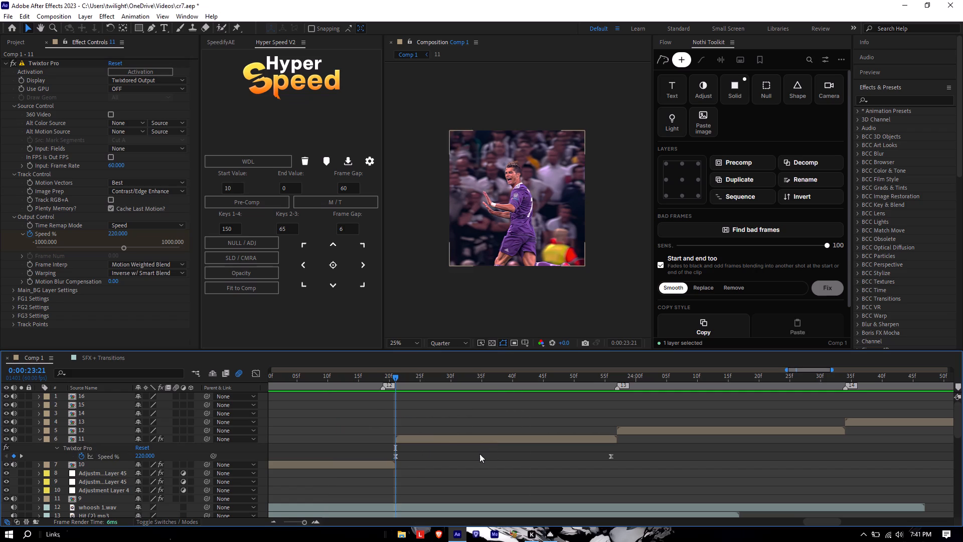
Apply a recent ZoomWarp AE2023 animation preset, containing Warp and S_BlurMoCurves, to layer 11 at its in point.
click(437, 439)
click(140, 12)
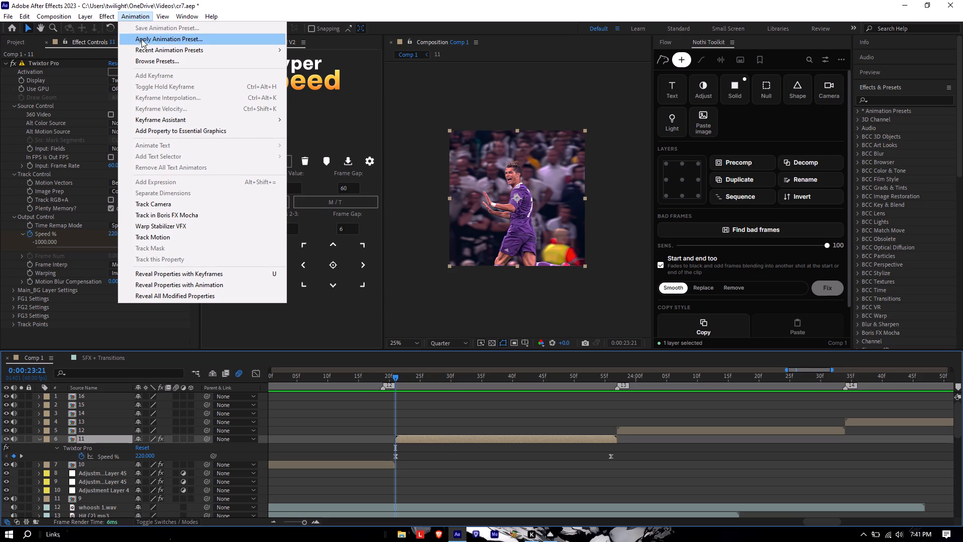
click(143, 48)
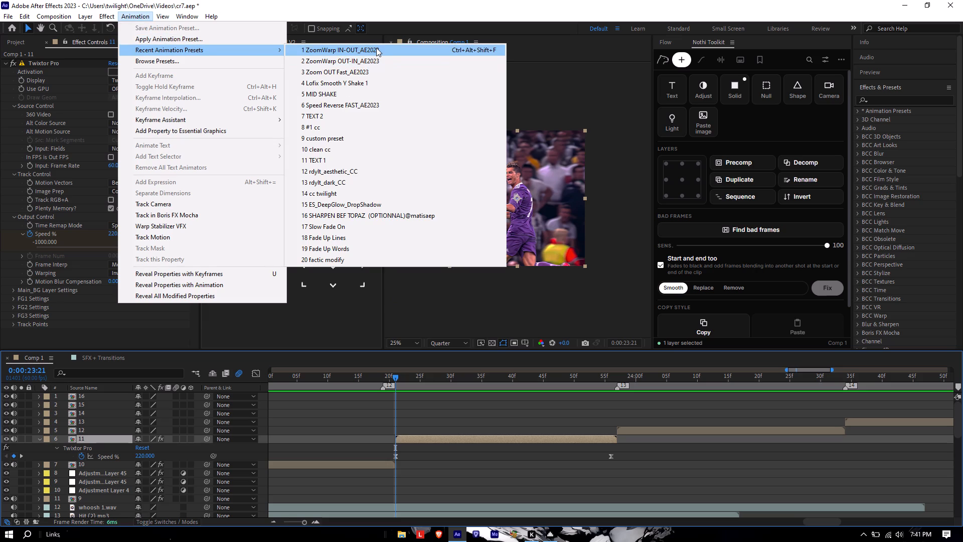
click(376, 57)
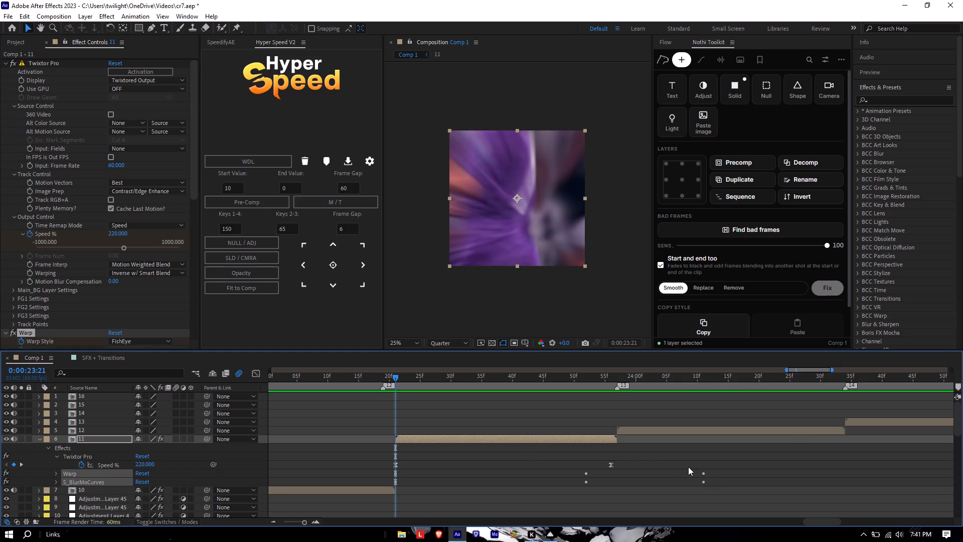
Compress all Warp and S_BlurMoCurves keyframes proportionally so the last ones land on layer 11's out point, 0:00:23:56.
text(uu)
scroll(687, 469, down, 5)
scroll(690, 461, up, 2)
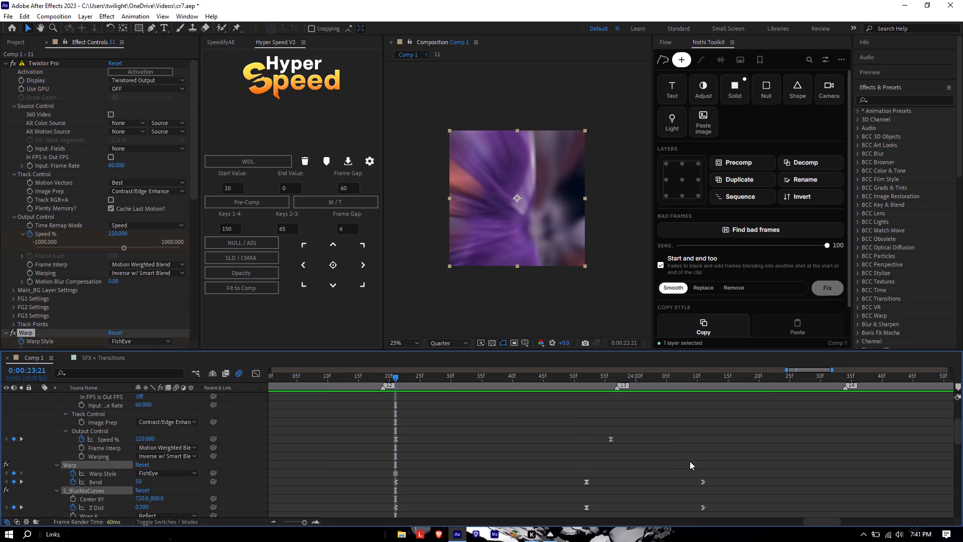
key(o)
drag(718, 472, 396, 516)
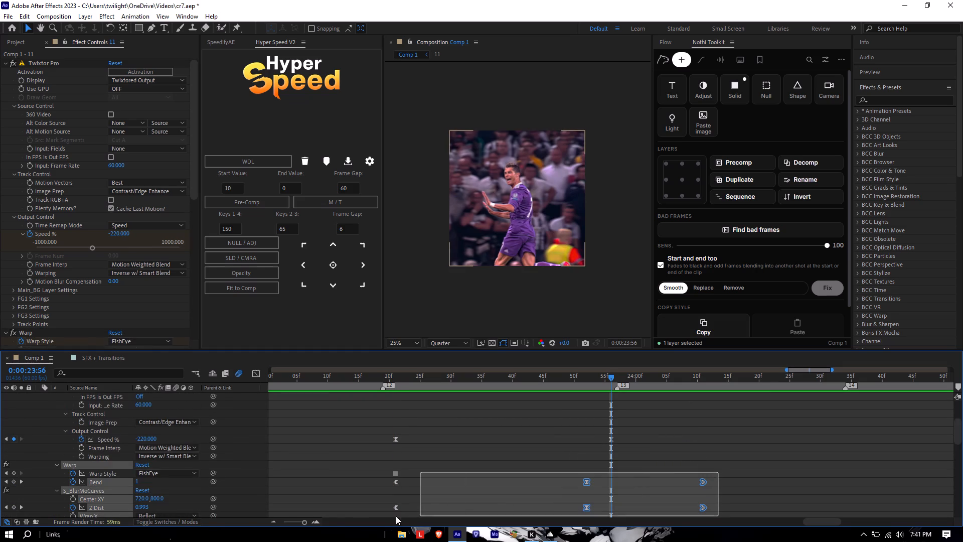
drag(396, 516, 333, 515)
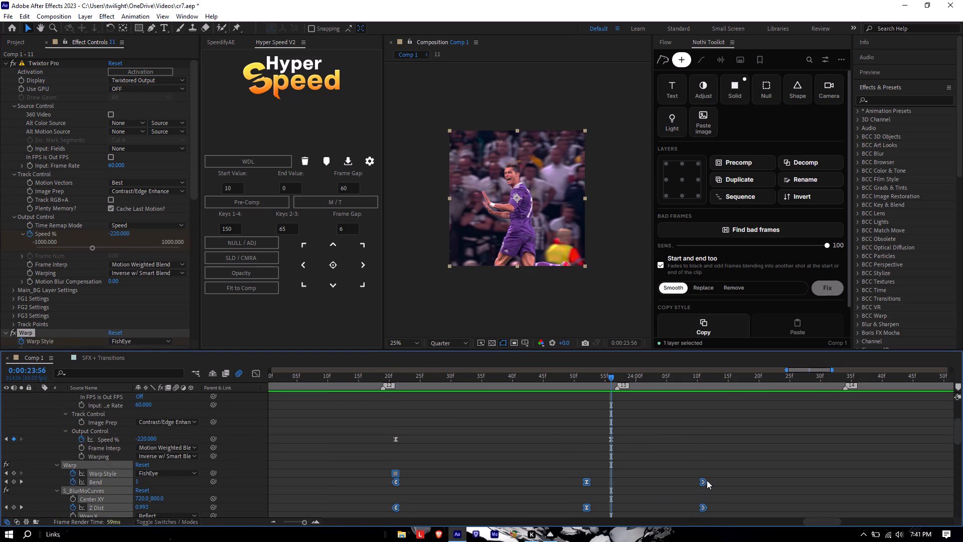
alt+drag(707, 480, 639, 484)
drag(729, 466, 245, 513)
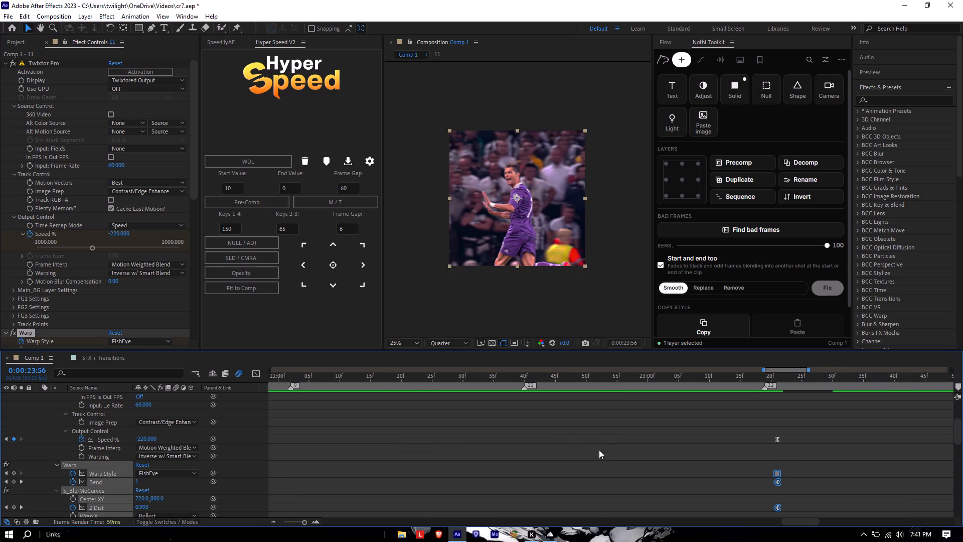
drag(780, 371, 807, 371)
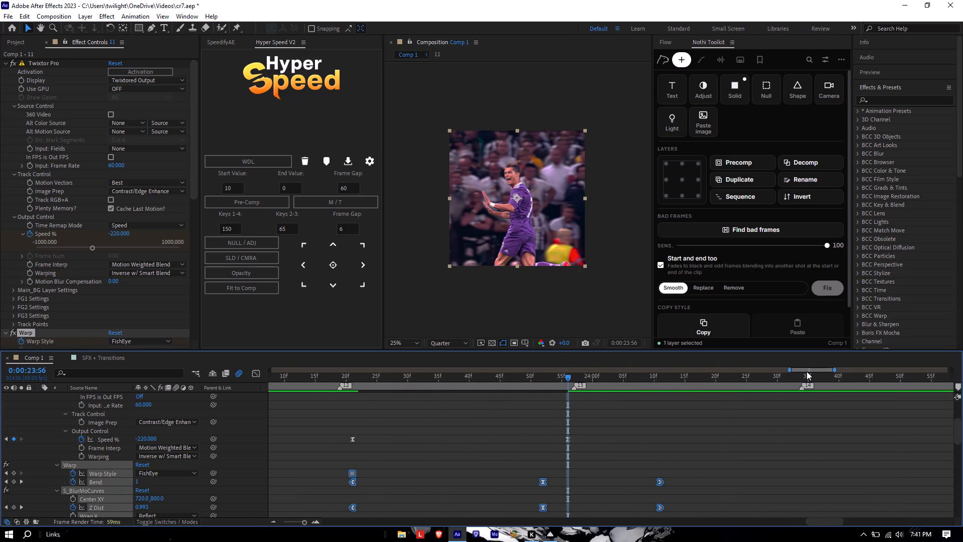
drag(807, 371, 800, 371)
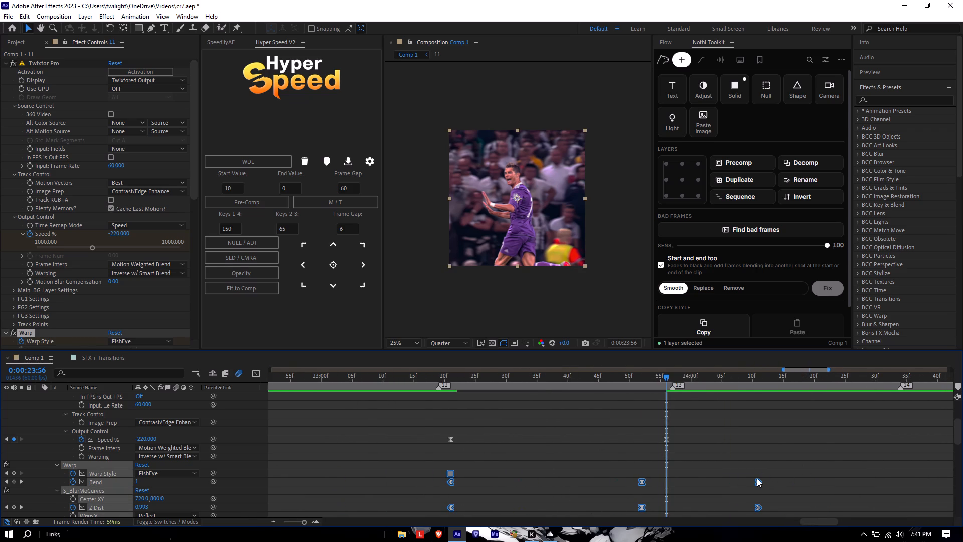
alt+drag(757, 480, 665, 482)
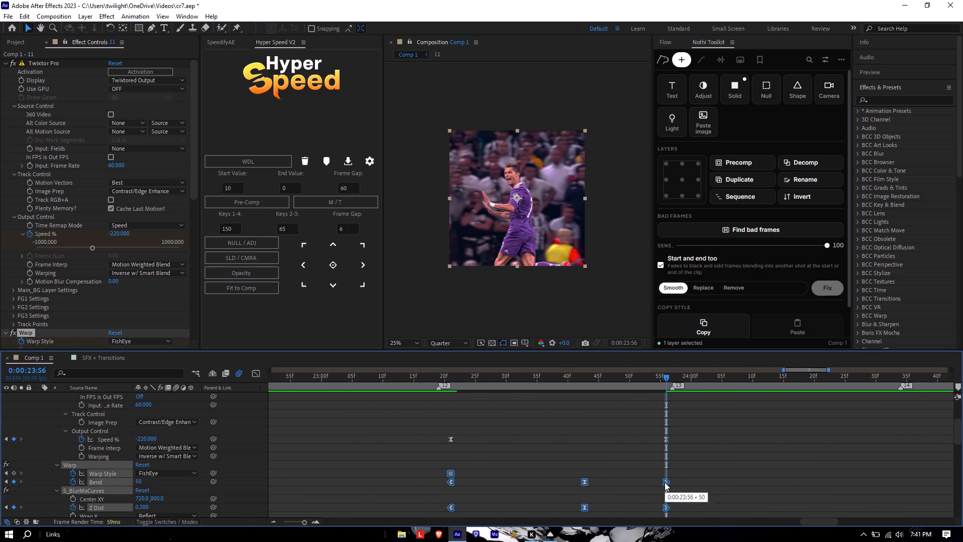
click(685, 478)
At 0:00:23:43, move layer 11's S_BlurMoCurves centre point onto the player's face.
drag(665, 377, 591, 393)
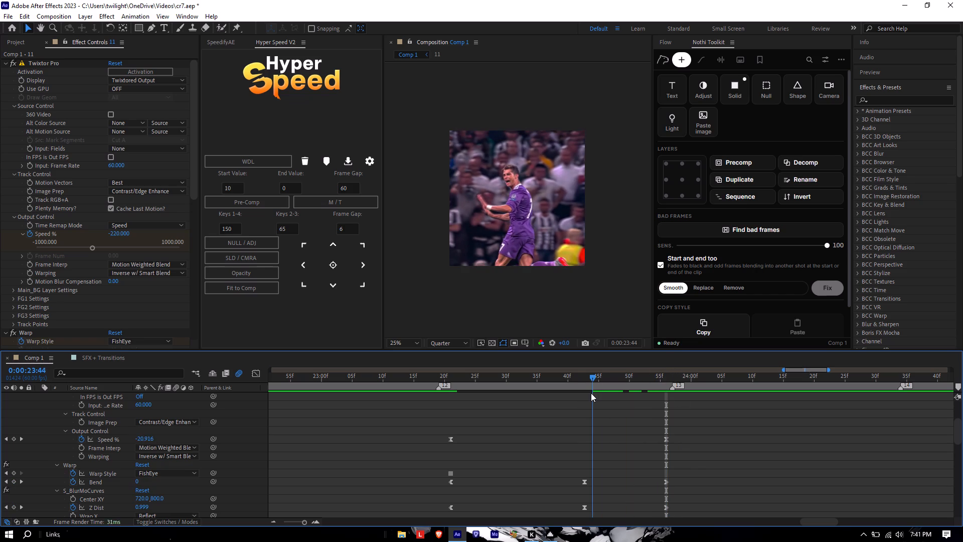
drag(591, 393, 583, 396)
click(582, 509)
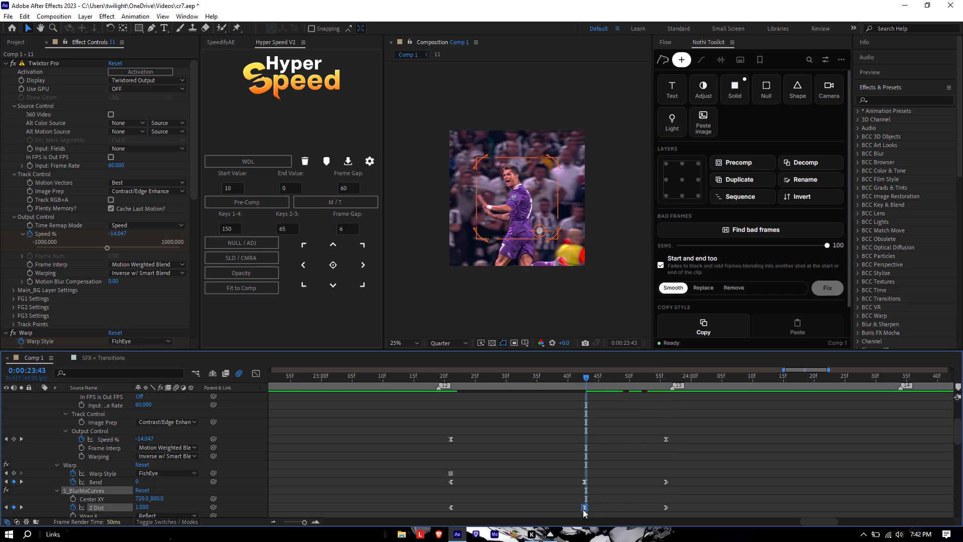
drag(535, 229, 517, 194)
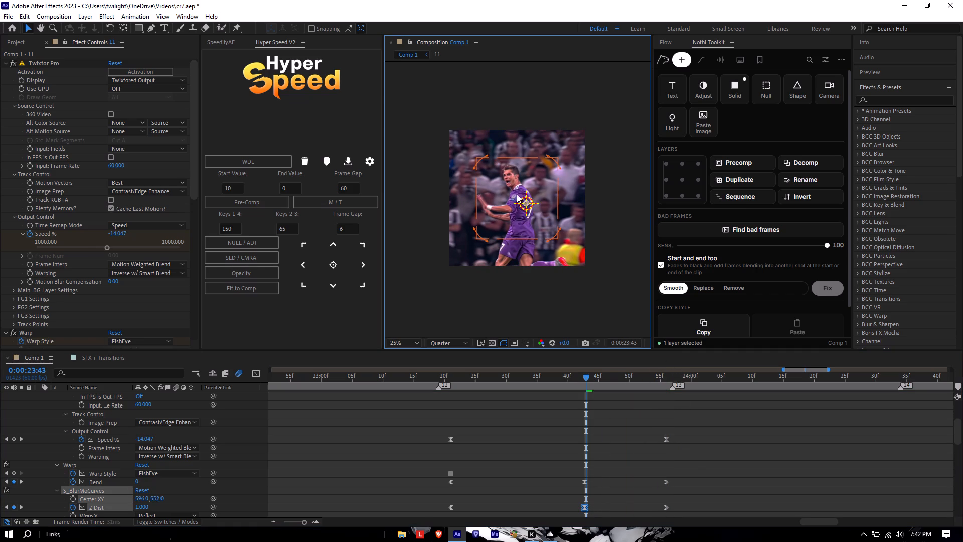
drag(517, 194, 505, 176)
key(u)
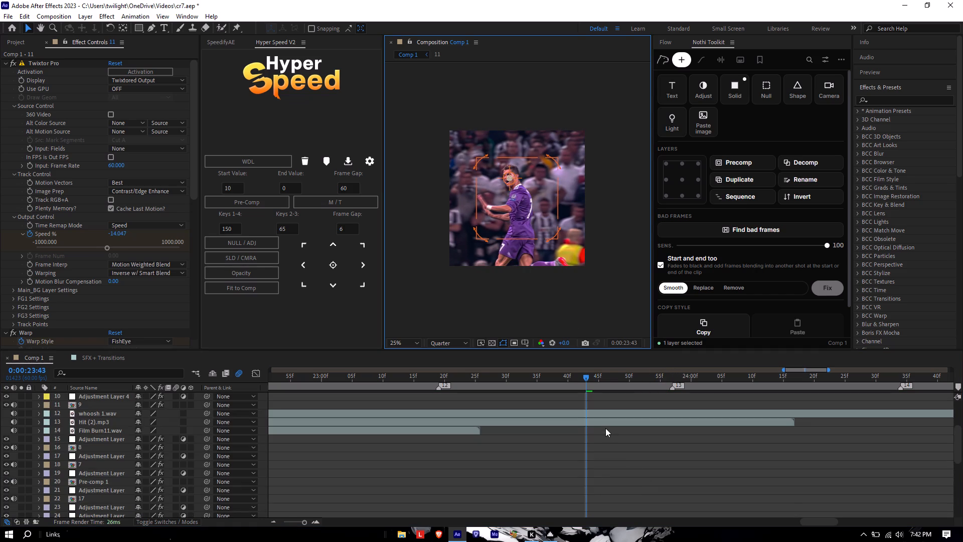
Play back the edit from clip 8 through clip 12 to examine the effects and the cuts between clips.
scroll(603, 424, up, 3)
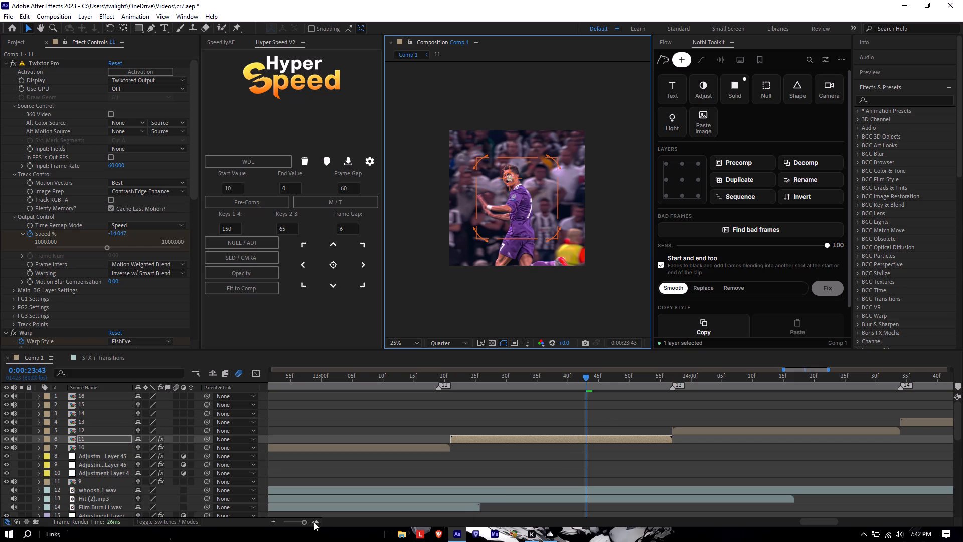
click(305, 522)
drag(610, 375, 561, 384)
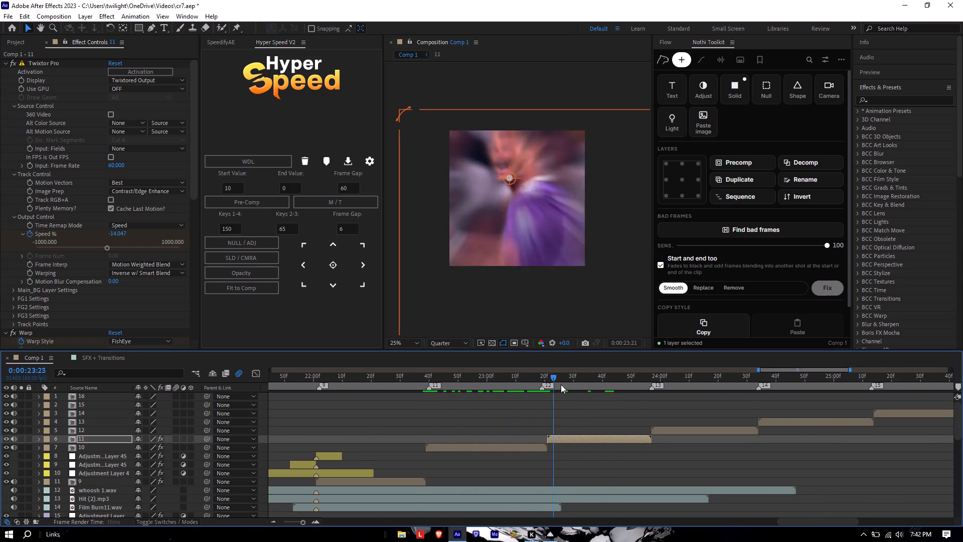
drag(561, 384, 360, 414)
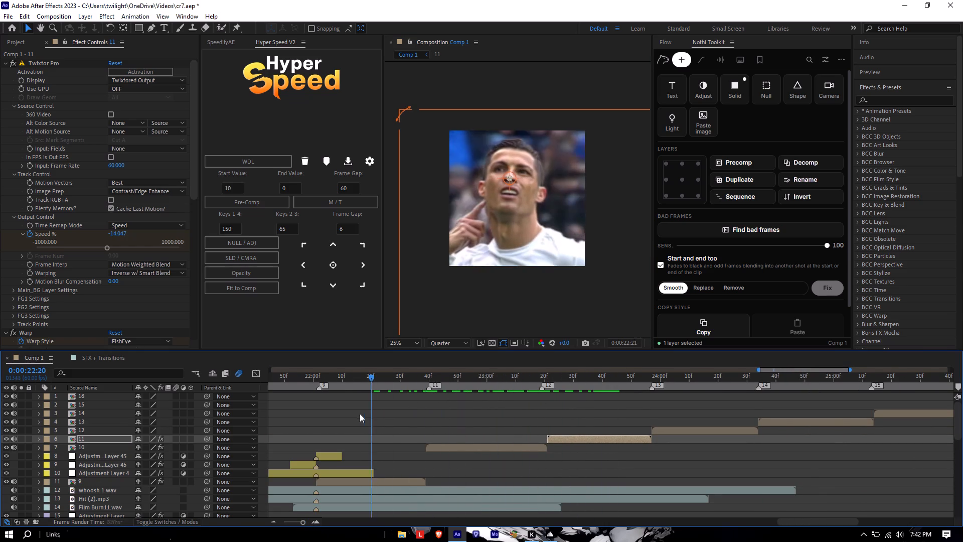
drag(360, 414, 346, 417)
key(space)
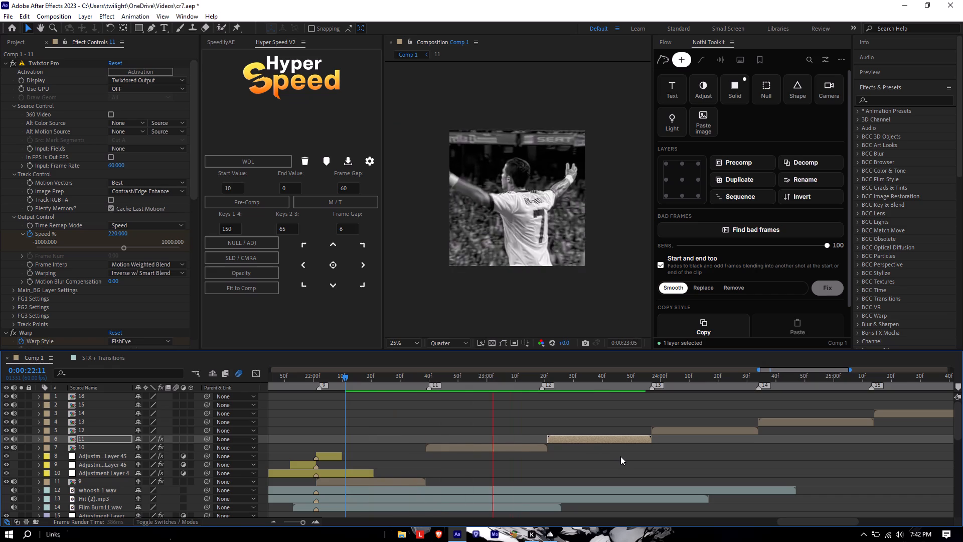
key(space)
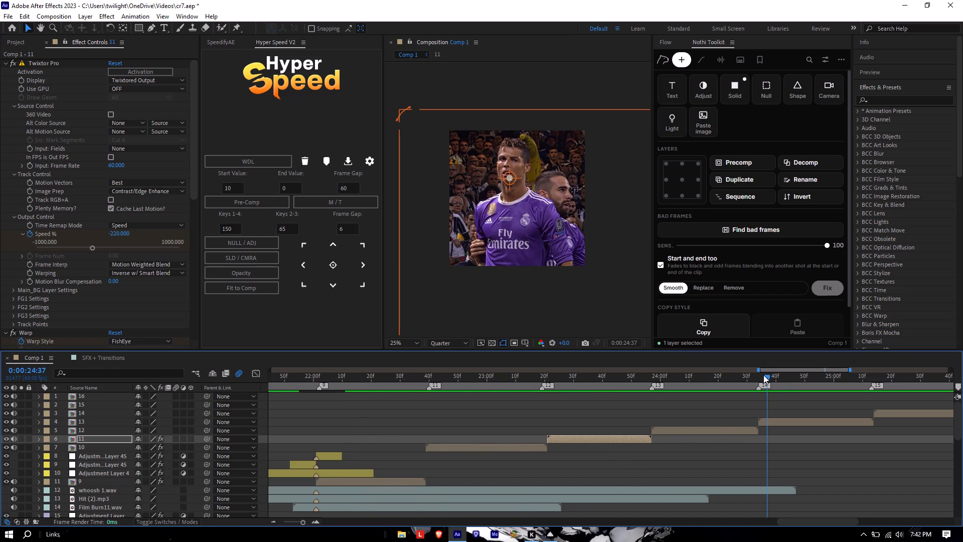
drag(765, 376, 257, 423)
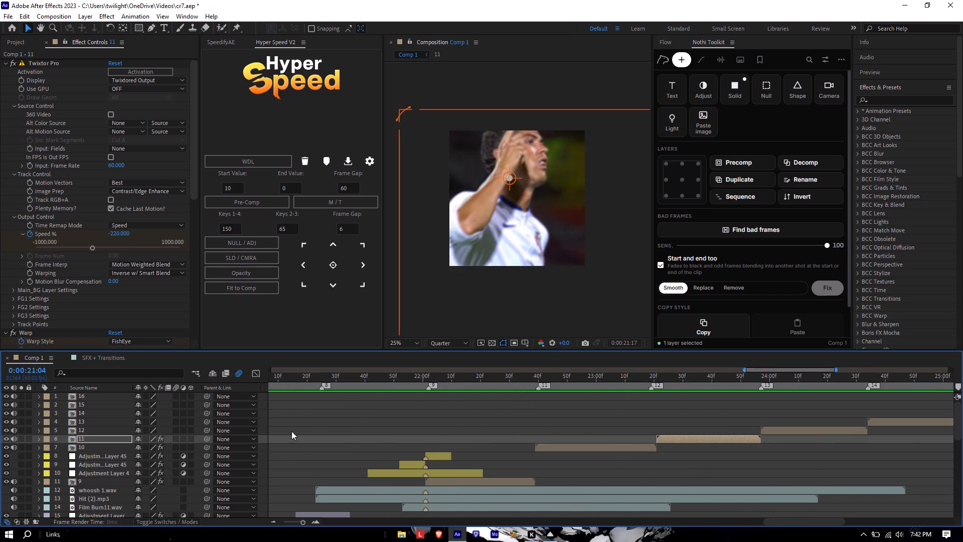
key(space)
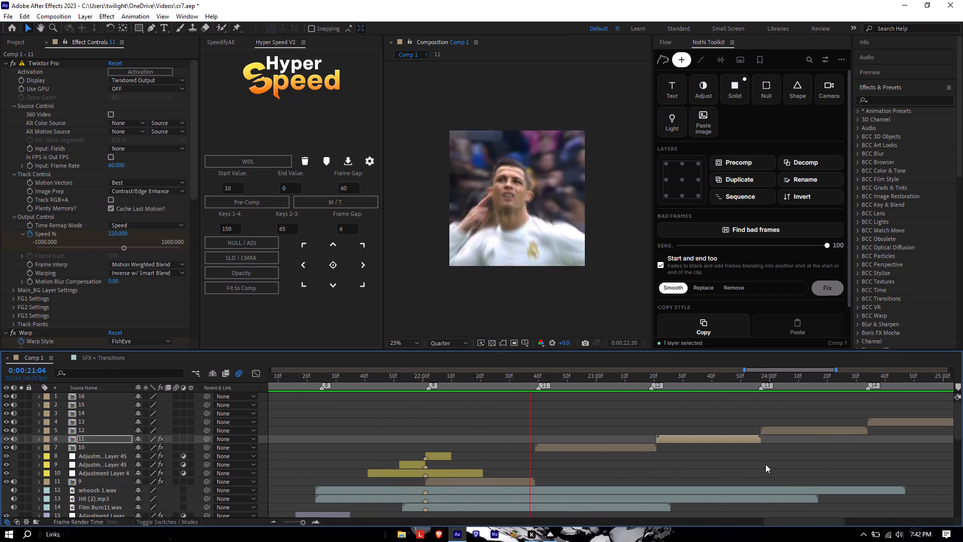
key(space)
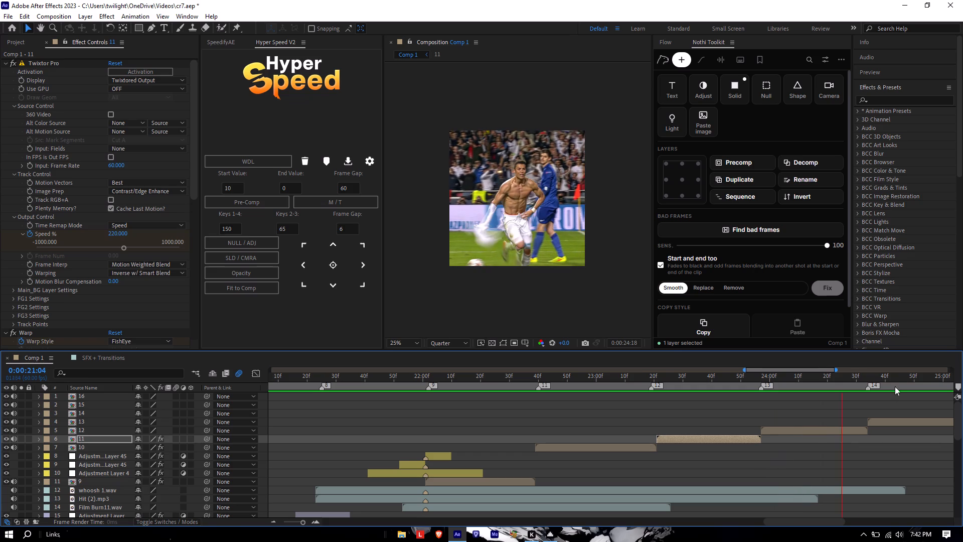
Add an adjustment layer above clip 10 and trim its start to 0:00:23:05, keeping its end at the clip's out point.
drag(855, 372, 764, 390)
drag(854, 378, 613, 409)
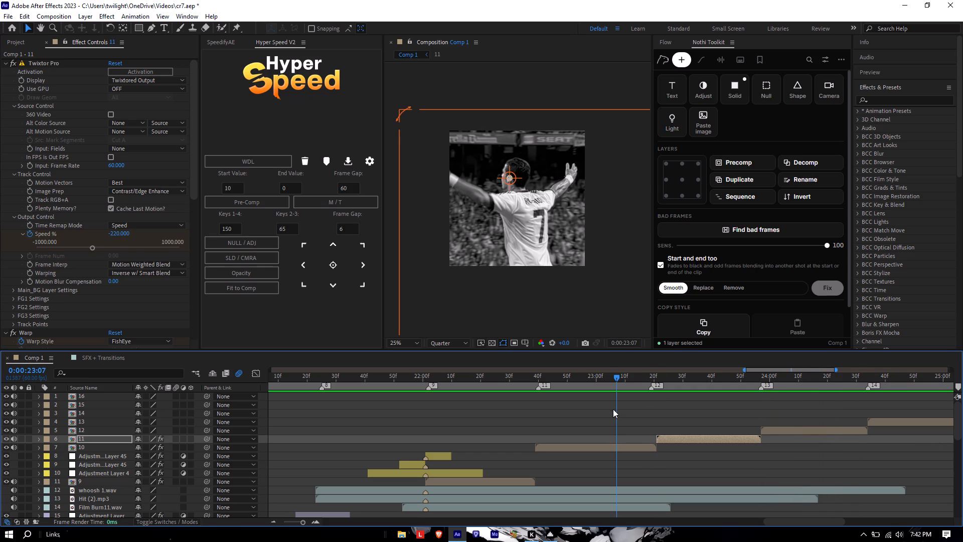
drag(613, 409, 613, 408)
click(622, 447)
click(709, 83)
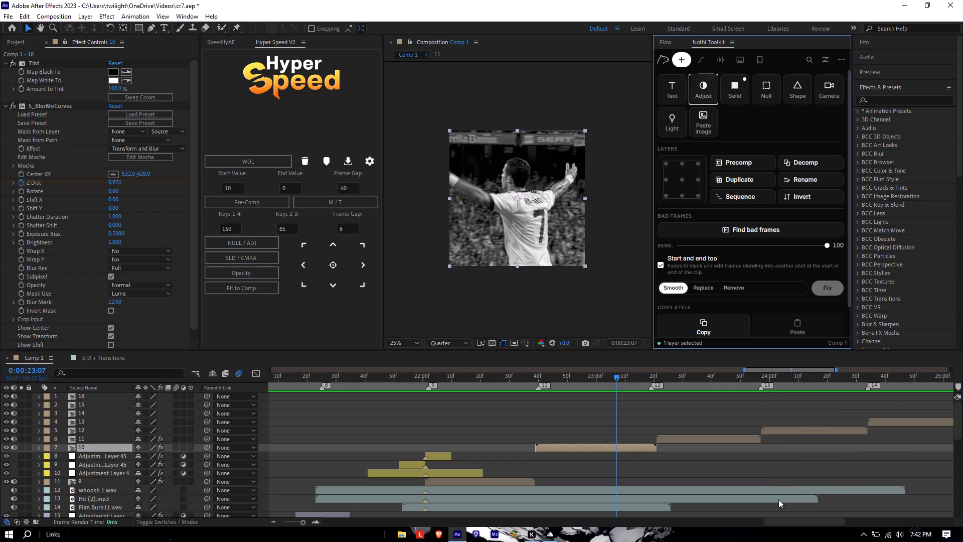
drag(532, 445, 608, 451)
key(i)
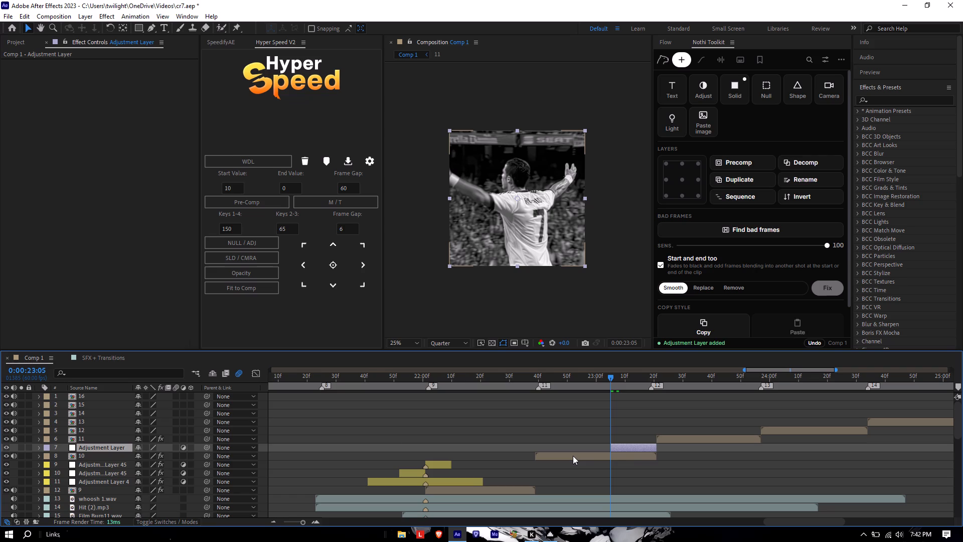
key(b)
key(ctrl+z)
Apply S_BlurMoCurves to the new adjustment layer and set both Wrap X and Wrap Y to Reflect.
key(ctrl+space)
text(blu)
text(rm)
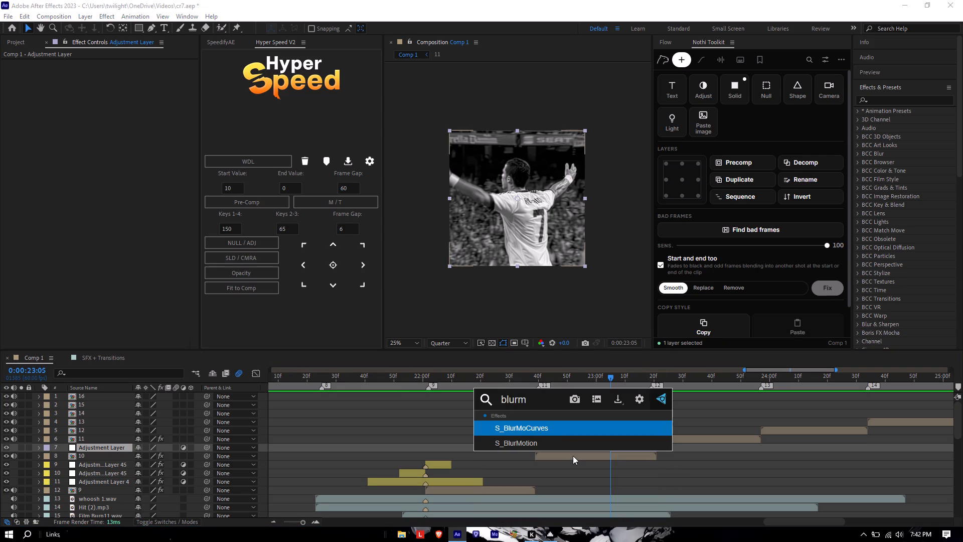
key(Return)
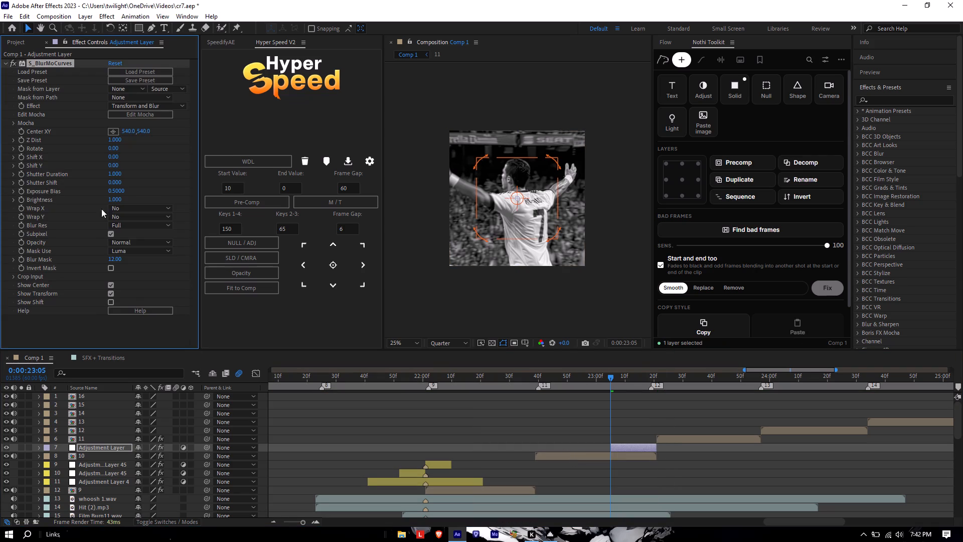
click(122, 207)
click(126, 241)
click(135, 216)
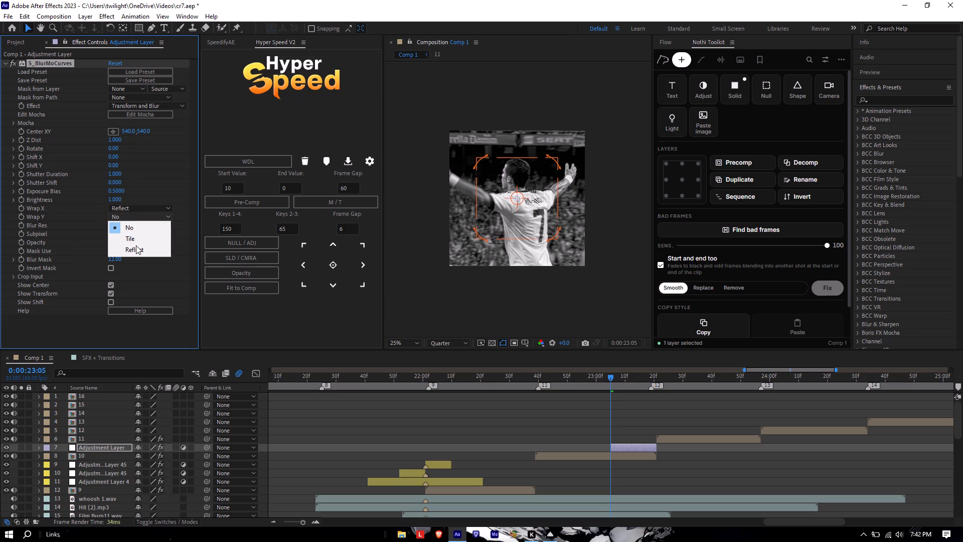
click(136, 249)
Enable keyframing only for Shift Y at the adjustment layer's last frame, and move its 0.00 keyframe near the layer's start.
click(20, 149)
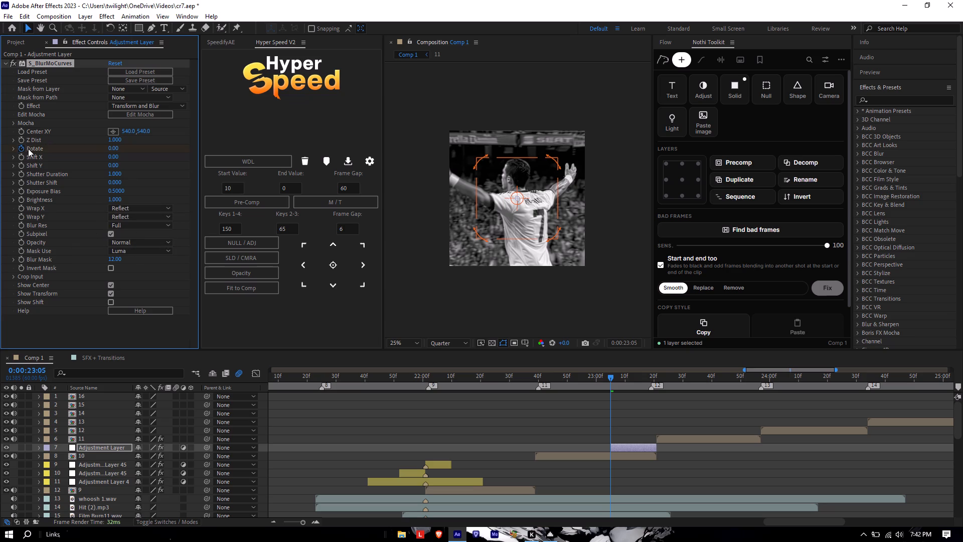
click(20, 149)
click(21, 142)
key(o)
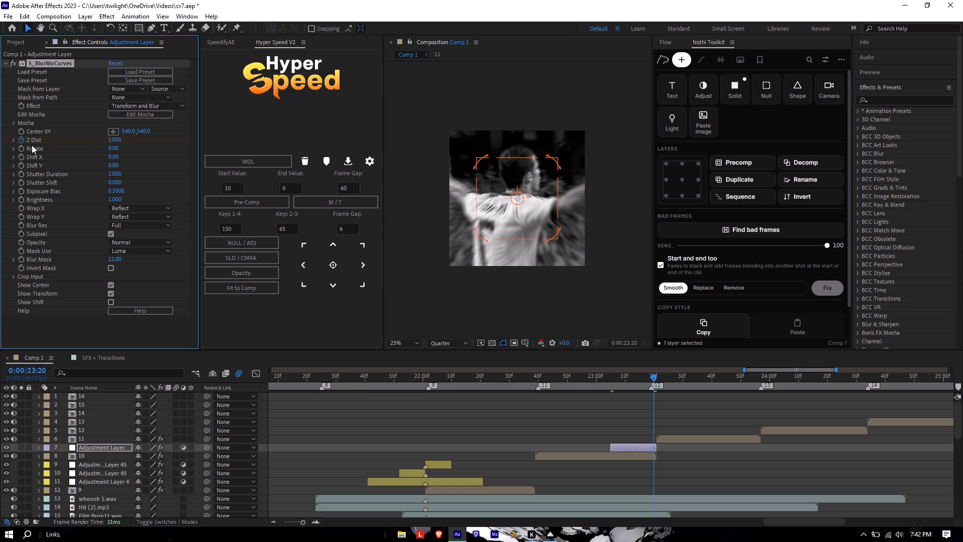
click(19, 140)
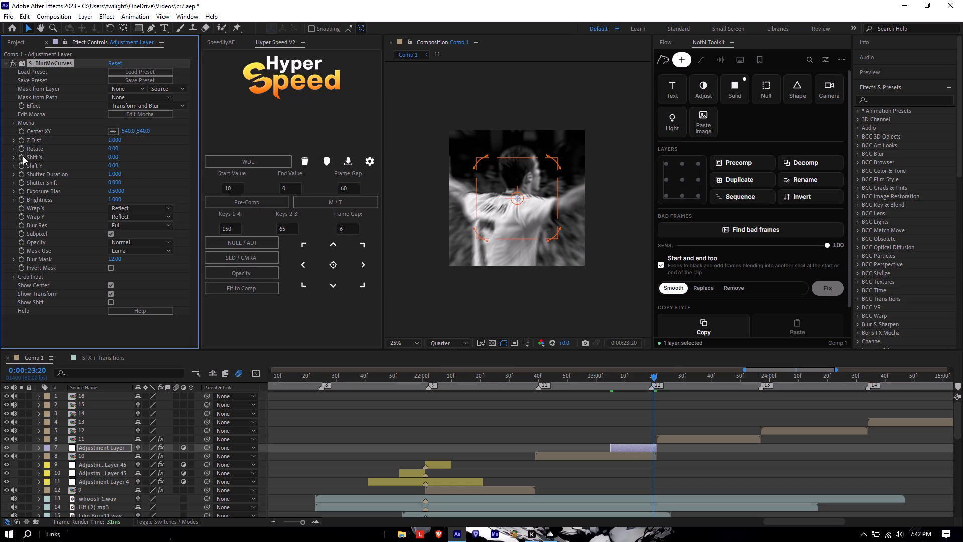
click(23, 161)
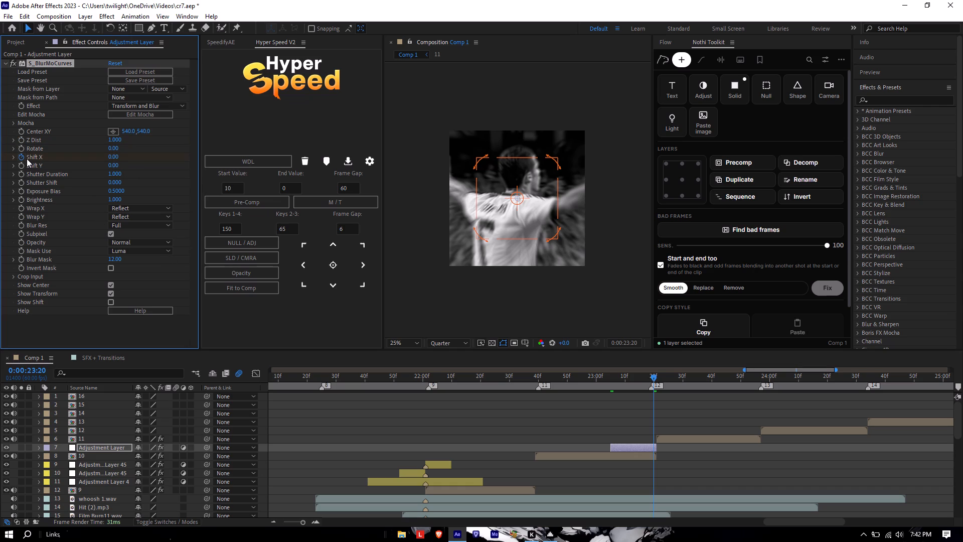
click(23, 159)
click(23, 166)
key(u)
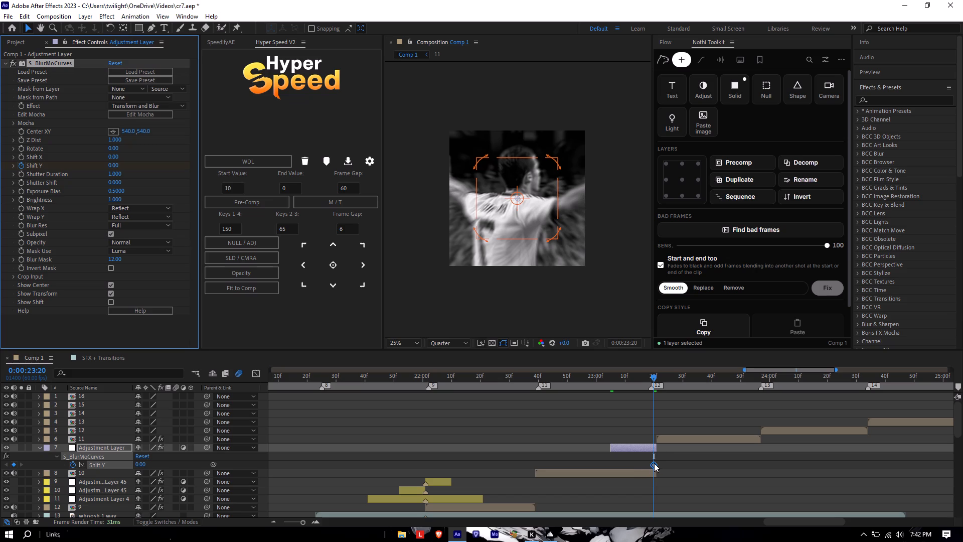
drag(653, 463, 612, 459)
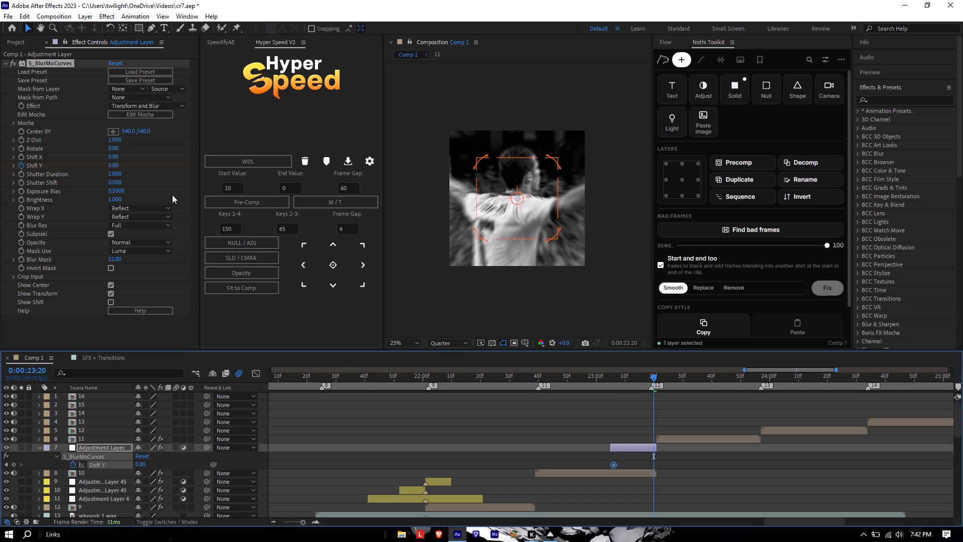
Set Shift Y to -450 at 0:00:23:20, the adjustment layer's last frame.
drag(115, 167, 110, 165)
click(110, 165)
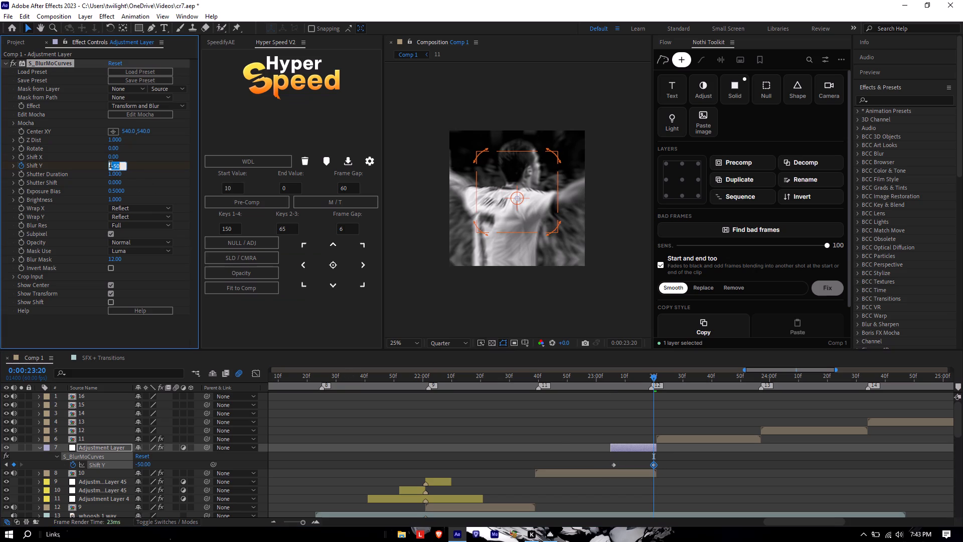
key(minus)
text(450)
key(Return)
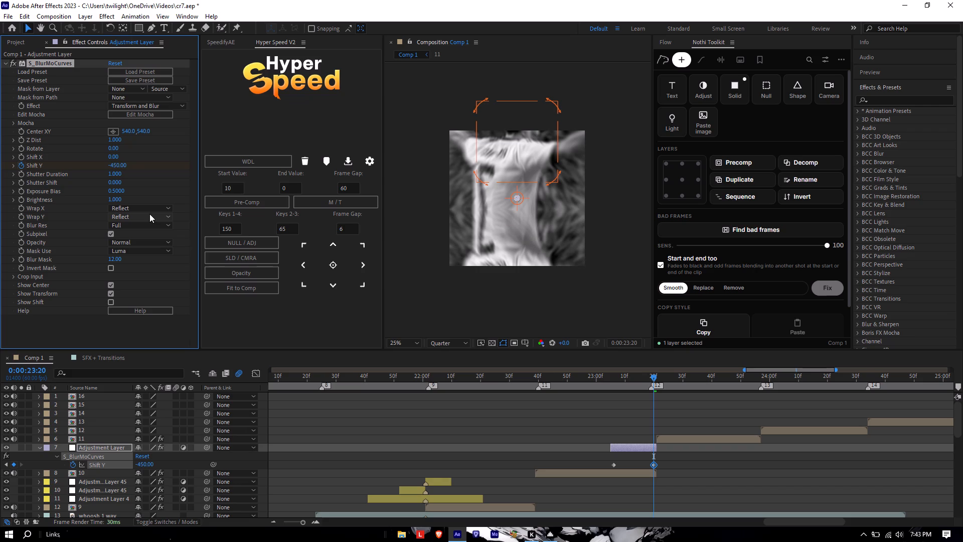
Easy-ease both Shift Y keyframes and reshape the value curve to start slowly and accelerate steeply into the last keyframe.
click(653, 464)
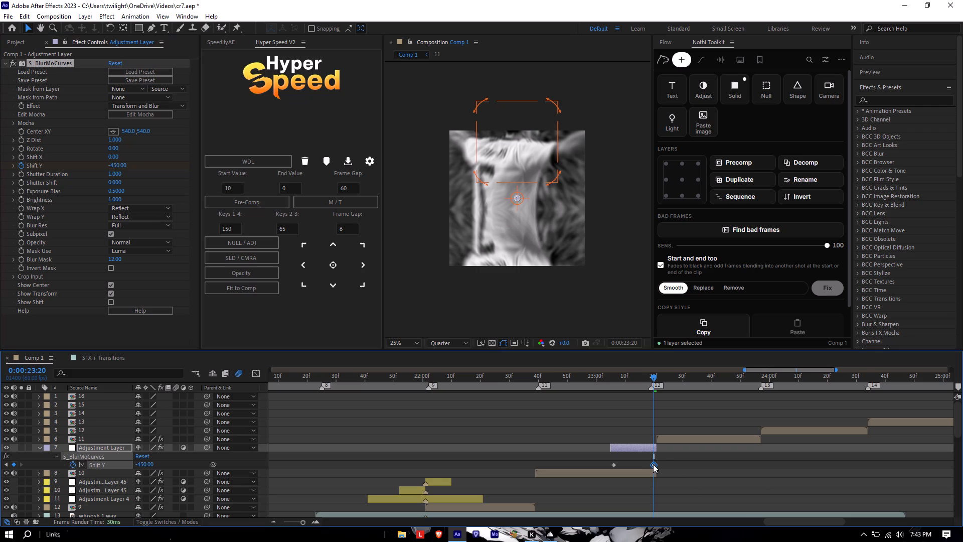
drag(664, 463, 602, 468)
key(F9)
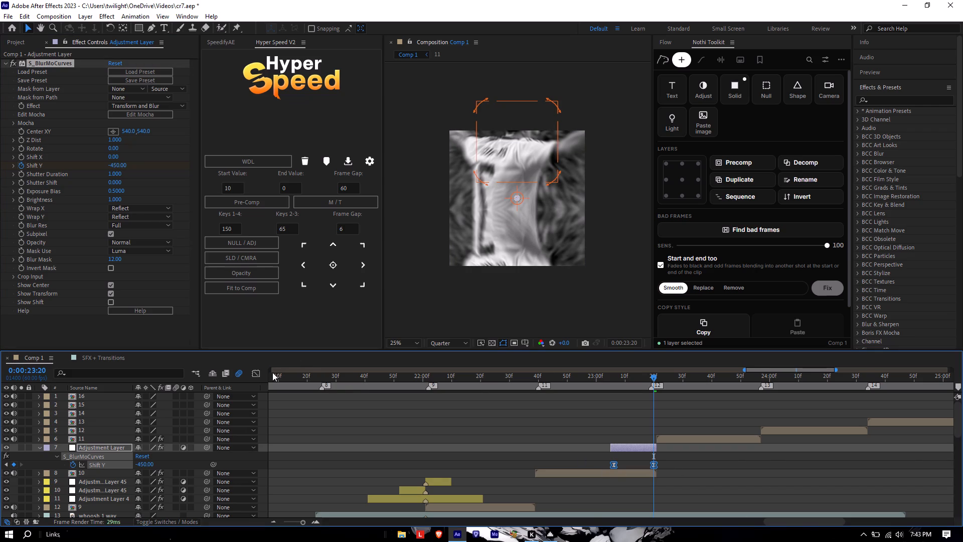
click(260, 371)
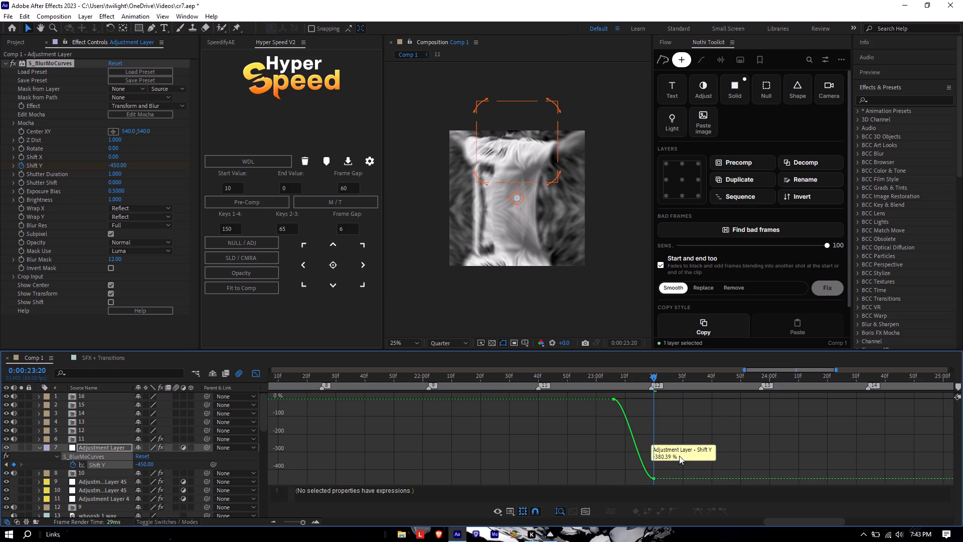
drag(679, 456, 624, 497)
drag(640, 477, 691, 423)
drag(628, 398, 628, 398)
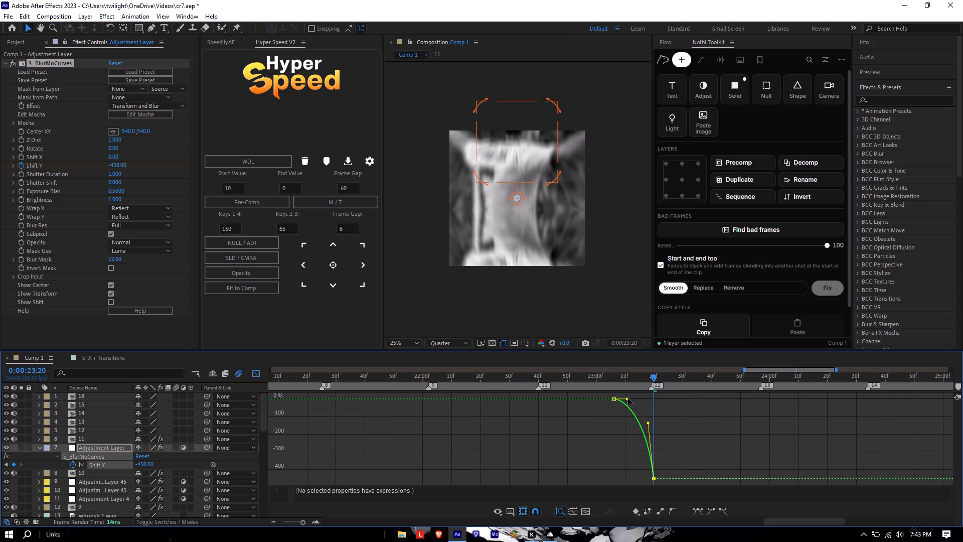
drag(628, 398, 645, 399)
drag(655, 375, 660, 385)
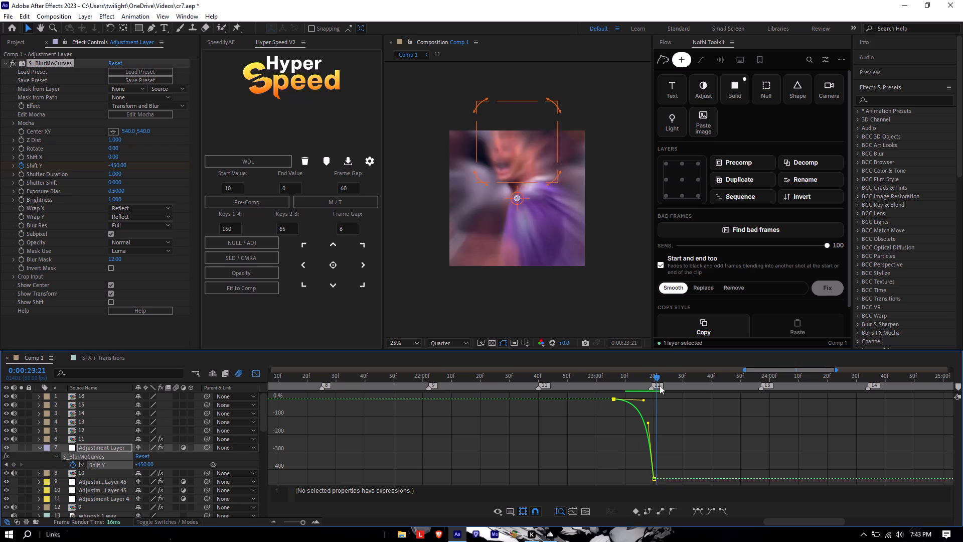
drag(660, 385, 652, 392)
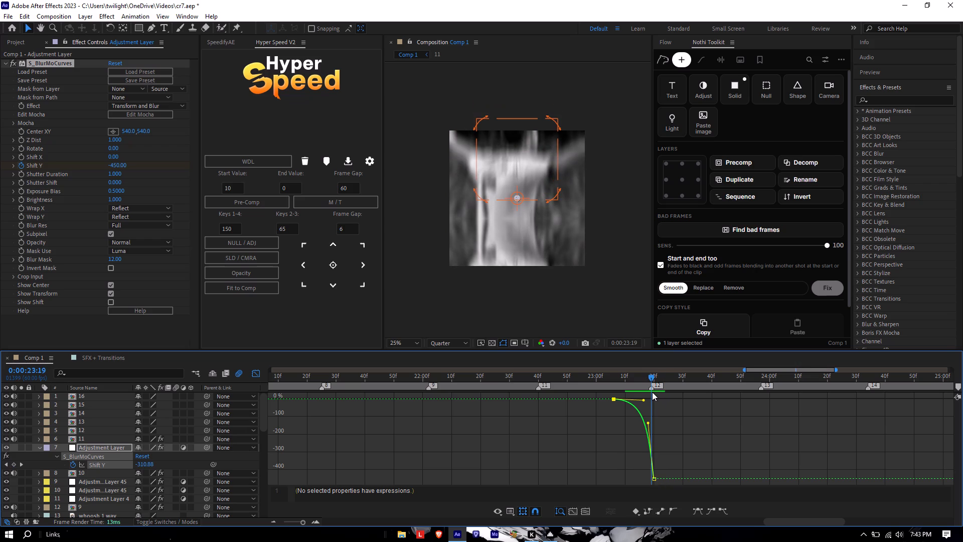
Adjust the Shift Y value curve to drop more steeply into the last keyframe and check the frames around the cut.
drag(652, 392, 654, 392)
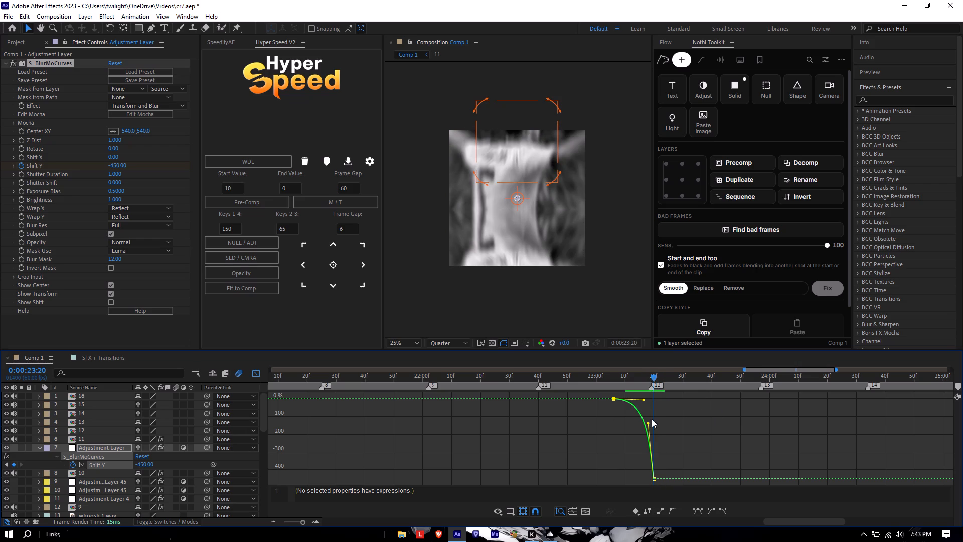
drag(649, 421, 659, 426)
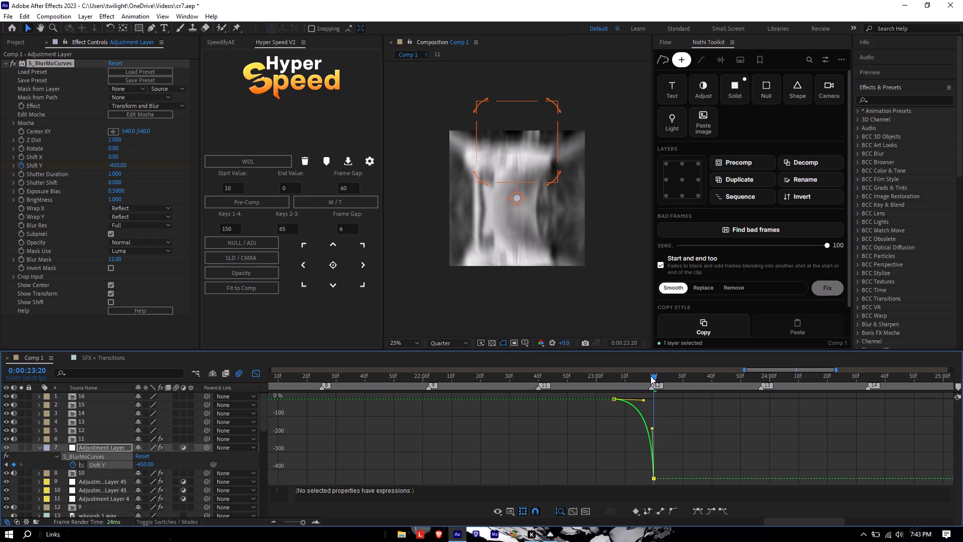
drag(658, 379, 655, 387)
drag(655, 387, 660, 387)
click(260, 373)
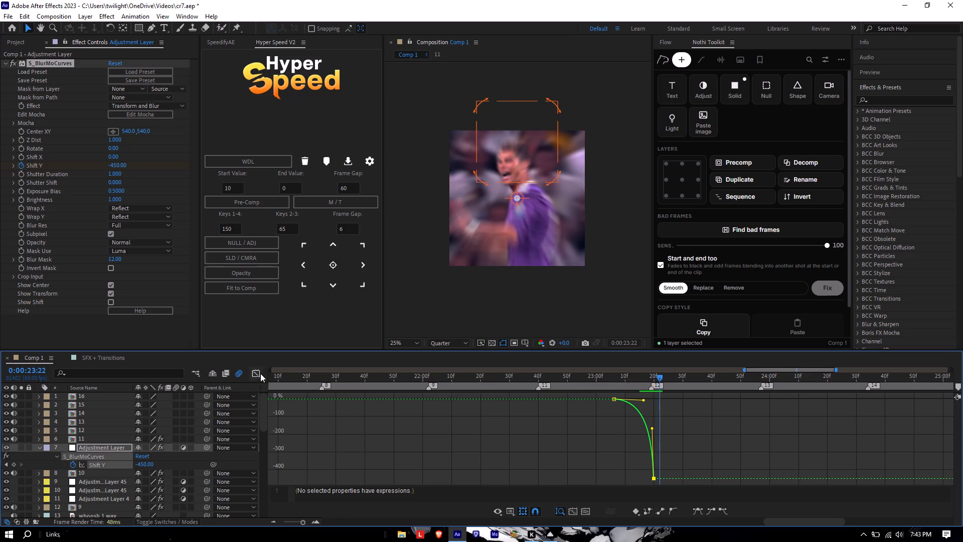
Add an adjustment layer above clip 11 and trim its end to about 0:00:23:33.
click(667, 439)
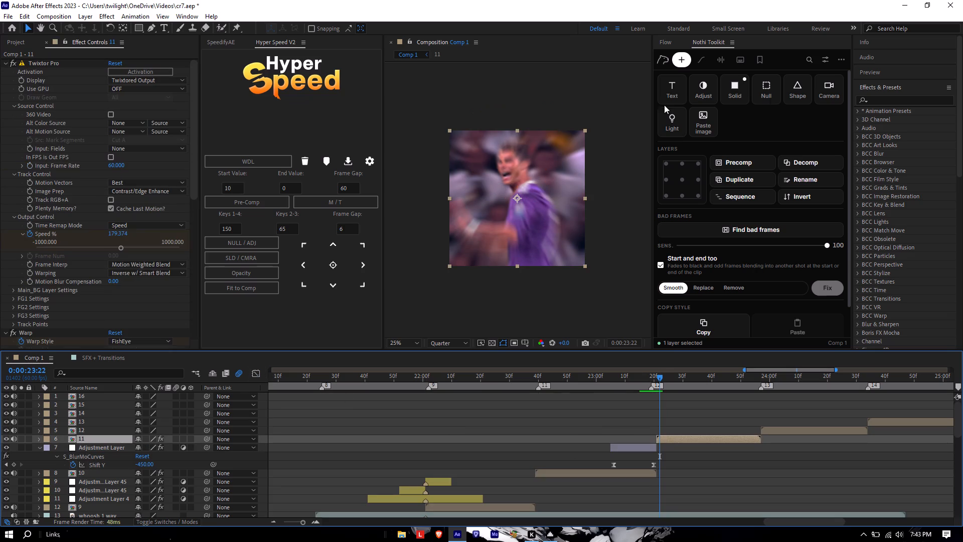
click(709, 92)
drag(762, 440, 733, 441)
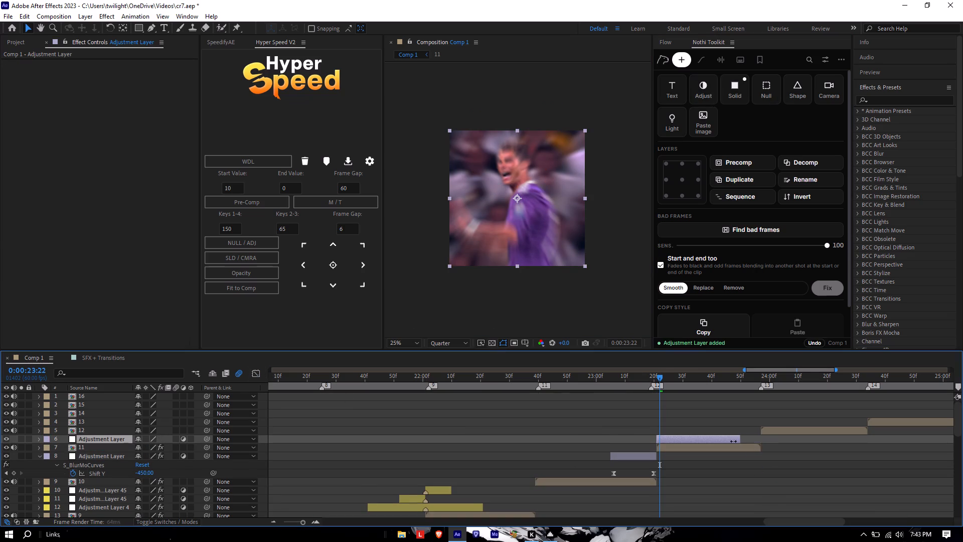
drag(733, 441, 694, 447)
Apply S_BlurMoCurves to the new adjustment layer and set both Wrap X and Wrap Y to Reflect.
key(i)
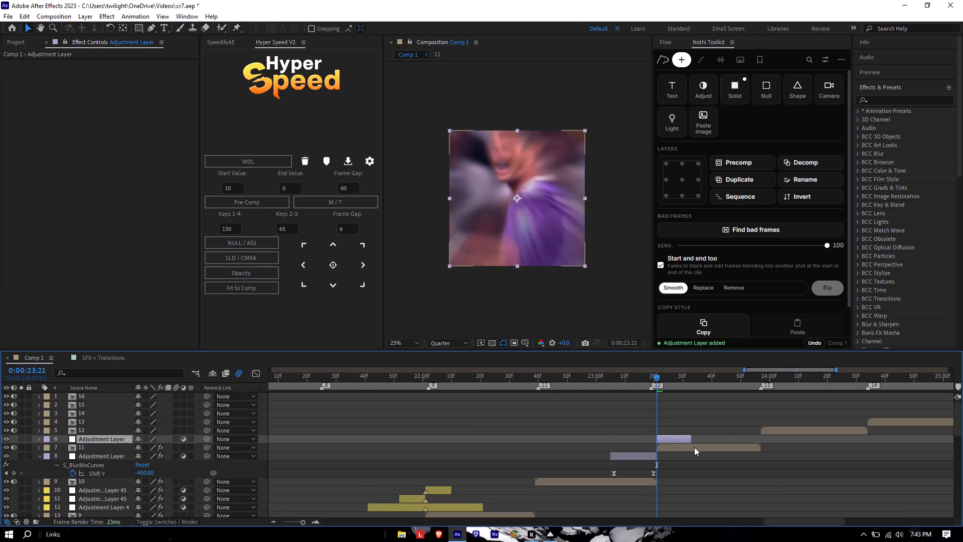
key(ctrl+space)
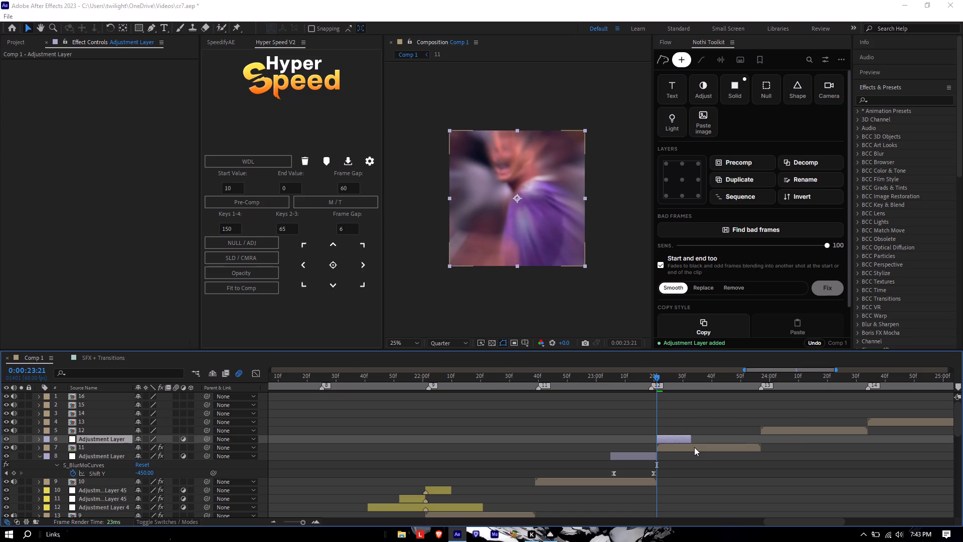
text(blurm)
click(692, 430)
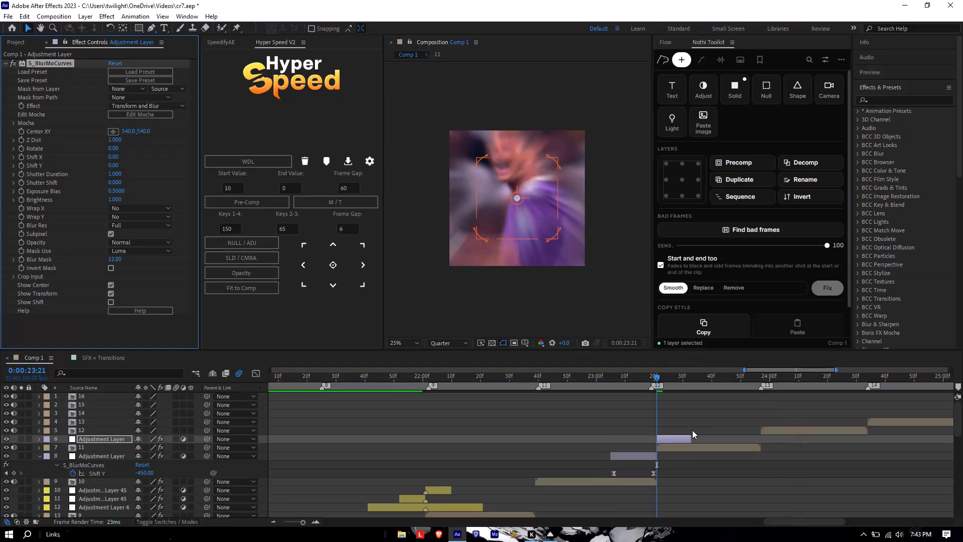
click(137, 208)
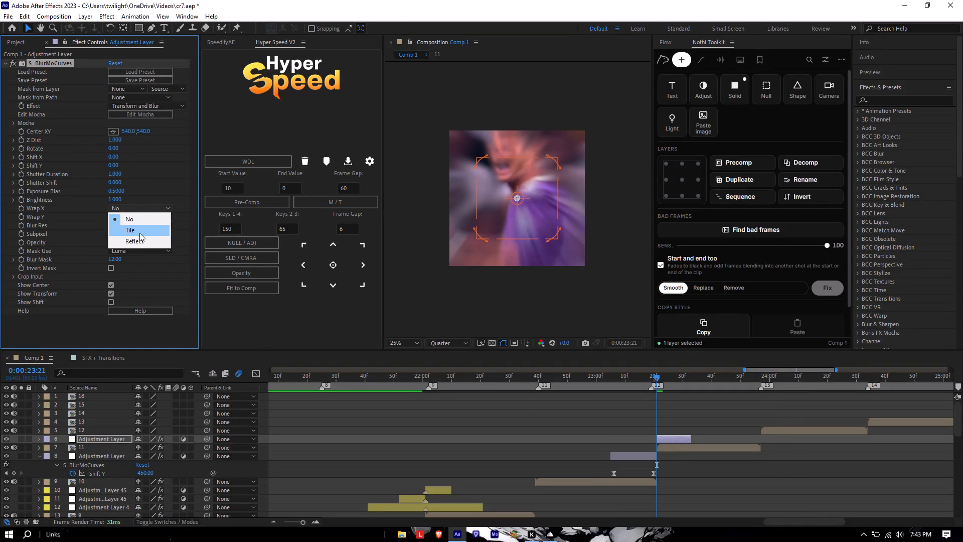
click(140, 245)
click(141, 218)
click(144, 250)
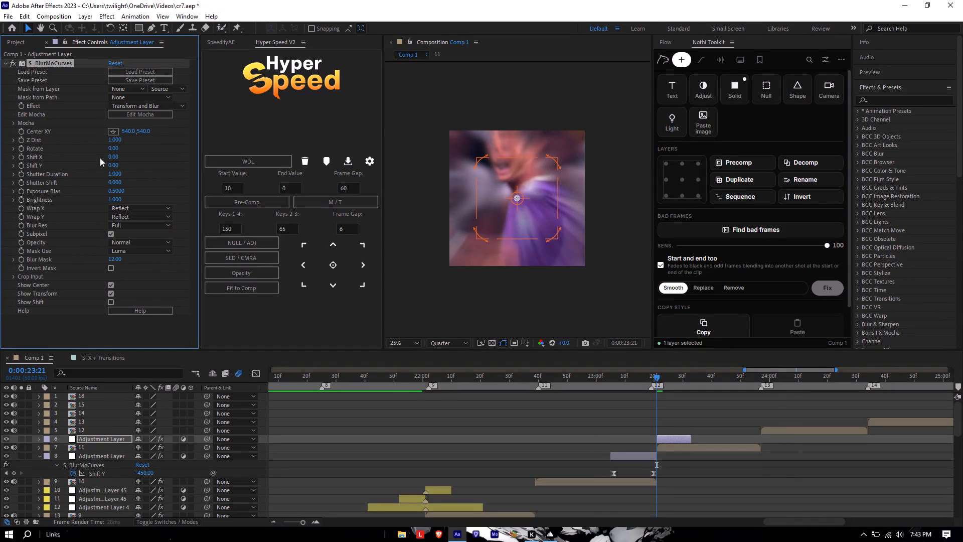
Enable keyframing for Shift Y, extend the adjustment layer to about 0:00:23:40, and move the 0.00 keyframe near its end.
click(24, 163)
key(u)
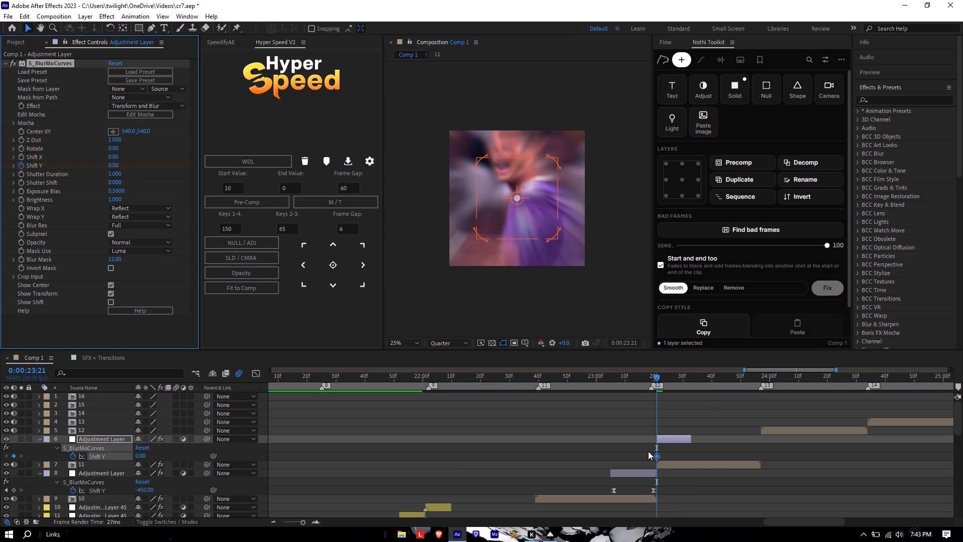
drag(655, 455, 688, 458)
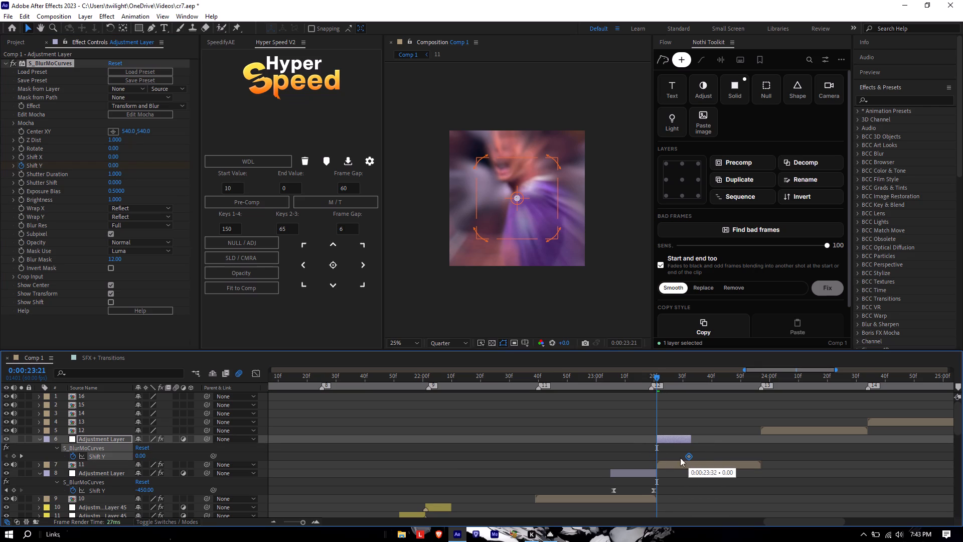
drag(692, 440, 713, 440)
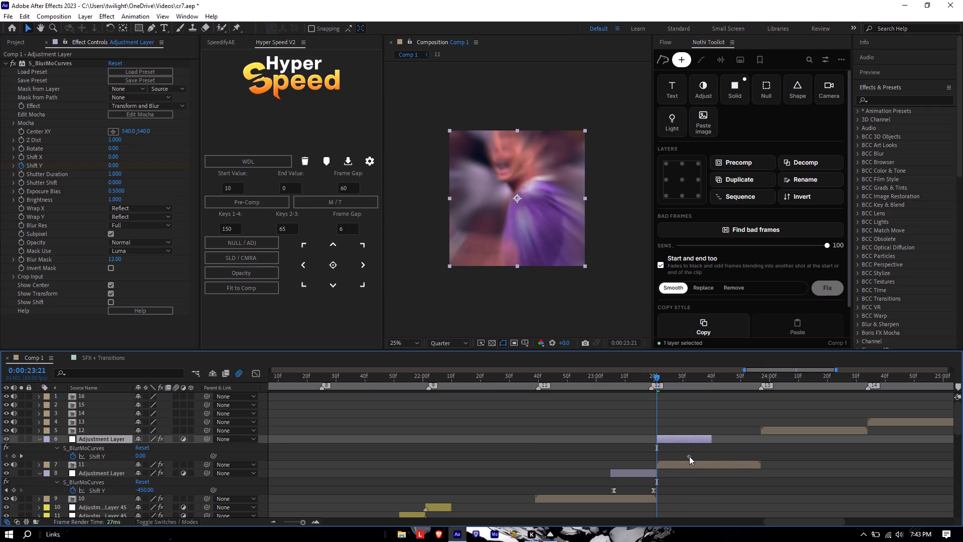
drag(689, 456, 710, 456)
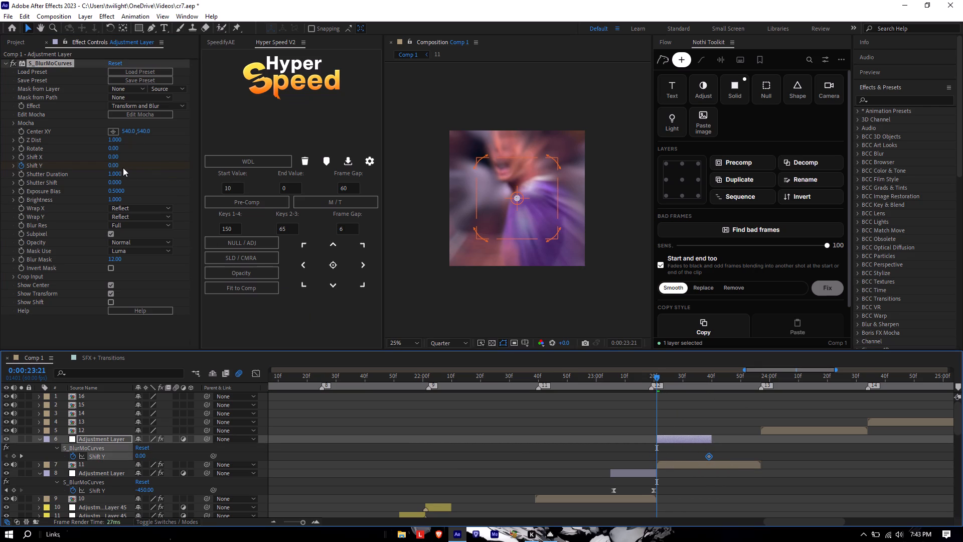
Set Shift Y to 450 at 0:00:23:21, the adjustment layer's first frame.
click(116, 168)
text(450)
key(Return)
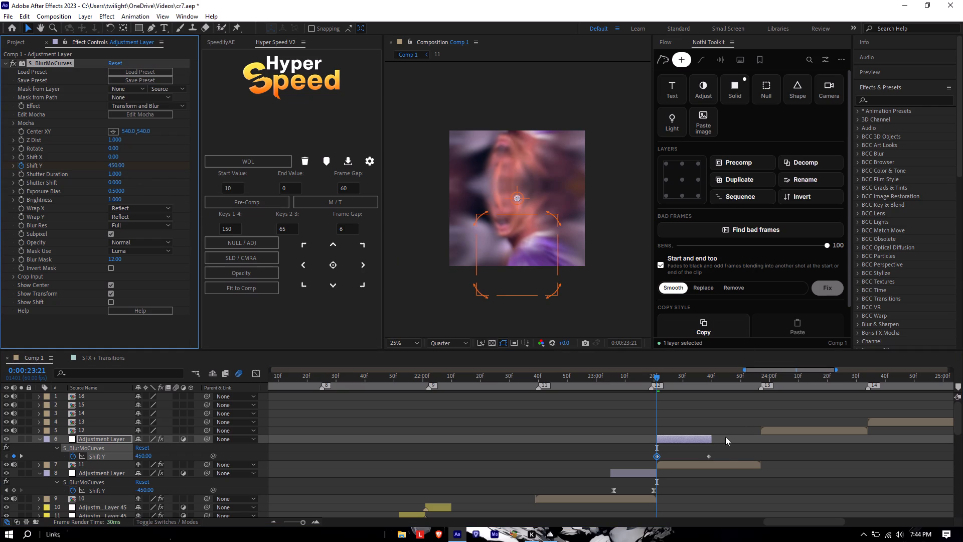
Easy-ease both Shift Y keyframes and reshape the value curve to fall steeply at first and settle slowly into the last keyframe.
drag(713, 453, 648, 462)
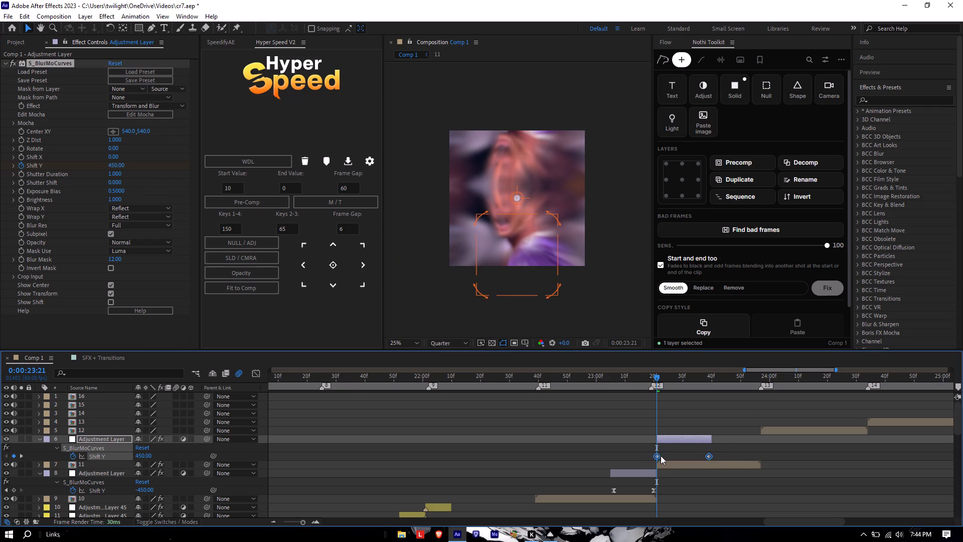
key(F9)
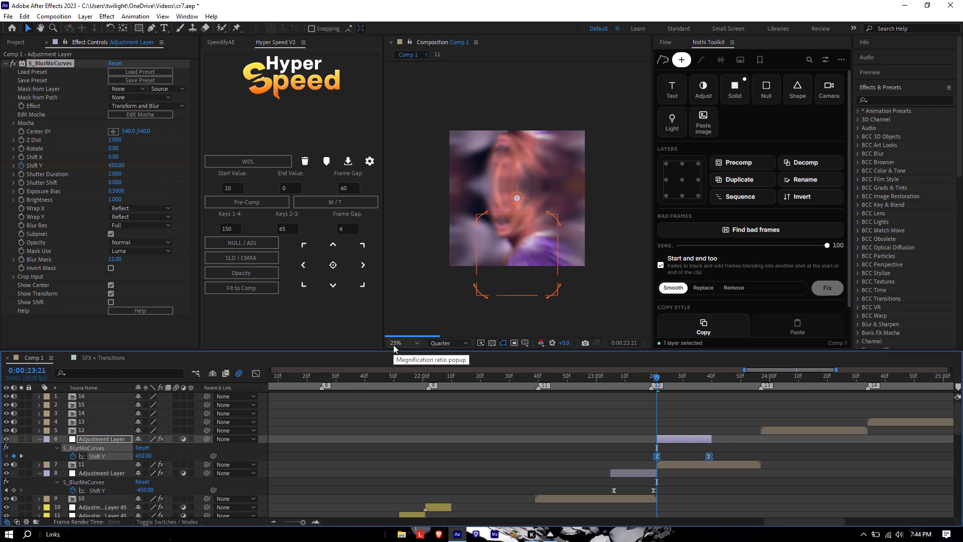
click(259, 370)
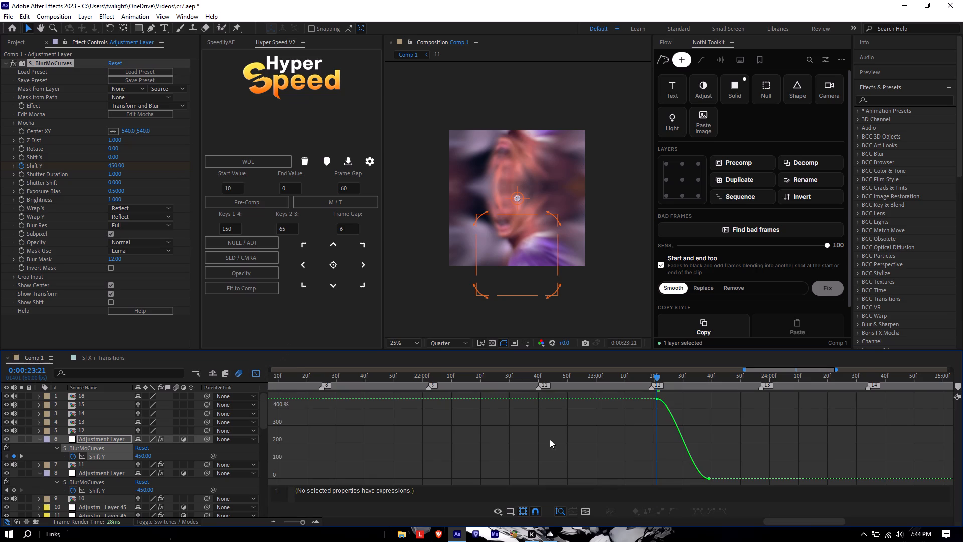
click(662, 399)
drag(671, 397, 621, 418)
drag(674, 397, 647, 474)
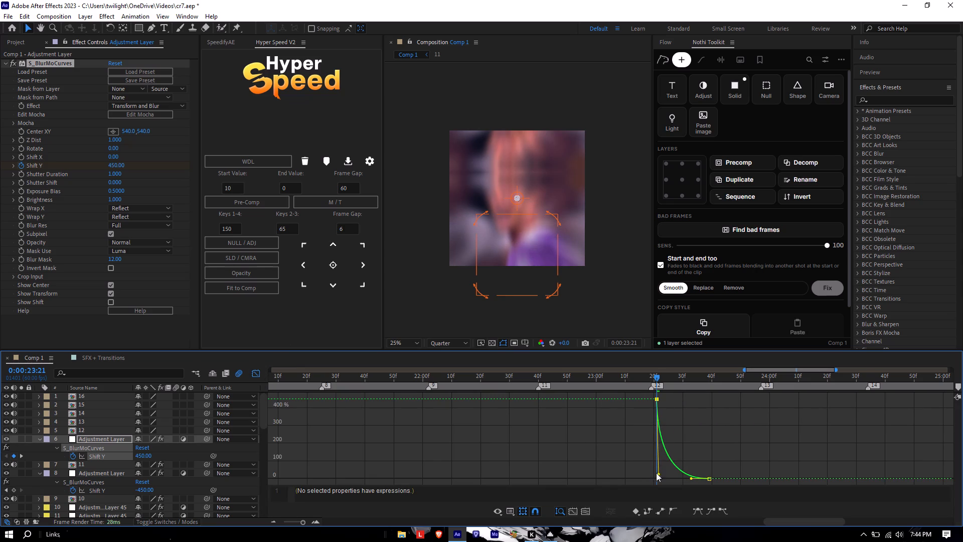
drag(691, 478, 672, 476)
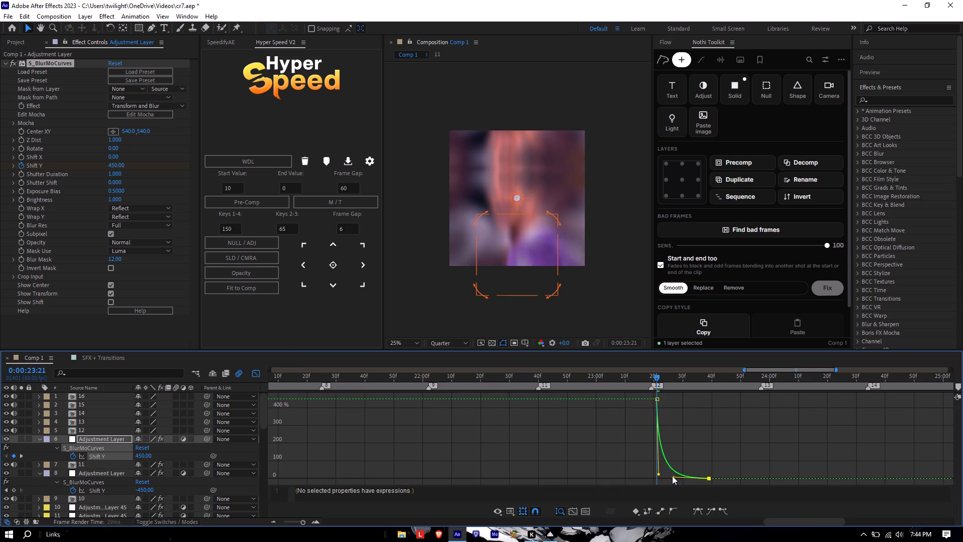
drag(672, 476, 670, 477)
drag(658, 380, 632, 381)
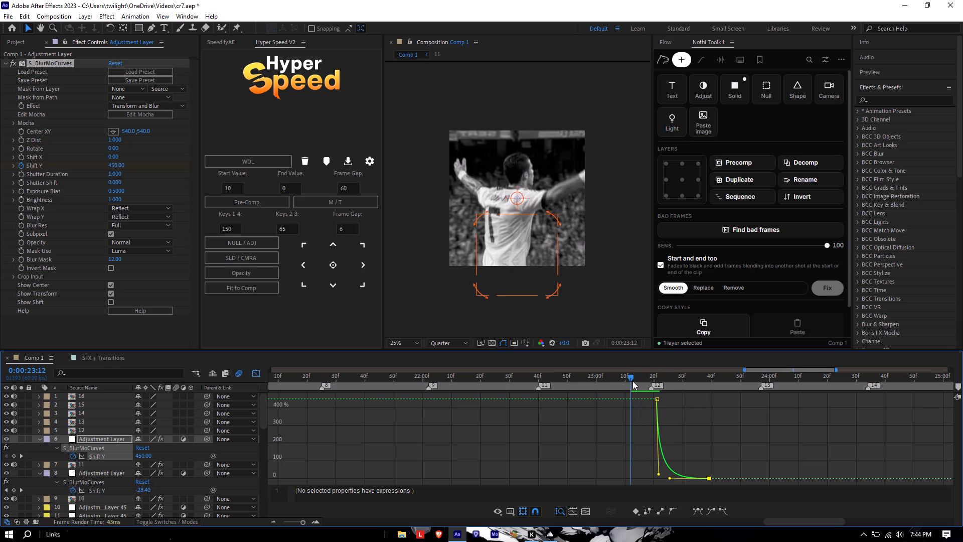
drag(632, 381, 702, 392)
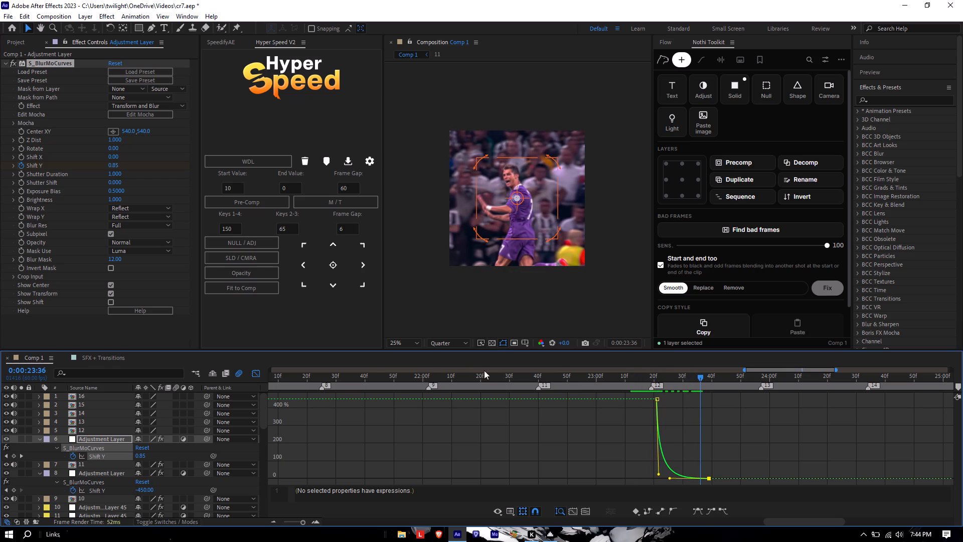
click(258, 372)
Collapse the keyframed properties of both S_BlurMoCurves adjustment layers around the cut.
key(u)
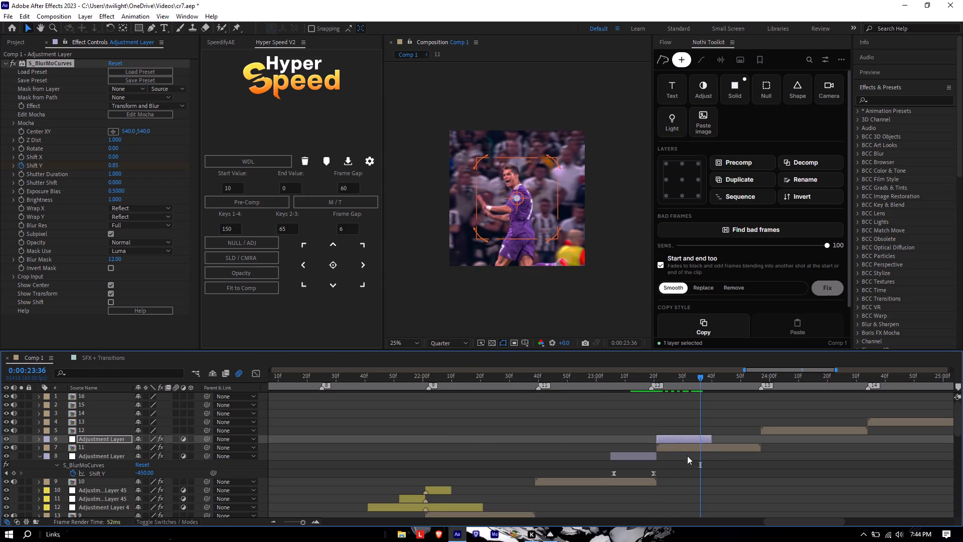
click(636, 459)
key(u)
Play back the edit from before clip 10 to check the shift transition into clip 11.
drag(705, 379, 696, 379)
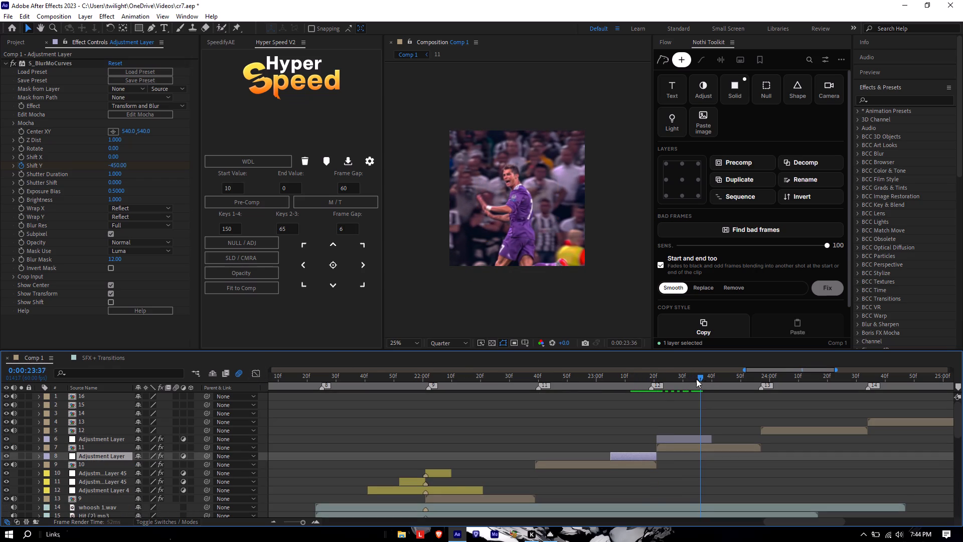
drag(696, 379, 466, 399)
key(space)
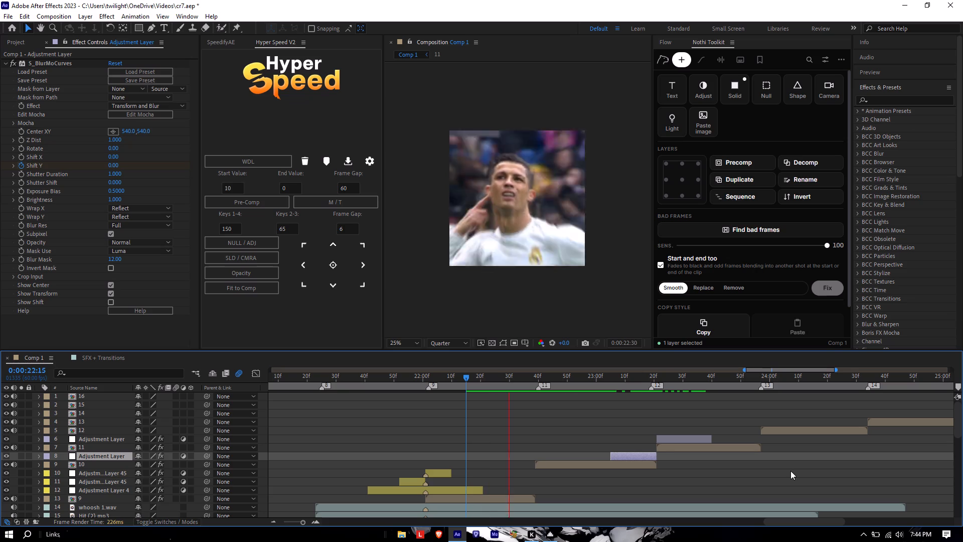
key(space)
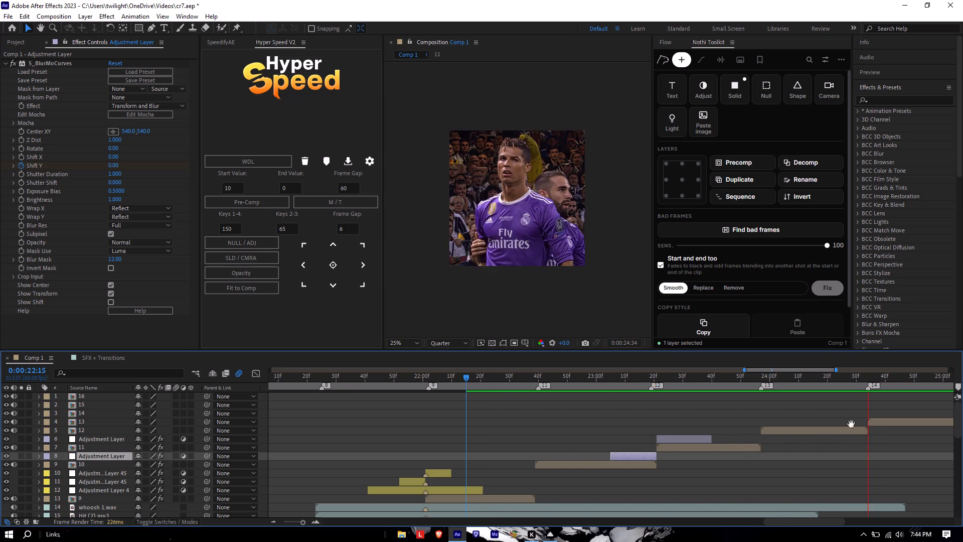
drag(902, 378, 862, 383)
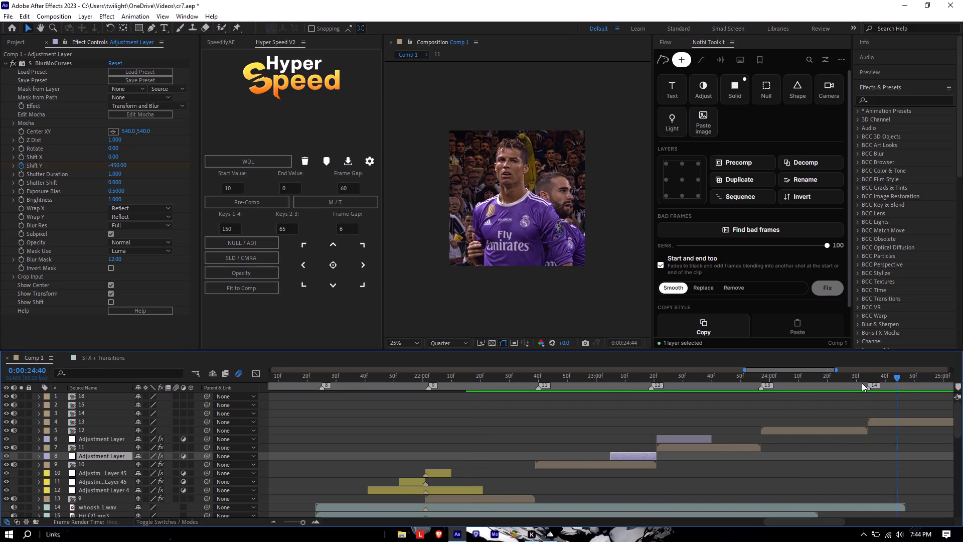
drag(862, 383, 477, 421)
key(space)
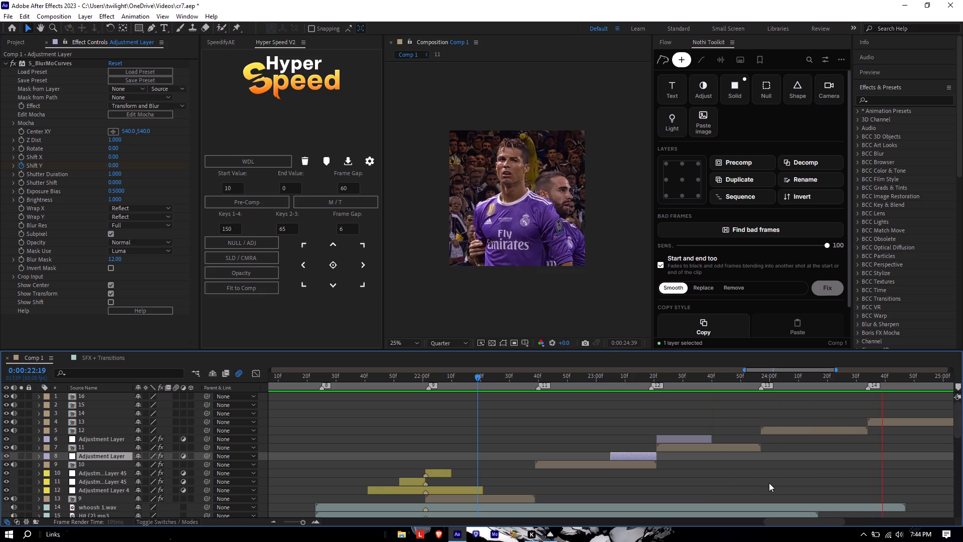
Save the project.
key(ctrl+s)
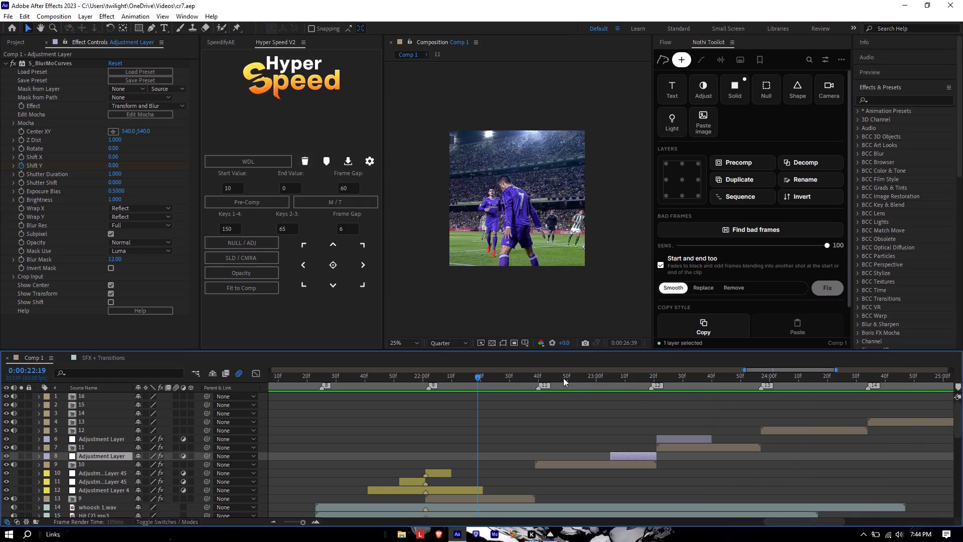
Add another adjustment layer above the incoming S_BlurMoCurves layer and move it to straddle the cut between clips 10 and 11.
drag(477, 376, 628, 410)
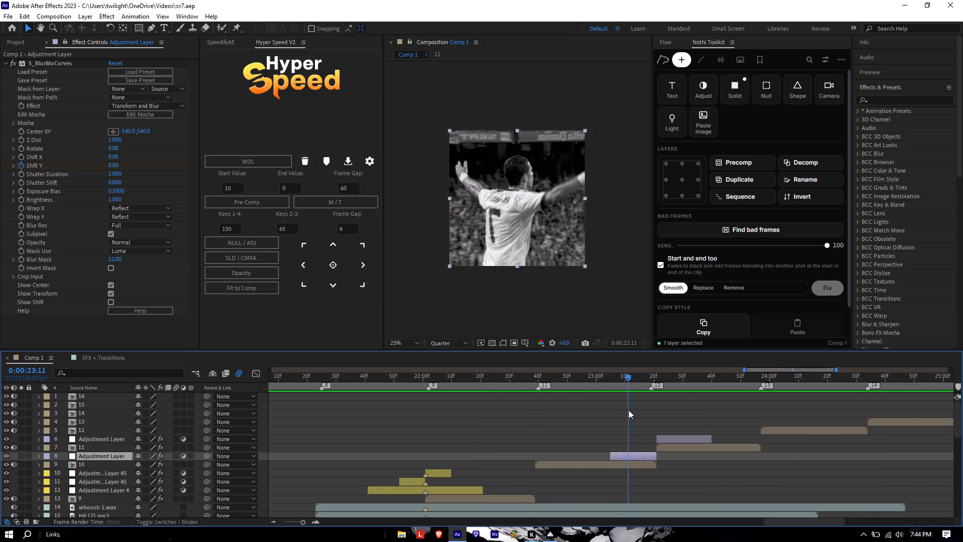
drag(628, 410, 662, 432)
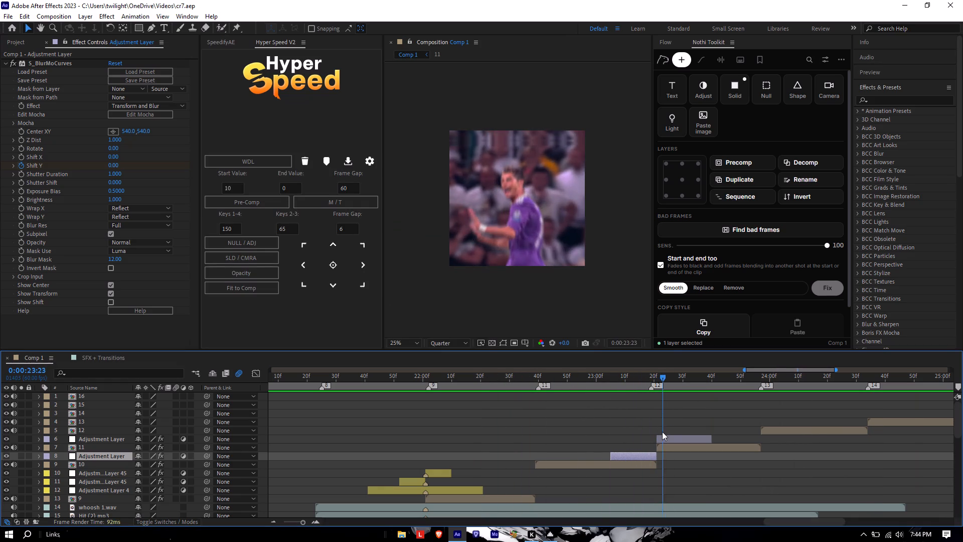
drag(662, 432, 660, 435)
click(663, 436)
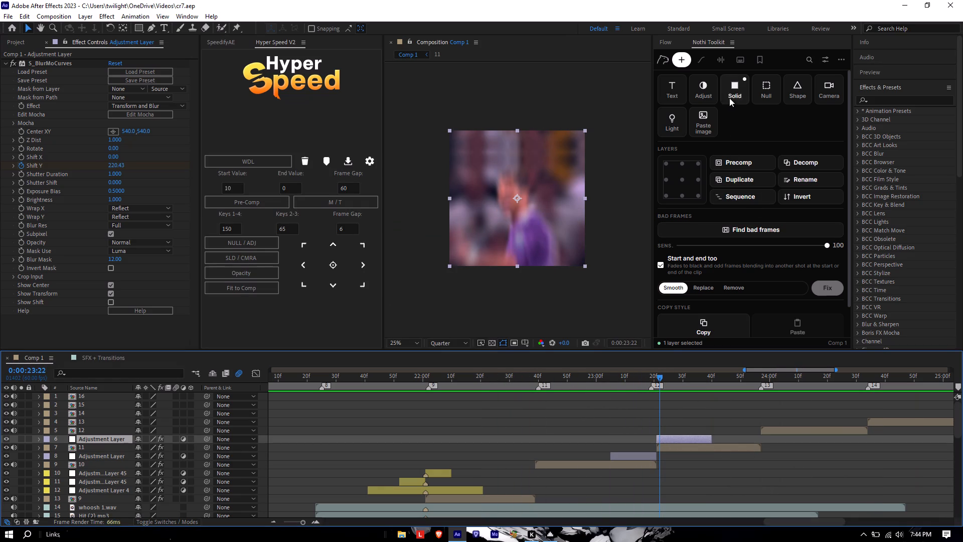
click(704, 91)
drag(693, 438, 662, 451)
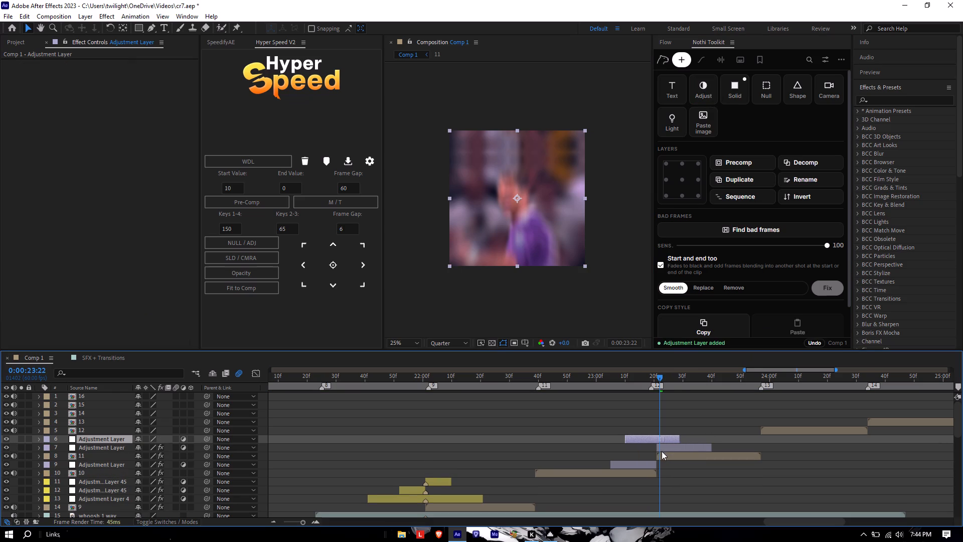
Shift the new adjustment layer so it starts at 0:00:23:12 and is centred over the cut between clips 10 and 11.
drag(662, 451, 666, 454)
Apply CC Wide Time to the new adjustment layer and turn on its Native Motion Blur.
key(i)
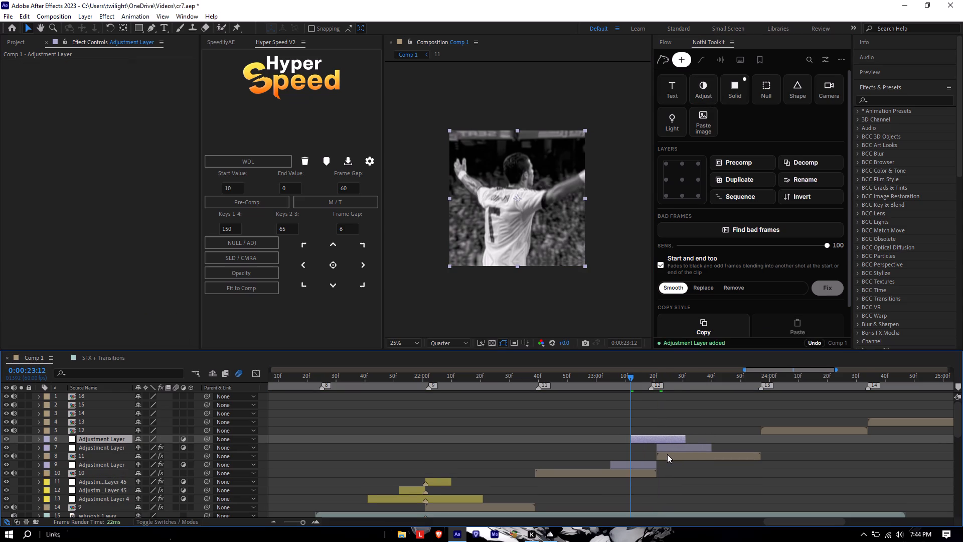
key(ctrl+space)
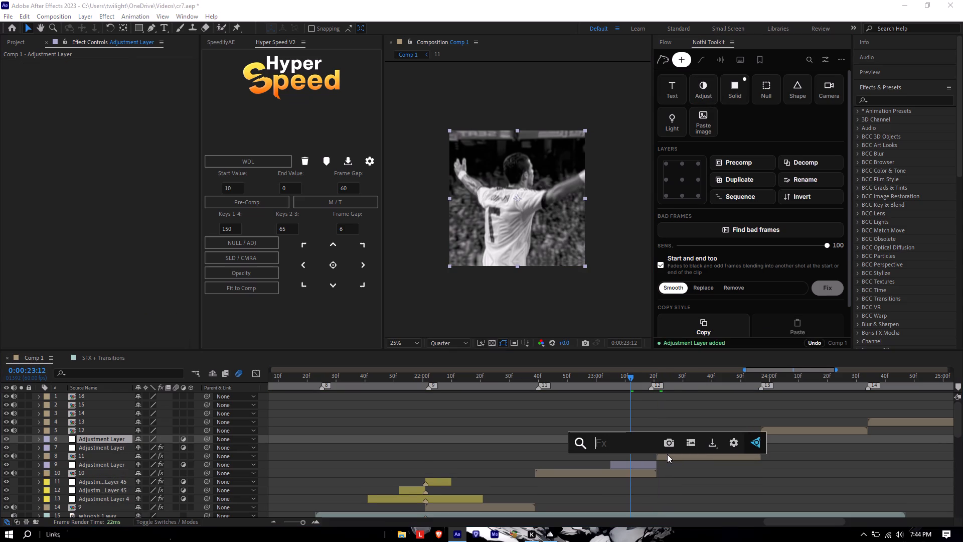
text(wide)
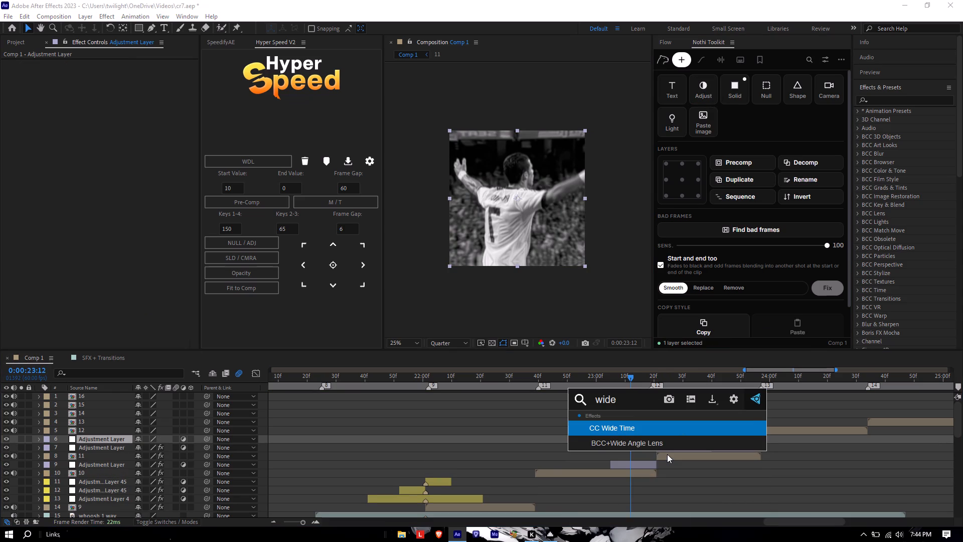
key(bracketright)
key(BackSpace)
key(Return)
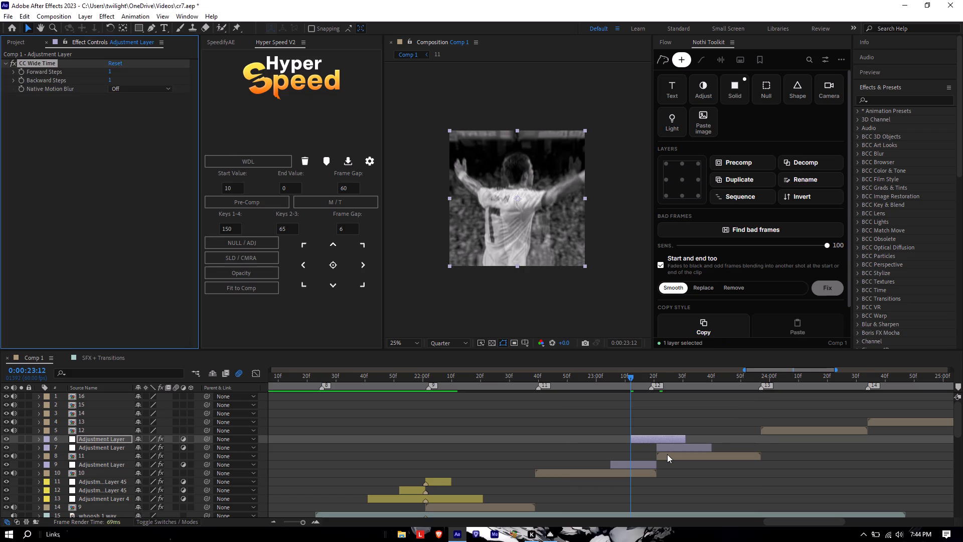
click(128, 91)
click(128, 102)
Keyframe CC Wide Time's Forward Steps and Backward Steps at 0 on the layer's first frame and reveal the keyframes.
drag(107, 79, 98, 79)
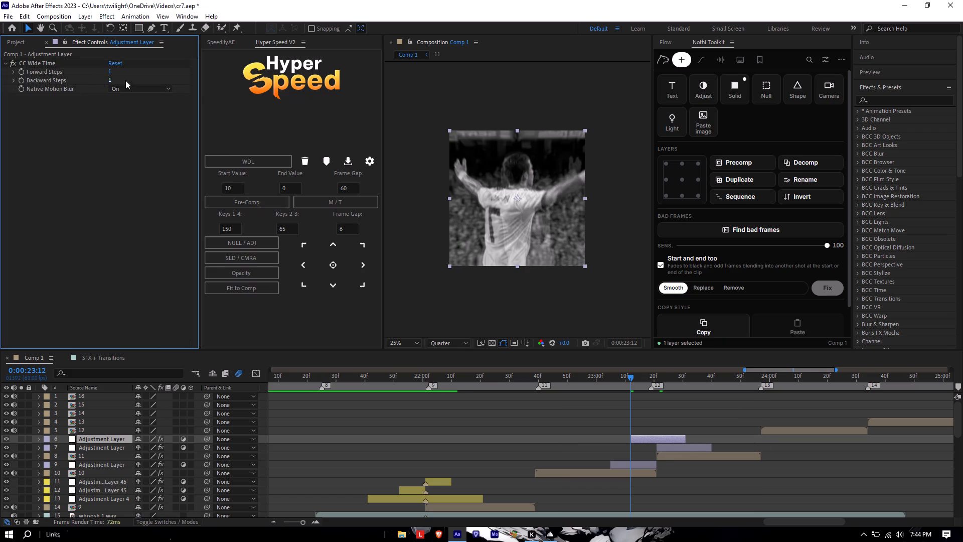
drag(110, 82, 86, 84)
drag(109, 69, 64, 71)
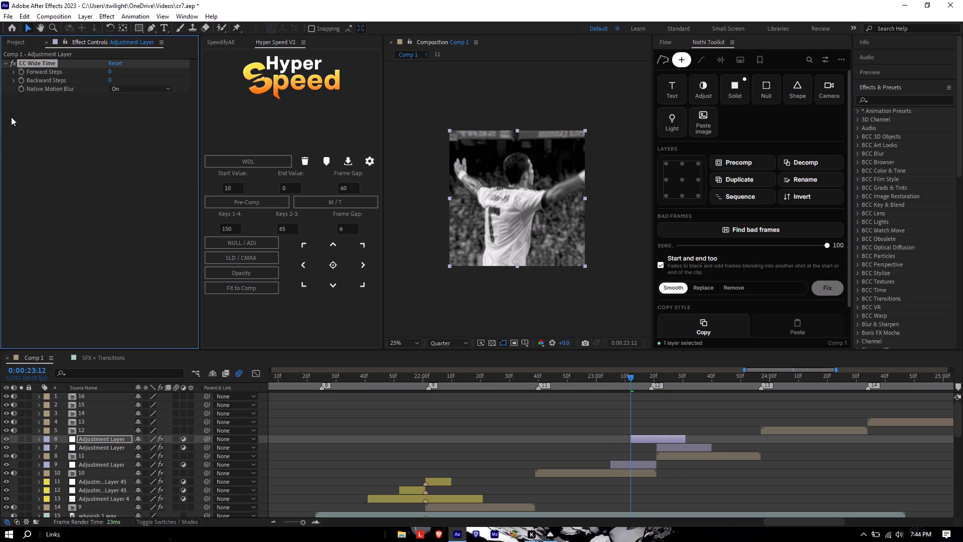
click(20, 67)
click(25, 70)
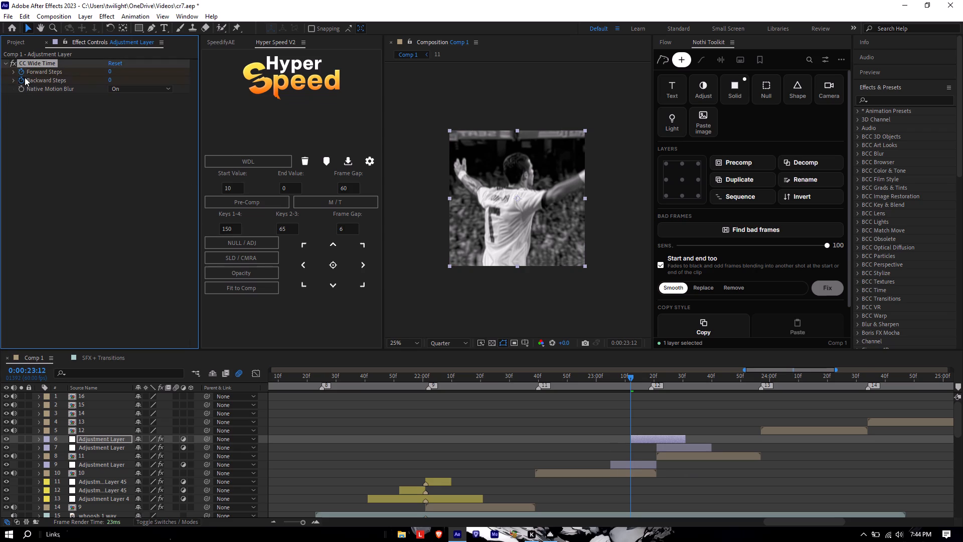
click(25, 77)
key(u)
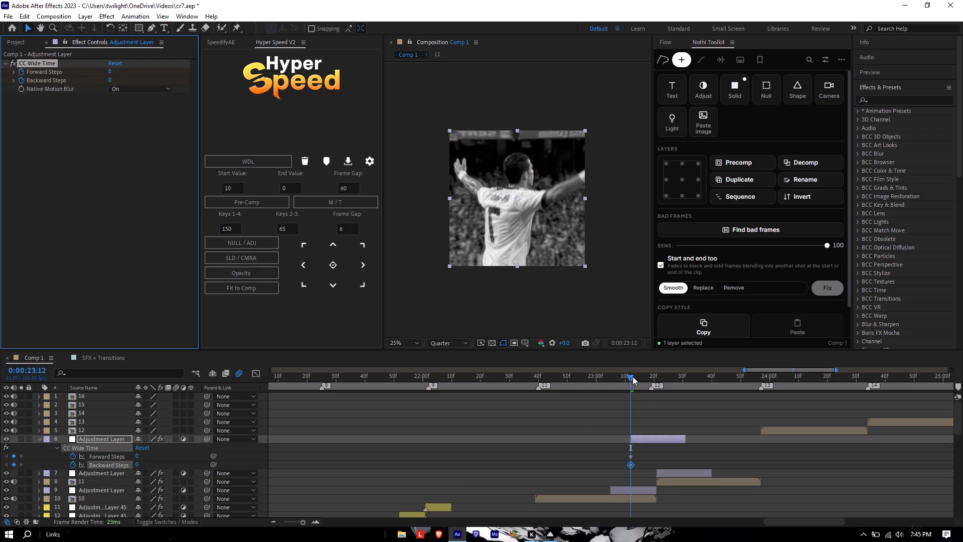
At the cut, 0:00:23:21, keyframe CC Wide Time's Forward Steps and Backward Steps at 5.
drag(631, 382, 642, 398)
drag(631, 380, 648, 397)
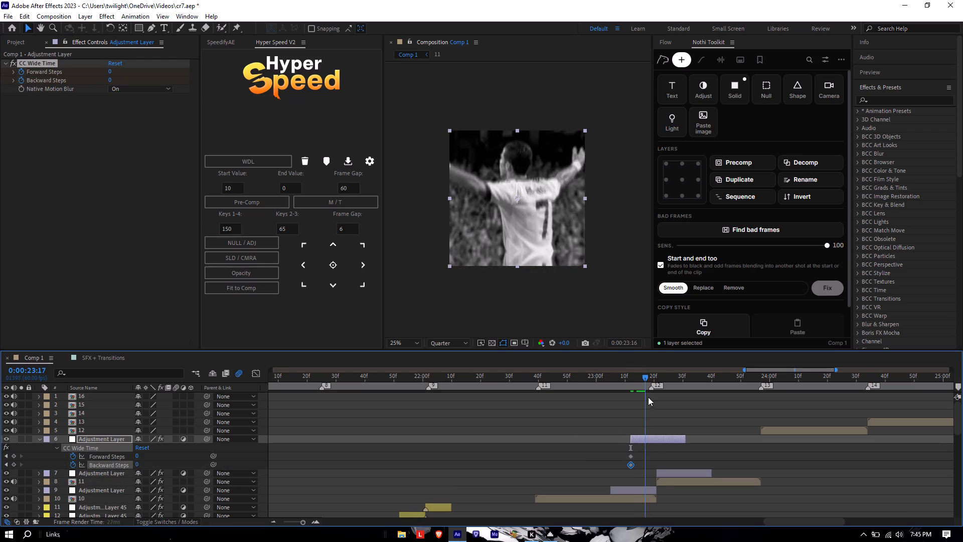
drag(648, 397, 658, 404)
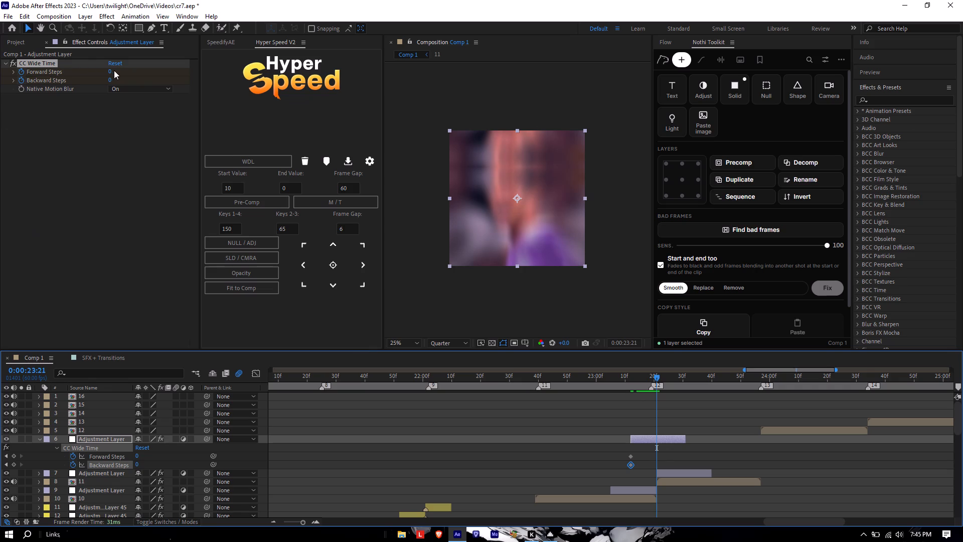
click(107, 71)
click(111, 72)
key(5)
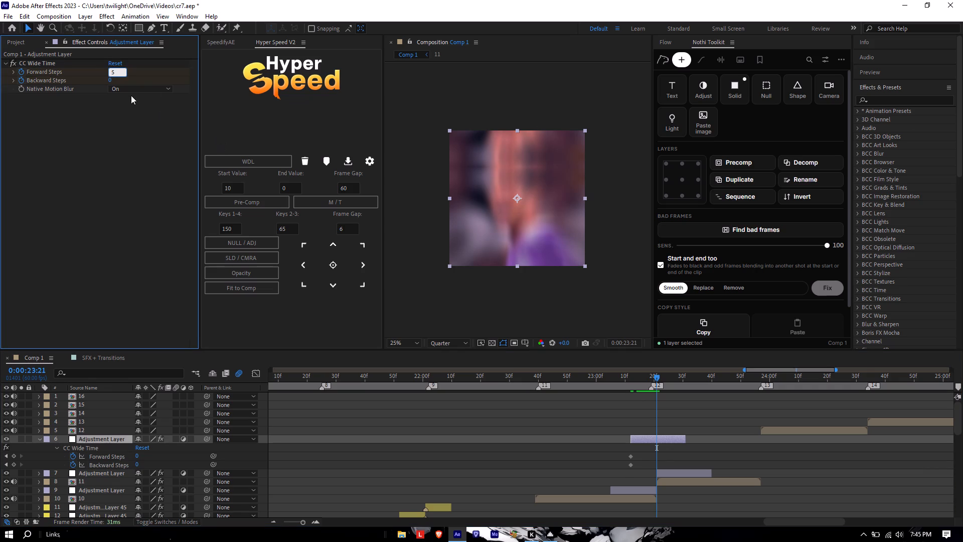
click(110, 80)
key(4)
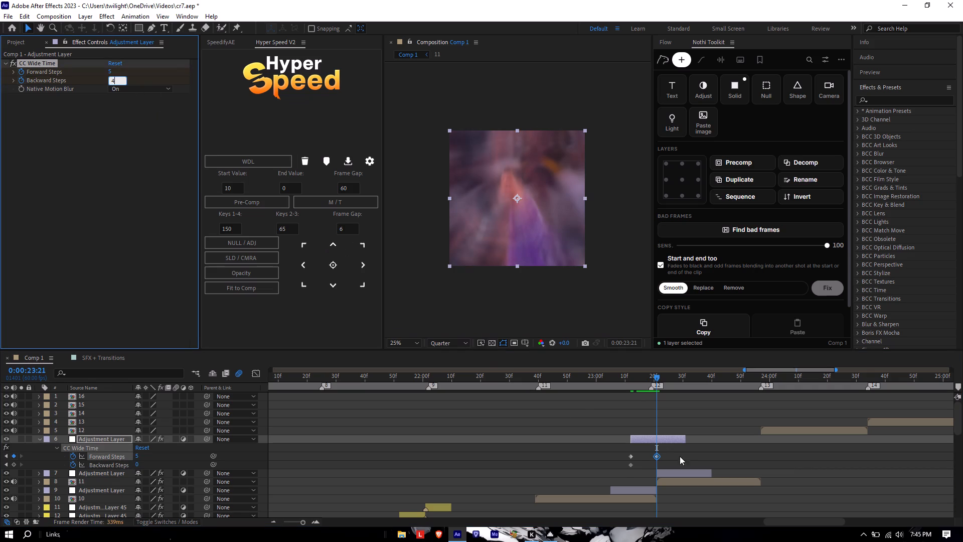
key(BackSpace)
key(5)
click(710, 441)
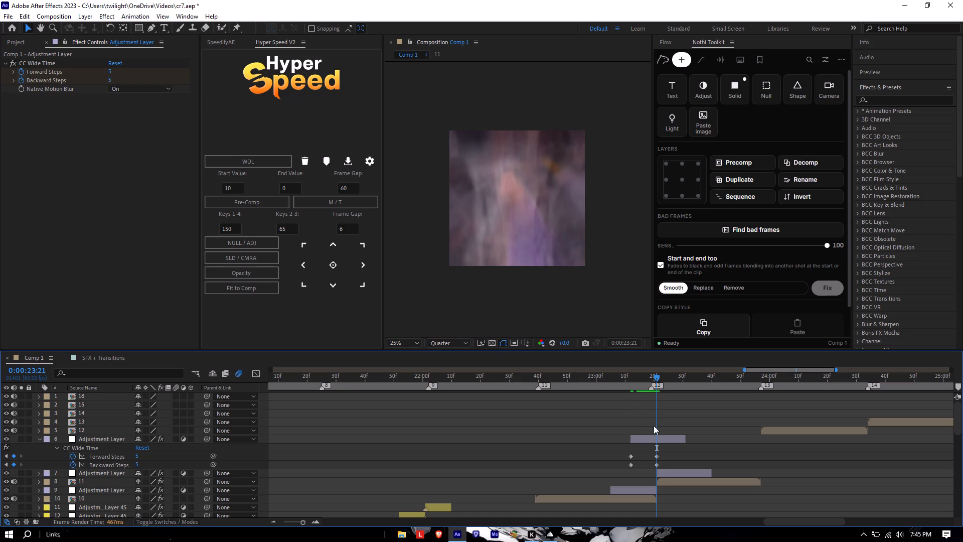
At the adjustment layer's last frame, 0:00:23:30, keyframe Forward Steps and Backward Steps at 0.
click(672, 442)
key(o)
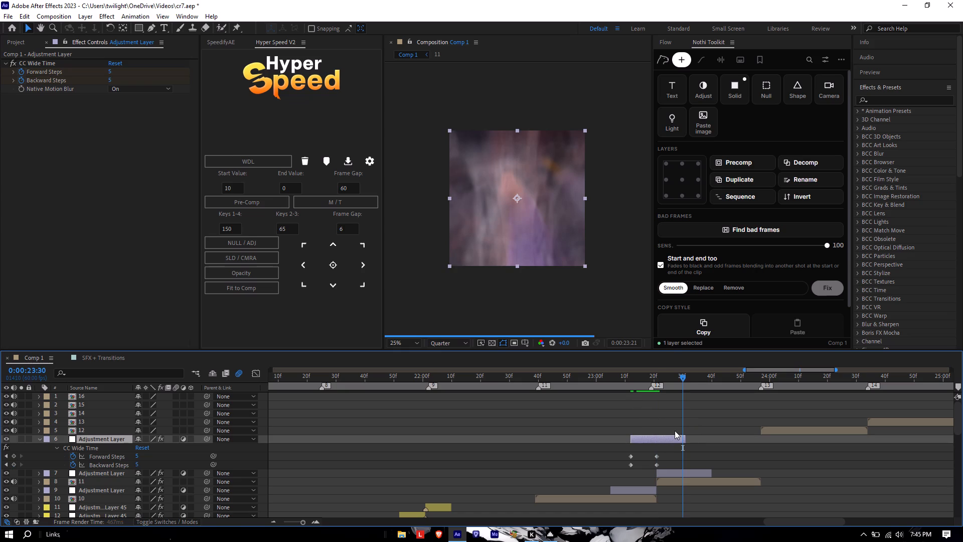
click(113, 69)
click(111, 69)
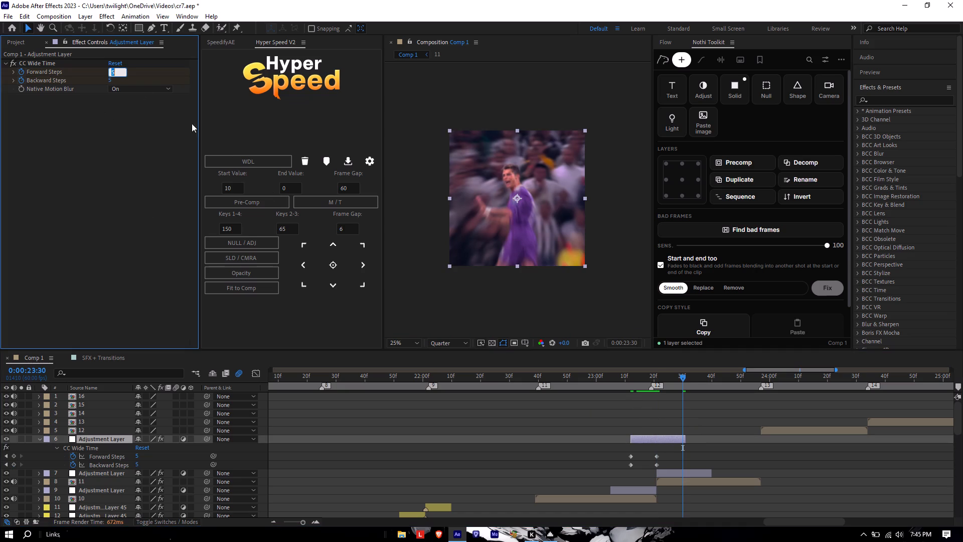
key(0)
click(110, 80)
key(0)
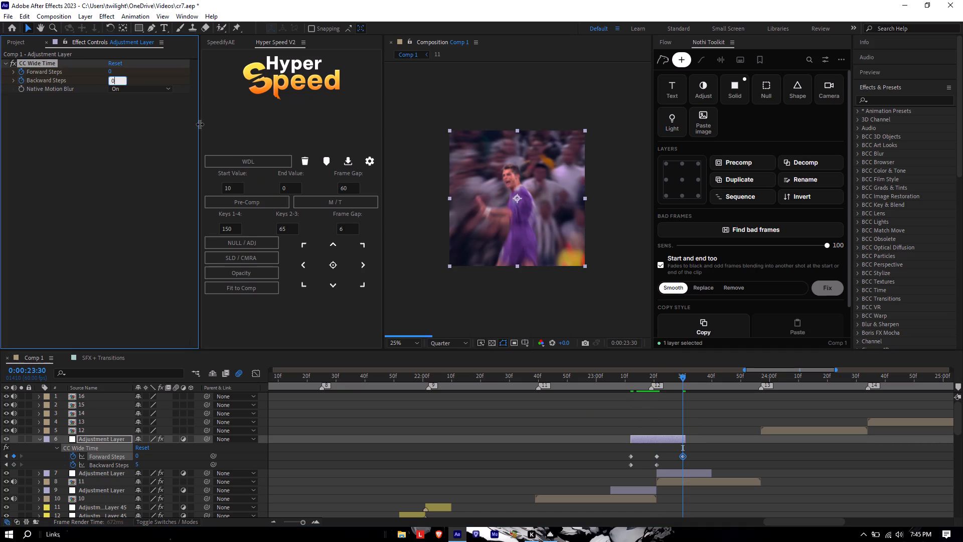
click(703, 457)
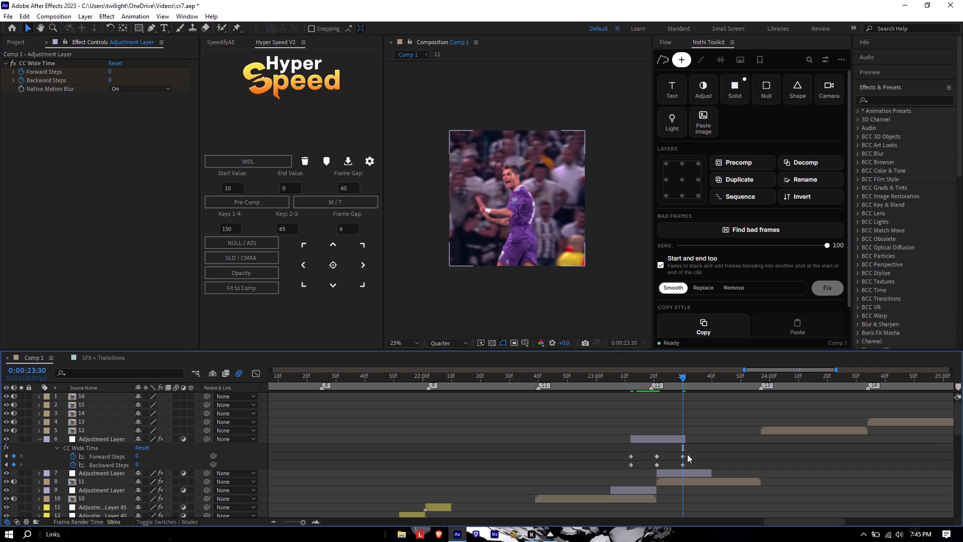
Apply Easy Ease to all Forward Steps and Backward Steps keyframes and display them as a speed graph.
drag(693, 449, 596, 468)
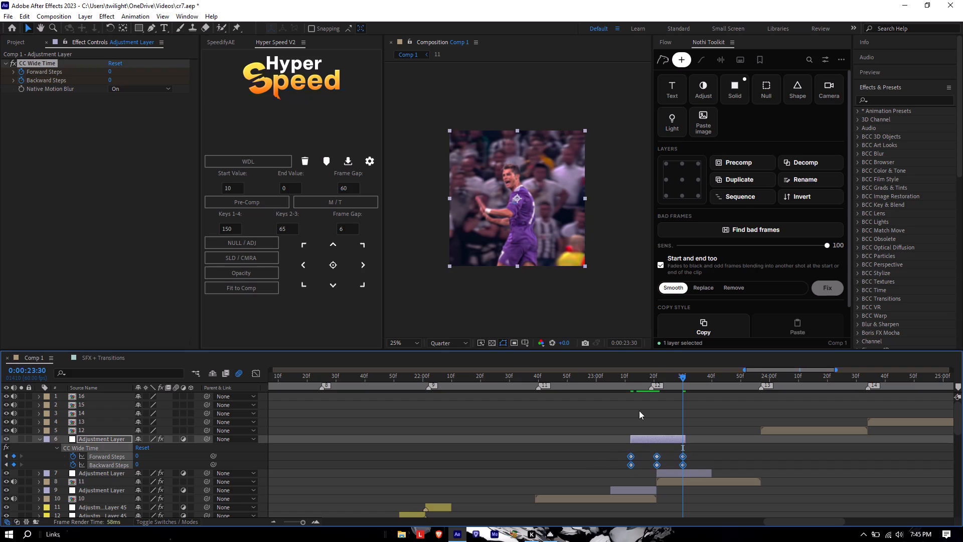
key(F9)
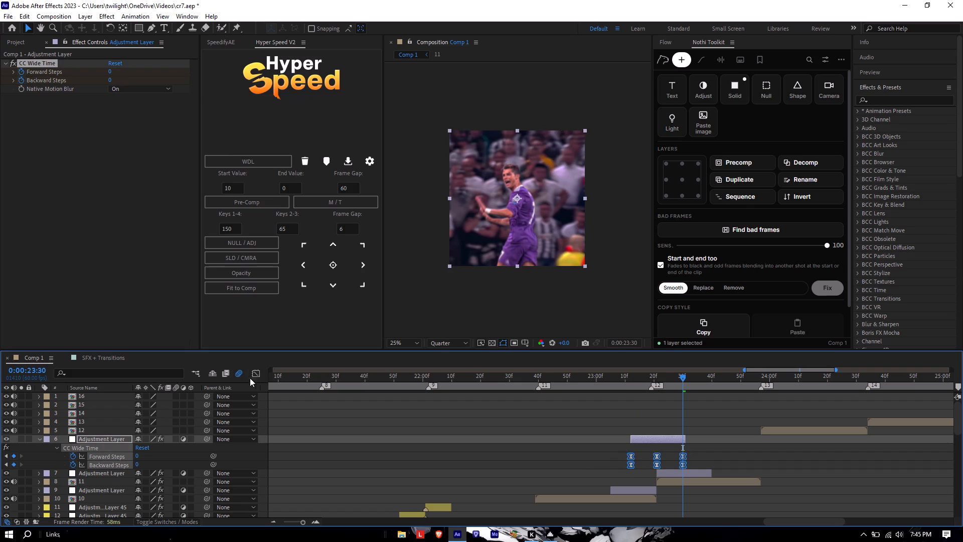
click(258, 370)
right_click(568, 424)
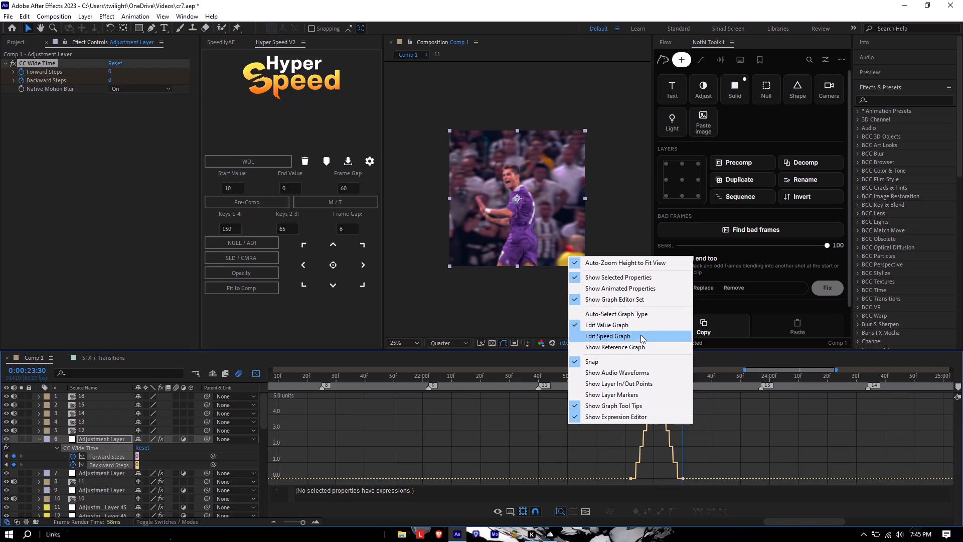
click(640, 335)
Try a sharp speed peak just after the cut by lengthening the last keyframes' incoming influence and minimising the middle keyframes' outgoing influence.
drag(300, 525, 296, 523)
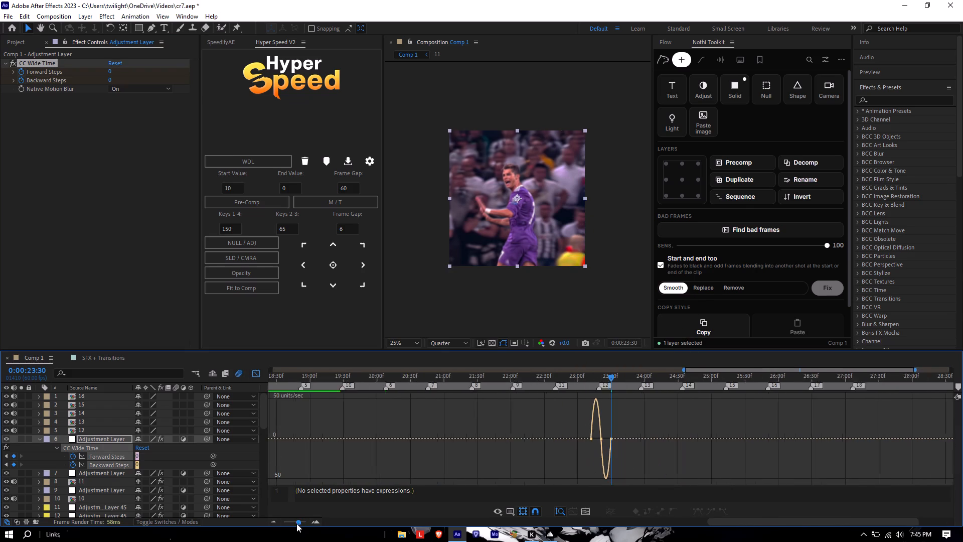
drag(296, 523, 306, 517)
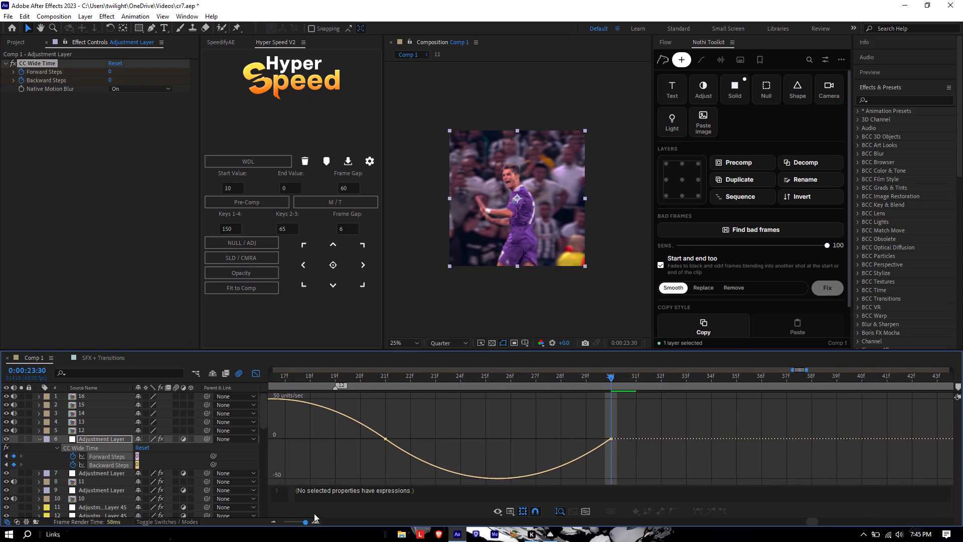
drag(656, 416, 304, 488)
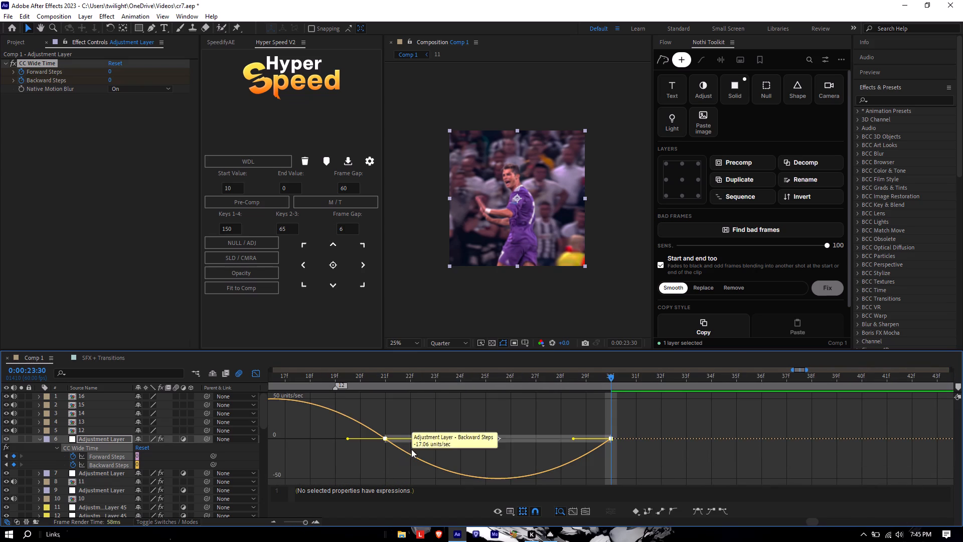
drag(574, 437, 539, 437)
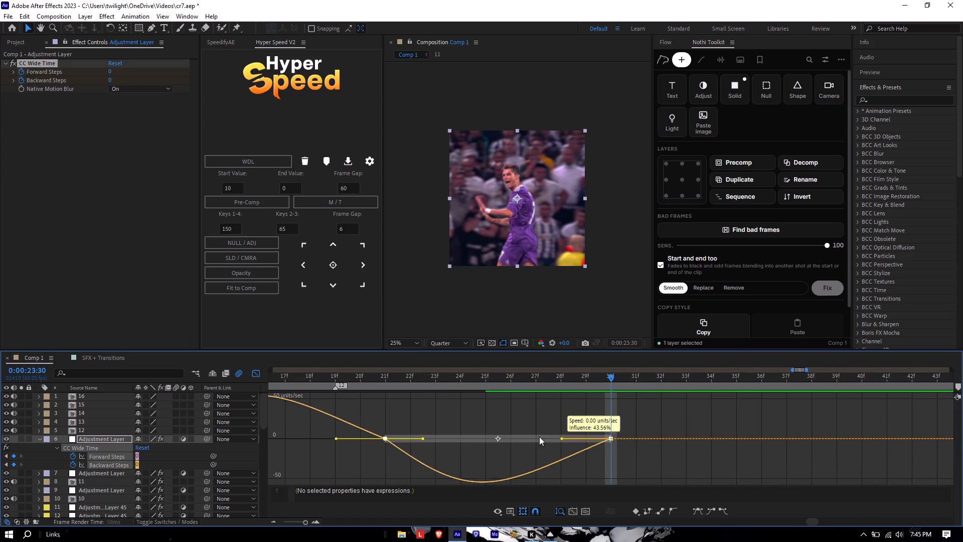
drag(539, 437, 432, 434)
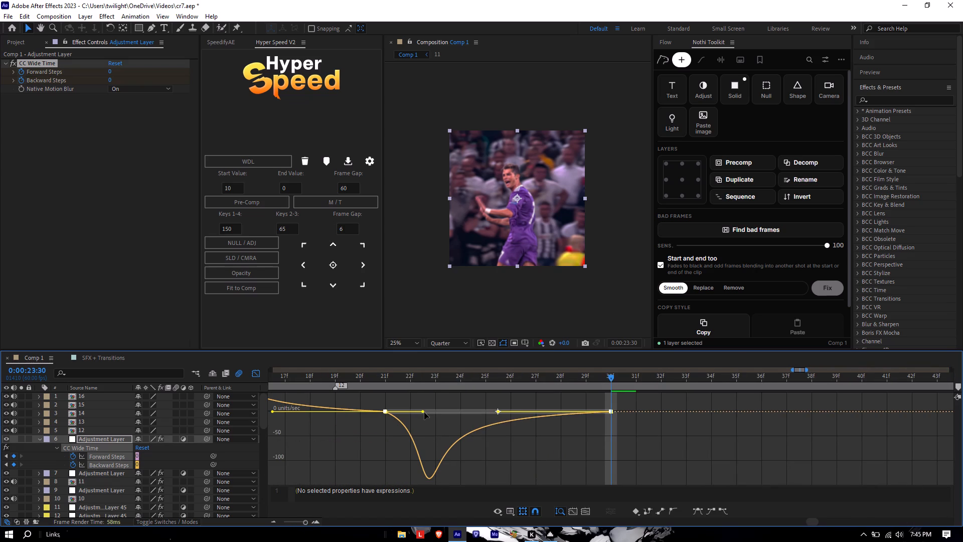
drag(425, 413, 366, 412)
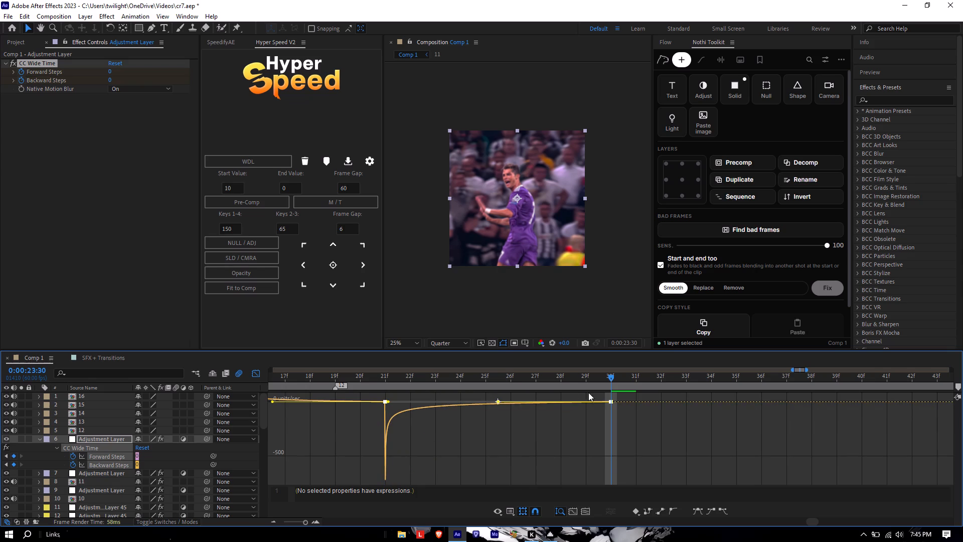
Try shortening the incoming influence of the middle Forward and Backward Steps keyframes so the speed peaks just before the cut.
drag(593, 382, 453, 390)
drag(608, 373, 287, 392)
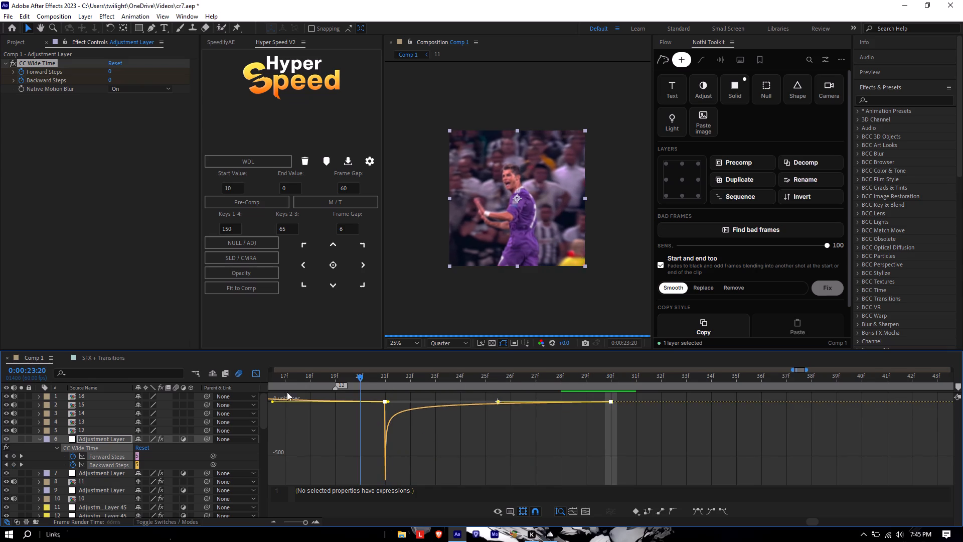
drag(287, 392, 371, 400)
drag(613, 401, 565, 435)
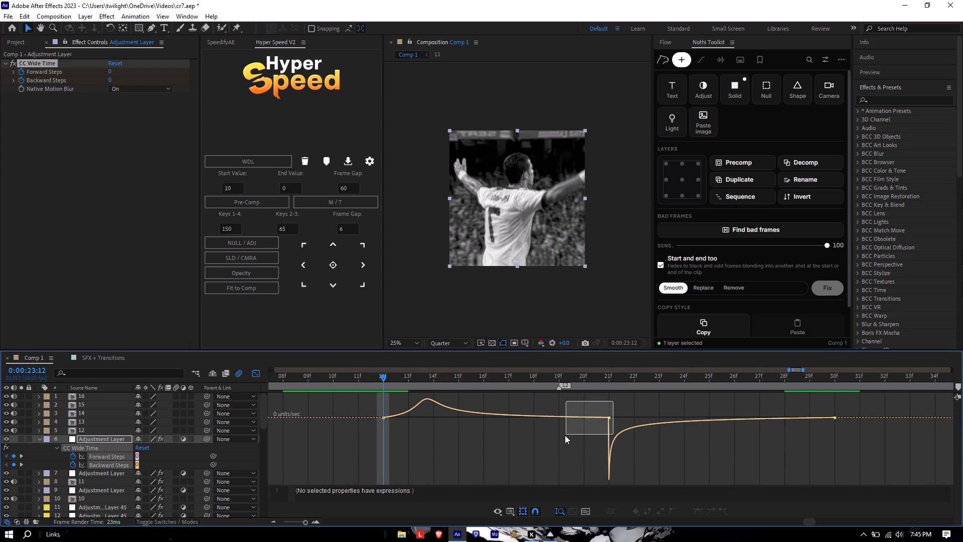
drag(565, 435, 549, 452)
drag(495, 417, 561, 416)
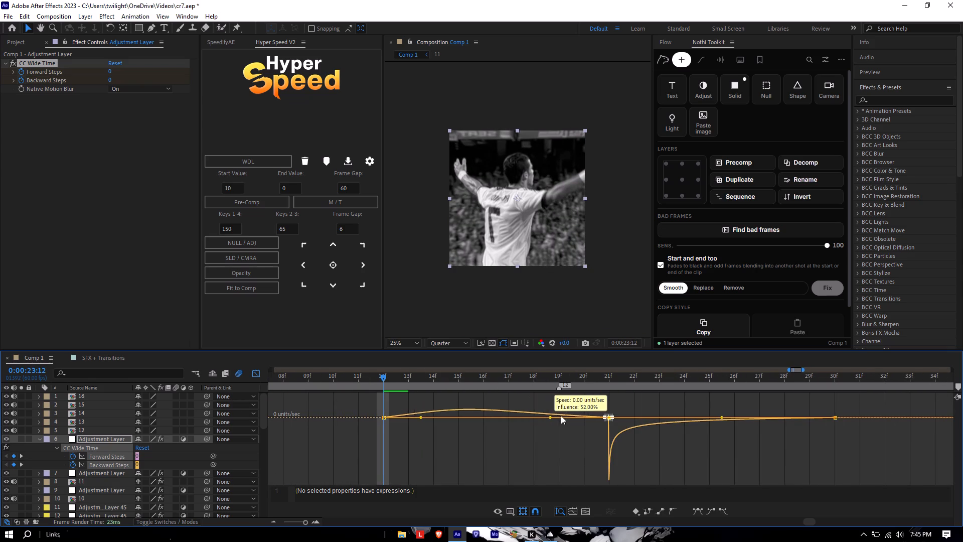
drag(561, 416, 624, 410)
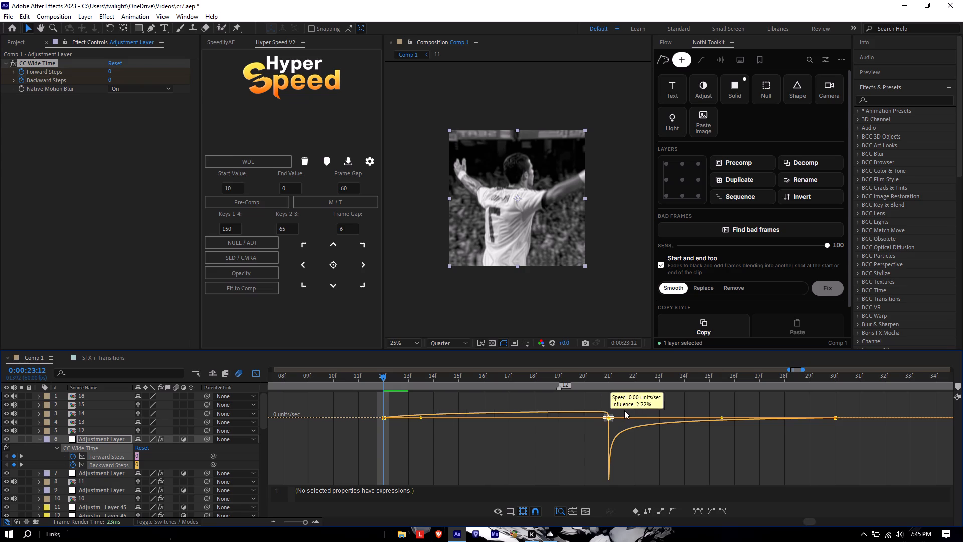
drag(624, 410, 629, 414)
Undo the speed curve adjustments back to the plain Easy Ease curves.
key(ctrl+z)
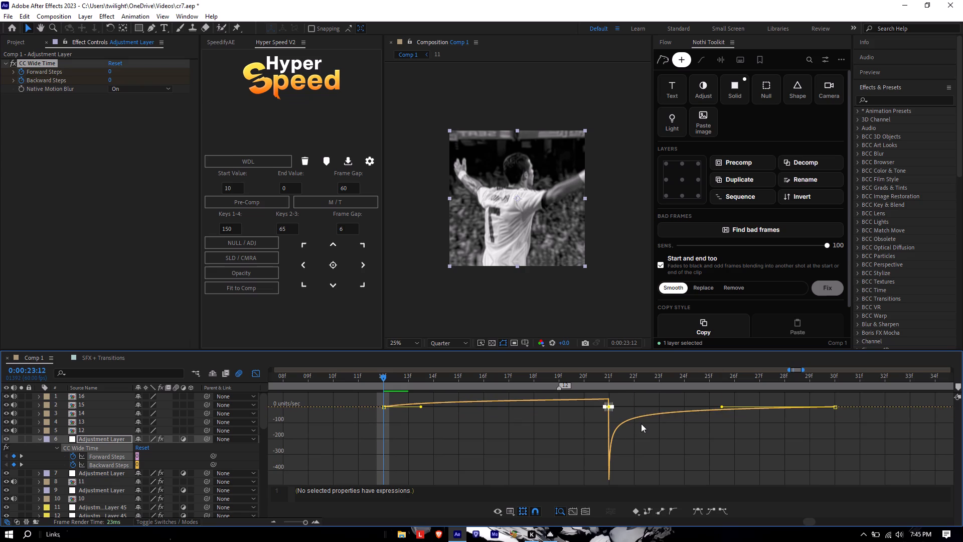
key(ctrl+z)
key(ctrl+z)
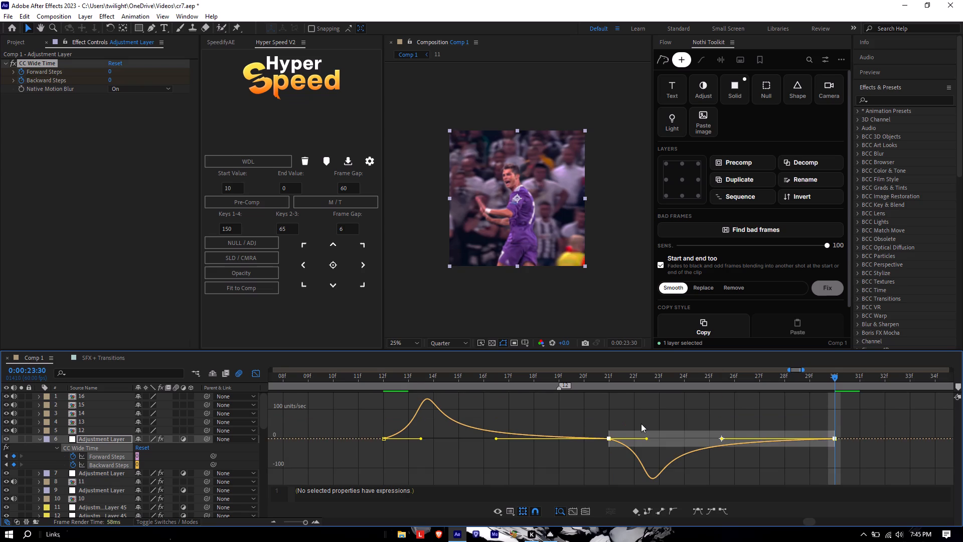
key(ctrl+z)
Minimise the middle keyframes' outgoing influence and lengthen the last keyframes' incoming influence, for a sharp post-cut speed spike of about -190 units/sec.
click(798, 421)
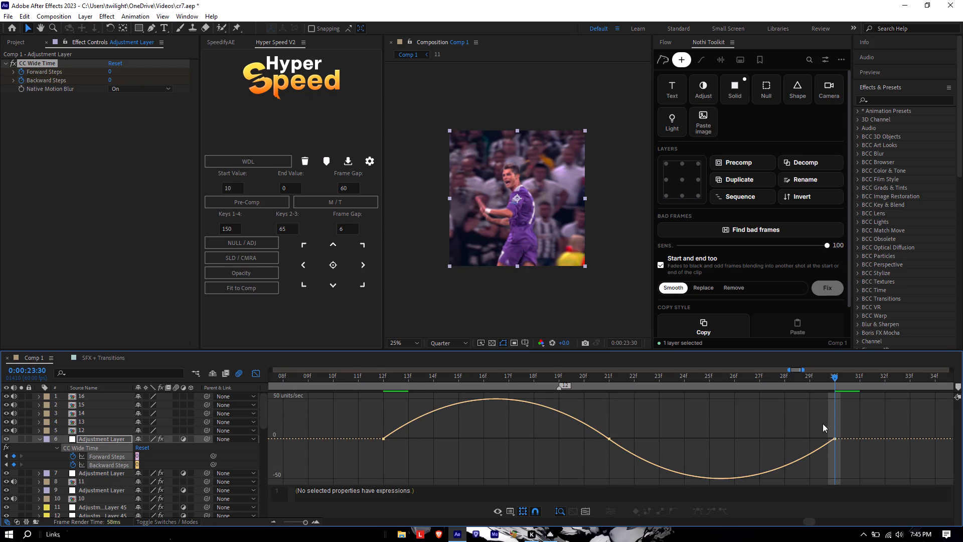
drag(678, 418, 522, 476)
drag(646, 438, 613, 439)
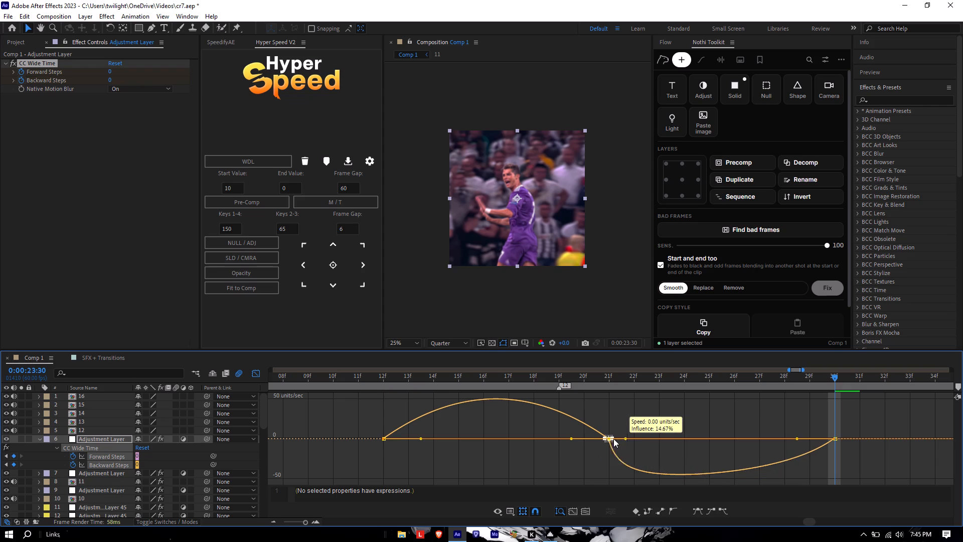
drag(613, 439, 603, 439)
drag(856, 420, 783, 466)
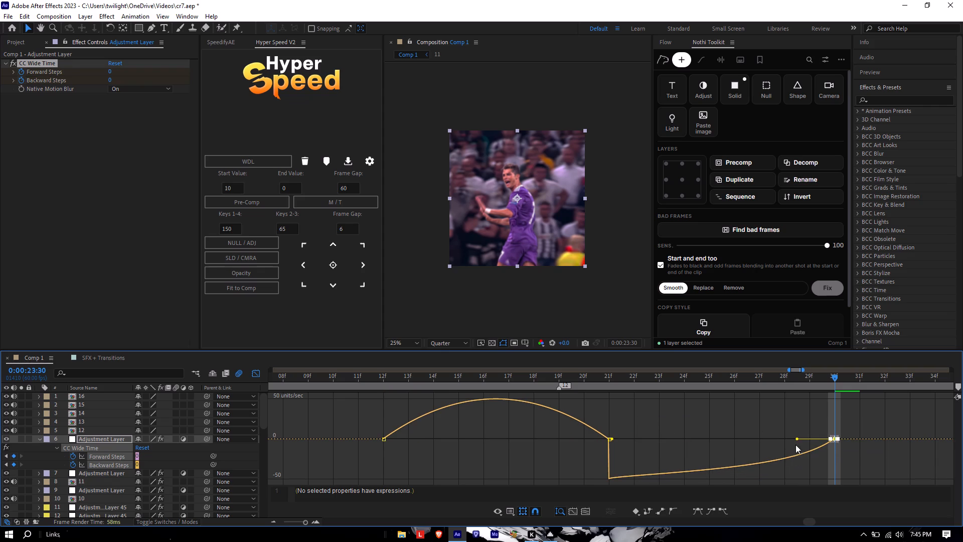
drag(796, 439, 671, 440)
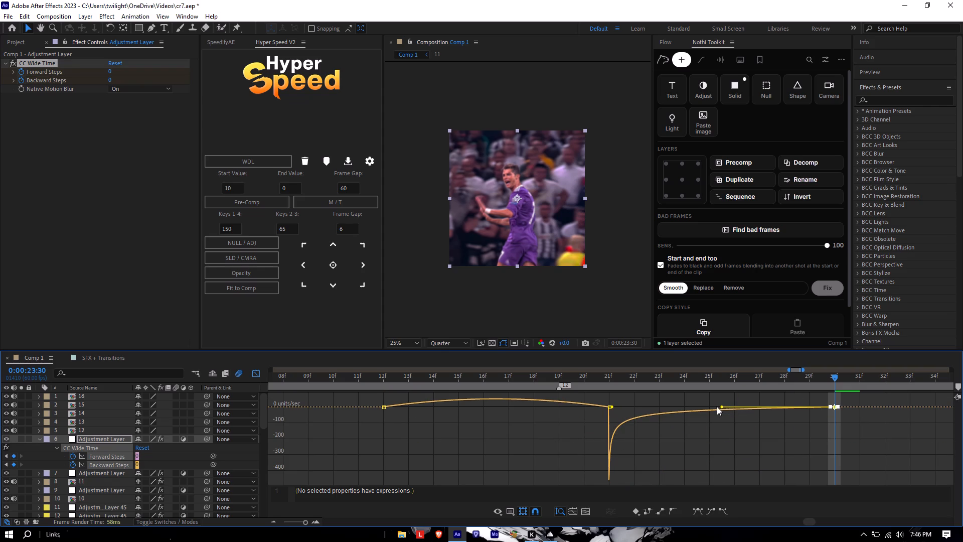
drag(721, 407, 738, 407)
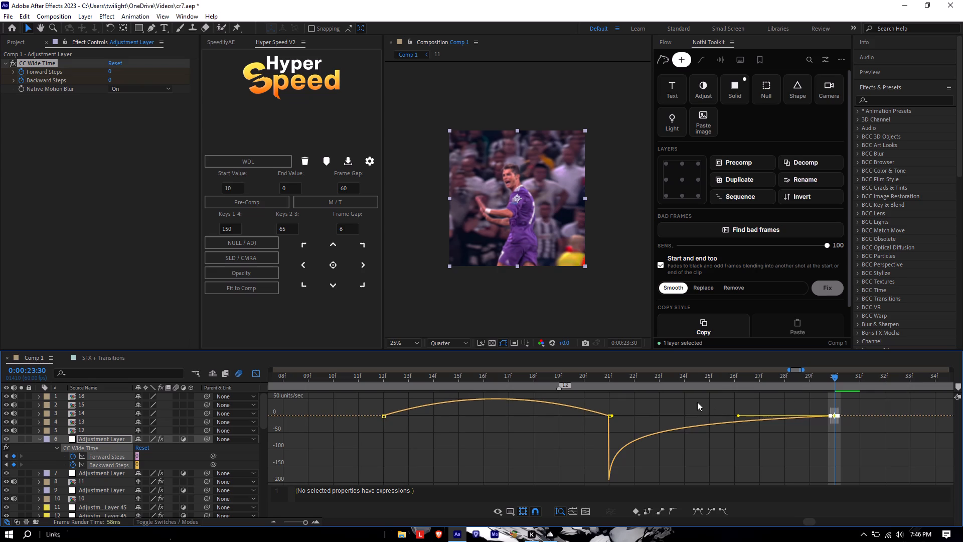
Minimise the middle keyframes' incoming influence and lengthen the first keyframes' outgoing influence, for a sharp pre-cut speed spike of about 1000 units/sec.
click(833, 389)
drag(833, 379, 558, 423)
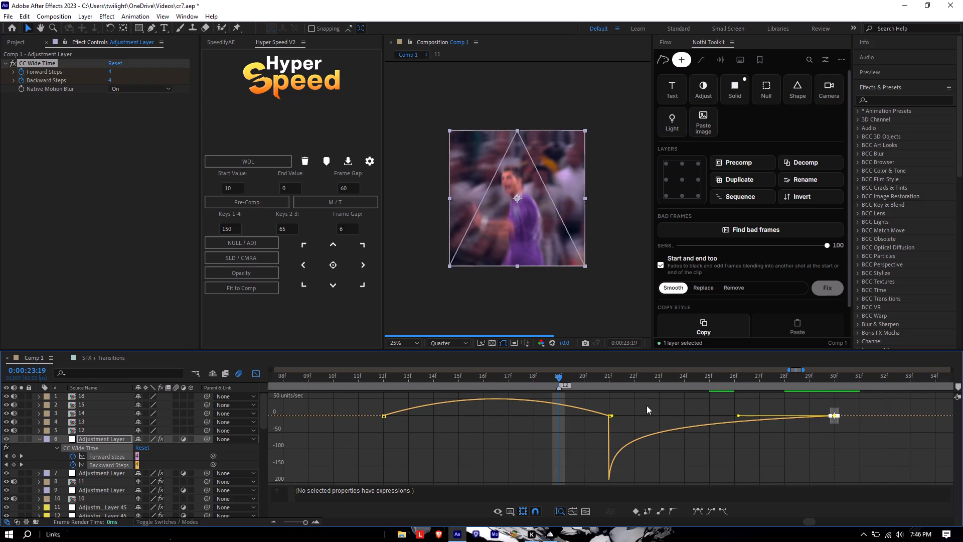
drag(647, 400, 579, 441)
drag(571, 416, 616, 413)
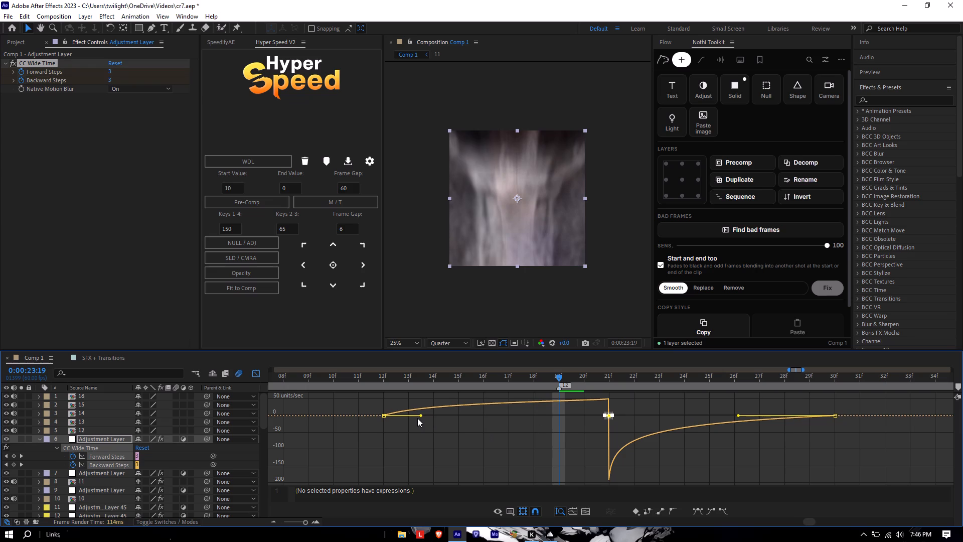
drag(420, 416, 506, 414)
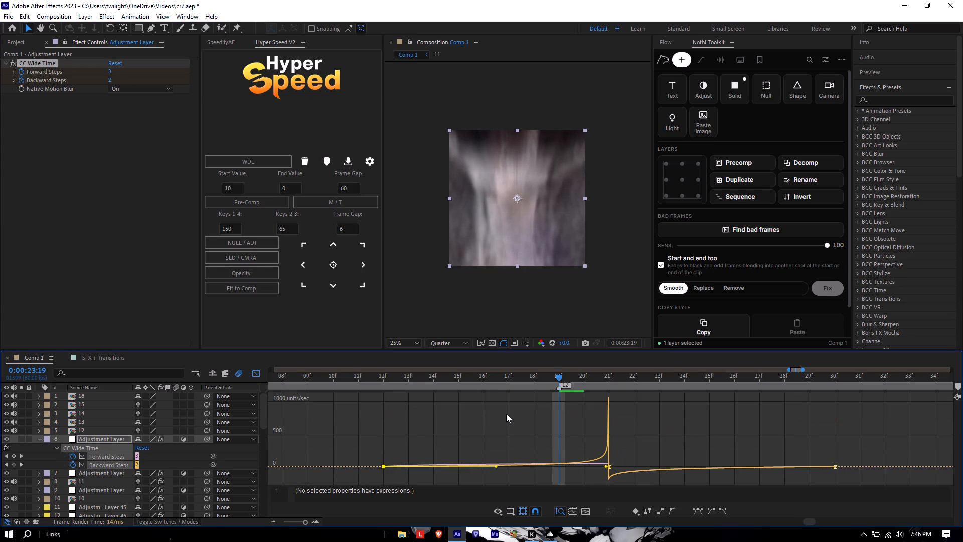
key(ctrl+z)
drag(392, 404, 380, 446)
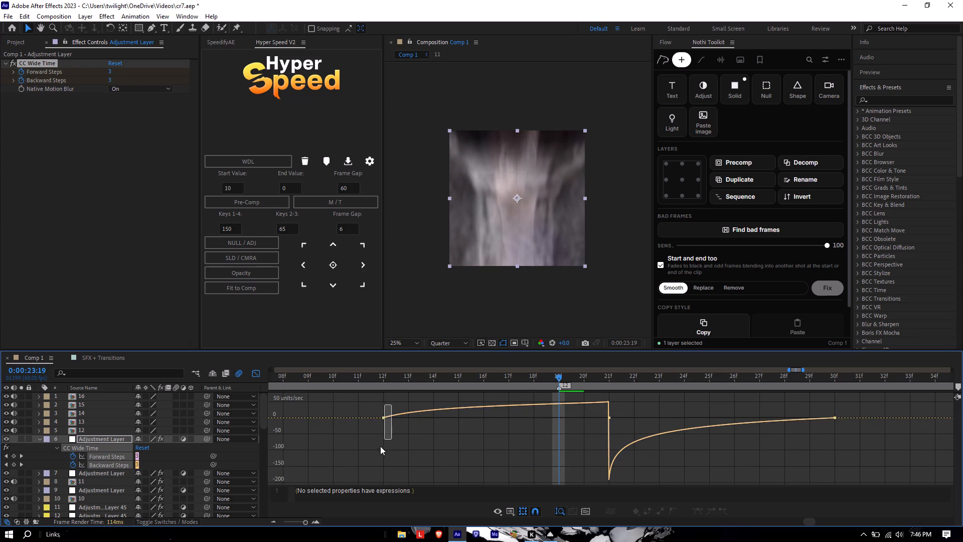
drag(380, 446, 378, 447)
drag(420, 415, 452, 413)
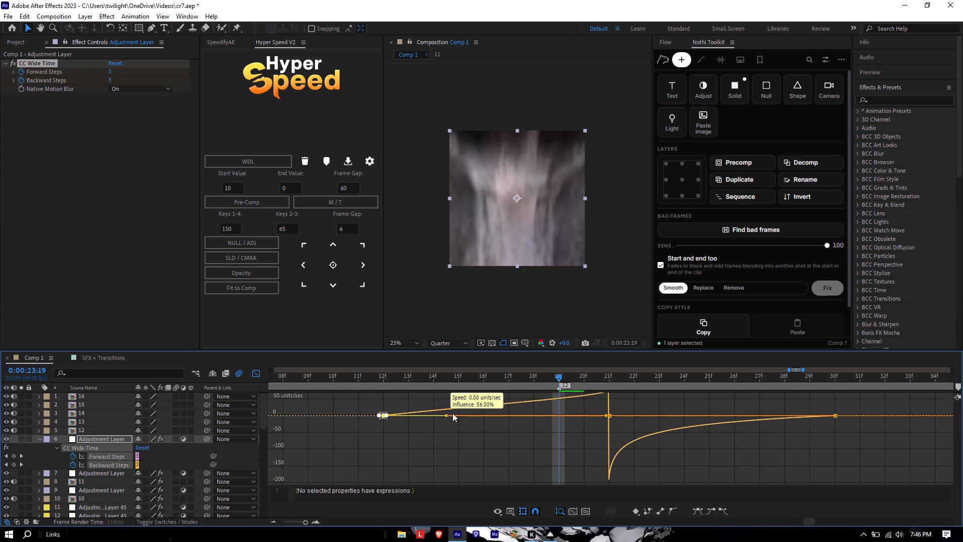
drag(452, 413, 496, 411)
click(496, 411)
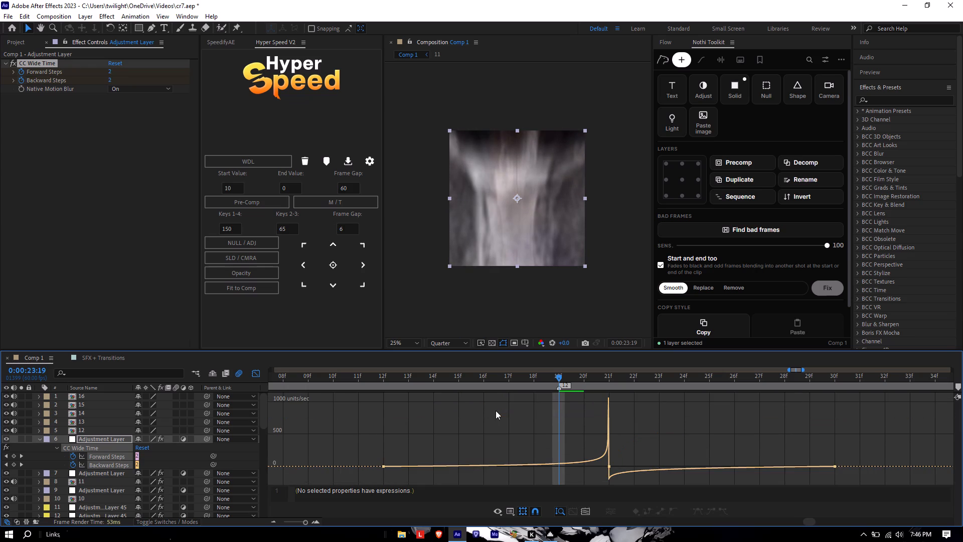
Return from the speed graph to the layer bars and collapse the adjustment layer's keyframed properties.
click(257, 372)
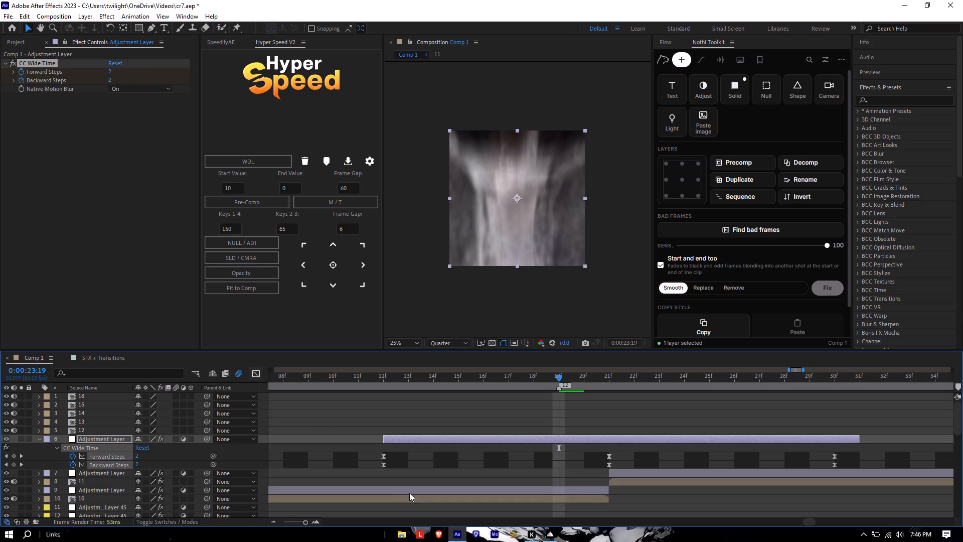
key(u)
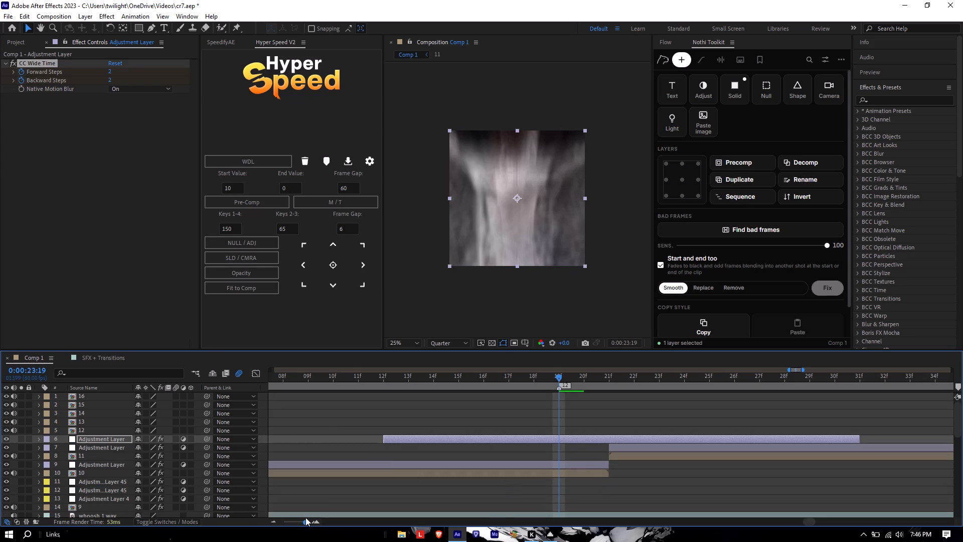
Play back the timeline across the clip 10 to 11 transition to check the eased motion blur.
click(305, 517)
click(301, 519)
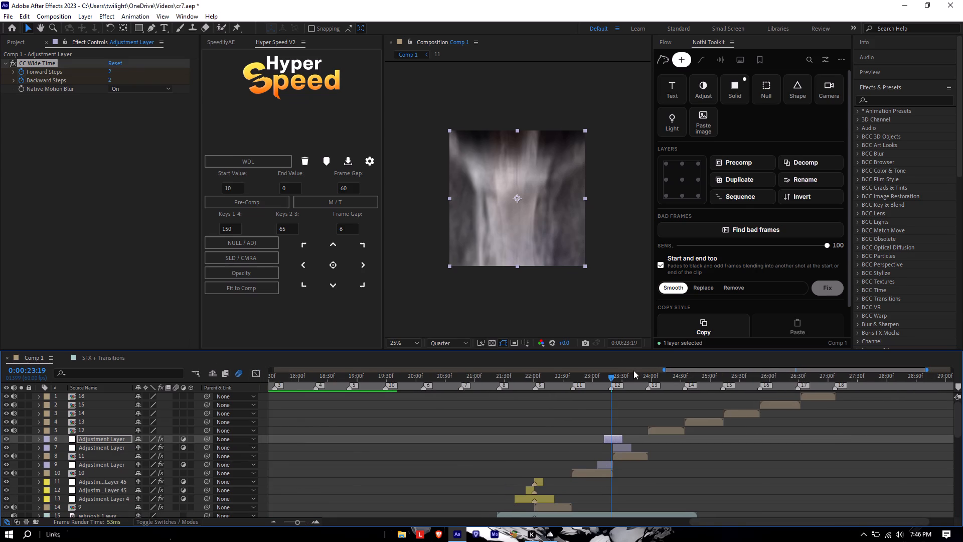
drag(601, 374, 382, 402)
key(space)
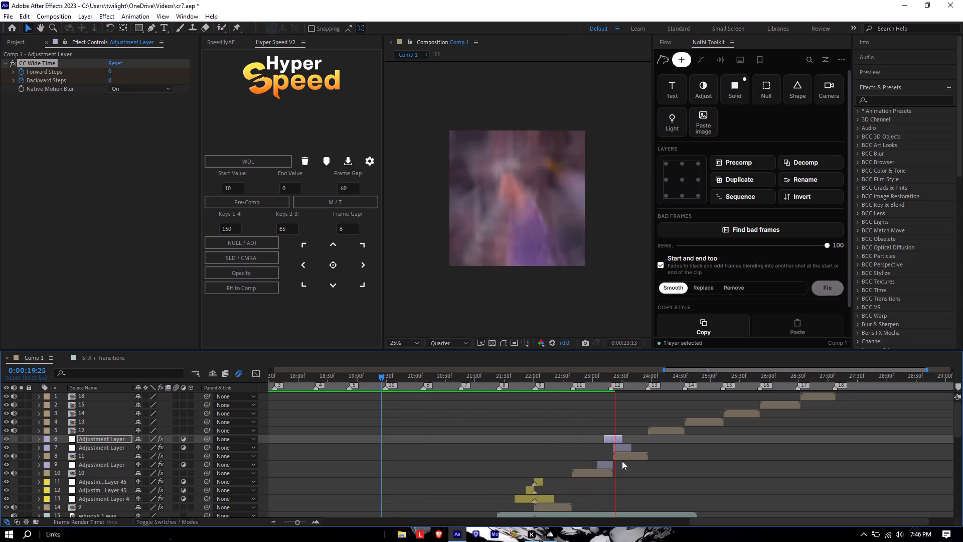
key(space)
drag(674, 372, 587, 387)
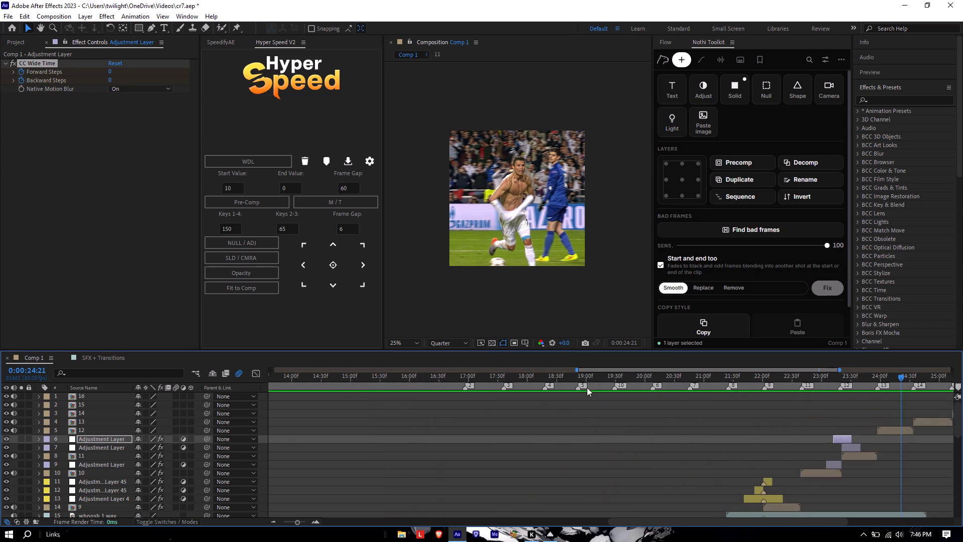
drag(587, 387, 659, 381)
drag(710, 374, 619, 387)
key(space)
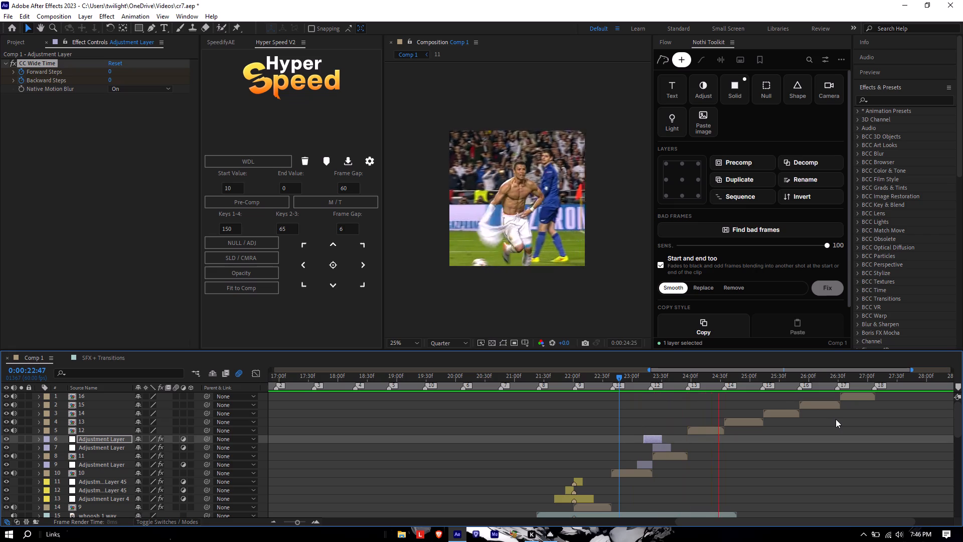
key(space)
drag(737, 378, 474, 417)
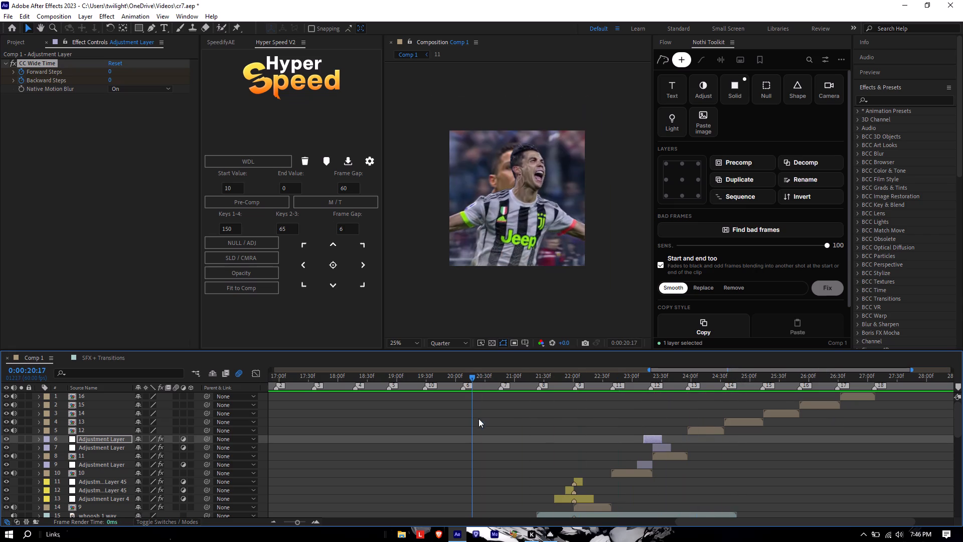
key(space)
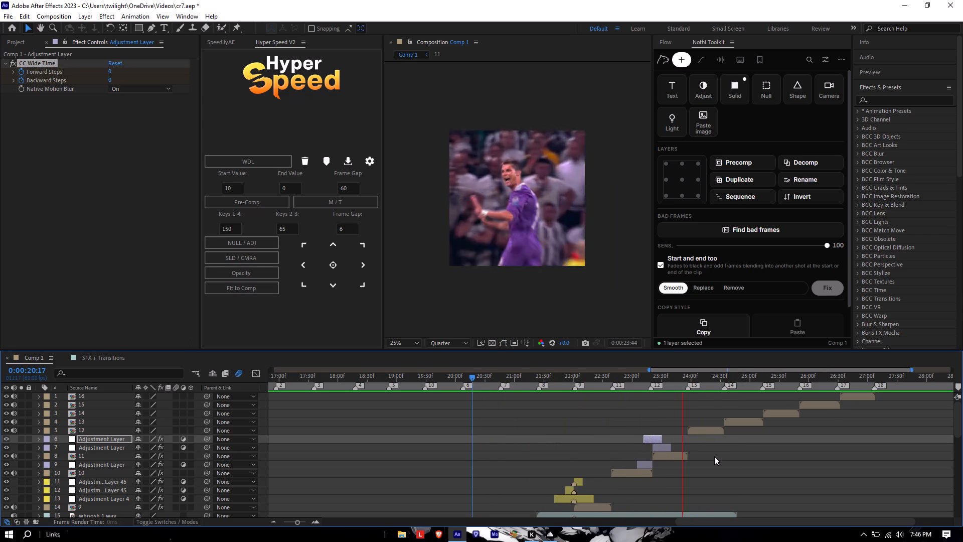
key(space)
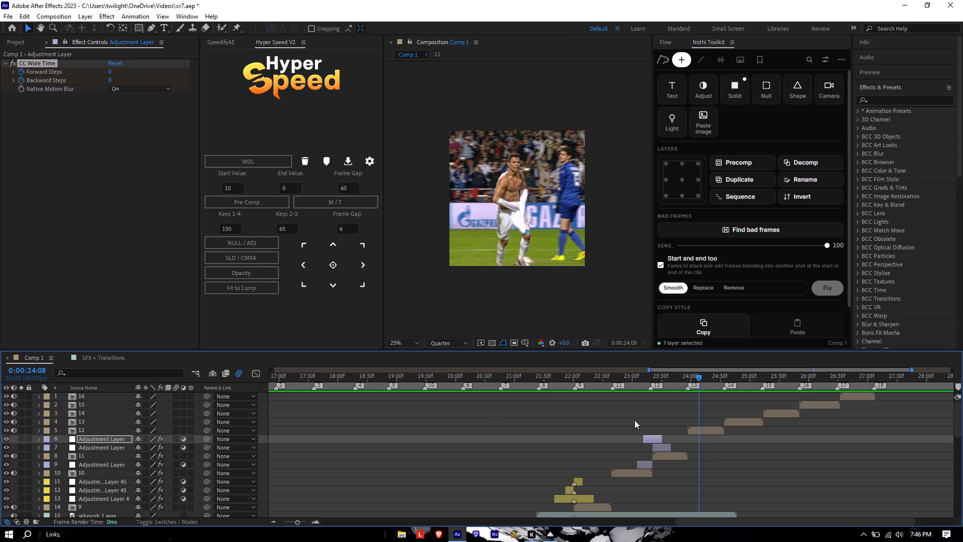
Move the CC Wide Time adjustment layer above clip 12, with its middle keyframes centred on the cut between clips 11 and 12.
drag(93, 439, 93, 426)
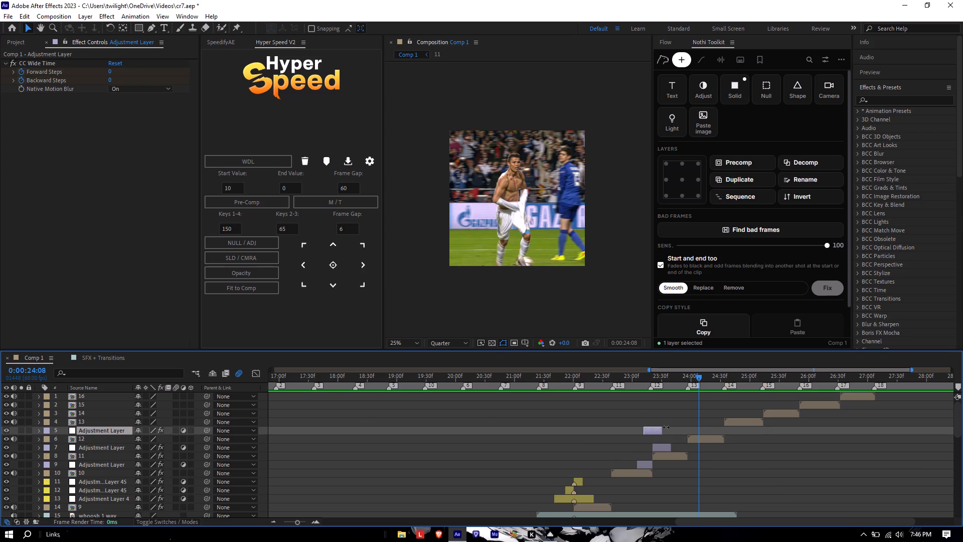
drag(653, 427, 686, 439)
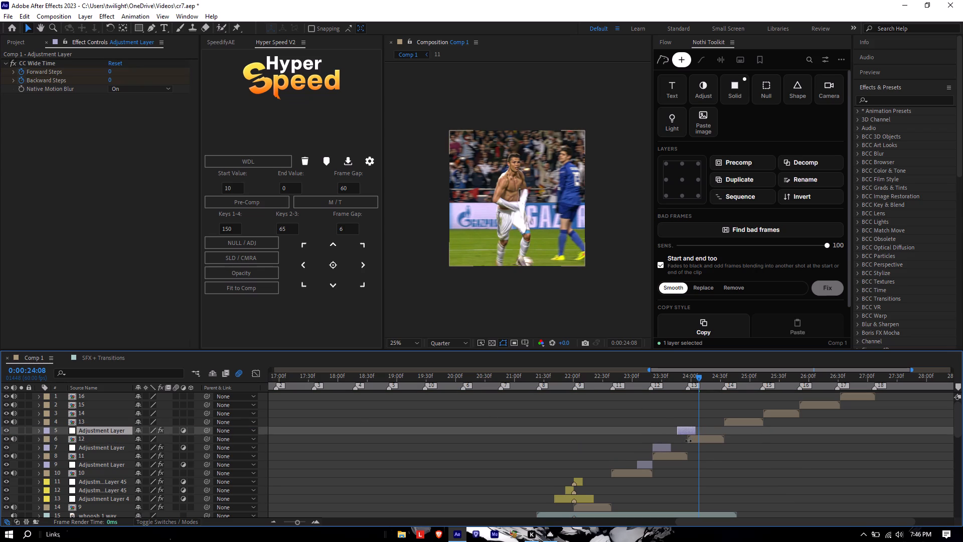
key(u)
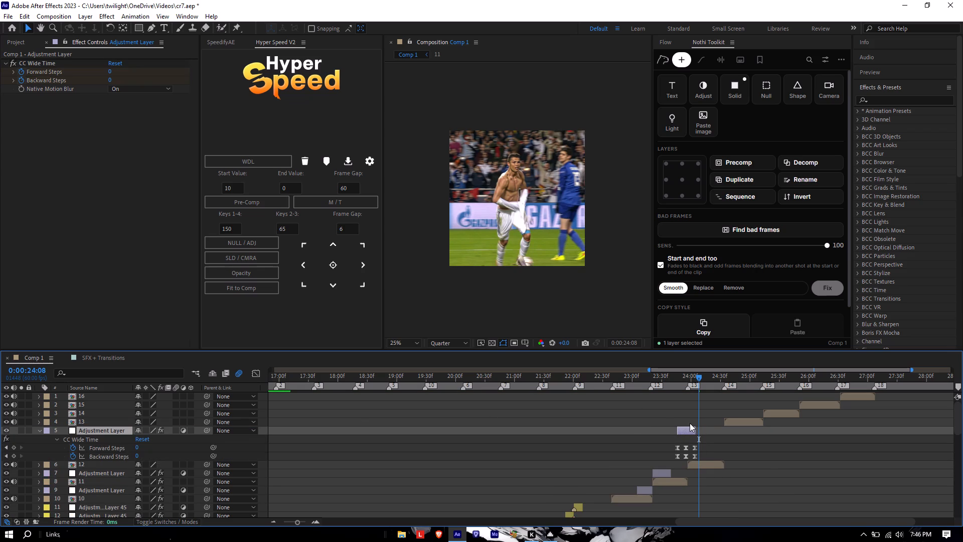
drag(689, 431, 690, 439)
drag(690, 439, 691, 441)
key(u)
Play back the sequence through the cut into clip 12 to check the repositioned CC Wide Time blur.
drag(695, 374, 573, 393)
key(space)
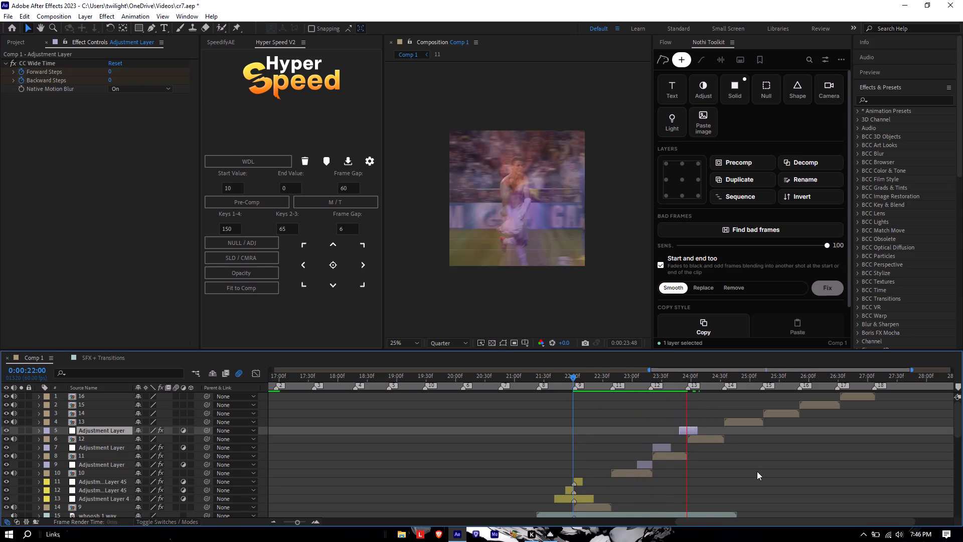
key(space)
drag(727, 376, 592, 399)
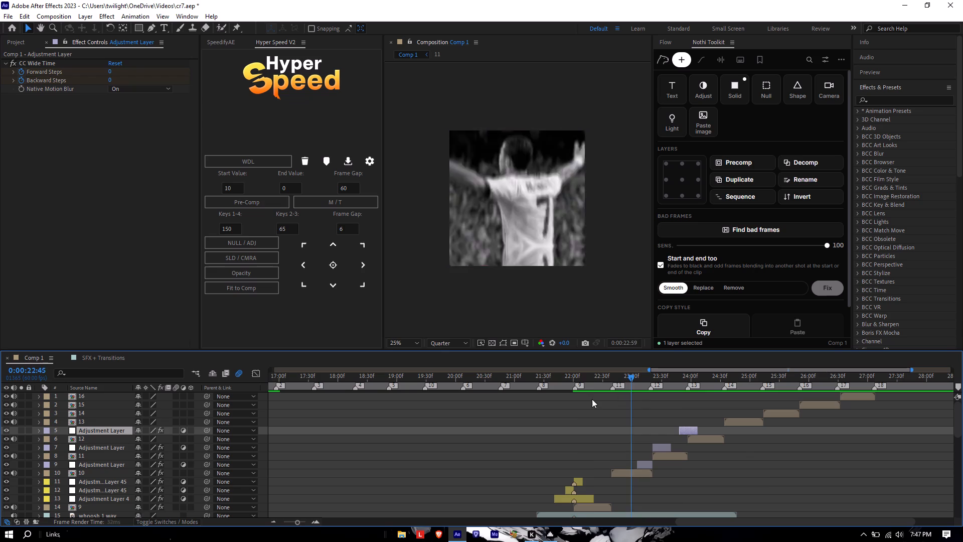
drag(592, 399, 587, 400)
key(space)
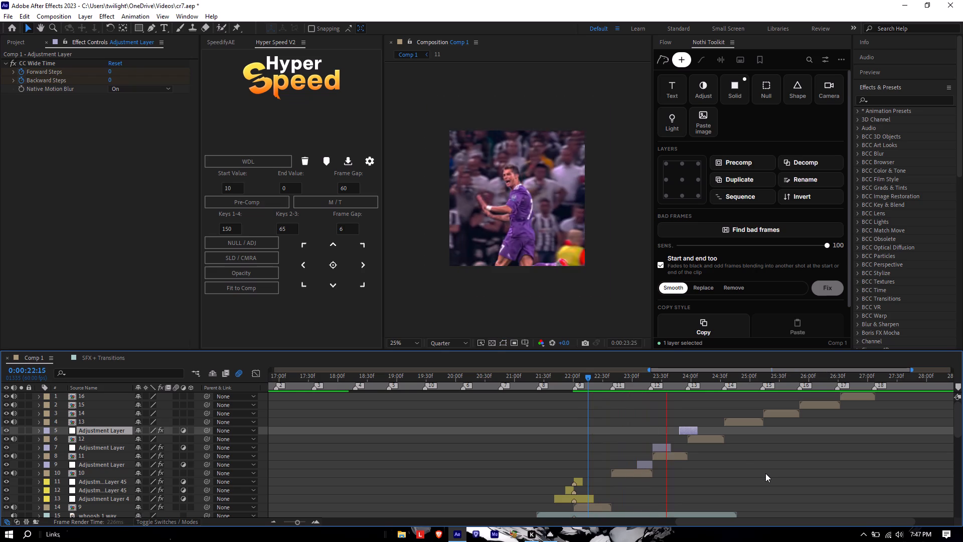
key(space)
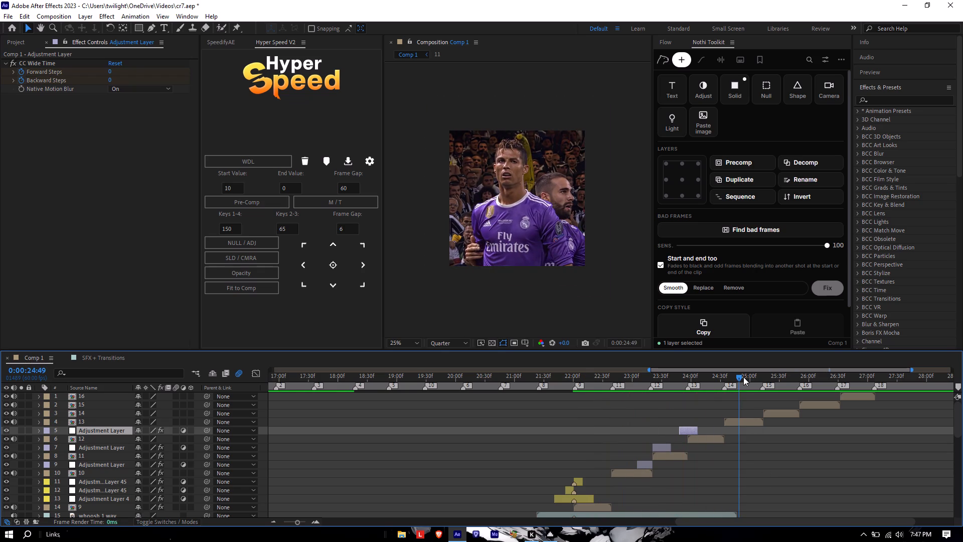
Select clip 12 and place the playhead on its first frame at 0:00:23:57.
drag(742, 377, 679, 417)
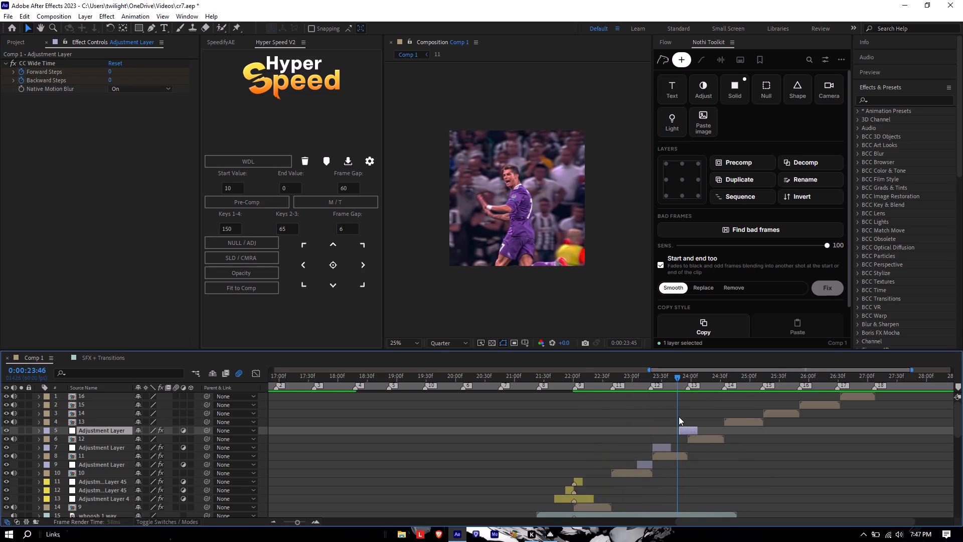
drag(679, 417, 689, 422)
click(699, 440)
key(i)
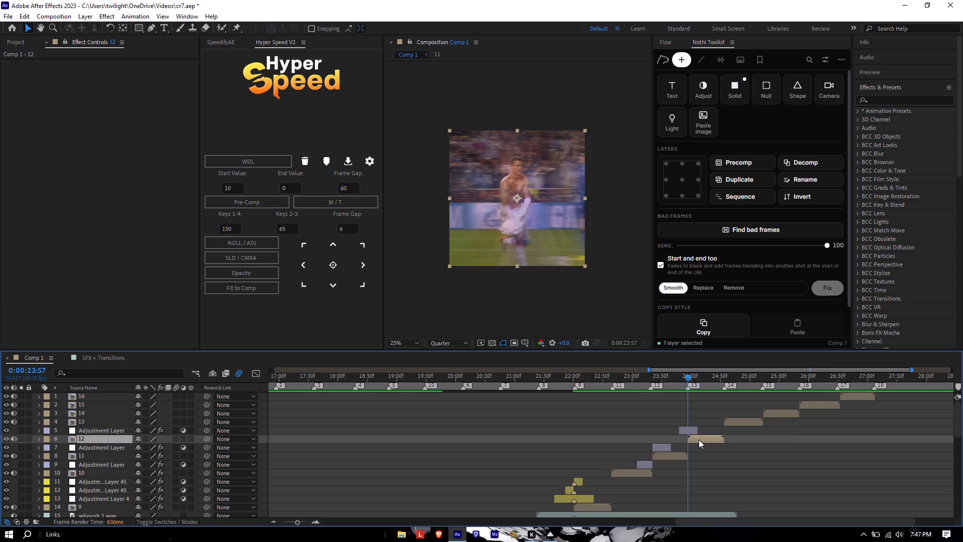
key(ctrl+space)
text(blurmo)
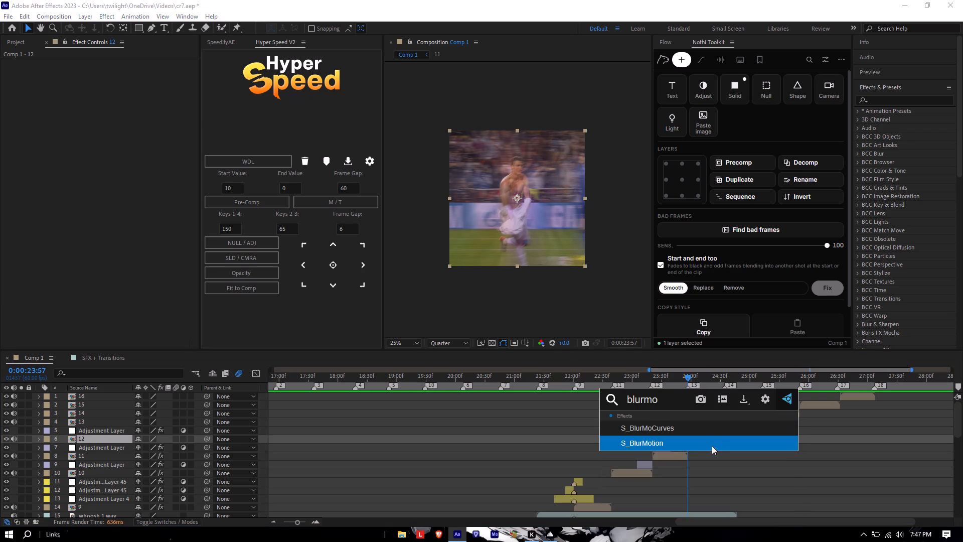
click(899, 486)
Apply the Zoom IN Fast_AE2023 animation preset from the 24kStrafe's Zooms folder to clip 12.
click(705, 438)
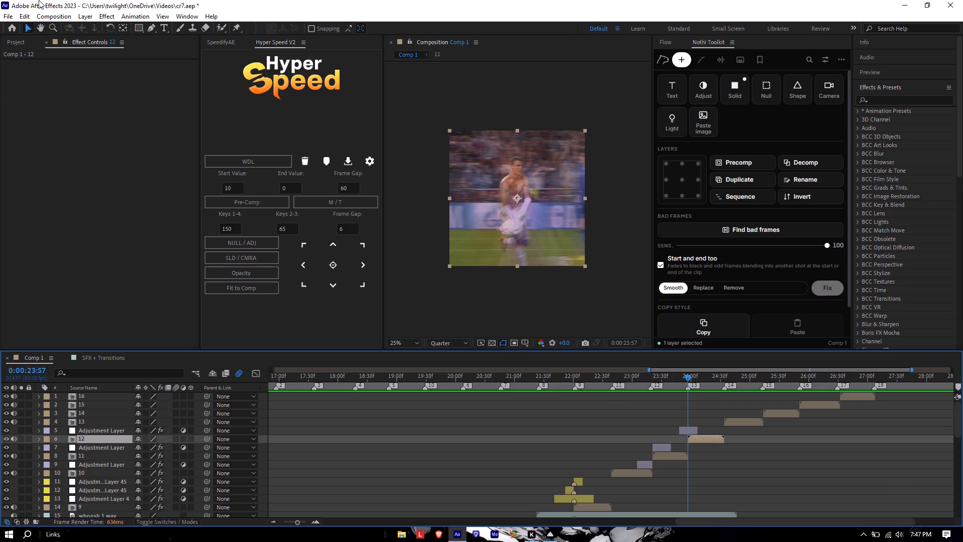
click(136, 18)
click(155, 39)
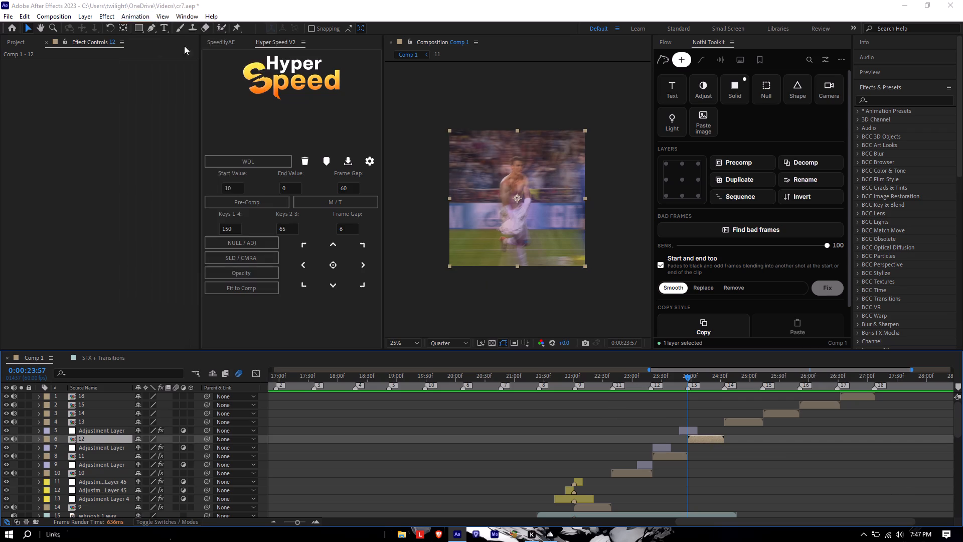
click(152, 46)
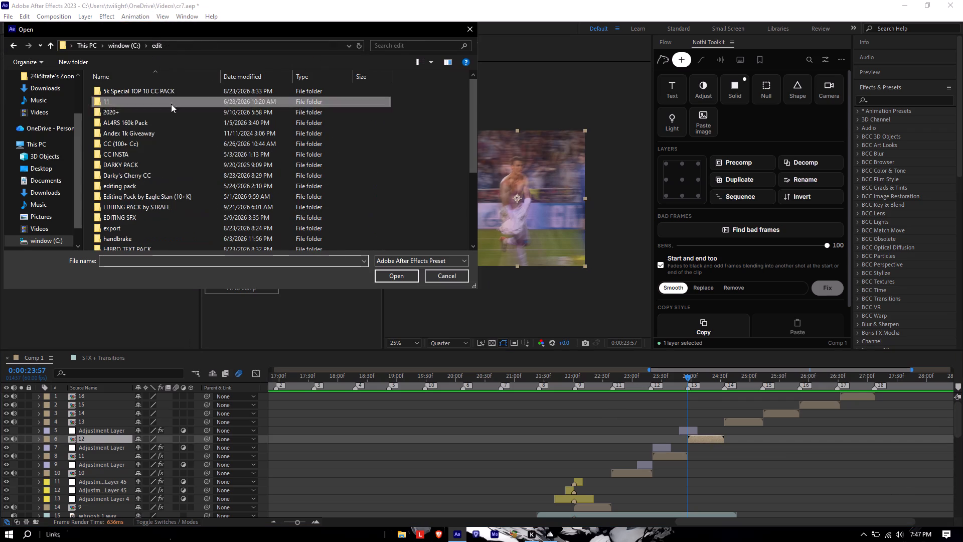
double_click(172, 209)
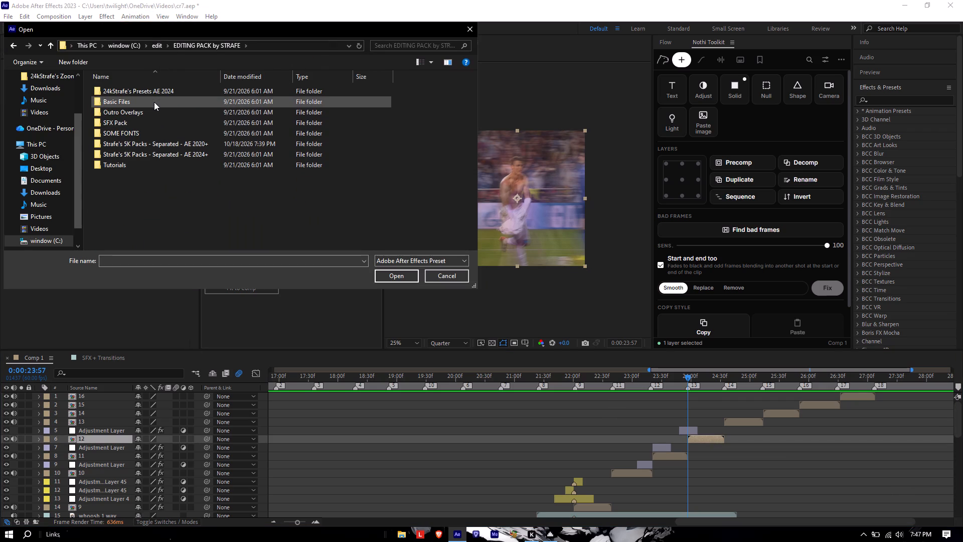
double_click(154, 92)
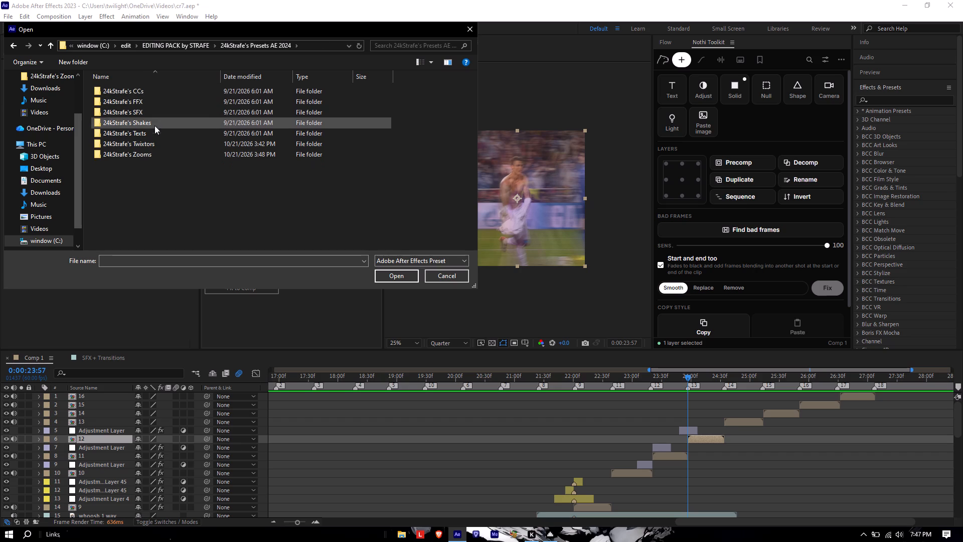
double_click(154, 152)
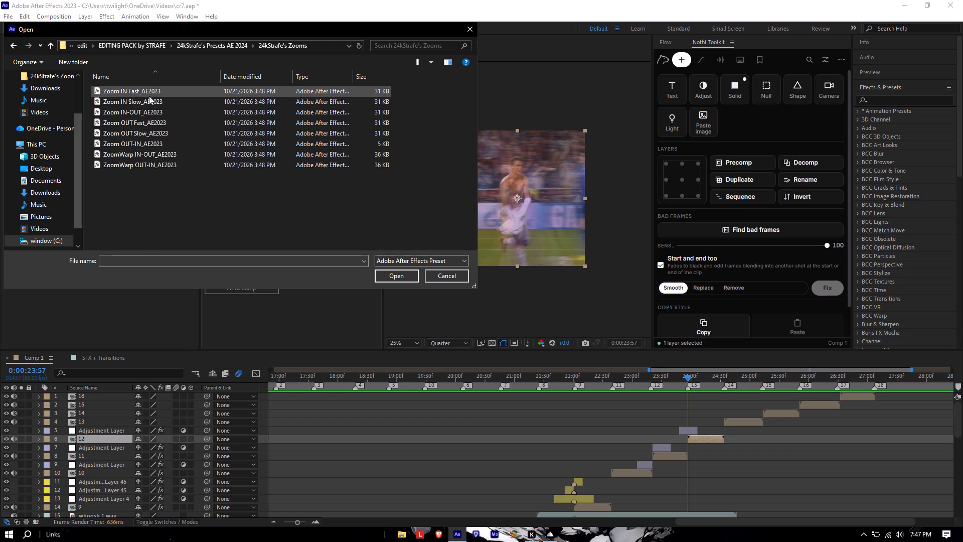
click(148, 90)
click(388, 272)
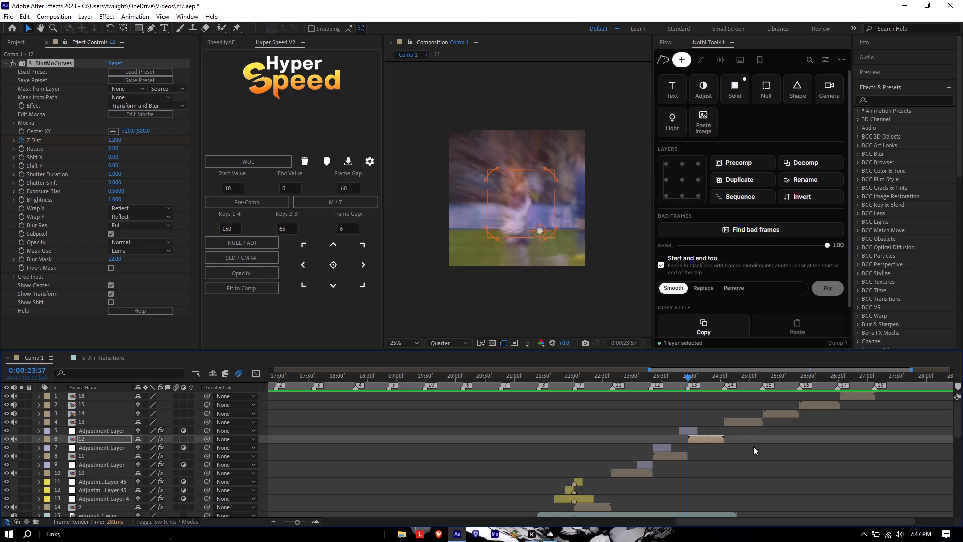
Reveal clip 12's keyframes and move the last Z Dist keyframe back to the end of the clip.
key(u)
key(o)
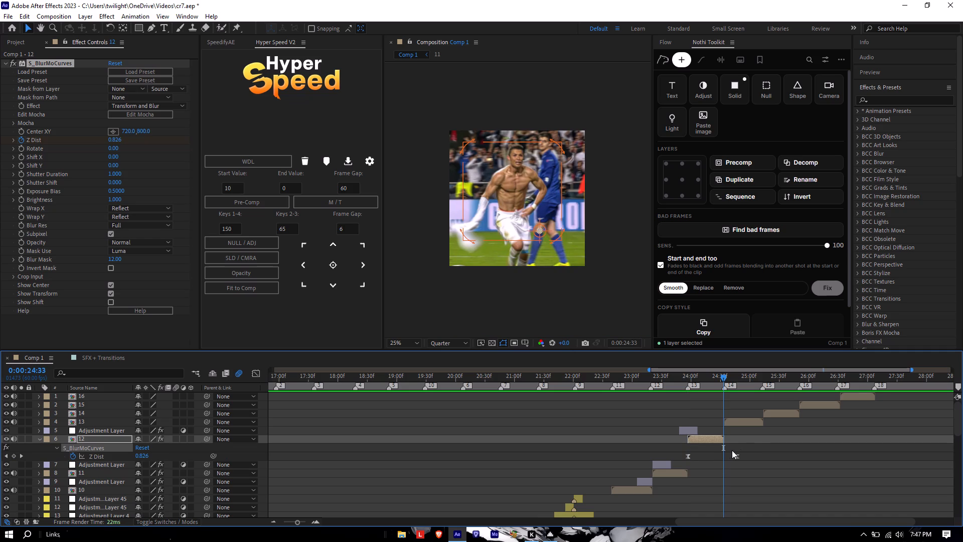
drag(739, 455, 723, 458)
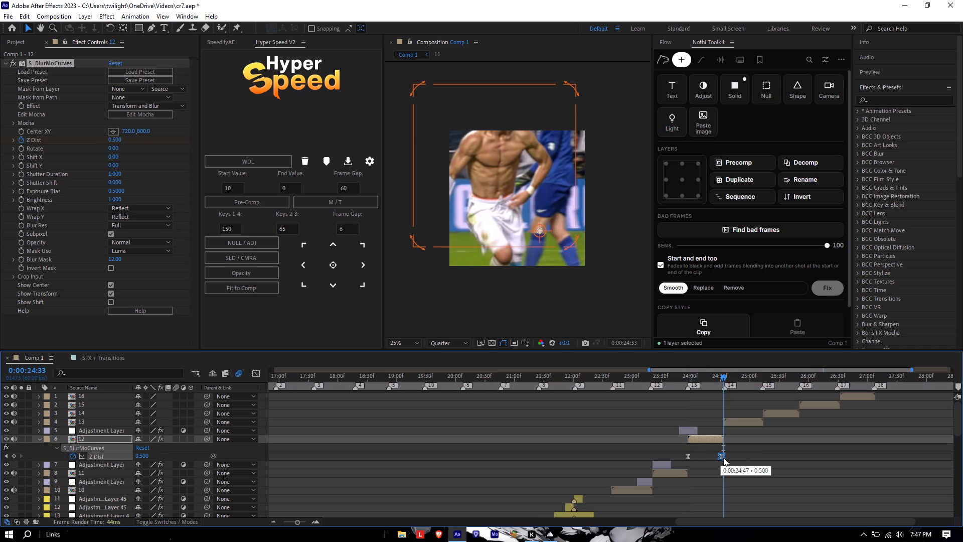
drag(723, 458, 724, 459)
Move the S_BlurMoCurves centre point onto the player's face in clip 12, at about 576, 312.
drag(722, 377, 707, 381)
drag(537, 228, 514, 163)
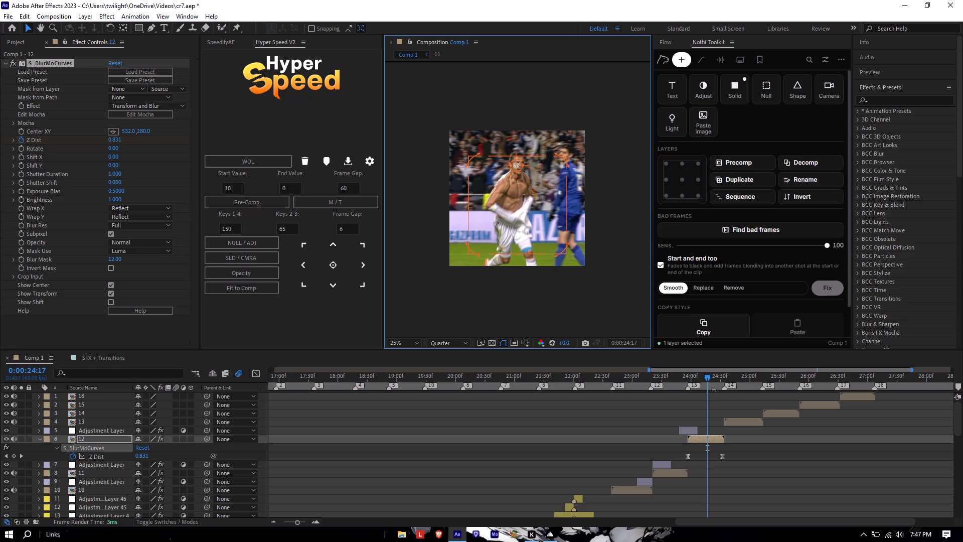
drag(706, 374, 713, 375)
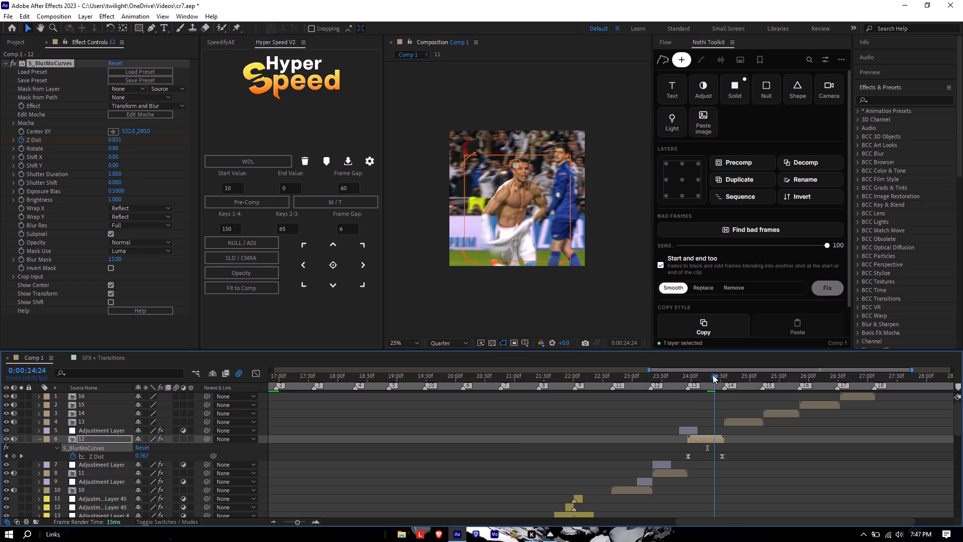
drag(713, 375, 721, 379)
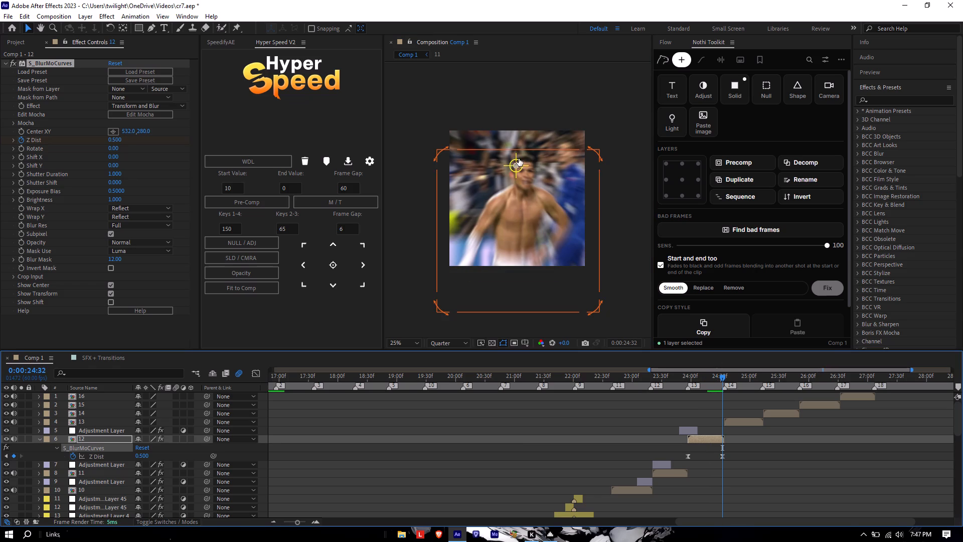
drag(520, 161, 526, 167)
click(526, 167)
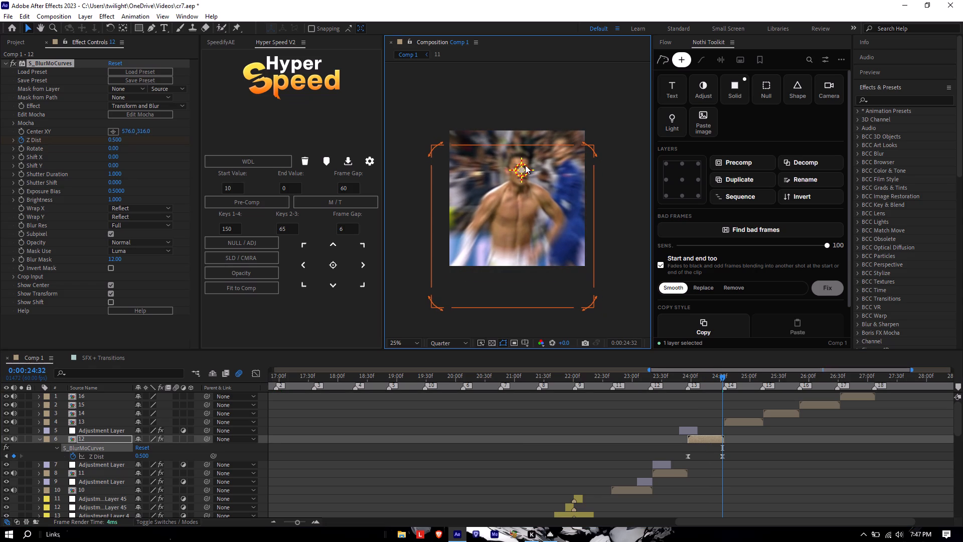
Apply the safe twixtor preset from the Lofix Boosters Pack Transitions folder to clip 12, starting at its first frame.
key(i)
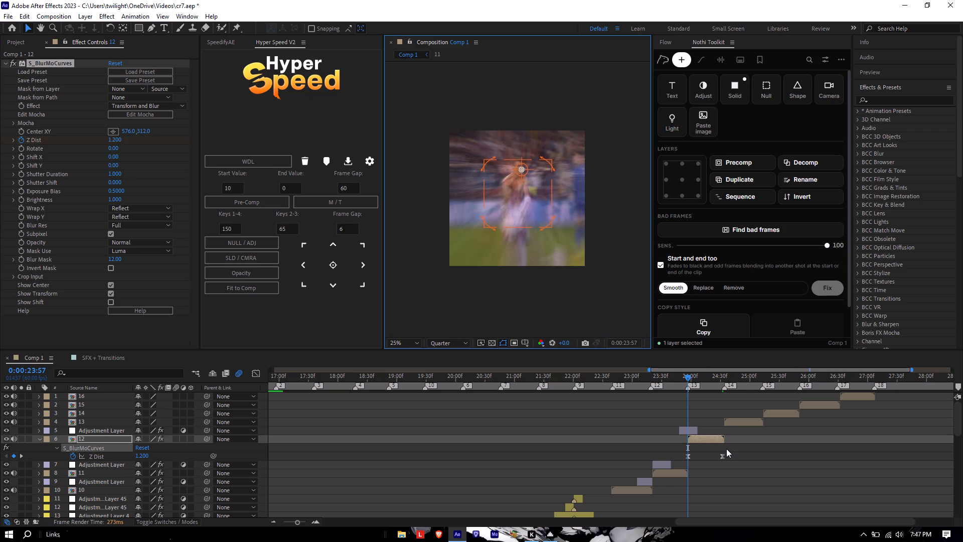
click(127, 12)
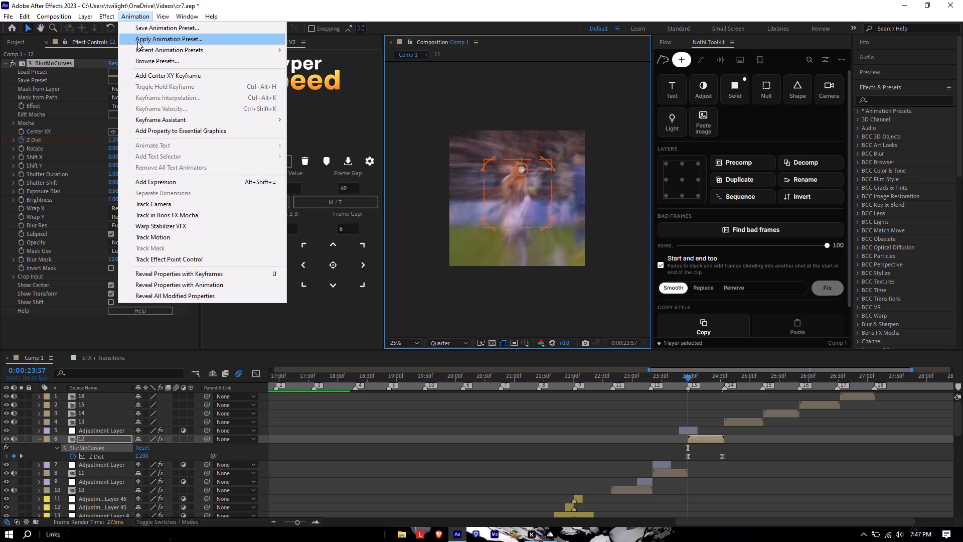
click(140, 42)
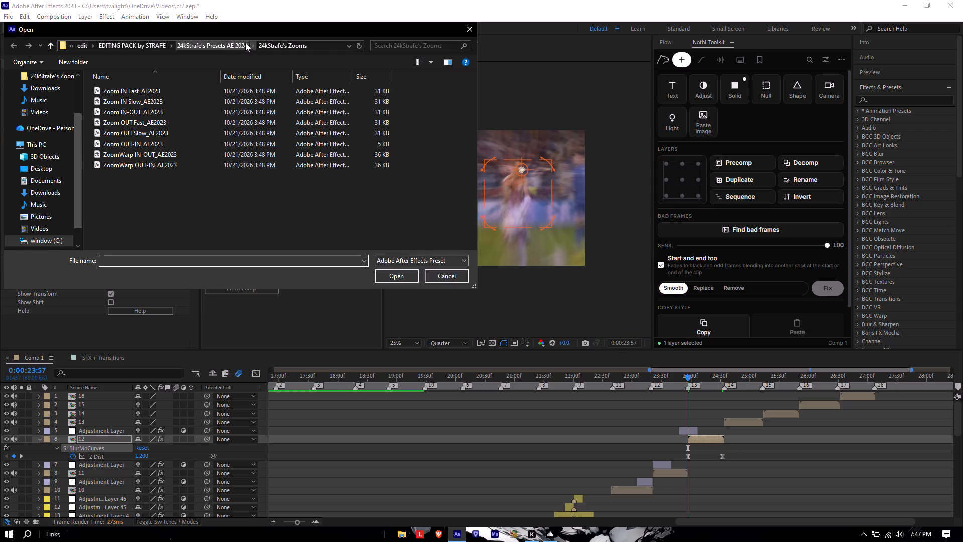
click(151, 42)
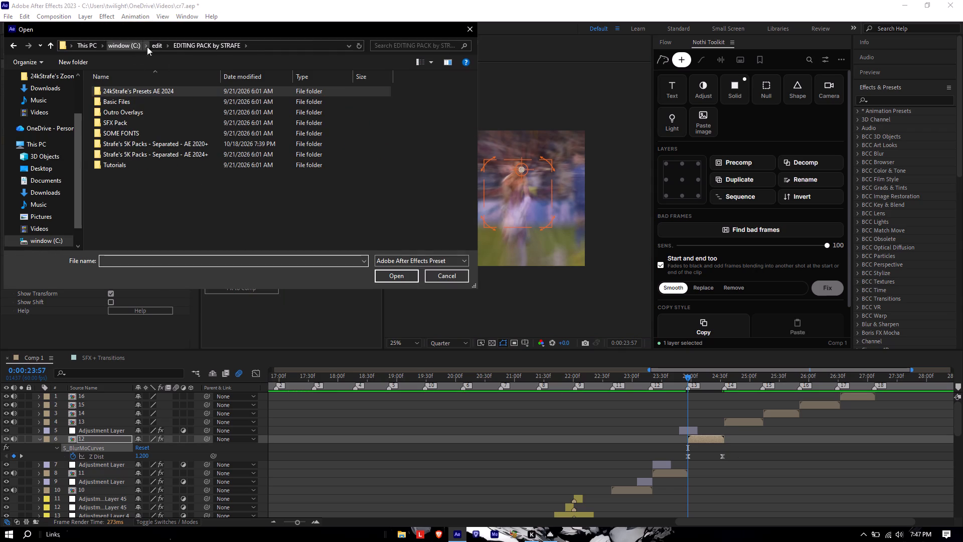
click(156, 49)
scroll(126, 107, down, 5)
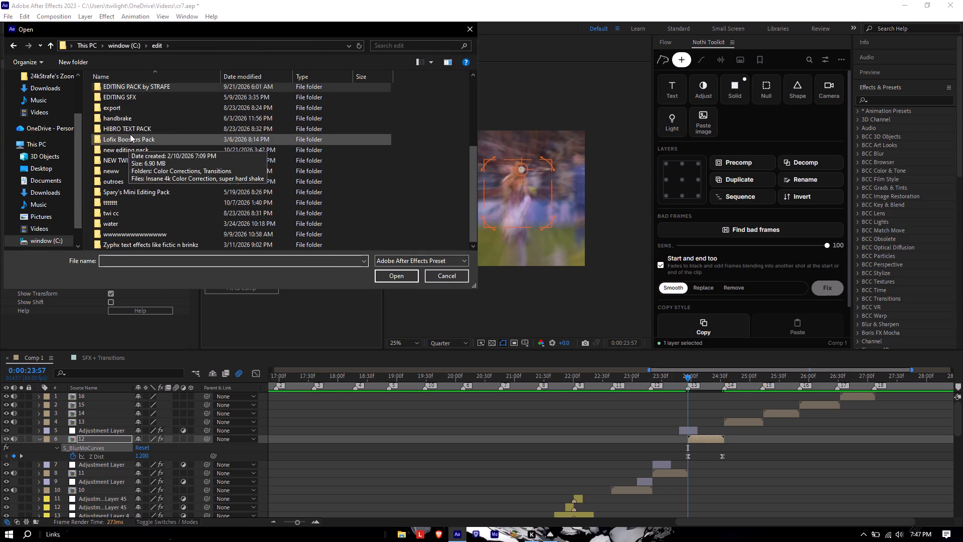
double_click(130, 134)
double_click(125, 100)
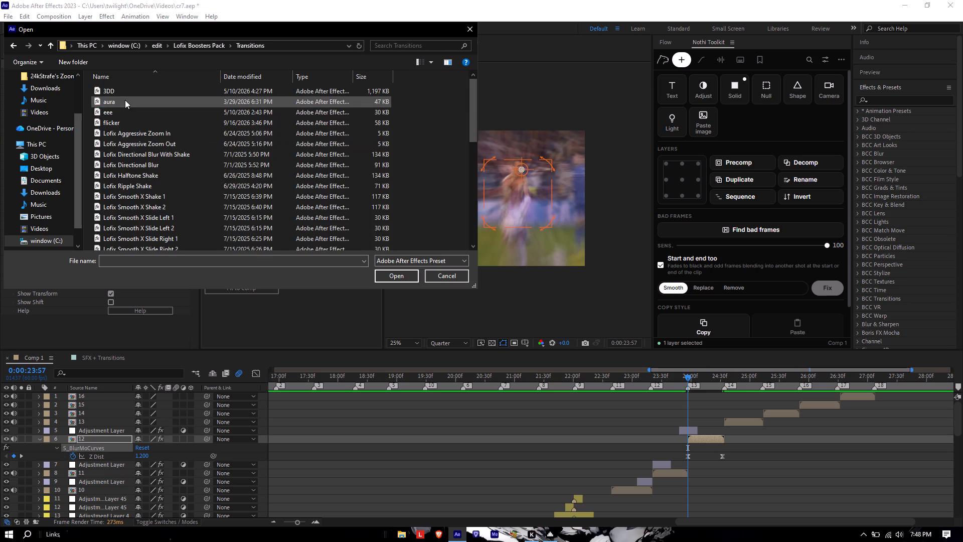
scroll(125, 103, down, 6)
scroll(120, 227, down, 8)
scroll(125, 172, up, 1)
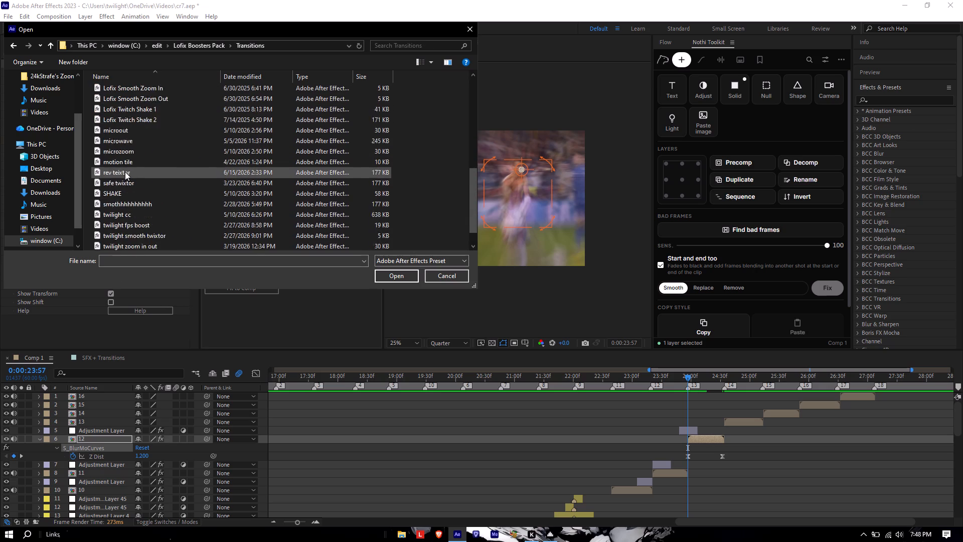
scroll(125, 172, up, 2)
scroll(139, 213, down, 5)
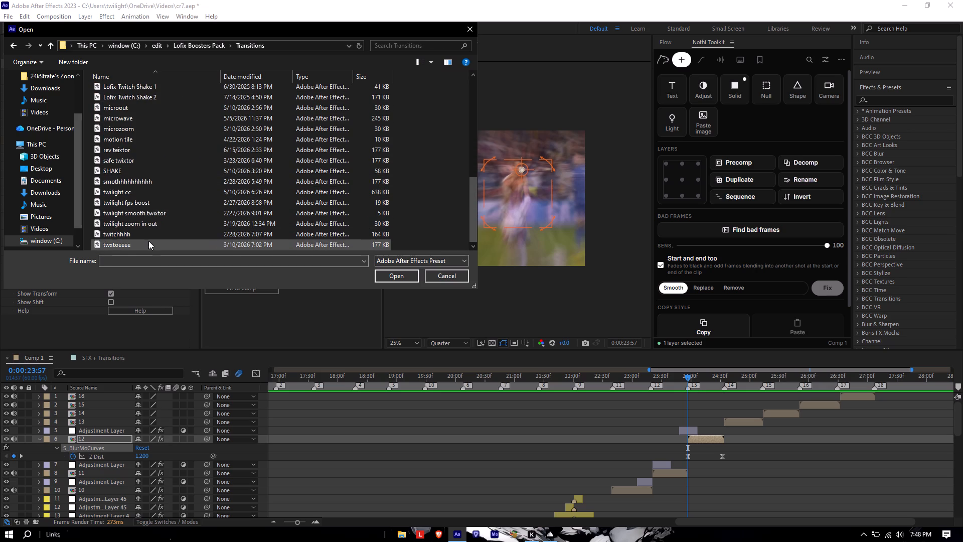
scroll(147, 232, down, 1)
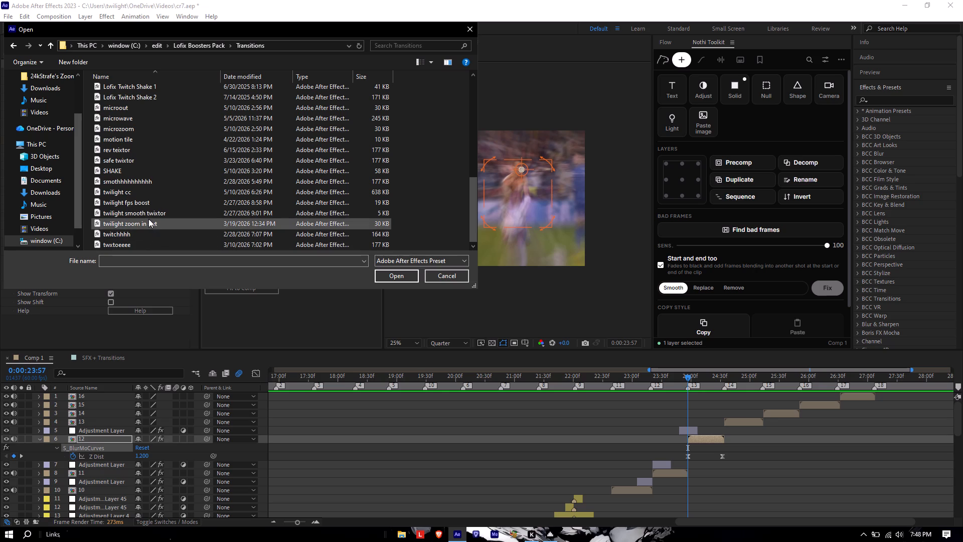
click(147, 162)
click(396, 272)
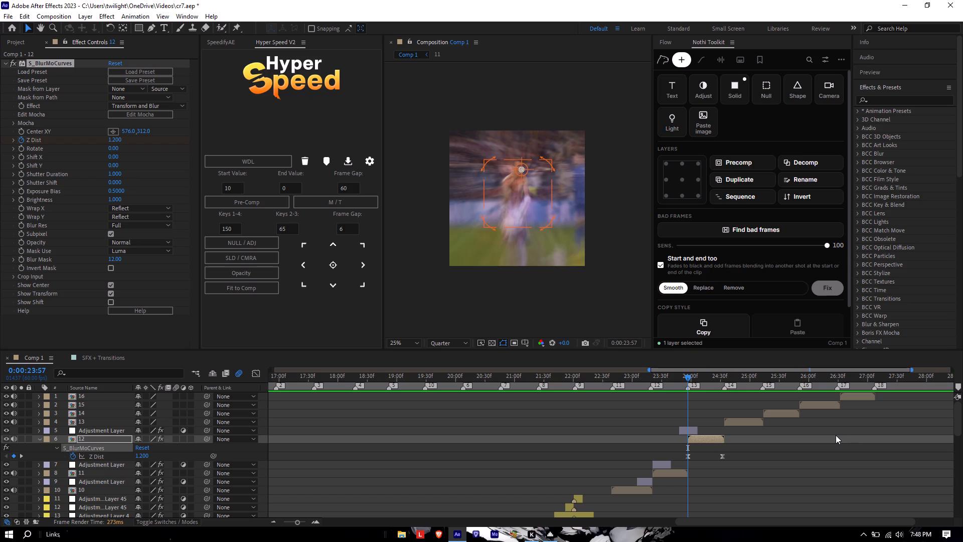
Stretch the three Twixtor Pro Speed % keyframes on clip 12 so the last one lands at the clip's end.
key(u)
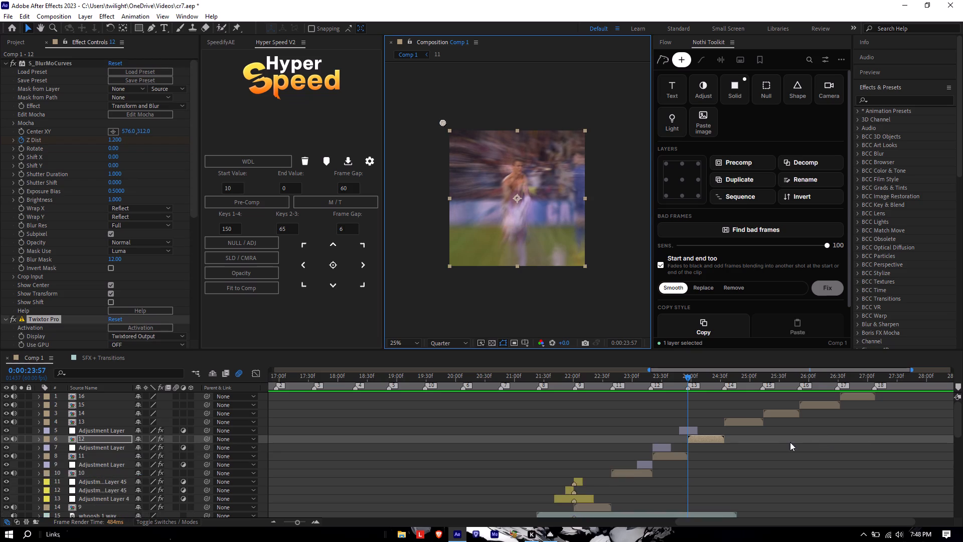
key(u)
scroll(686, 454, down, 4)
scroll(682, 449, up, 2)
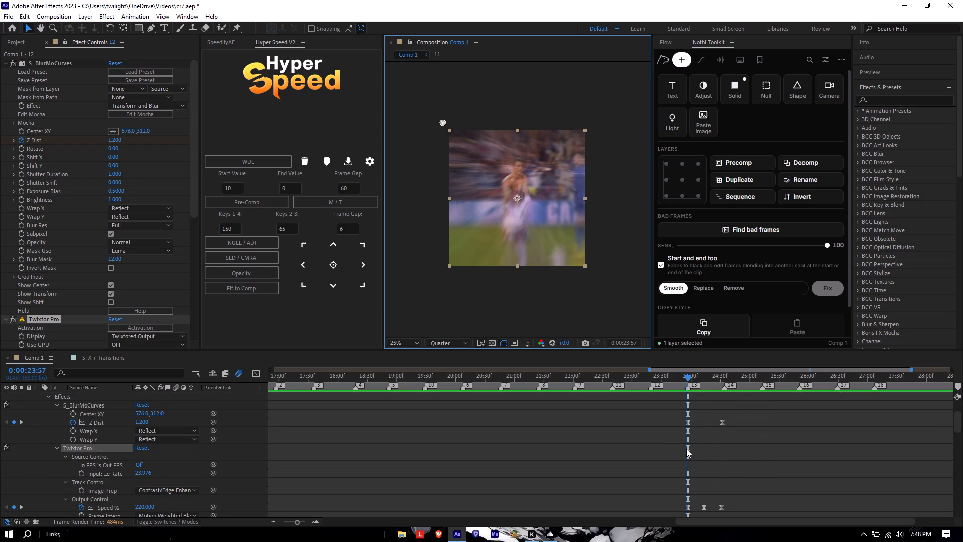
key(o)
drag(744, 501, 662, 507)
alt+click(721, 507)
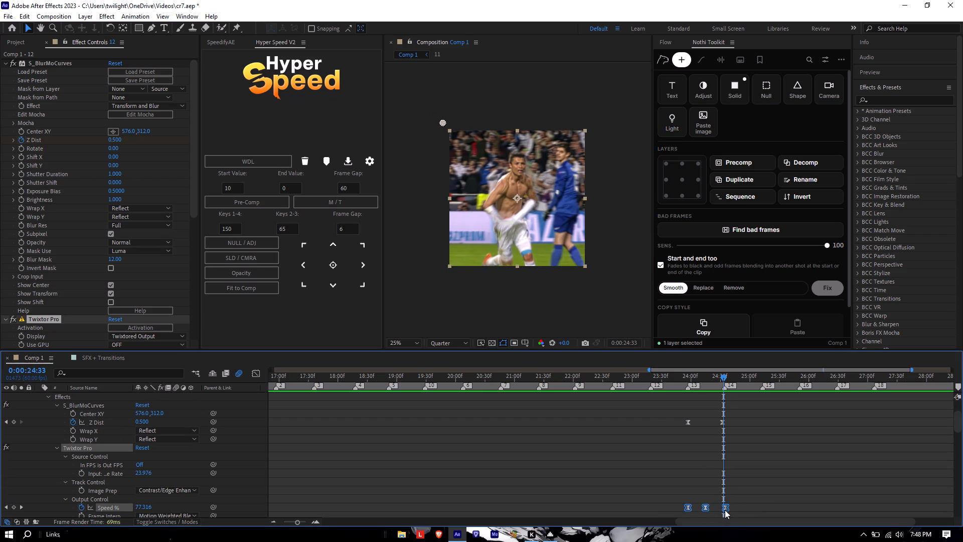
key(u)
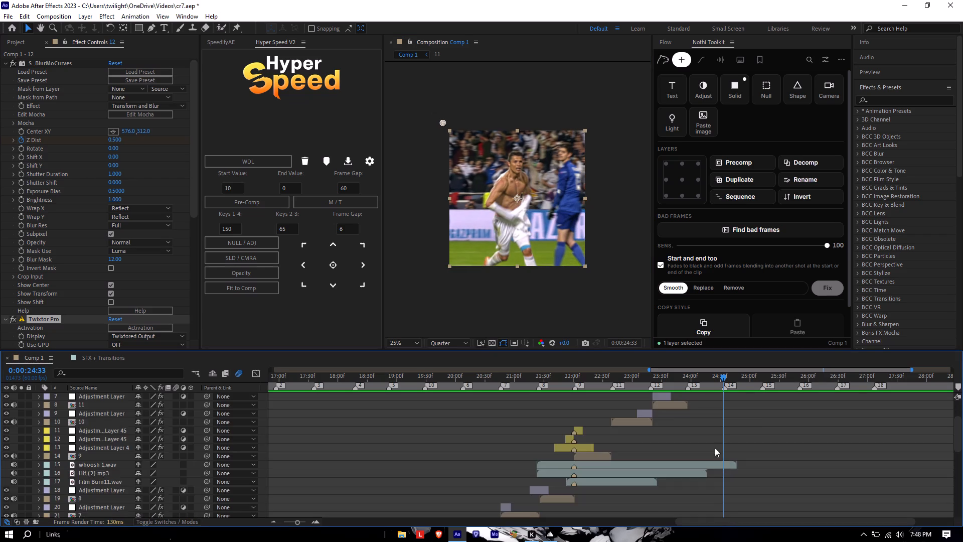
Play back from 0:00:23:17 and scrub through clip 12 to check the zoom and Twixtor speed change.
scroll(711, 438, up, 5)
drag(726, 378, 692, 387)
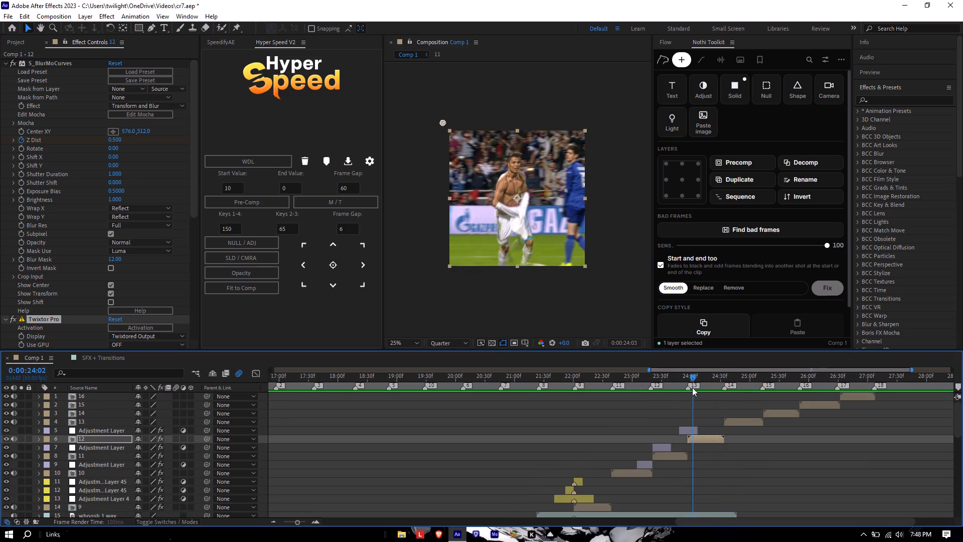
drag(692, 387, 651, 397)
key(space)
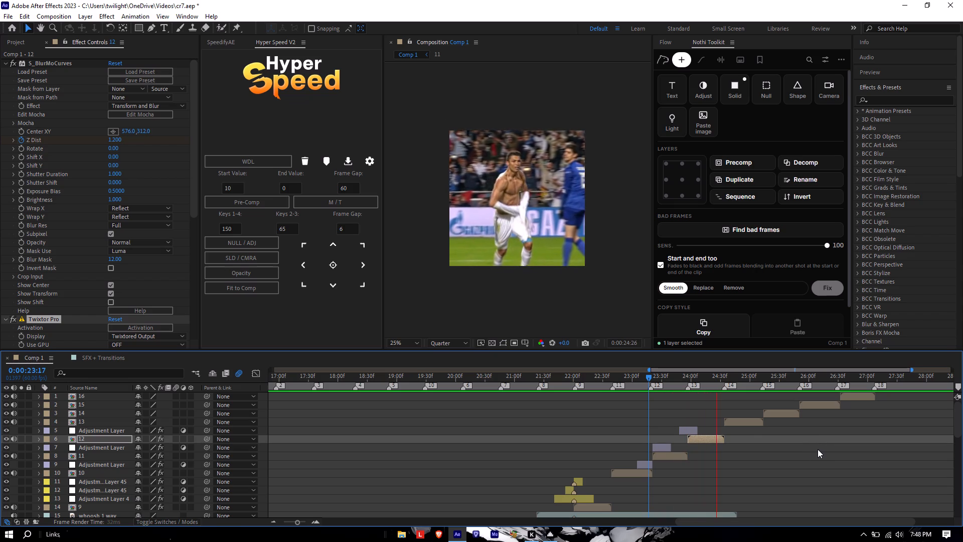
key(space)
drag(759, 373, 706, 383)
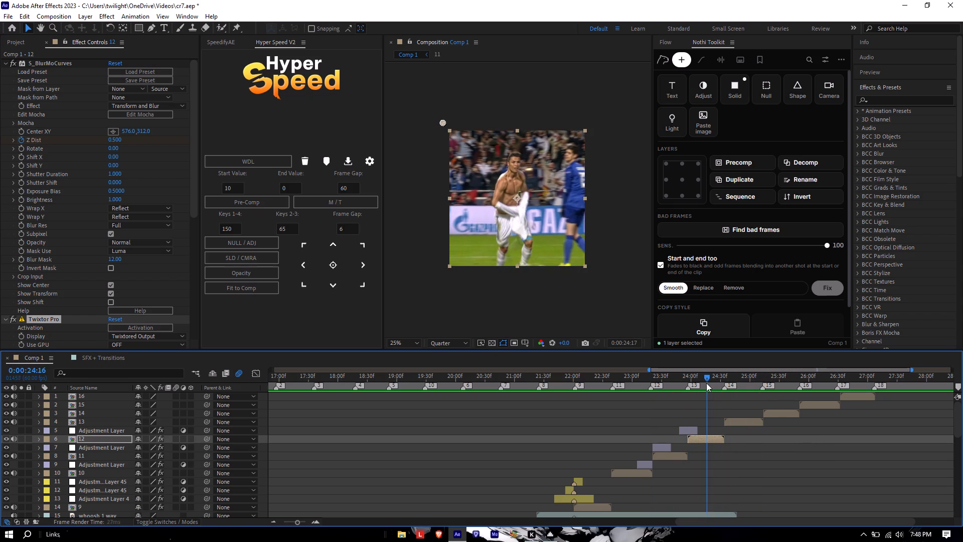
drag(706, 383, 713, 389)
Lengthen the easing handles of clip 12's first and last S_BlurMoCurves Z Dist keyframes in the value graph, steepening both curve ends.
key(u)
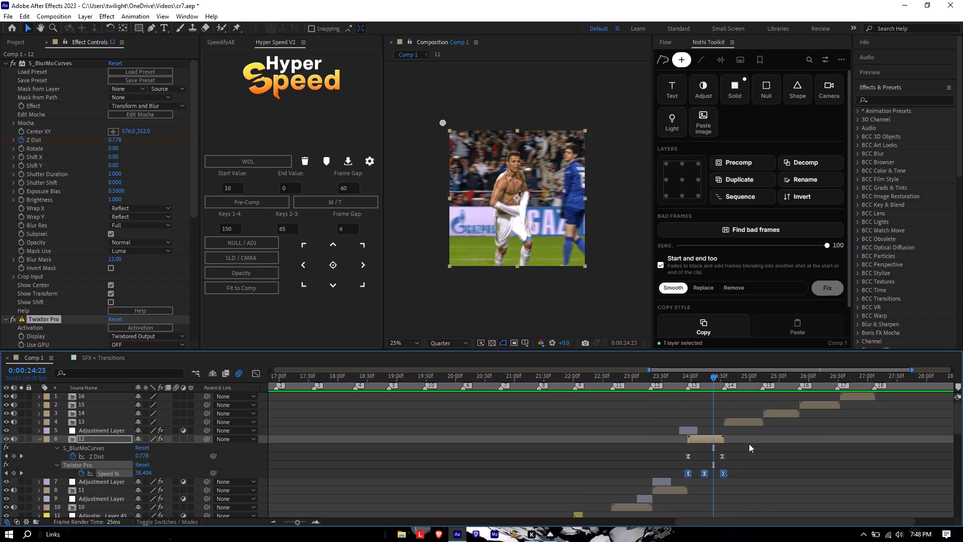
click(740, 455)
click(721, 455)
drag(729, 450, 676, 455)
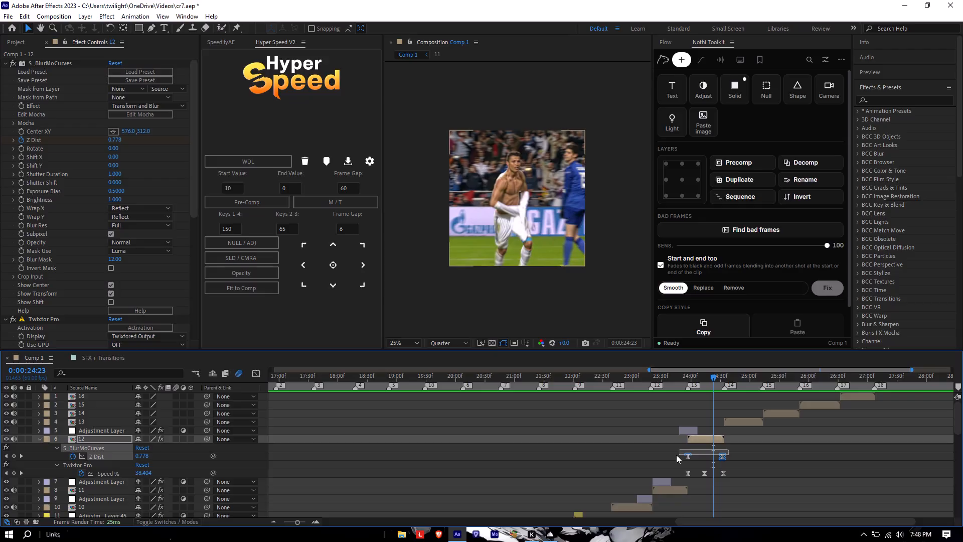
drag(676, 455, 674, 455)
click(257, 371)
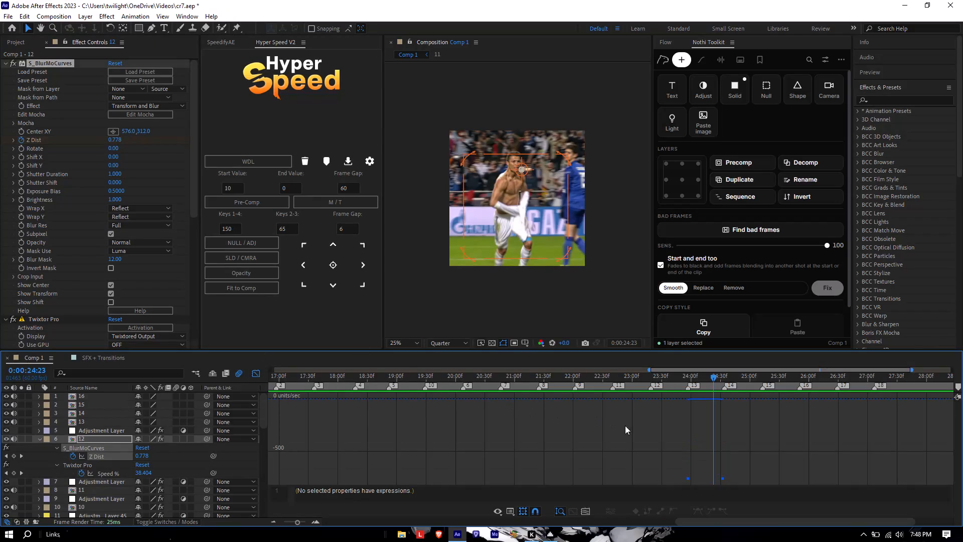
right_click(643, 429)
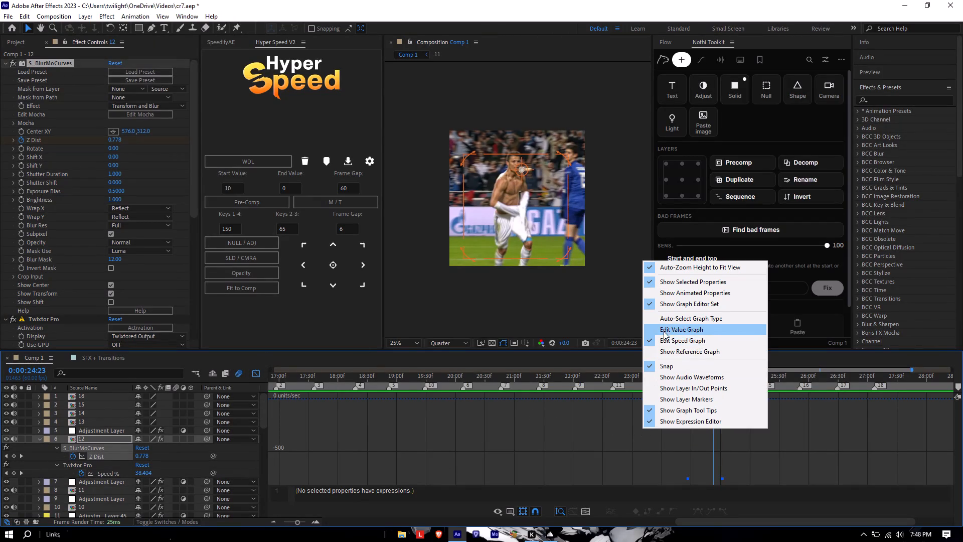
click(664, 328)
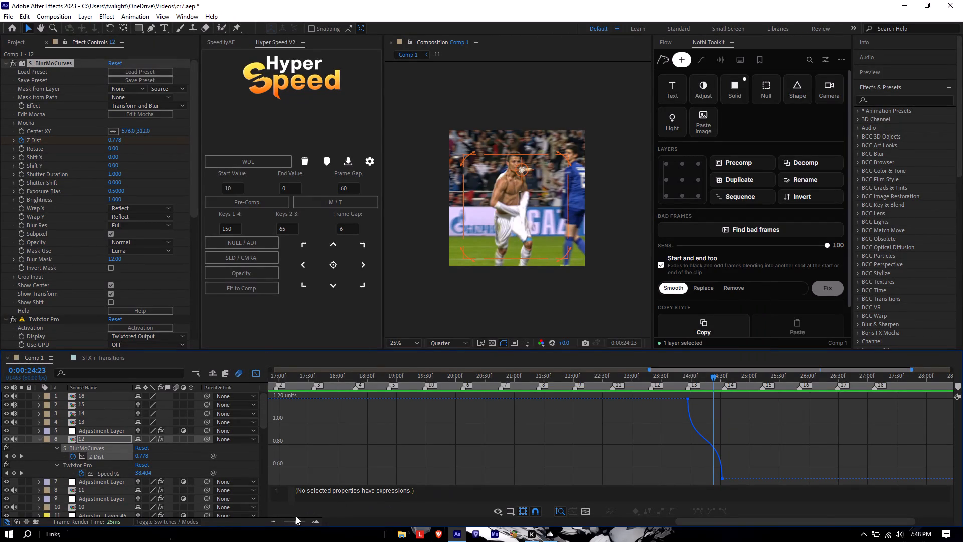
drag(298, 521, 304, 522)
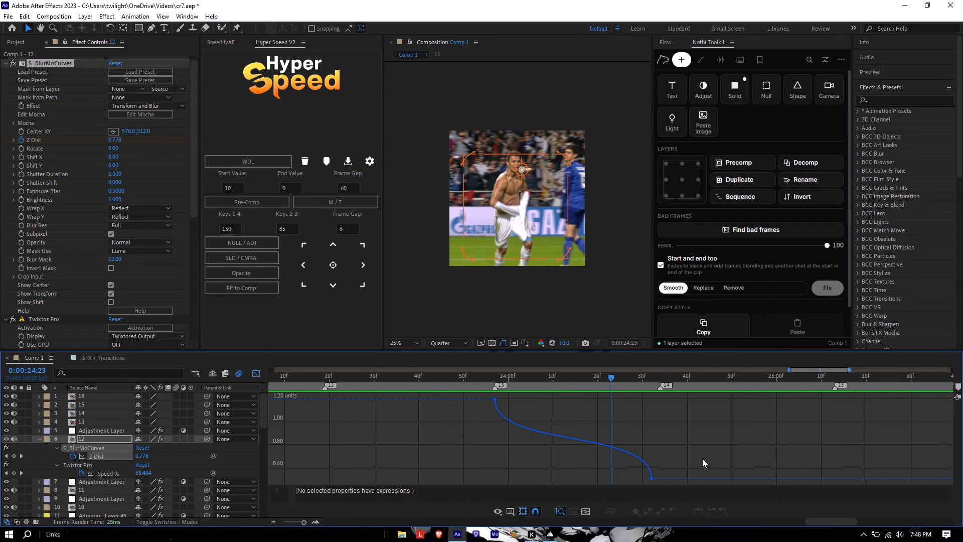
drag(708, 448, 530, 541)
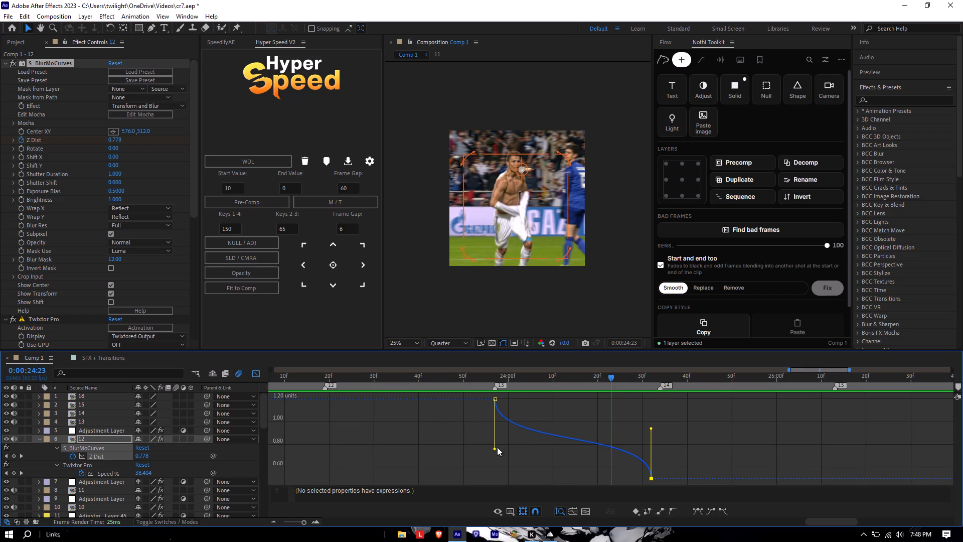
click(497, 449)
drag(495, 450, 495, 461)
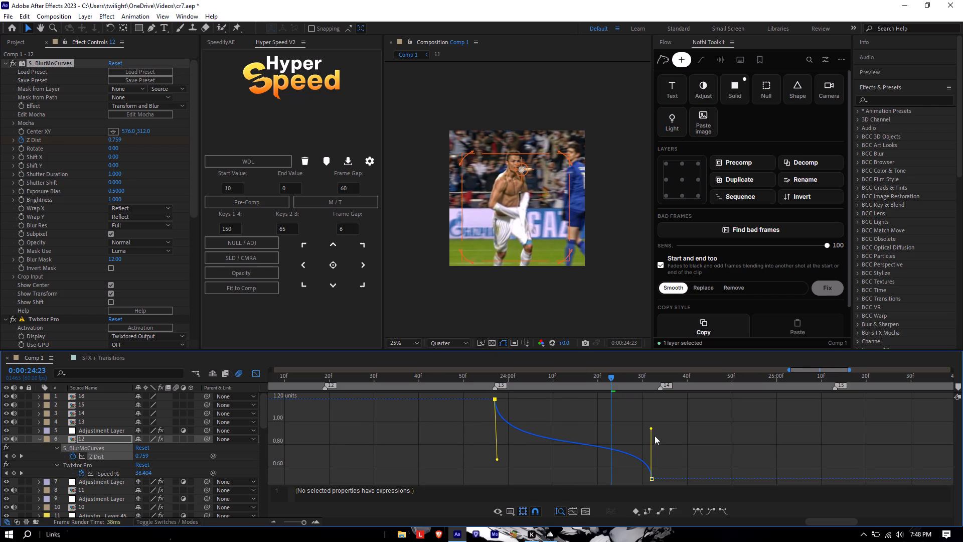
drag(651, 429, 649, 419)
Scrub from the start of clip 12 into clip 13 to examine the reshaped zoom easing.
drag(604, 382, 561, 384)
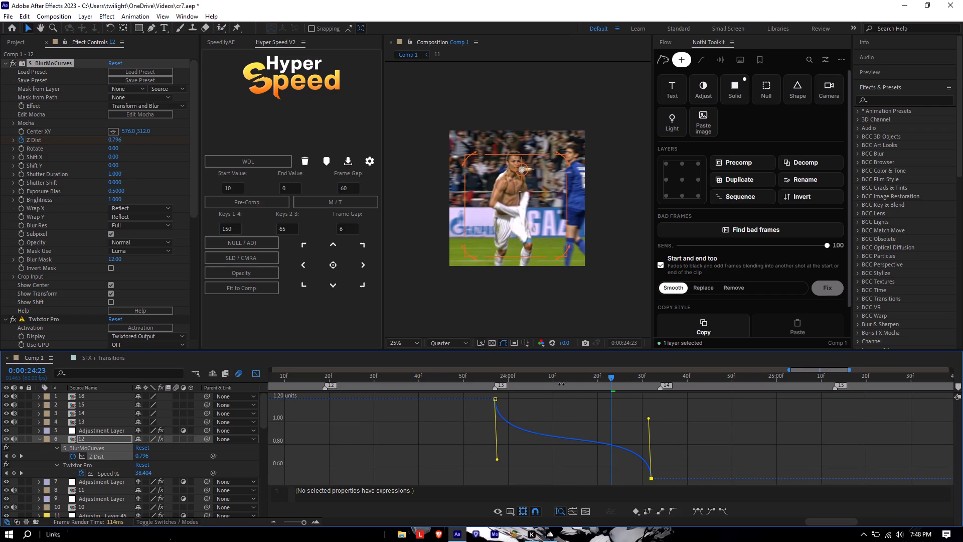
drag(561, 384, 547, 384)
drag(608, 376, 489, 390)
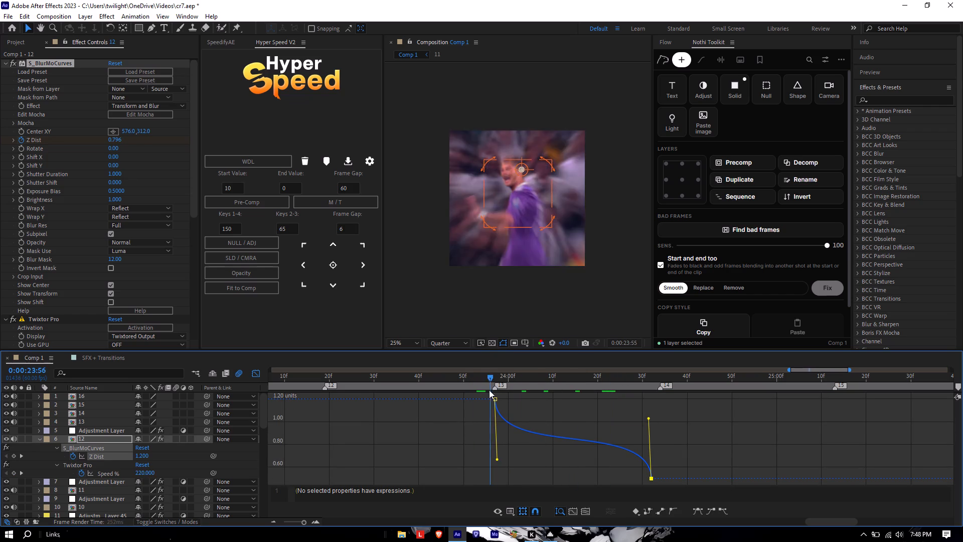
drag(489, 390, 590, 395)
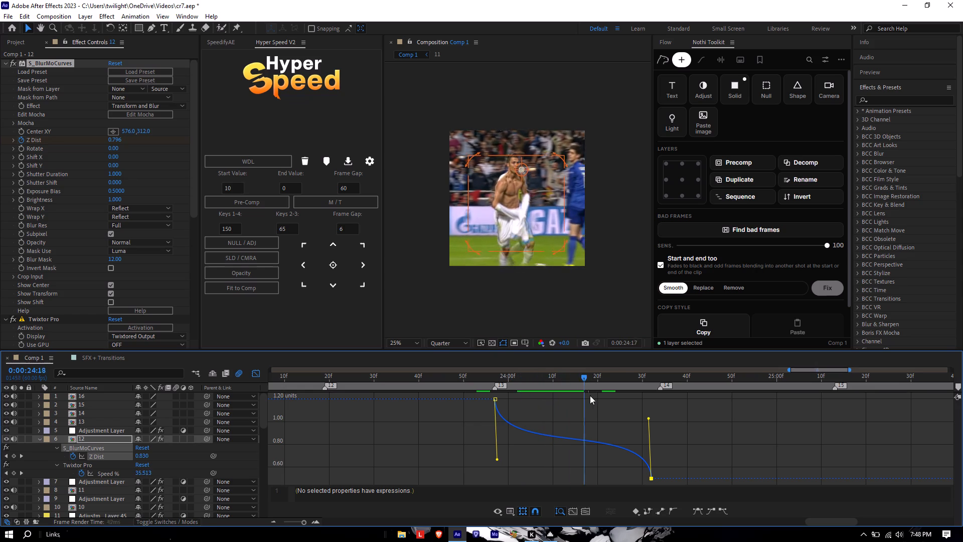
drag(590, 395, 650, 400)
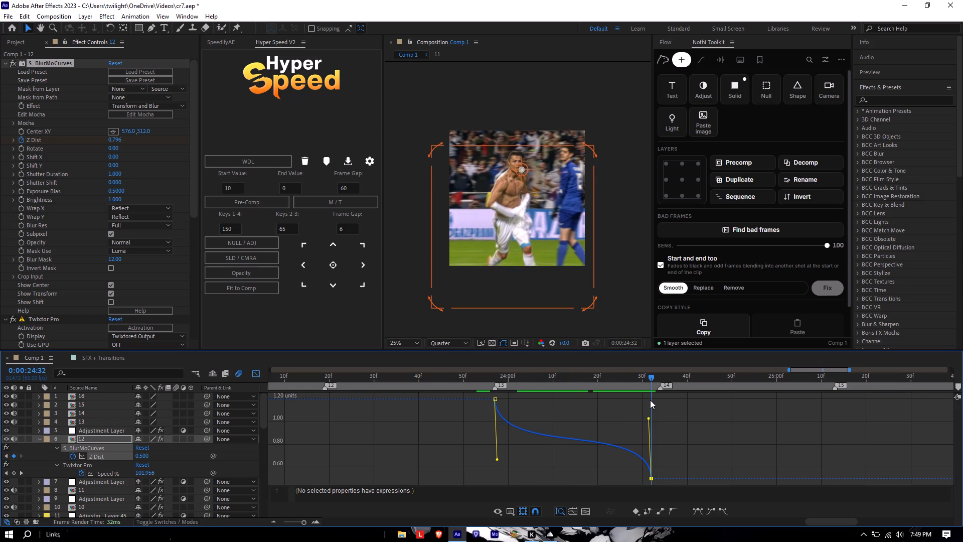
drag(650, 400, 657, 404)
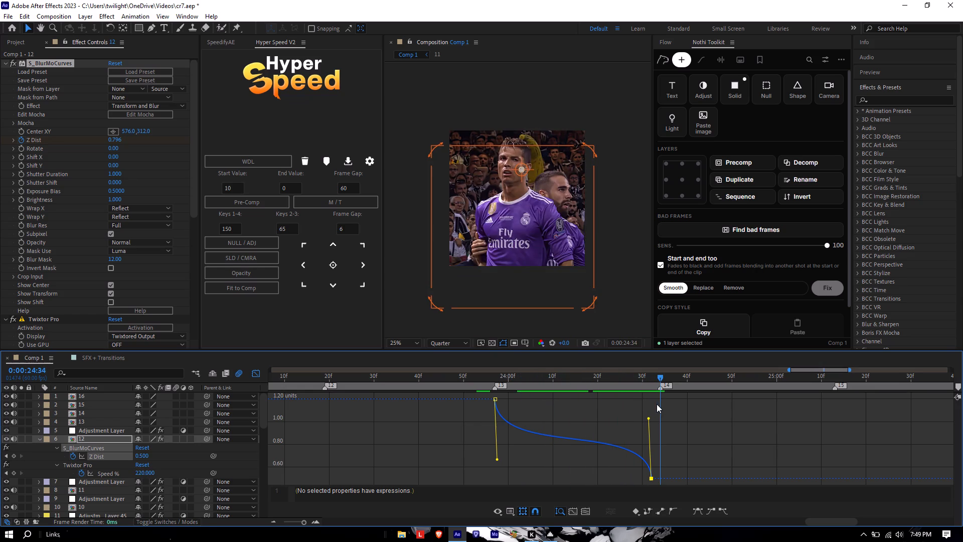
drag(657, 404, 635, 408)
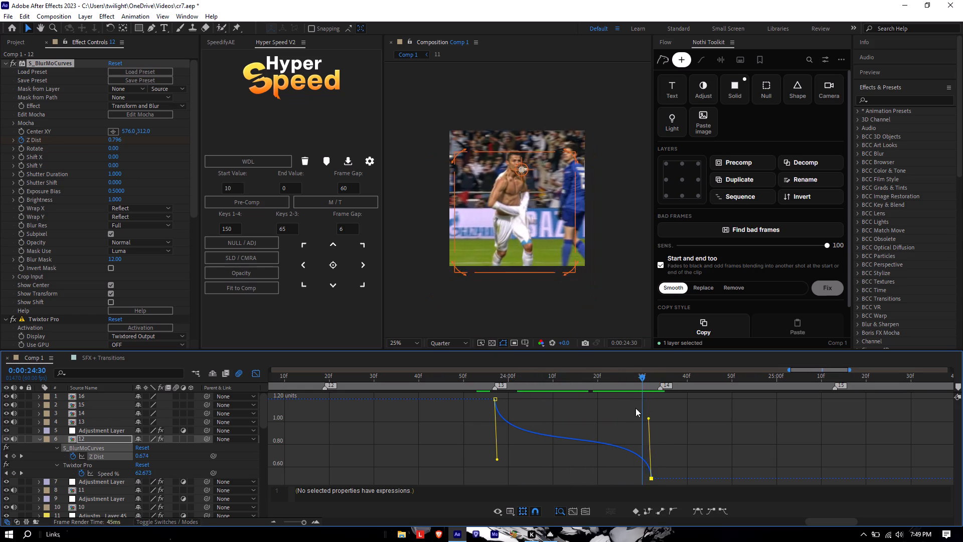
drag(635, 408, 632, 409)
Move clip 12's last Z Dist keyframe to just past the clip's end, at about 0:00:24:35.
click(255, 372)
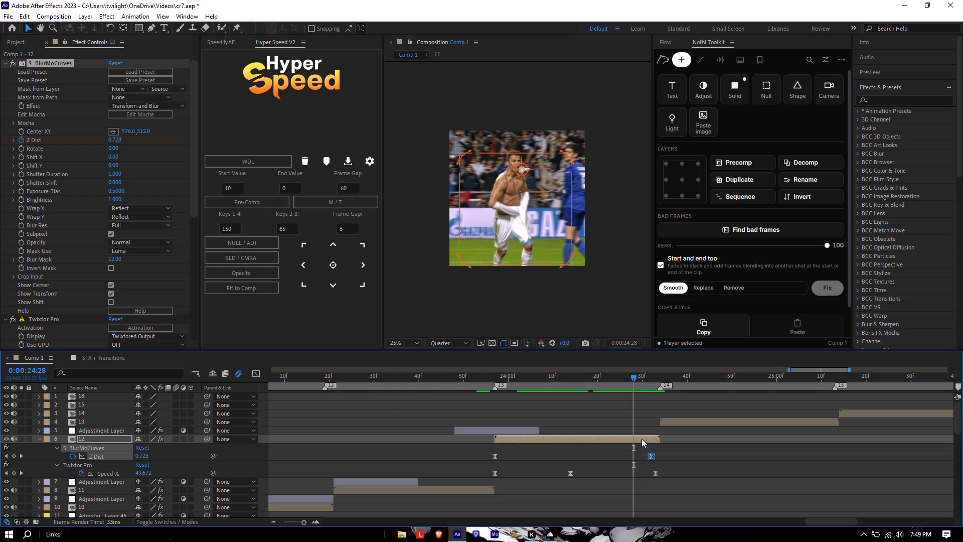
drag(652, 459, 664, 457)
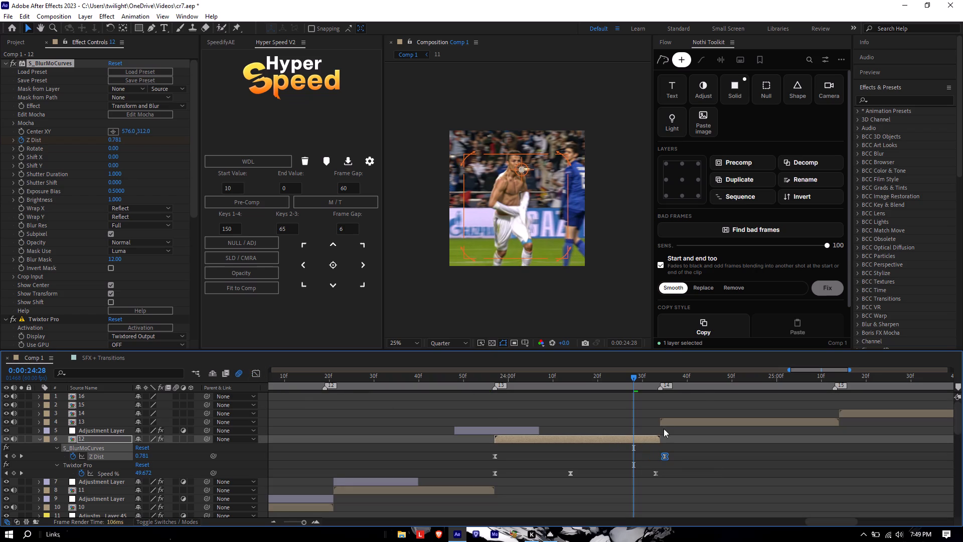
drag(629, 376, 542, 401)
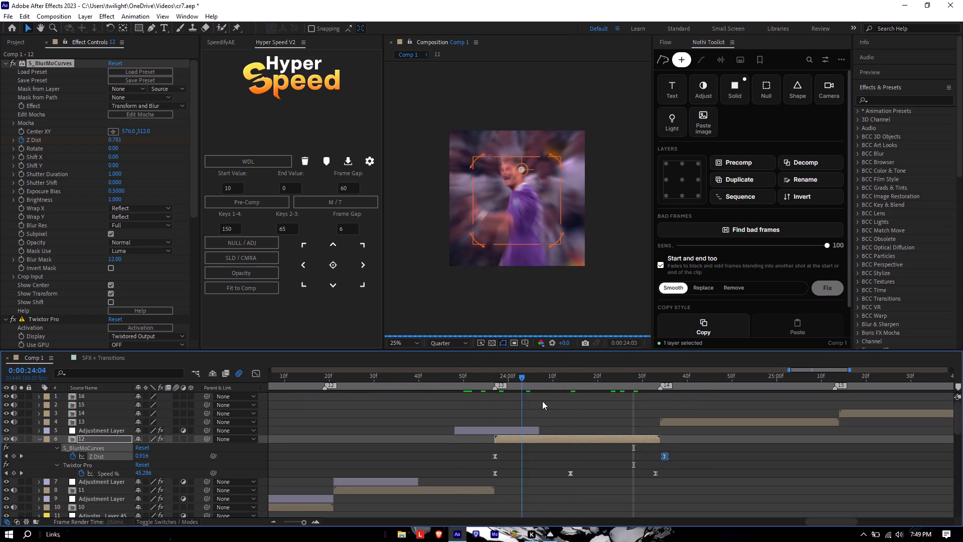
drag(542, 401, 590, 405)
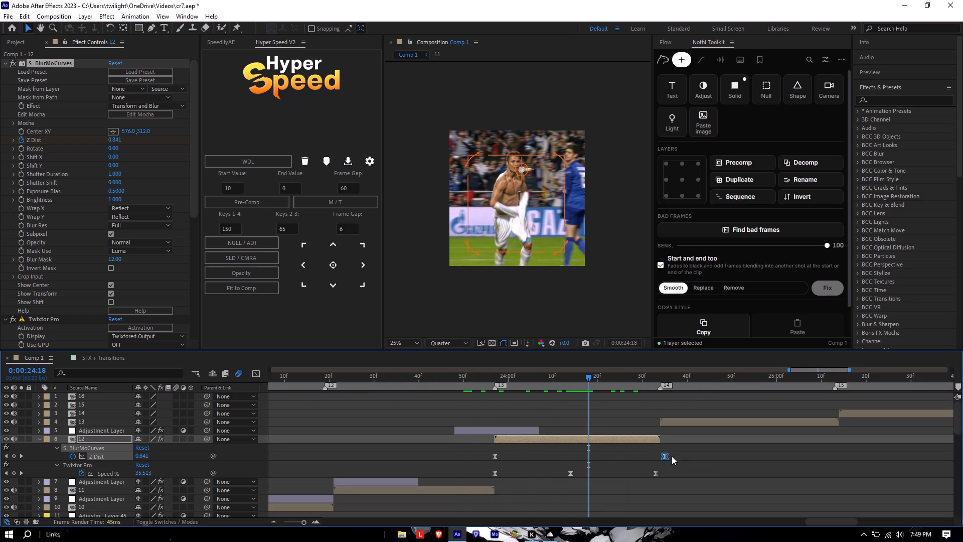
Set the last Z Dist keyframe on clip 12 to 0.4.
double_click(664, 457)
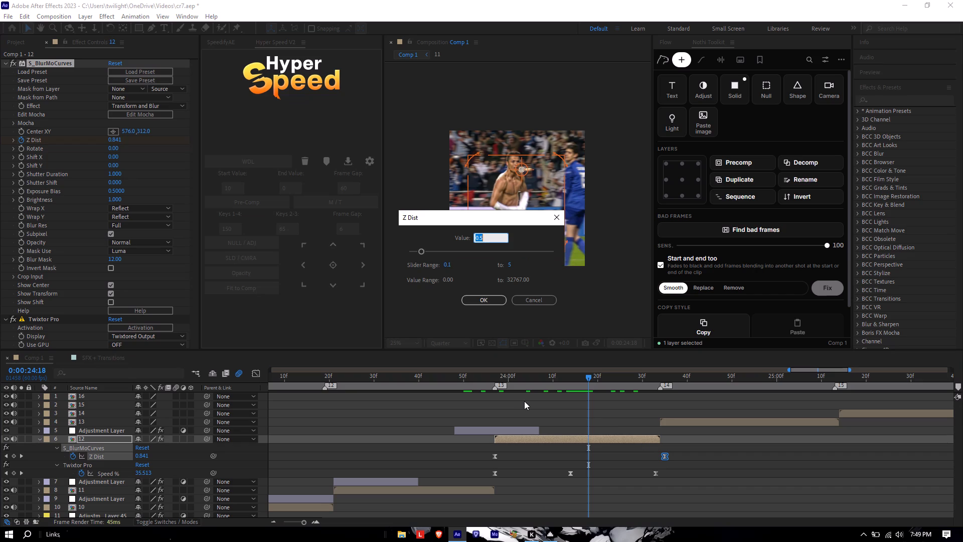
text(0,)
key(BackSpace)
text(.5)
key(BackSpace)
key(4)
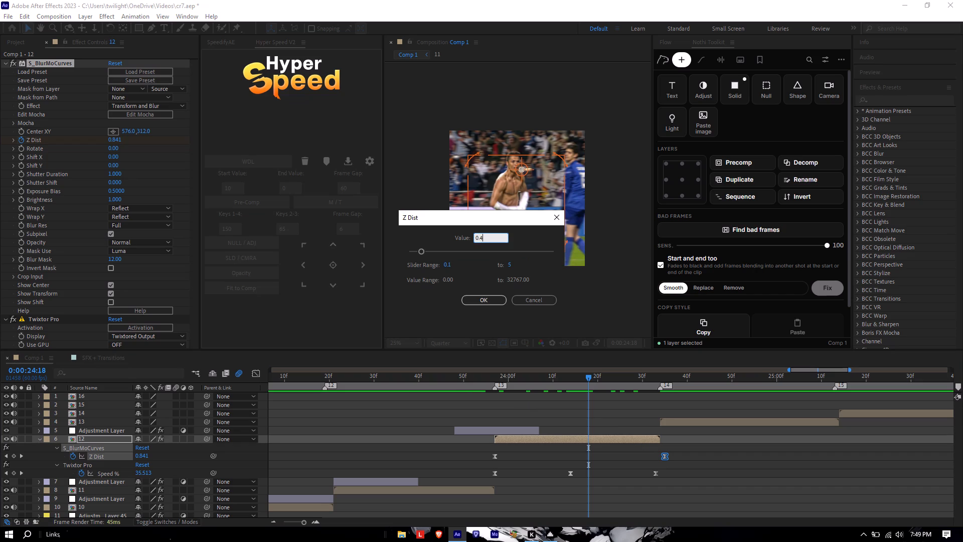
key(Return)
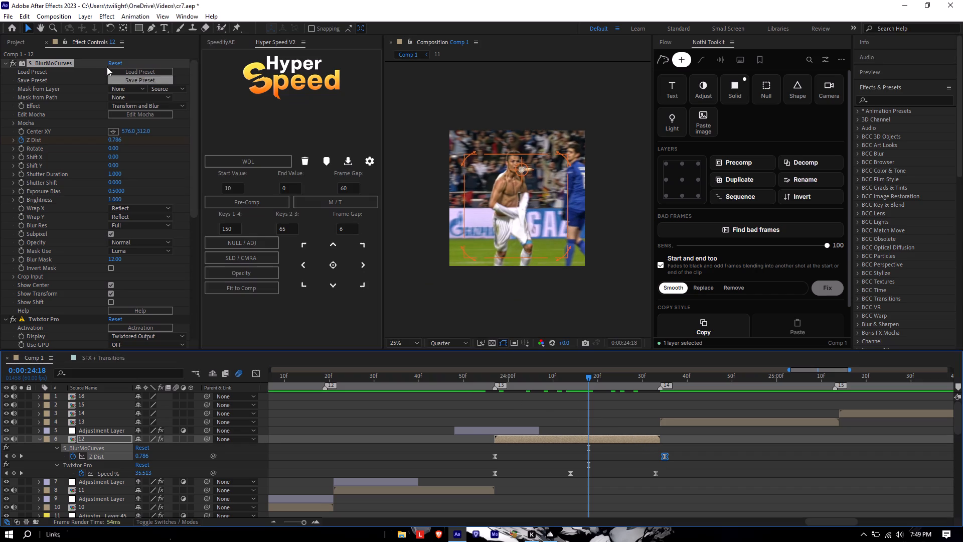
Reorder clip 12's effects so Twixtor Pro sits above S_BlurMoCurves.
click(32, 66)
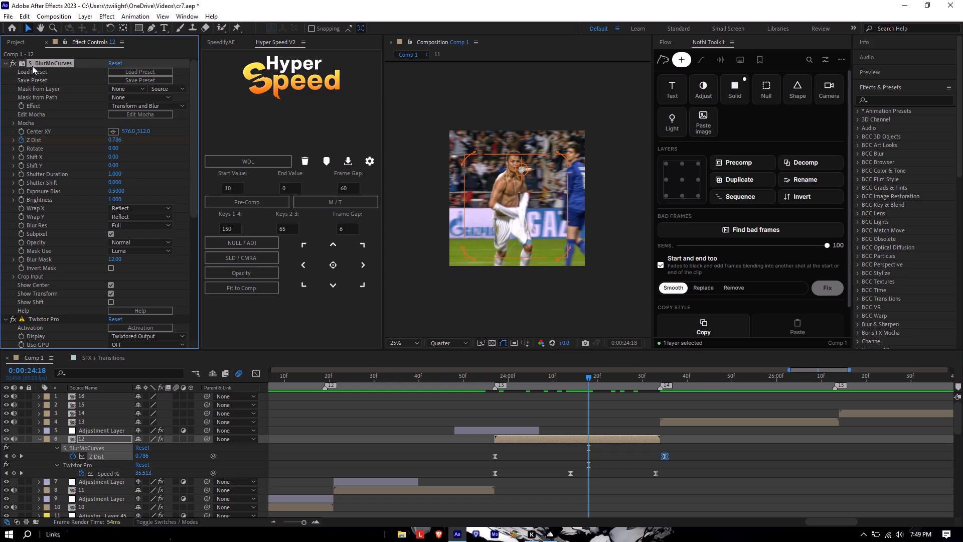
click(32, 66)
drag(60, 321, 42, 62)
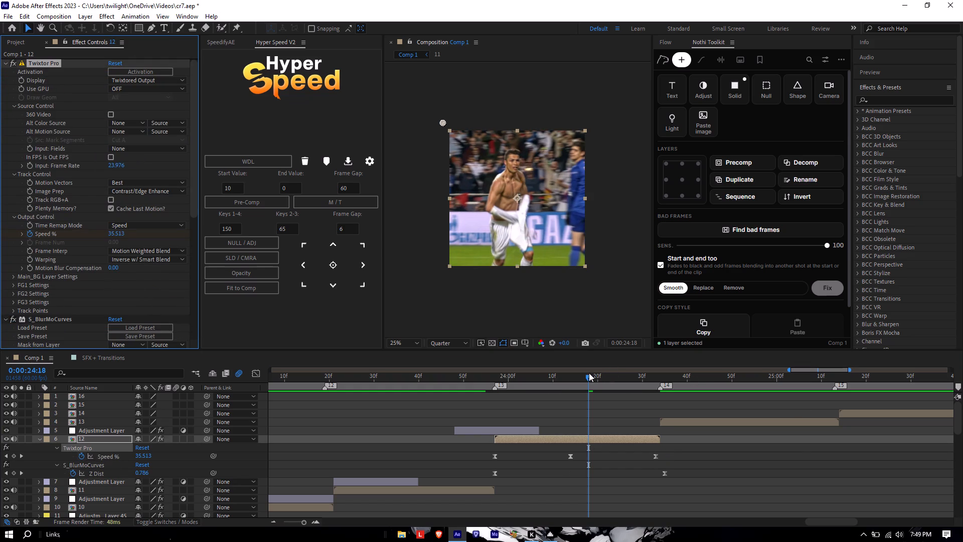
Play back and scrub repeatedly through clip 12 and its neighbours, from as early as 0:00:22:42, to check the zoom, speed ramp and transitions.
drag(589, 374, 582, 399)
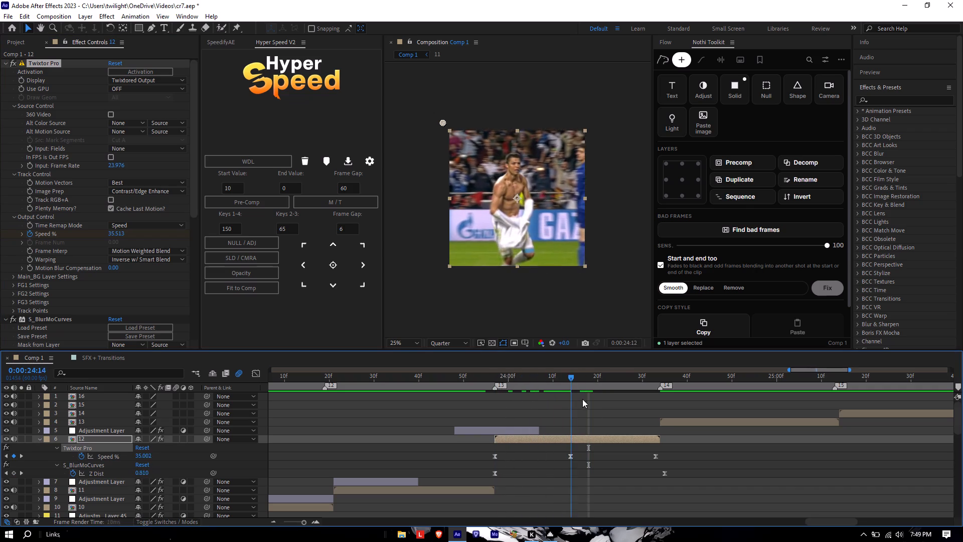
drag(582, 399, 505, 425)
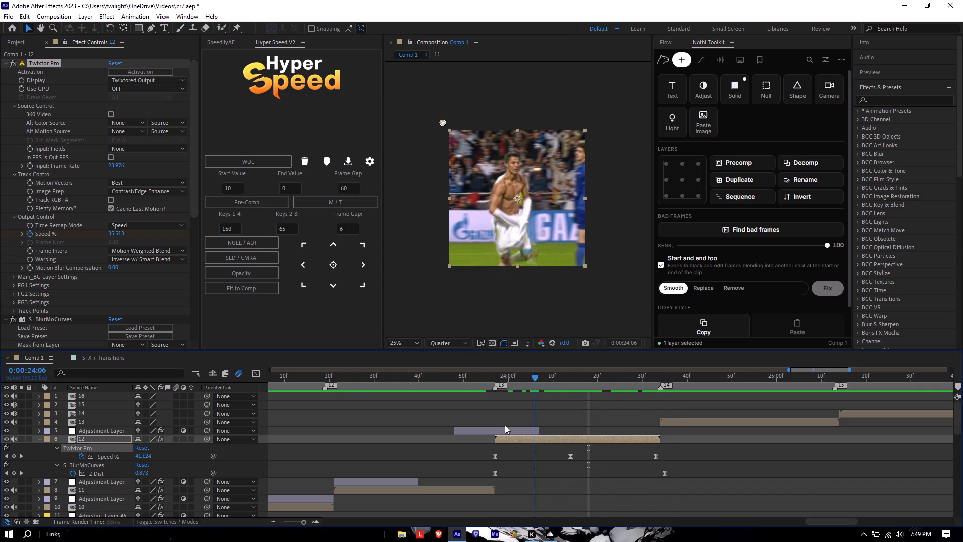
drag(505, 425, 499, 427)
key(space)
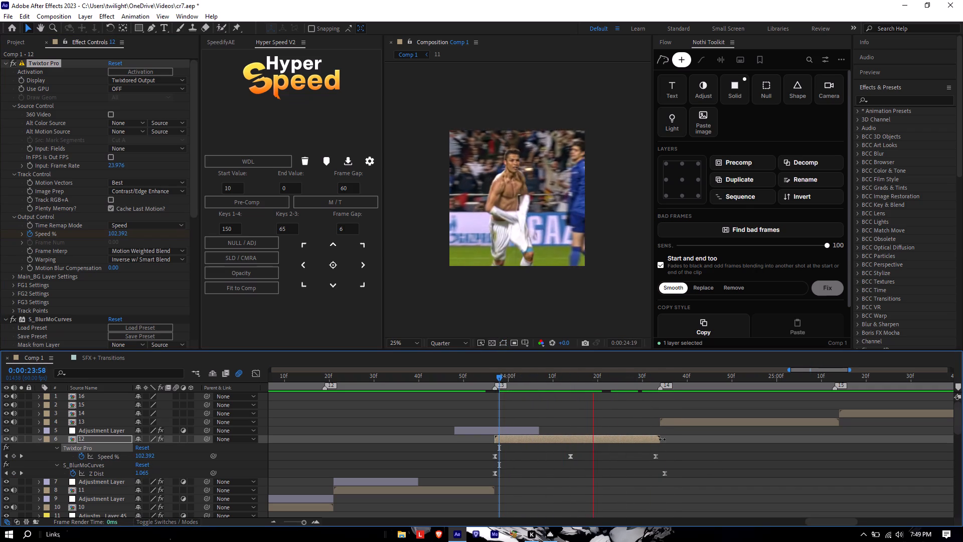
key(space)
drag(743, 372, 579, 388)
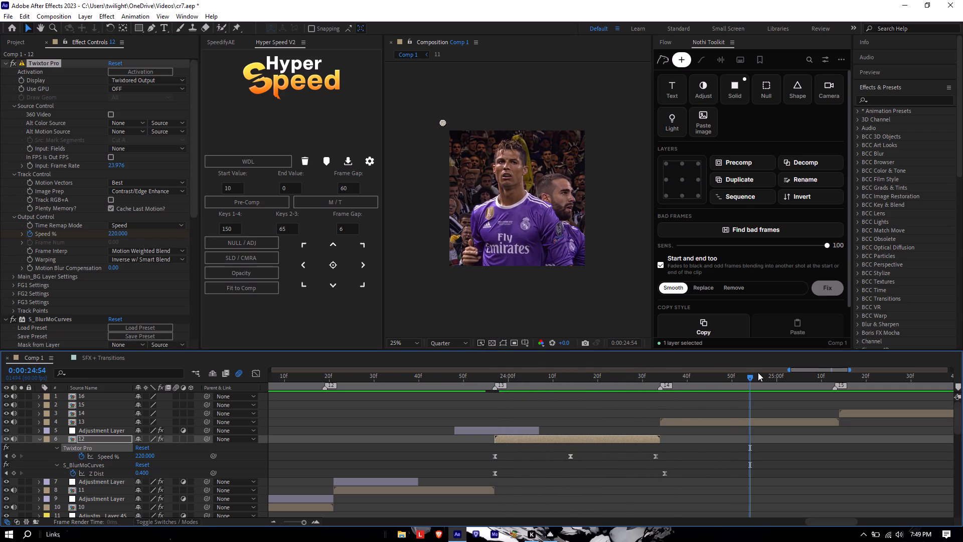
drag(753, 374, 463, 399)
key(space)
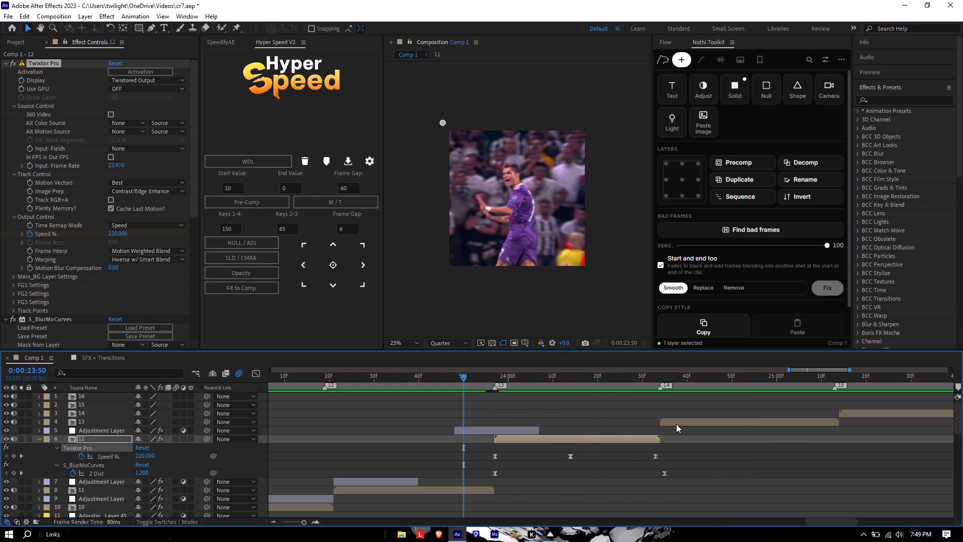
key(space)
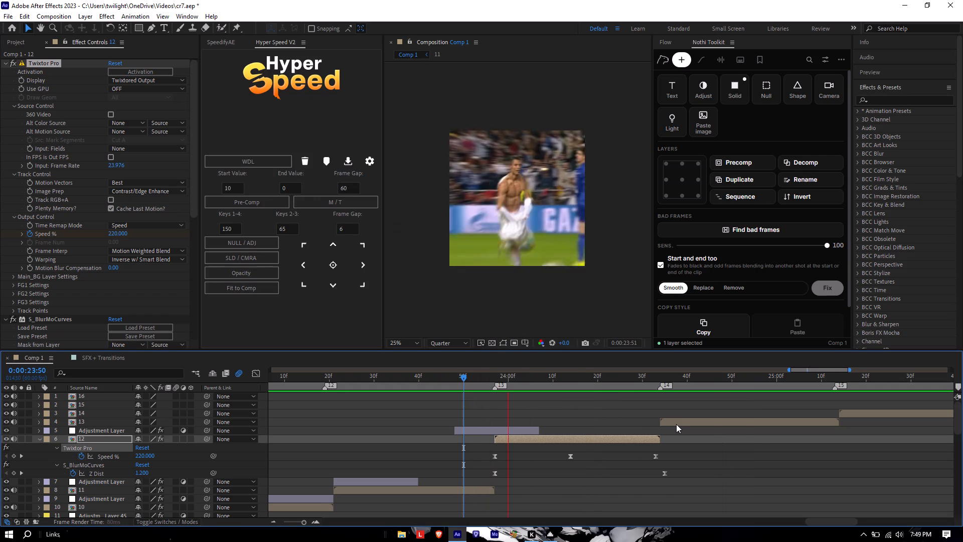
key(space)
drag(829, 373, 716, 385)
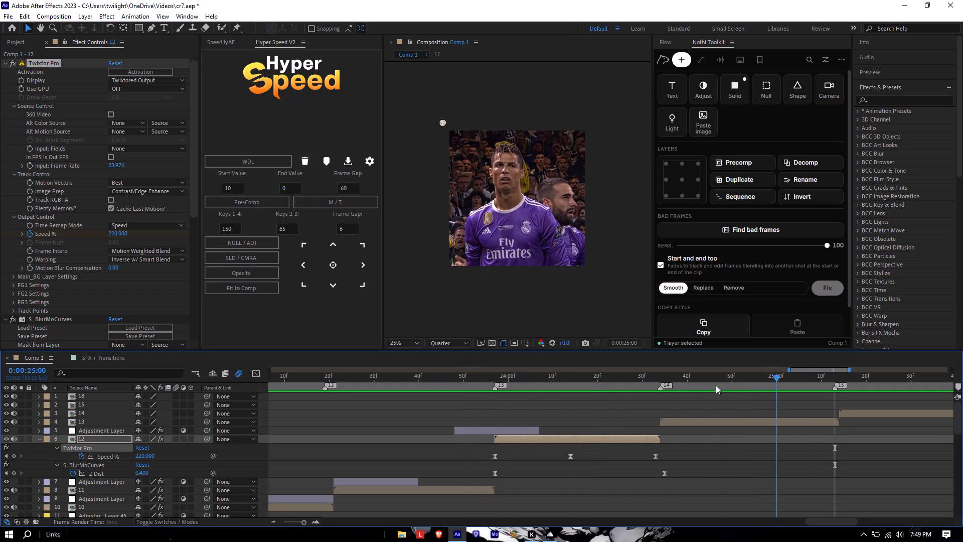
drag(716, 385, 246, 416)
key(space)
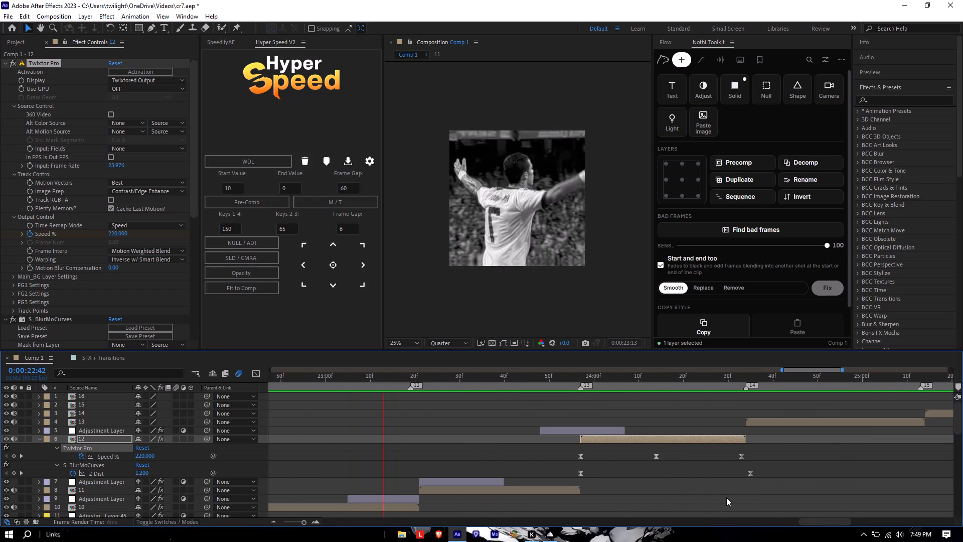
key(space)
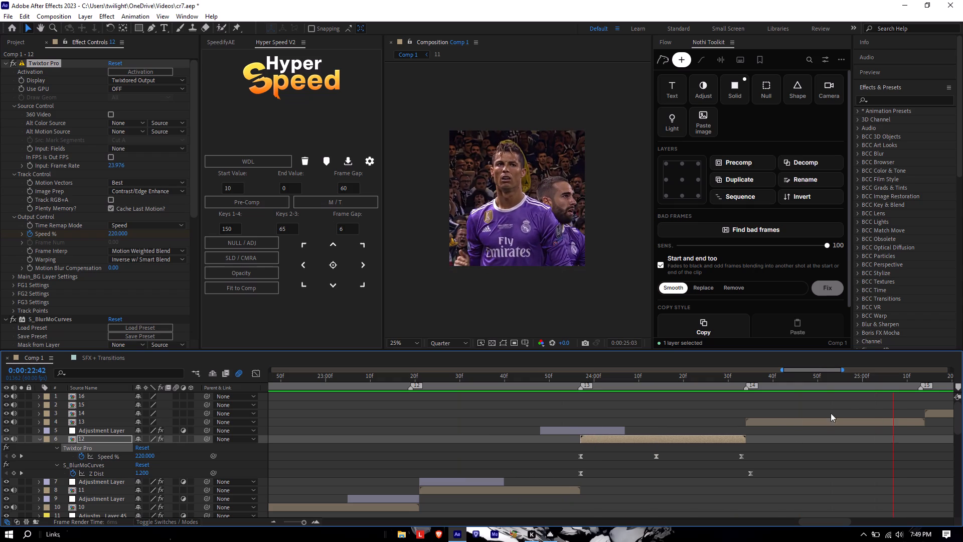
drag(895, 380, 456, 461)
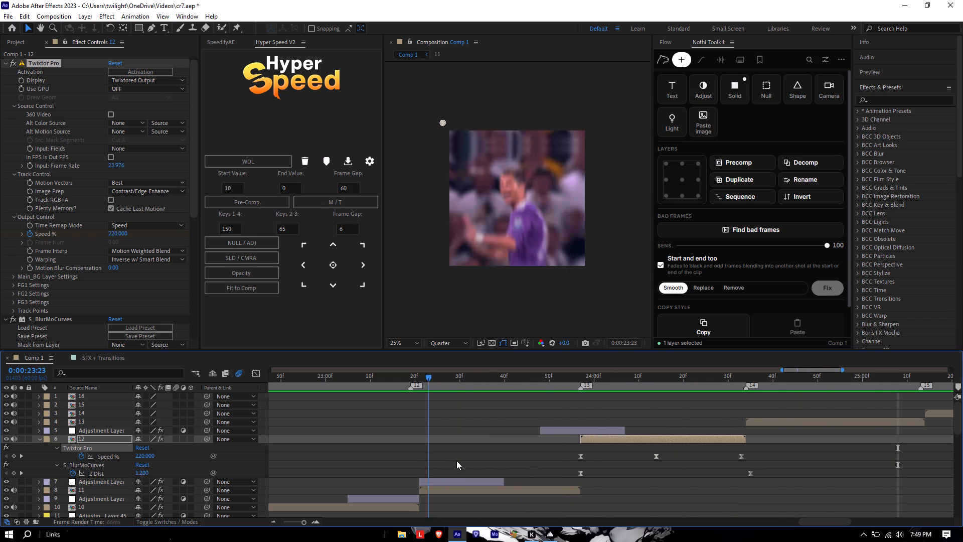
Reset clip 12's S_BlurMoCurves effect and clear all of its Z Dist keyframes.
drag(456, 461, 630, 478)
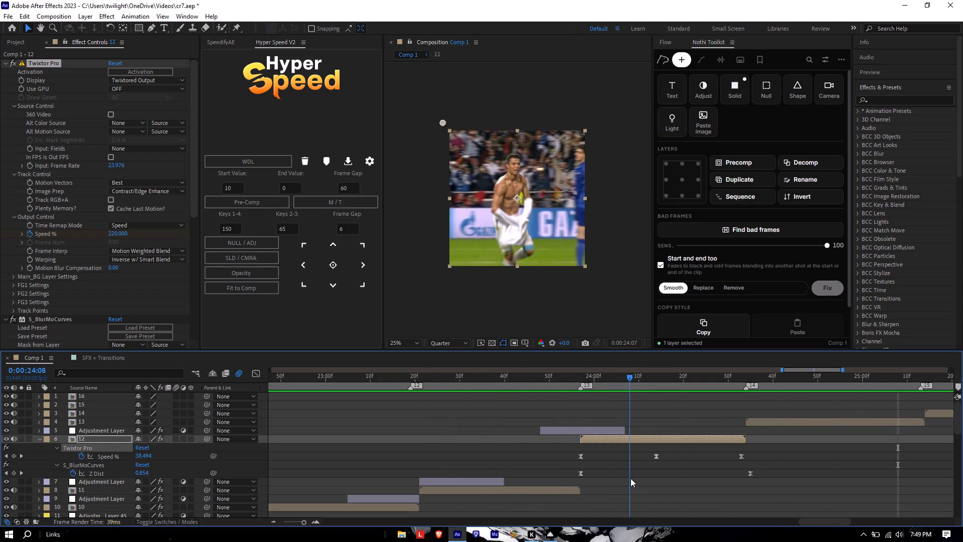
drag(630, 478, 666, 484)
click(111, 318)
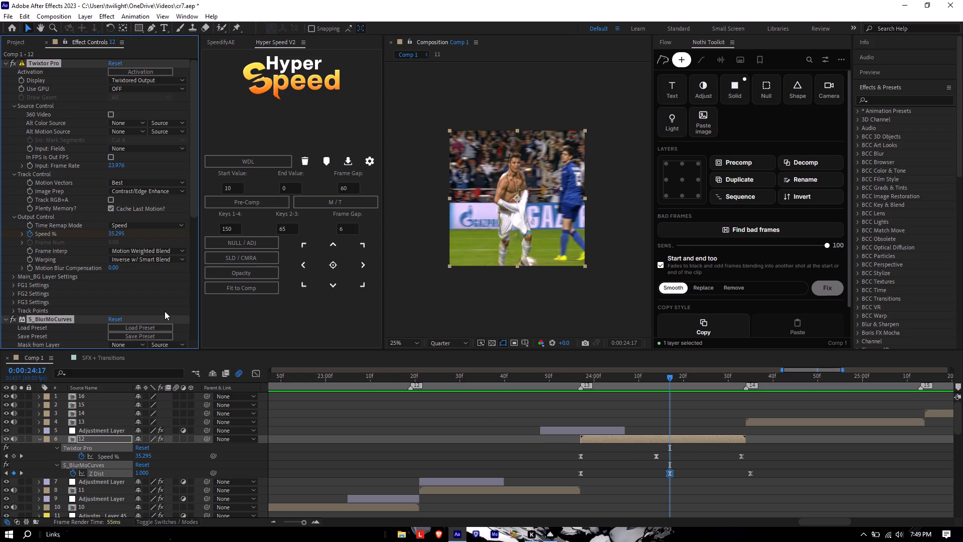
scroll(49, 334, down, 4)
click(23, 305)
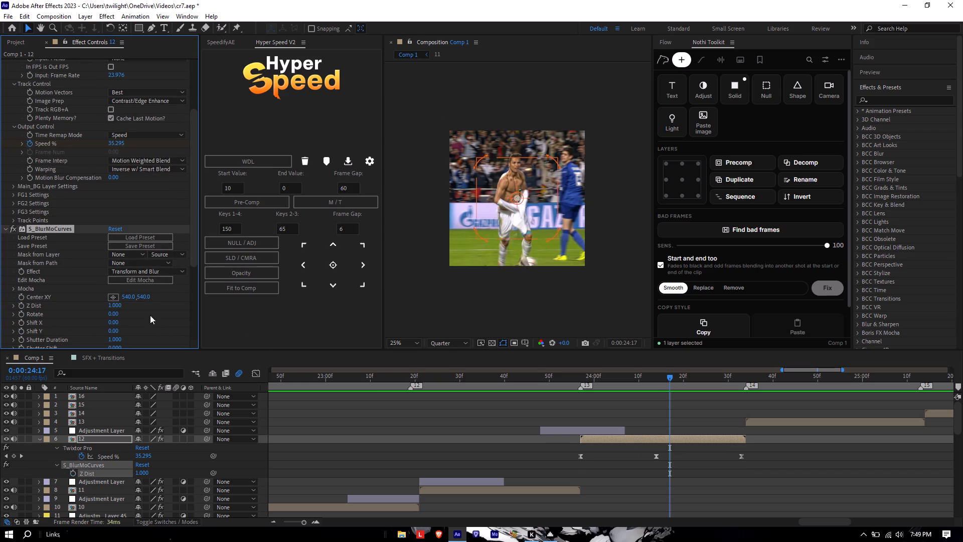
Keyframe clip 12's Z Dist from 1 at the clip's first frame to 0.55 at its last frame, 0:00:24:33.
key(i)
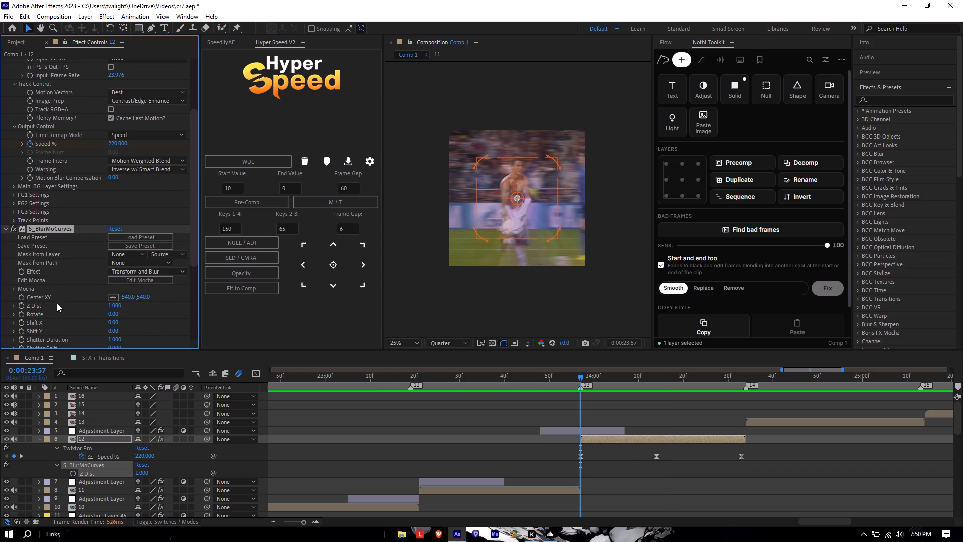
click(20, 305)
text(po)
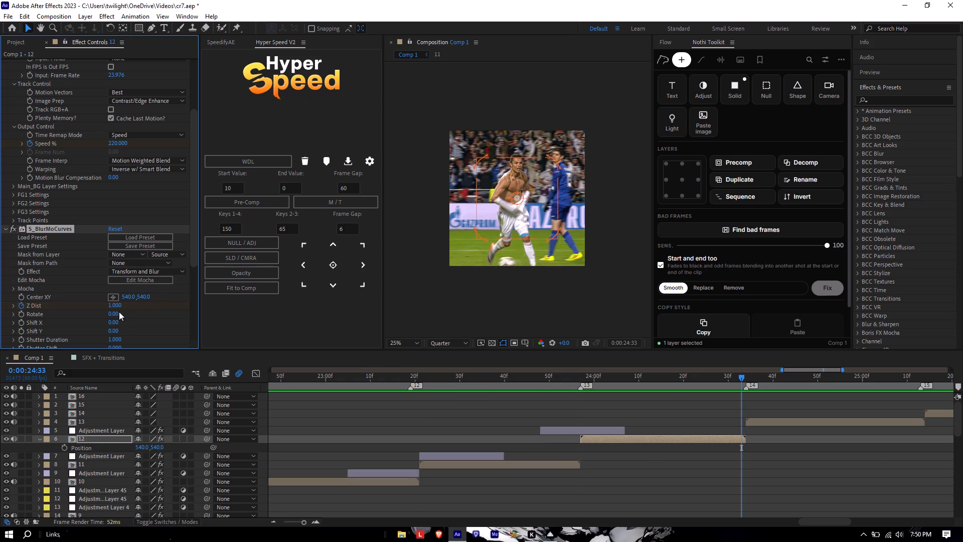
click(112, 306)
text(0.55)
key(Return)
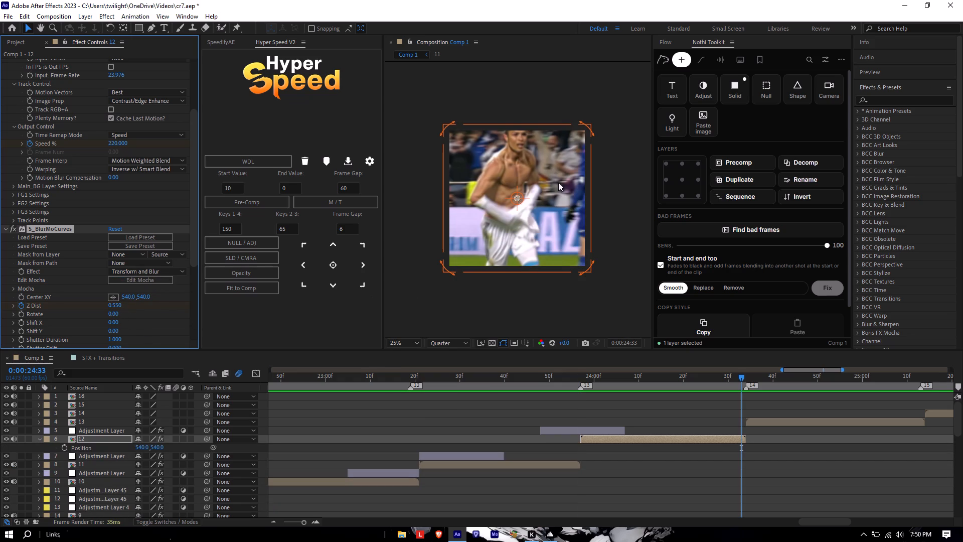
Move the S_BlurMoCurves center on clip 12 up to the player's face, at about 532, 272.
drag(517, 194, 516, 160)
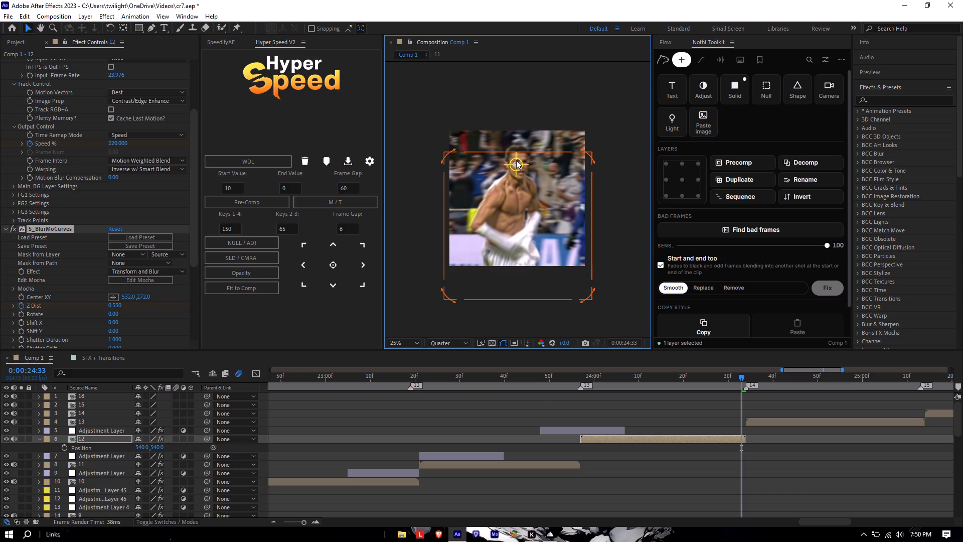
Apply the Flow easing curve 0.17, 0.54, 0.87, 0.40 to both Z Dist keyframes on clip 12.
key(u)
drag(753, 465, 538, 468)
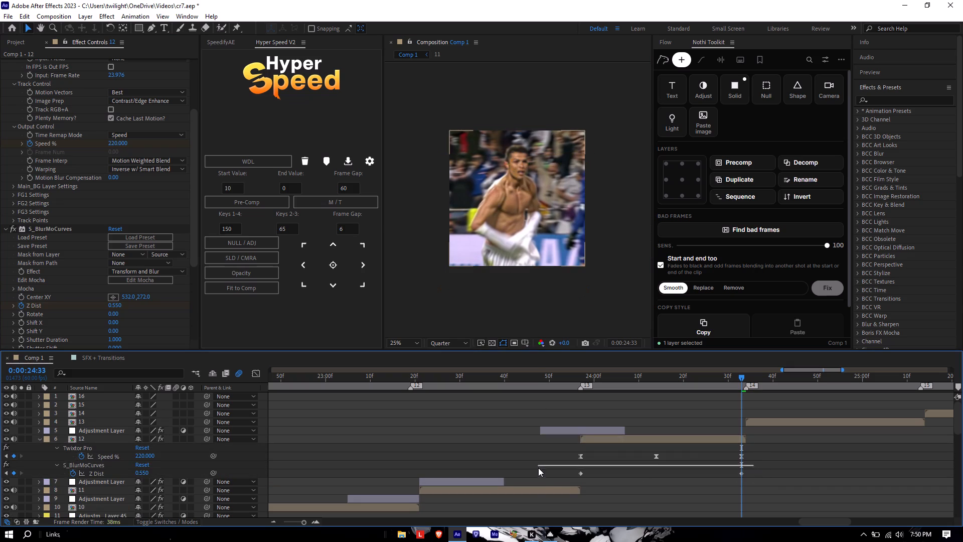
drag(538, 468, 538, 478)
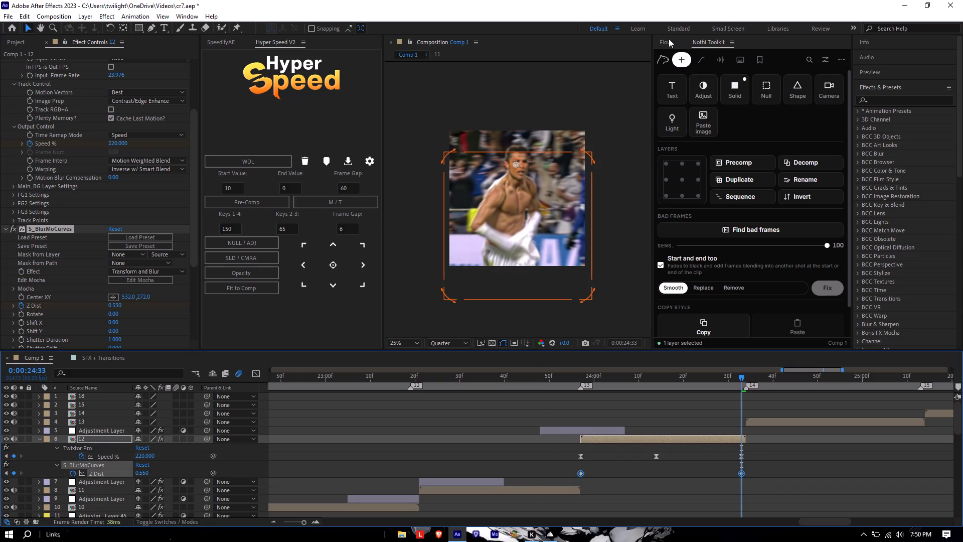
click(666, 45)
click(811, 155)
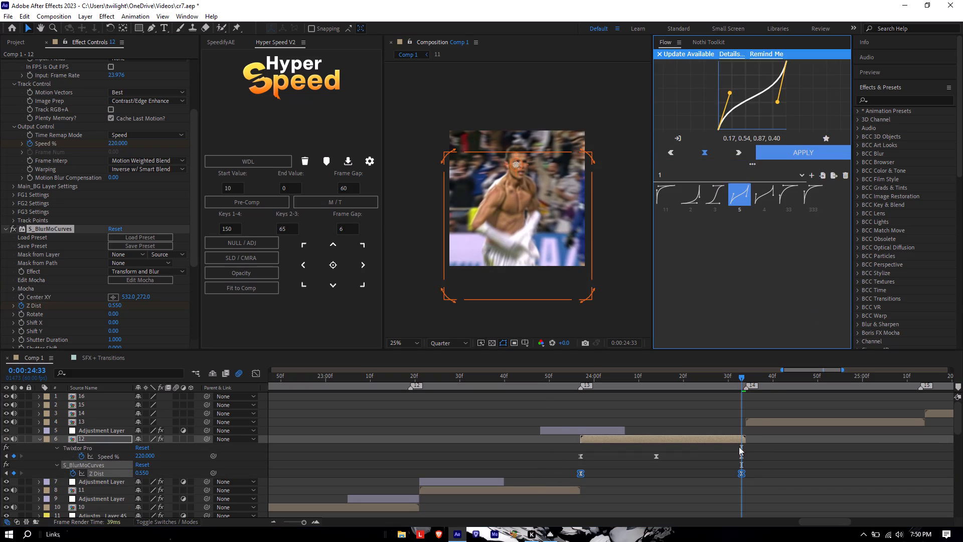
key(u)
Play back the sequence through clip 12 into clip 13, starting from as early as 0:00:22:00, to check the new zoom.
drag(739, 378, 563, 405)
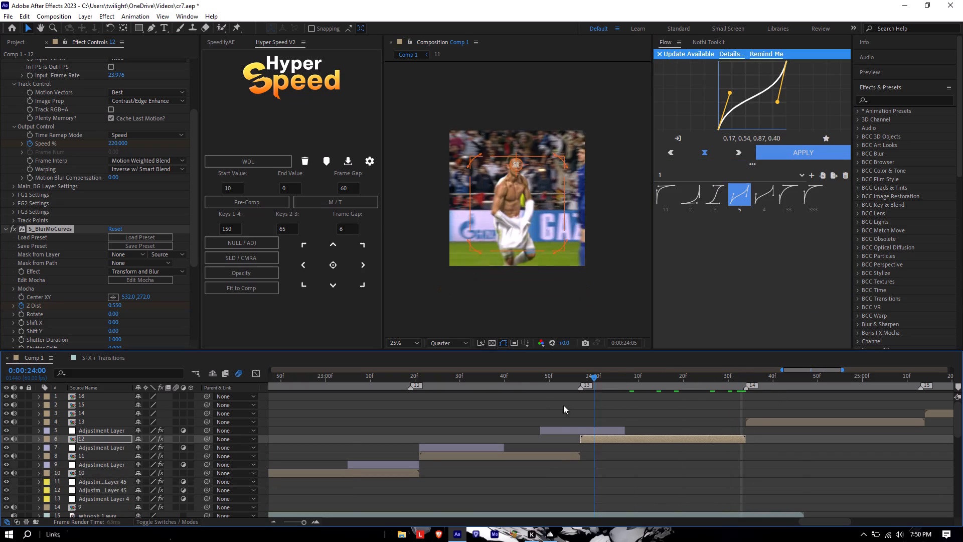
drag(563, 405, 349, 413)
key(space)
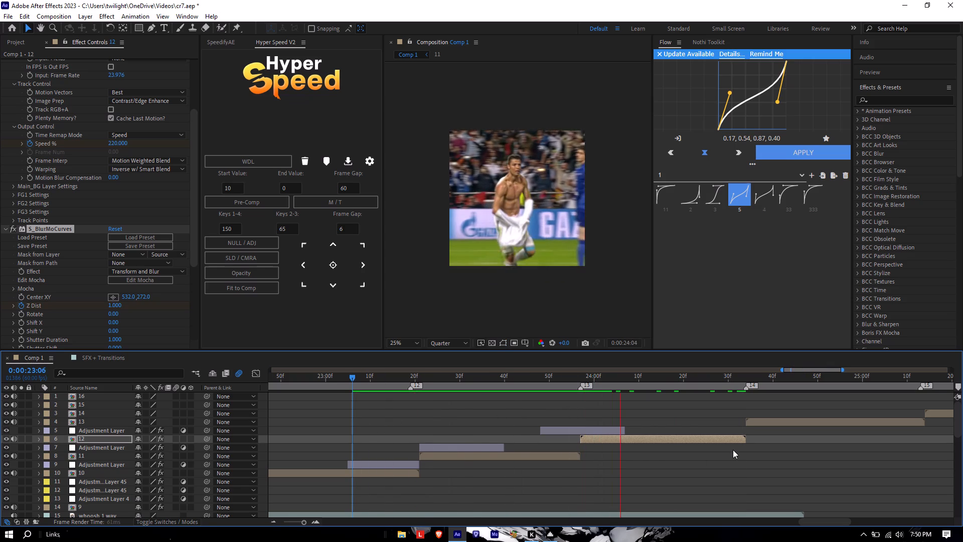
key(space)
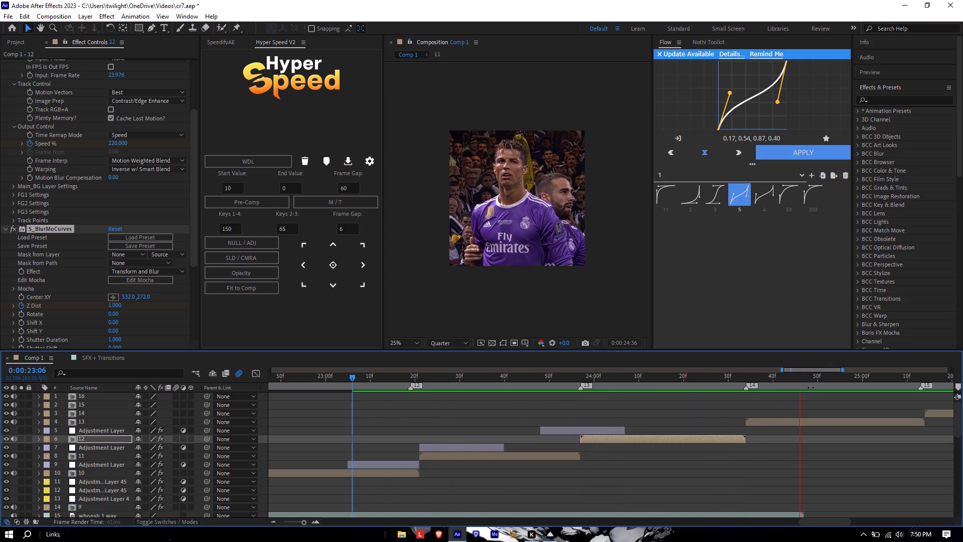
drag(834, 374, 329, 397)
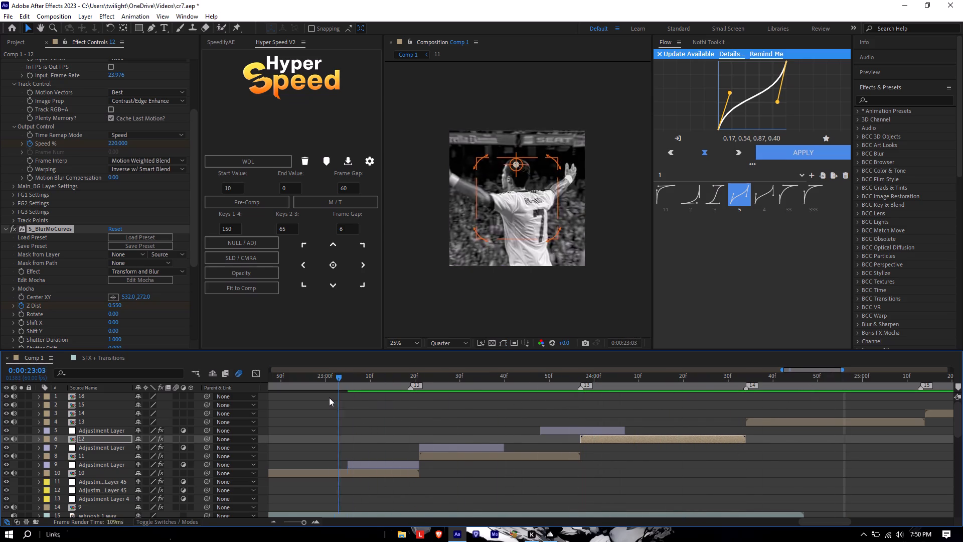
drag(329, 397, 328, 398)
key(space)
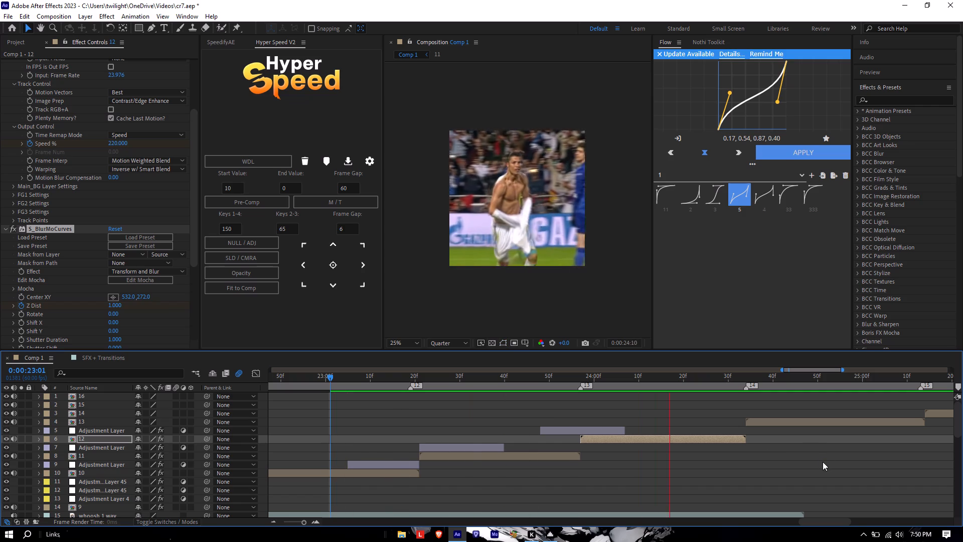
key(space)
drag(870, 381, 658, 397)
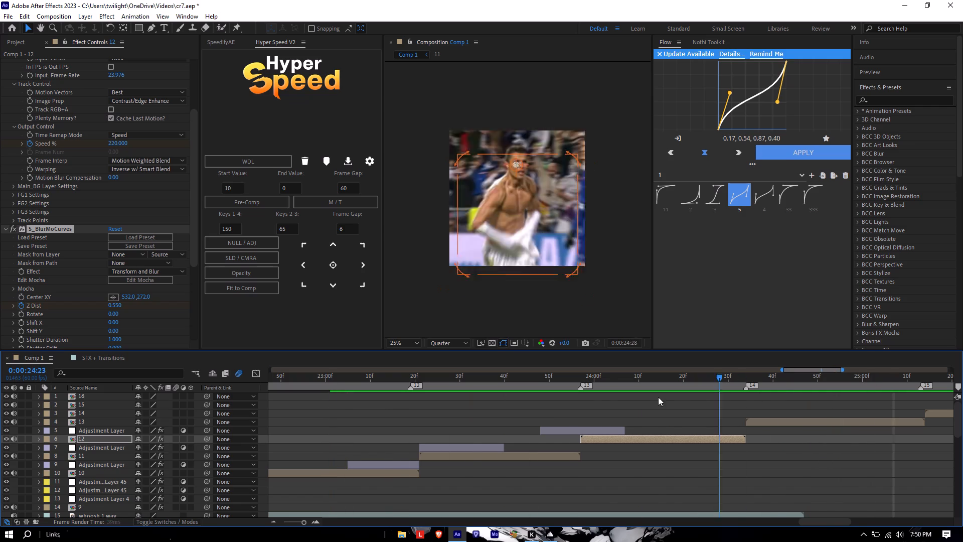
drag(658, 397, 270, 416)
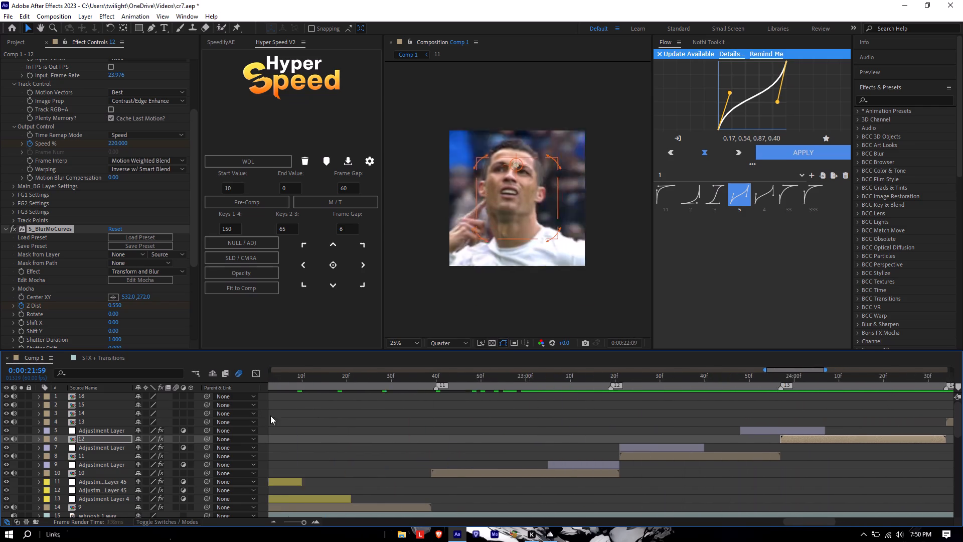
drag(270, 416, 286, 417)
key(space)
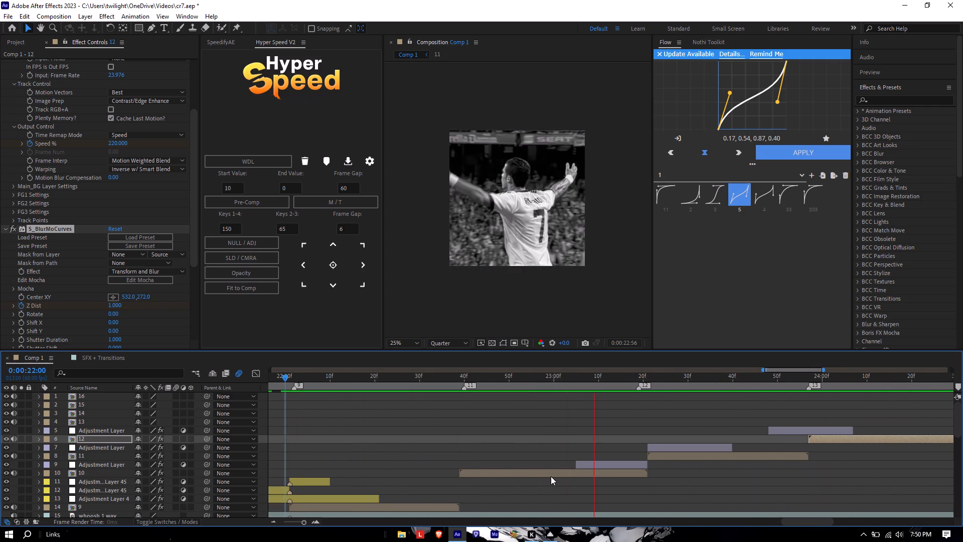
key(space)
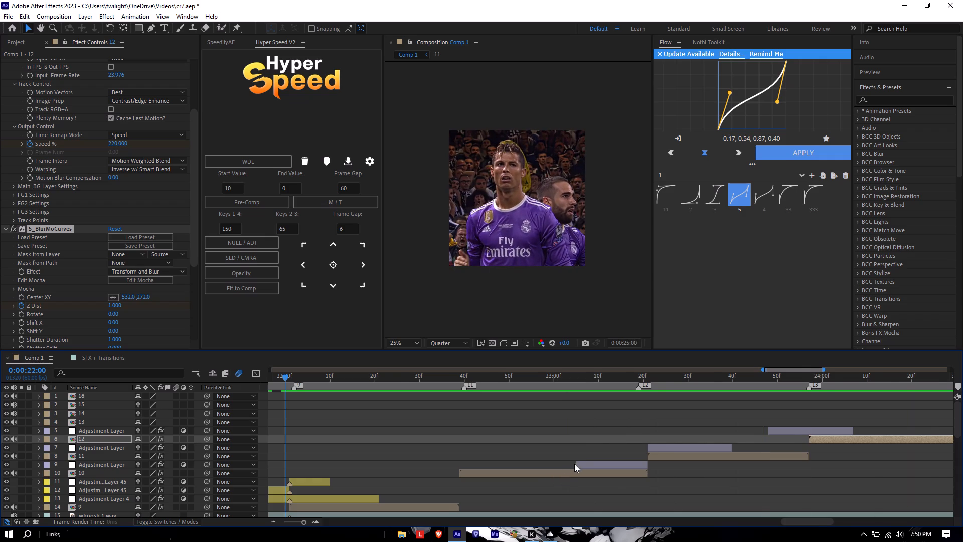
Move only clip 12's last Z Dist keyframe to just past the clip's end, at about 0:00:24:35.
drag(608, 381, 385, 426)
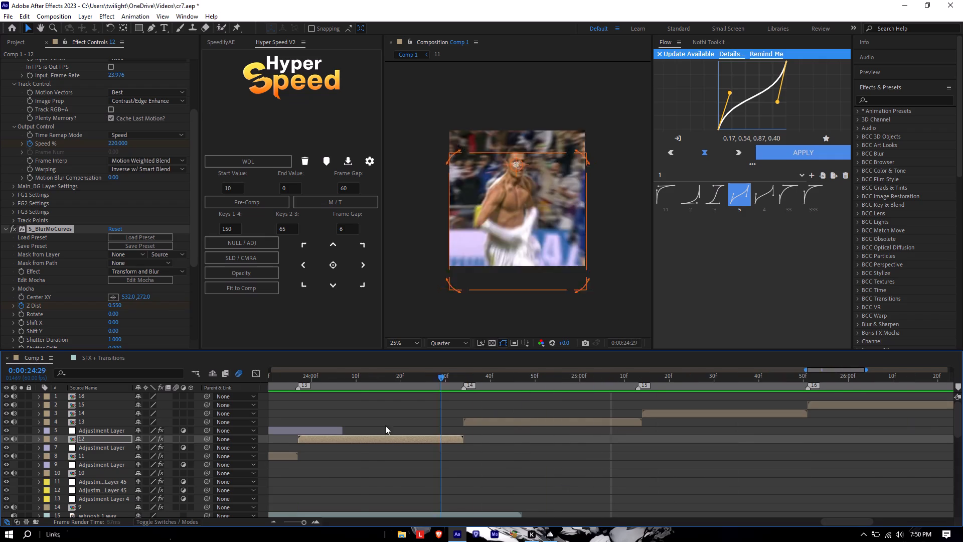
drag(385, 426, 456, 442)
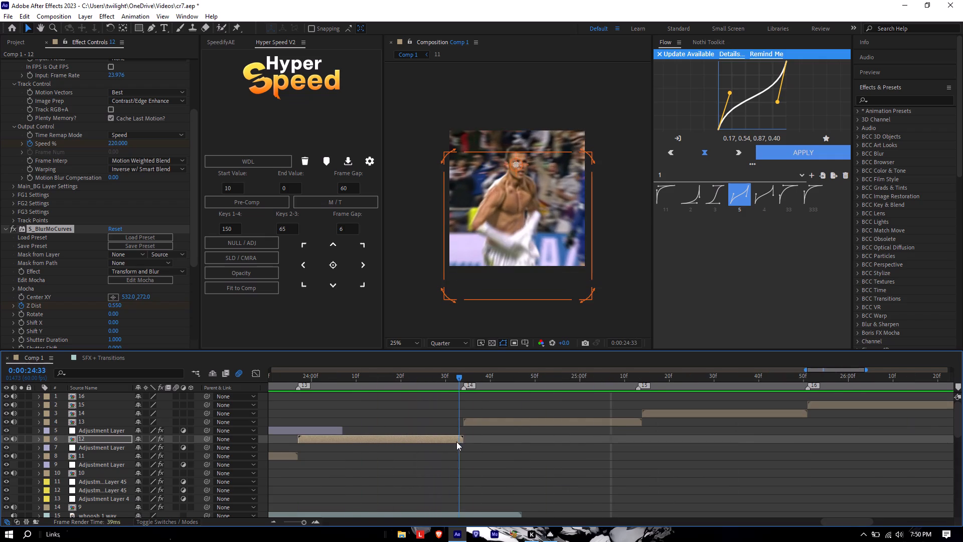
drag(456, 442, 455, 443)
key(u)
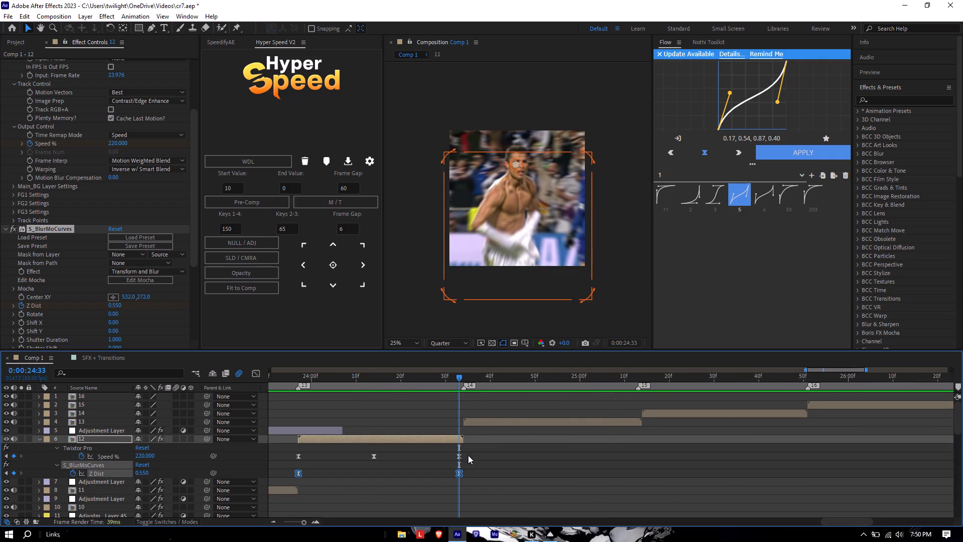
drag(458, 474, 465, 476)
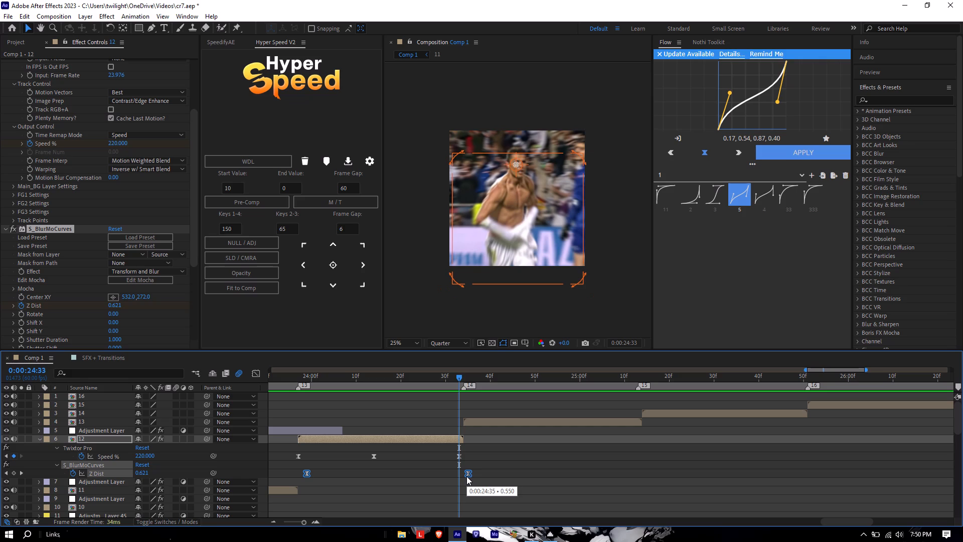
key(ctrl+z)
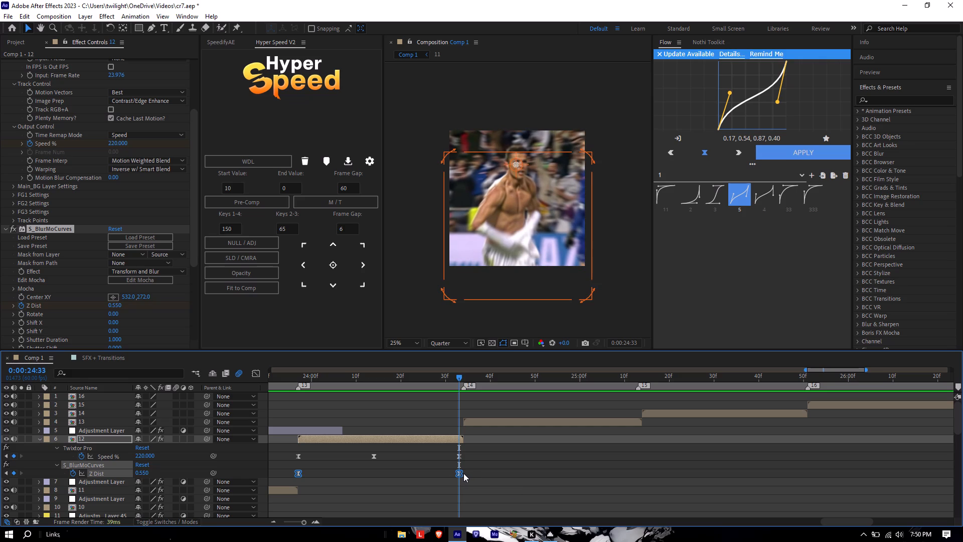
alt+drag(459, 471, 466, 473)
key(u)
Play back clip 12 and its neighbours repeatedly, from as early as 0:00:23:06, to check the zoom into clip 13.
drag(460, 376, 301, 396)
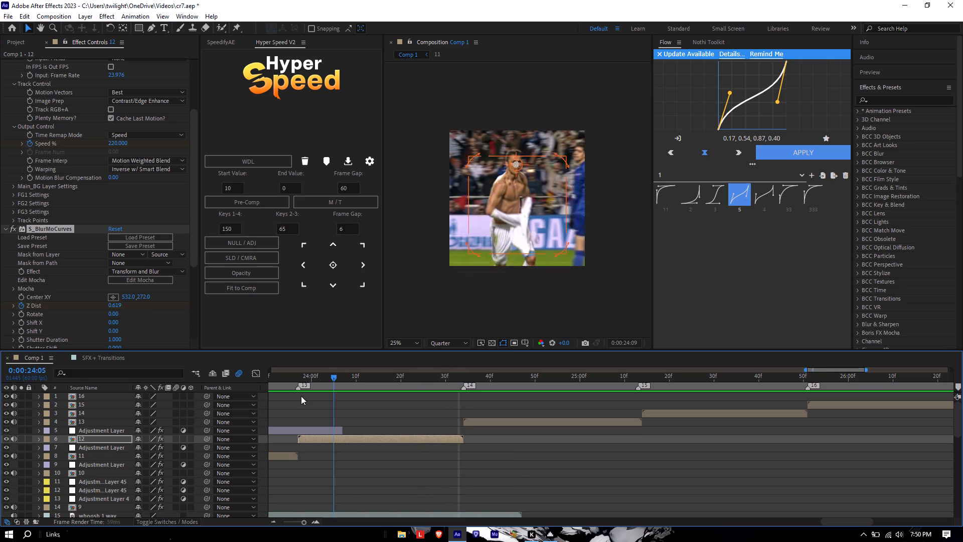
drag(301, 396, 266, 404)
key(space)
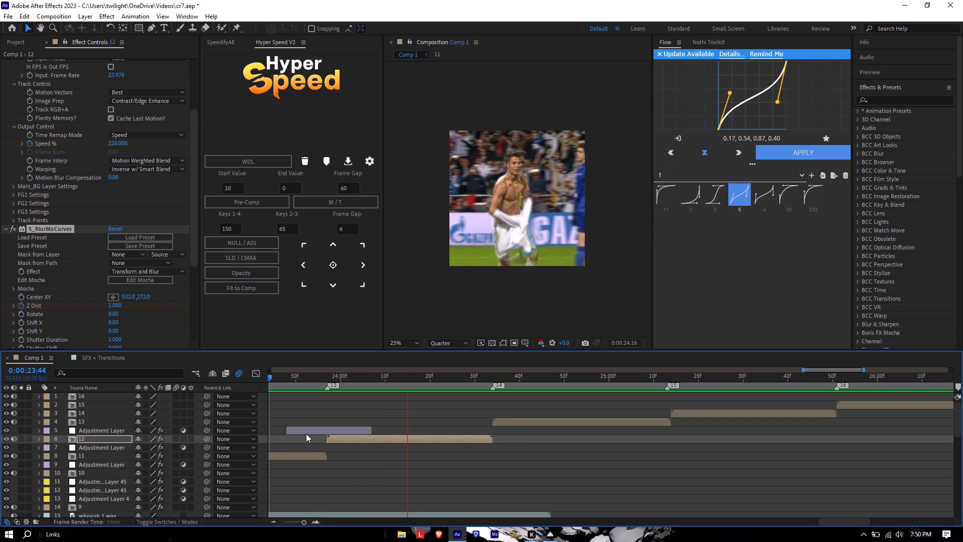
key(space)
drag(307, 522, 303, 523)
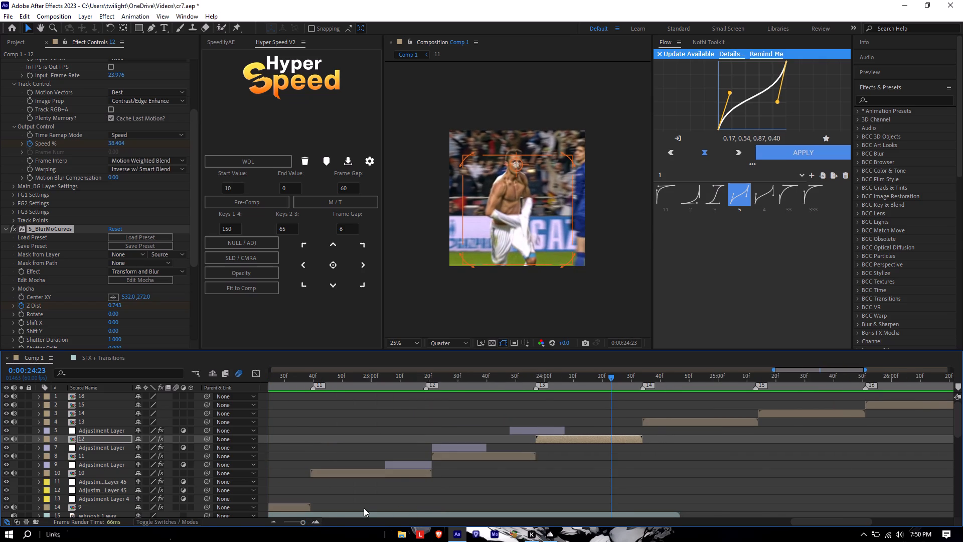
drag(605, 380, 389, 401)
key(space)
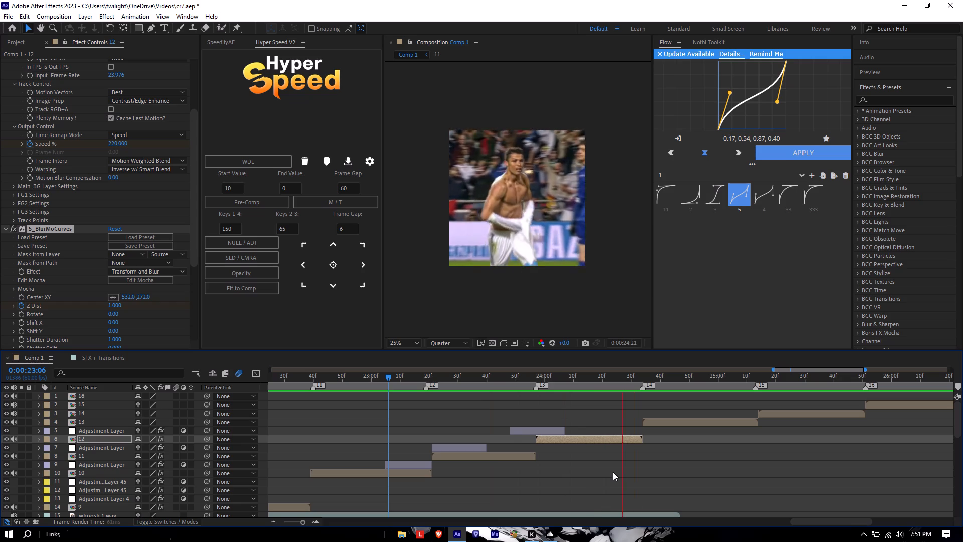
key(space)
drag(749, 374, 472, 393)
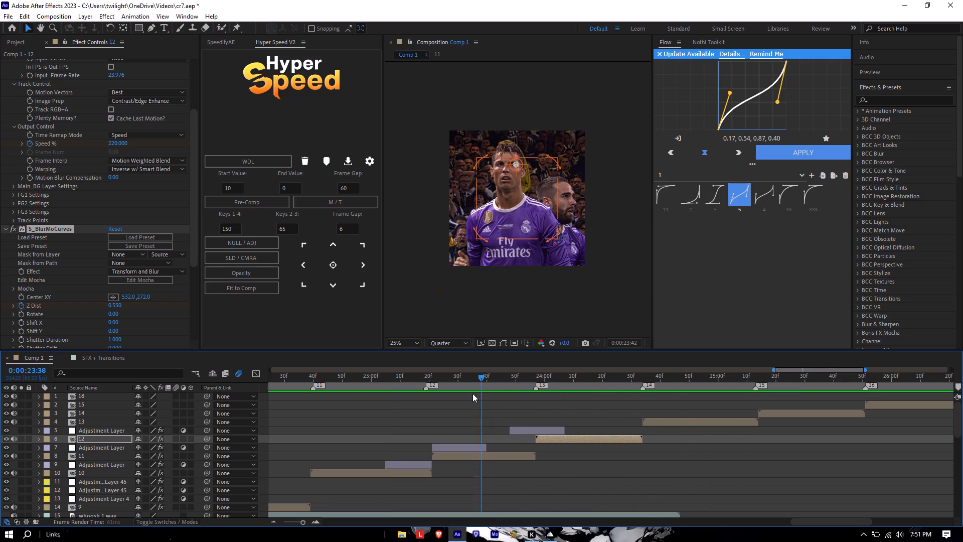
drag(472, 393, 470, 394)
key(space)
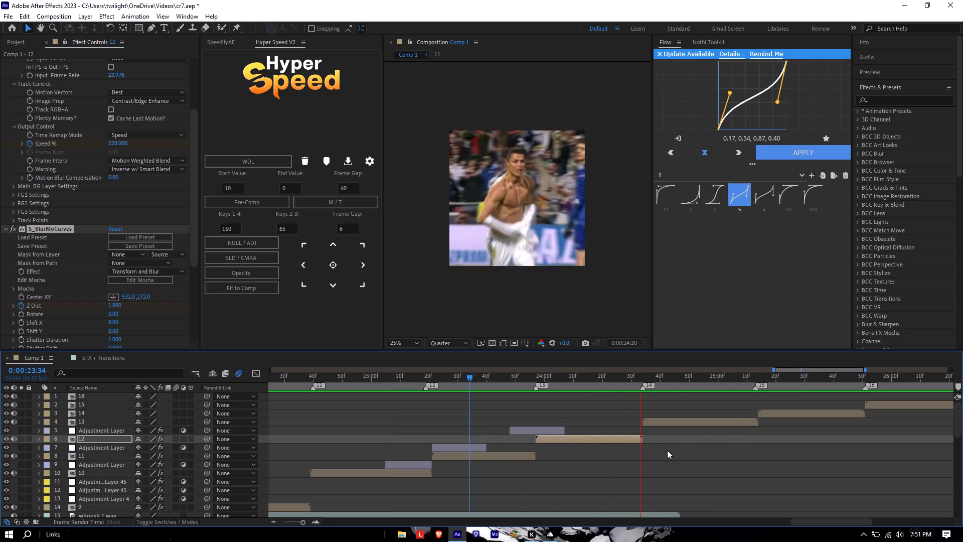
key(space)
Set Twixtor Pro's input frame rate on clip 12 to 60.
drag(714, 379, 554, 399)
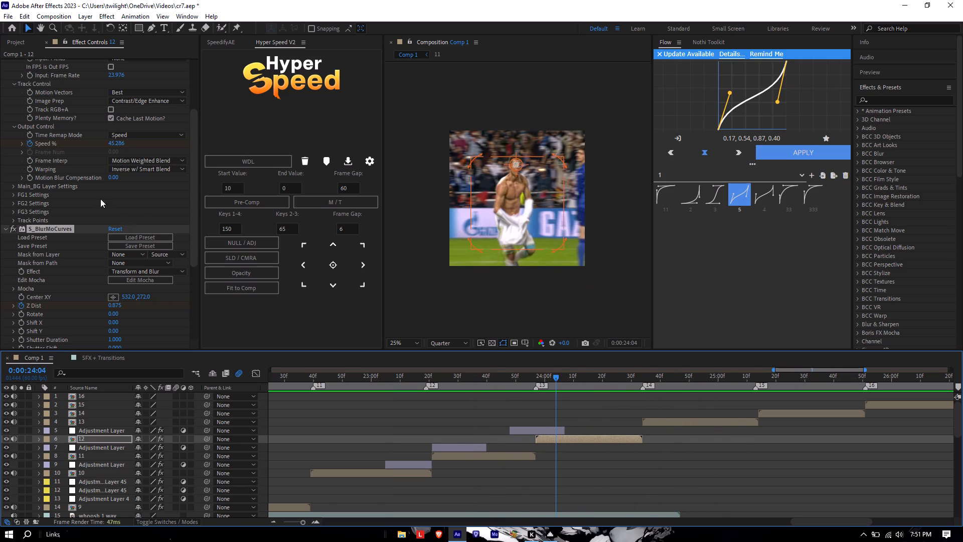
scroll(82, 148, up, 9)
click(118, 163)
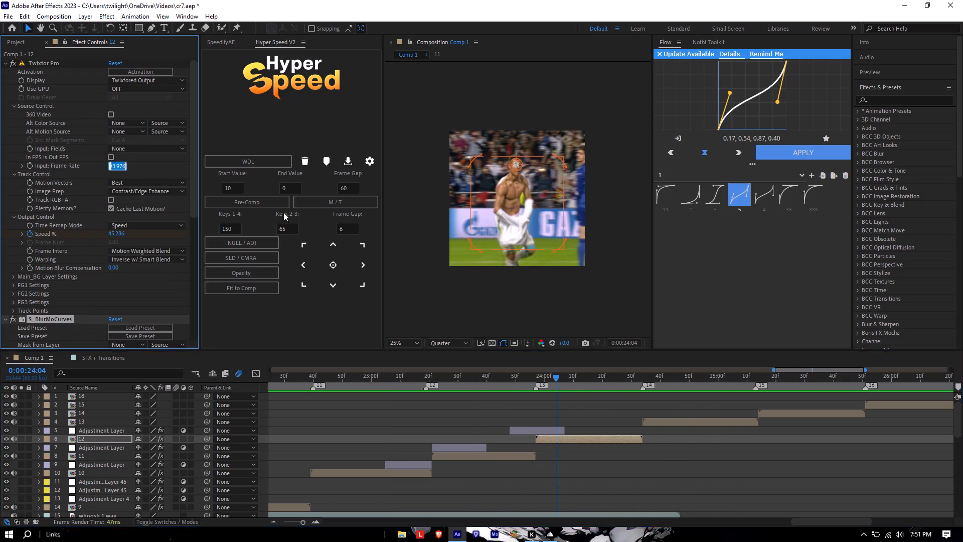
text(60)
key(Return)
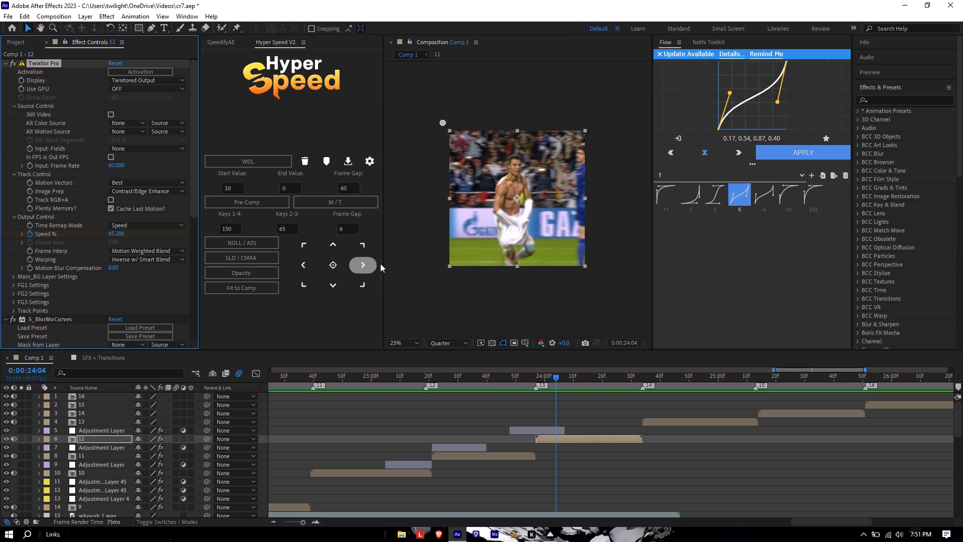
Play back clips 10 through 13 repeatedly, from as early as 0:00:22:44, to check clip 12's motion and its cut into clip 13.
drag(557, 374, 395, 394)
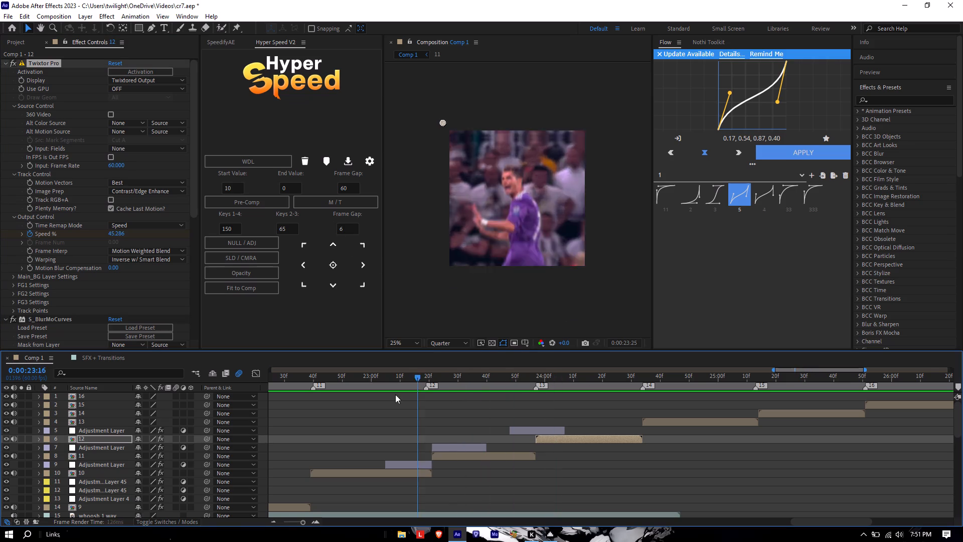
drag(395, 394, 390, 394)
key(space)
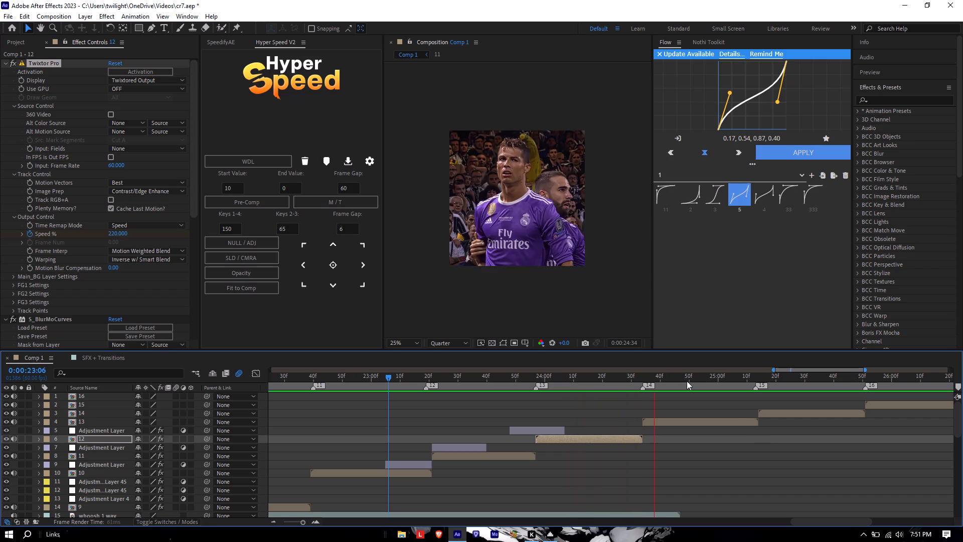
key(space)
drag(721, 375, 615, 382)
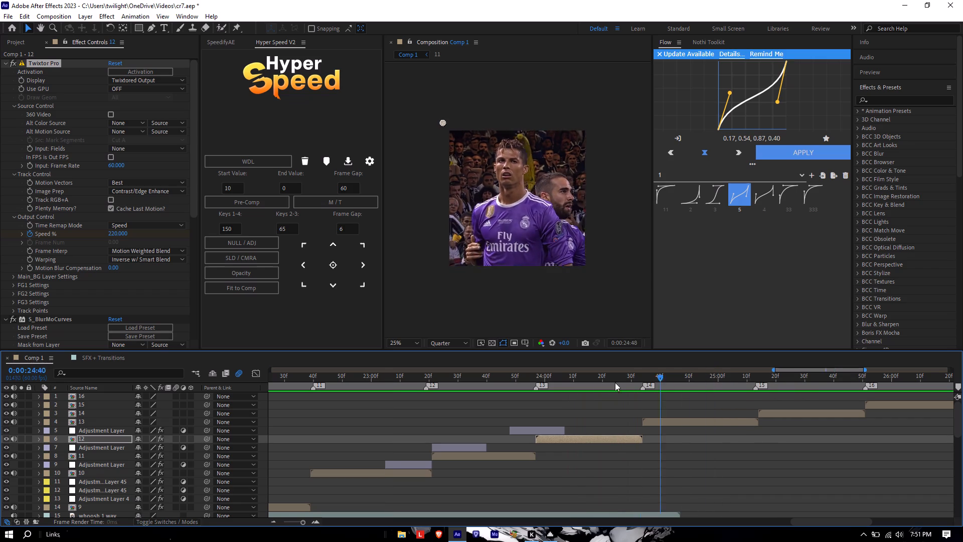
drag(615, 382, 440, 389)
key(space)
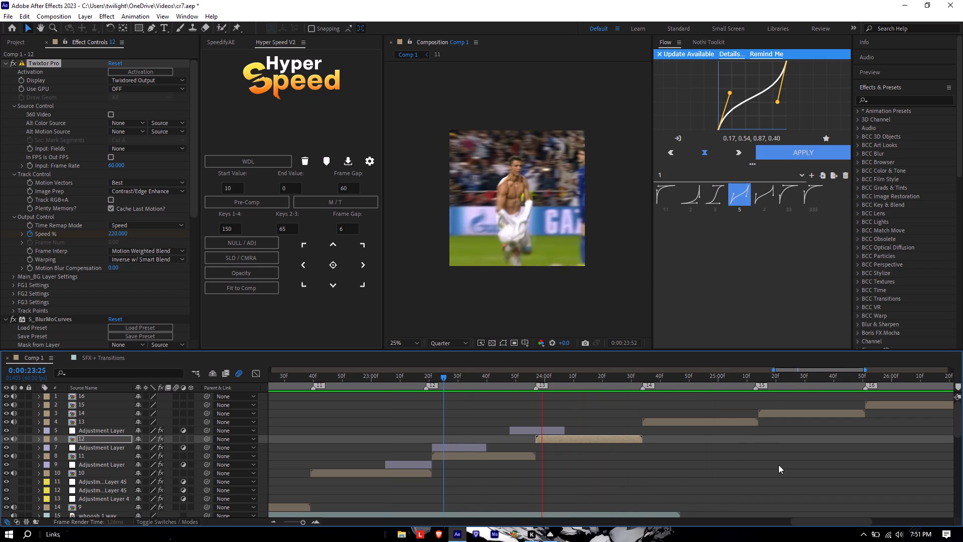
key(space)
drag(749, 378, 584, 386)
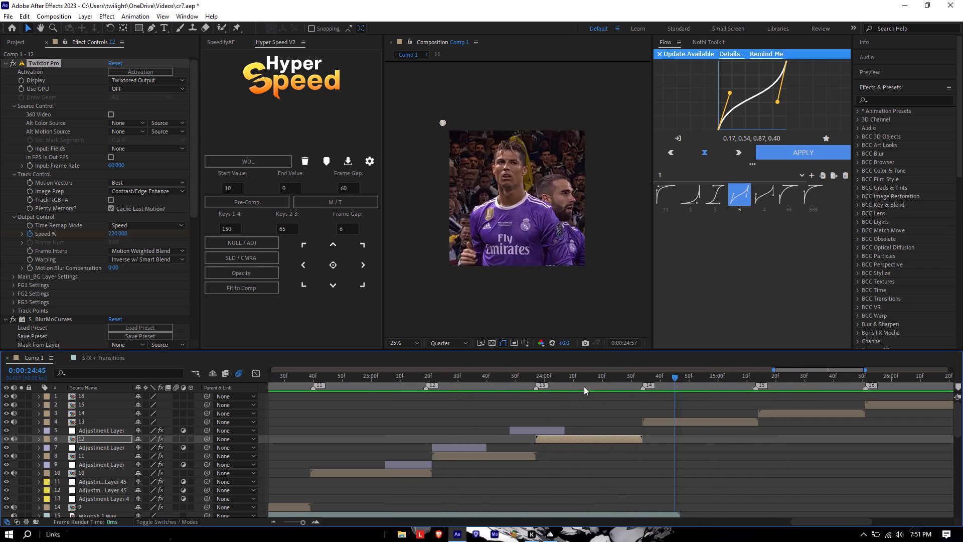
drag(584, 386, 362, 393)
key(space)
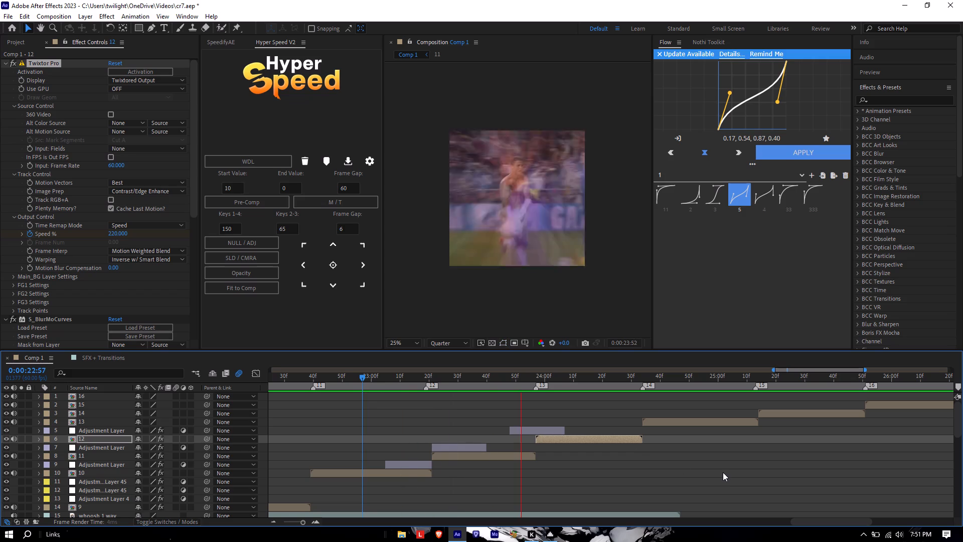
key(space)
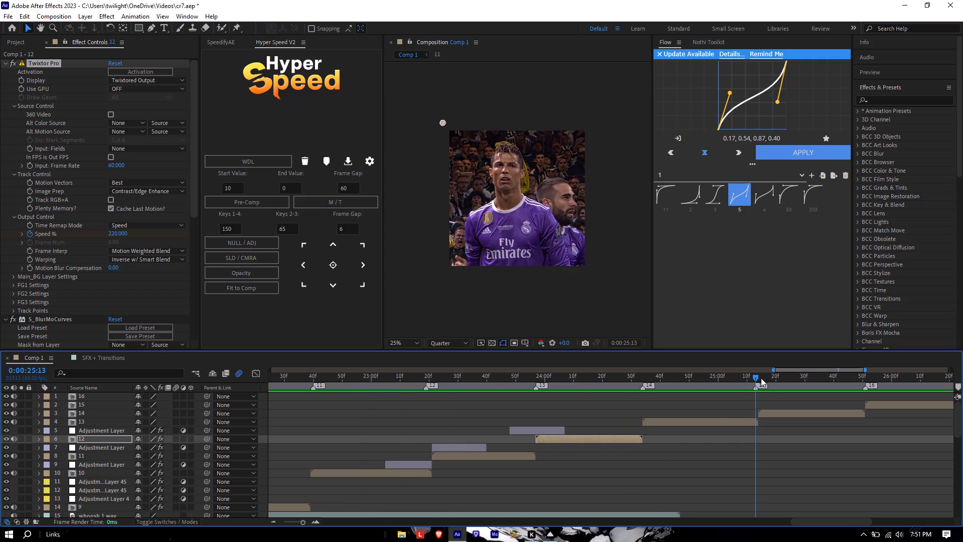
drag(747, 377, 436, 404)
key(space)
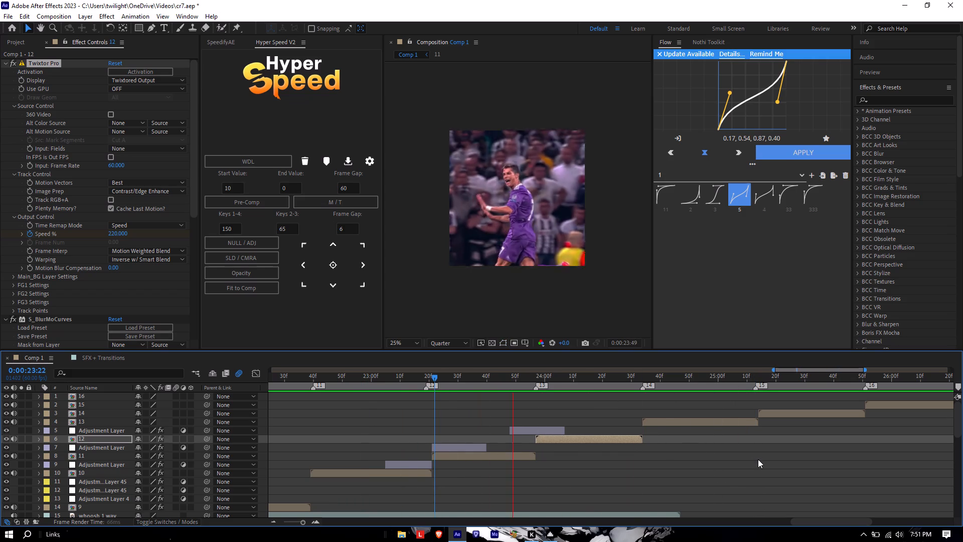
key(space)
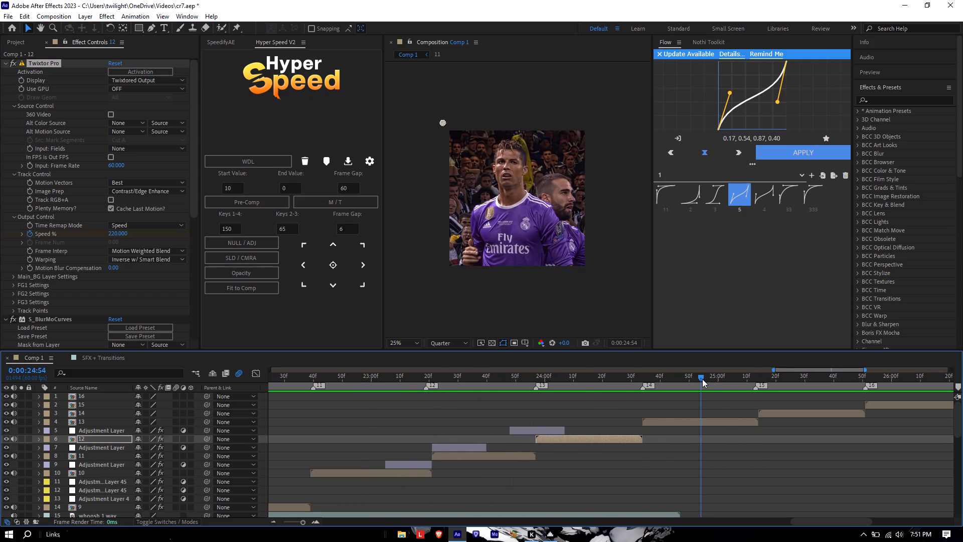
drag(702, 378, 327, 437)
key(space)
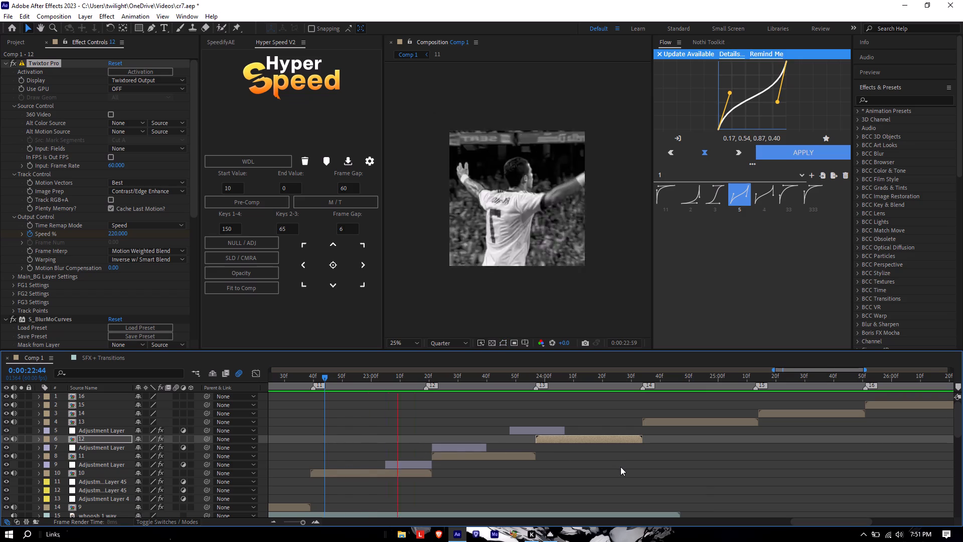
key(space)
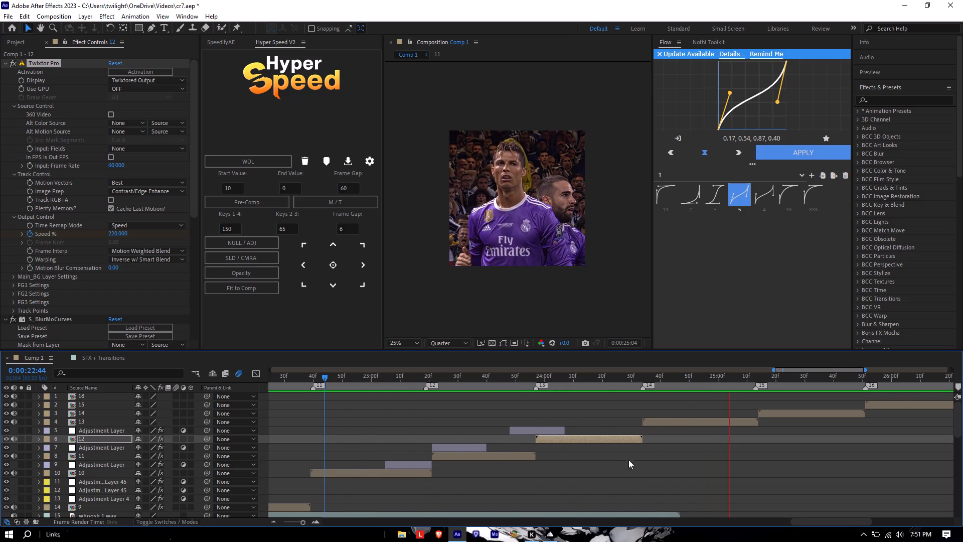
drag(727, 376, 652, 408)
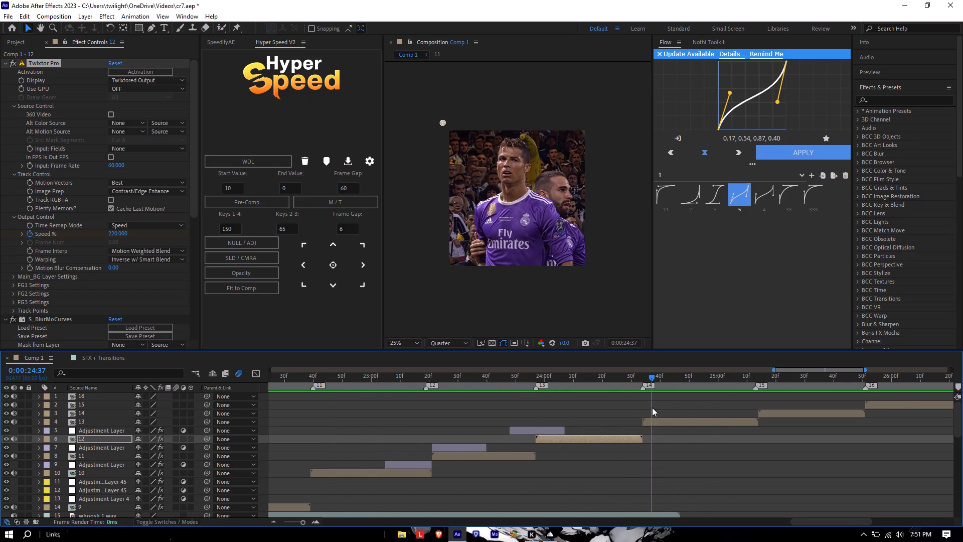
drag(652, 408, 637, 418)
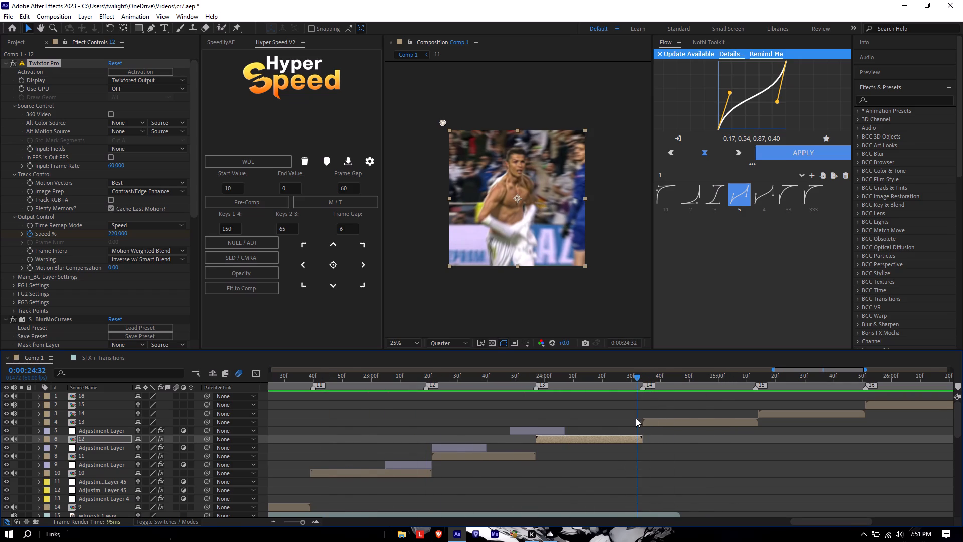
Open the SFX + Transitions composition and preview its transition presets from 0:01:42:10 through to the last ones.
click(110, 354)
scroll(723, 407, down, 10)
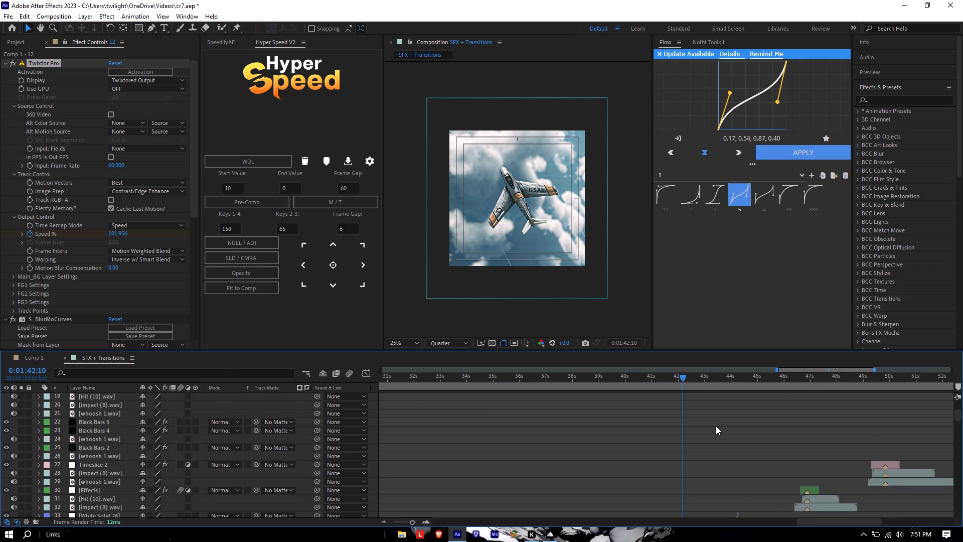
scroll(716, 426, down, 3)
scroll(715, 435, up, 3)
key(space)
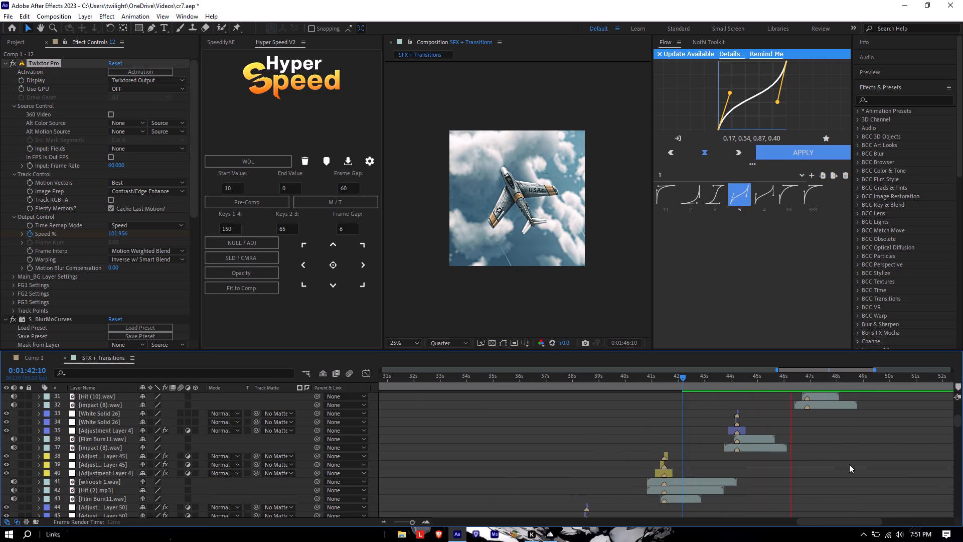
scroll(863, 456, up, 6)
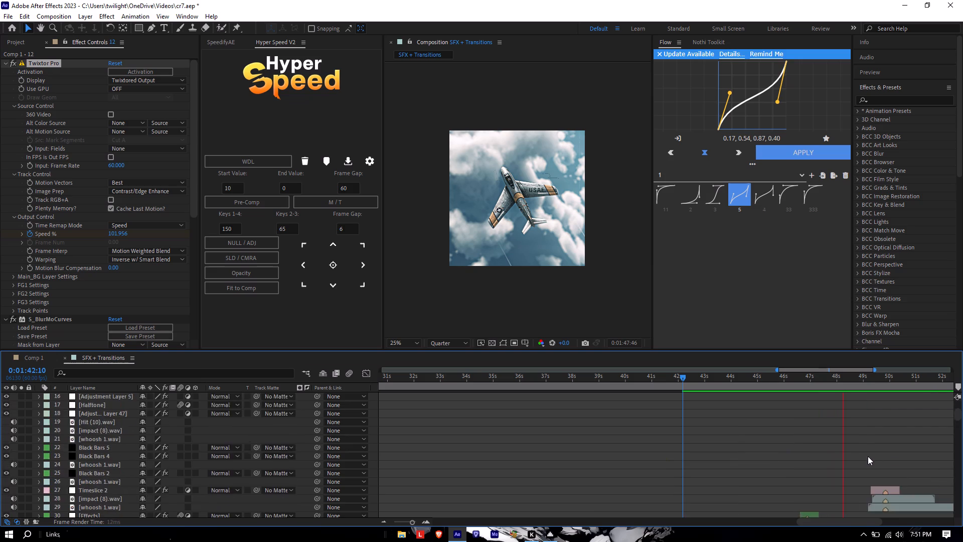
scroll(885, 459, down, 3)
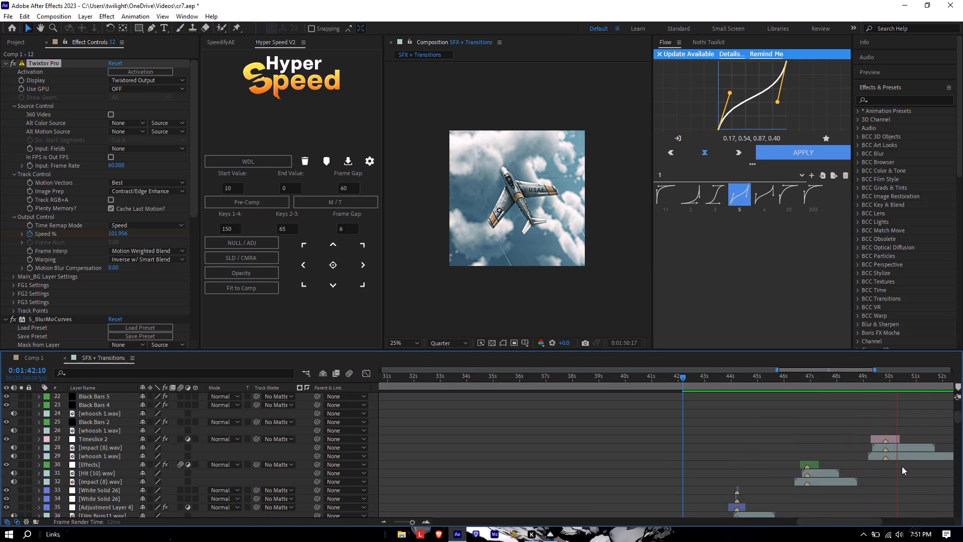
drag(410, 521, 388, 522)
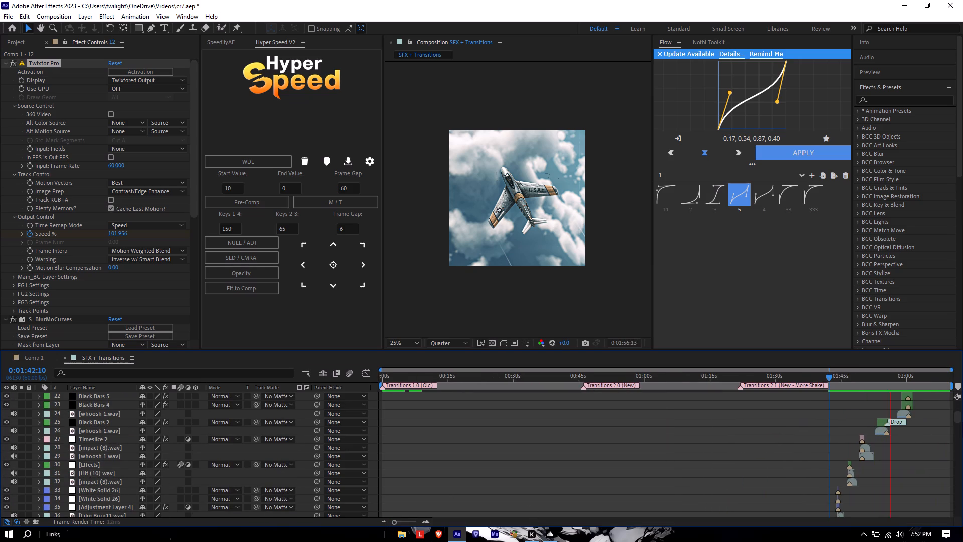
scroll(962, 420, up, 4)
scroll(907, 446, up, 5)
scroll(907, 446, down, 3)
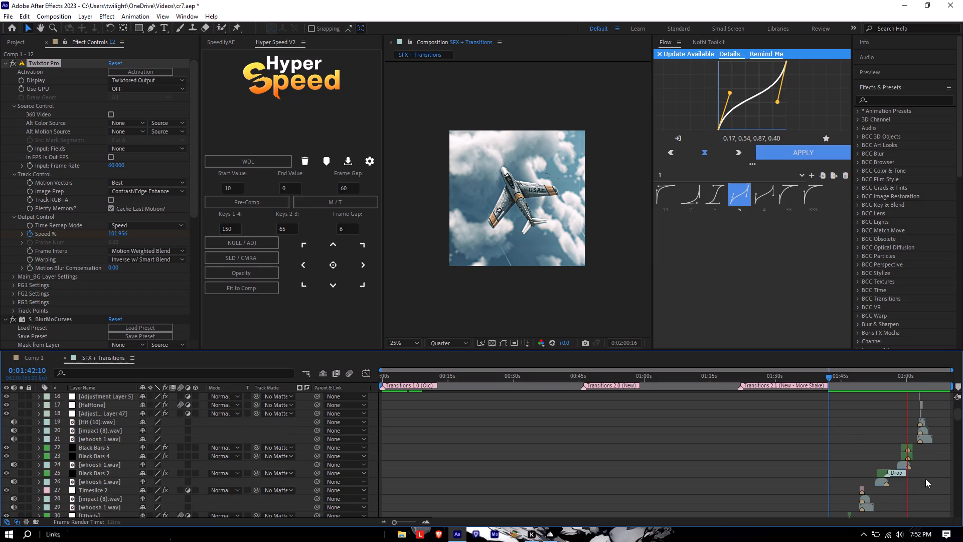
scroll(923, 455, up, 1)
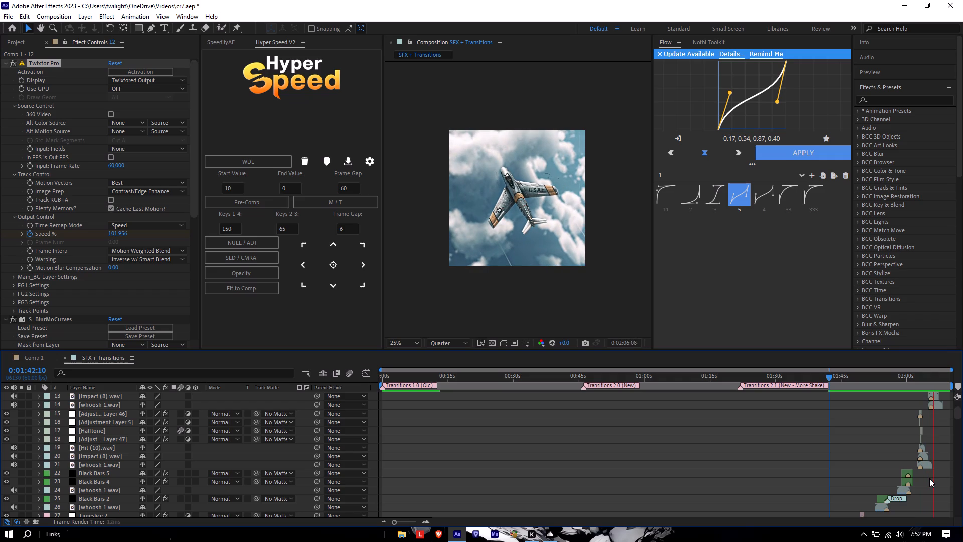
key(space)
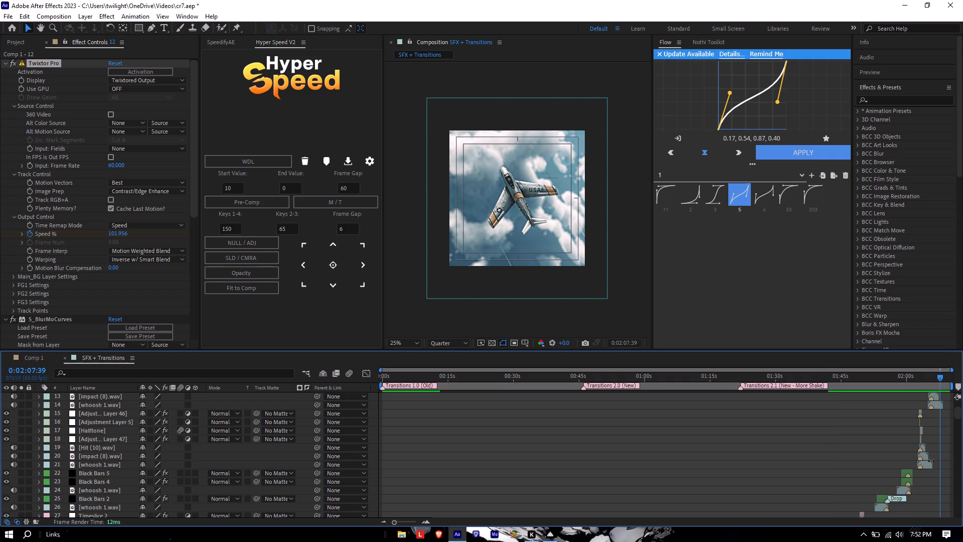
scroll(933, 447, up, 5)
key(space)
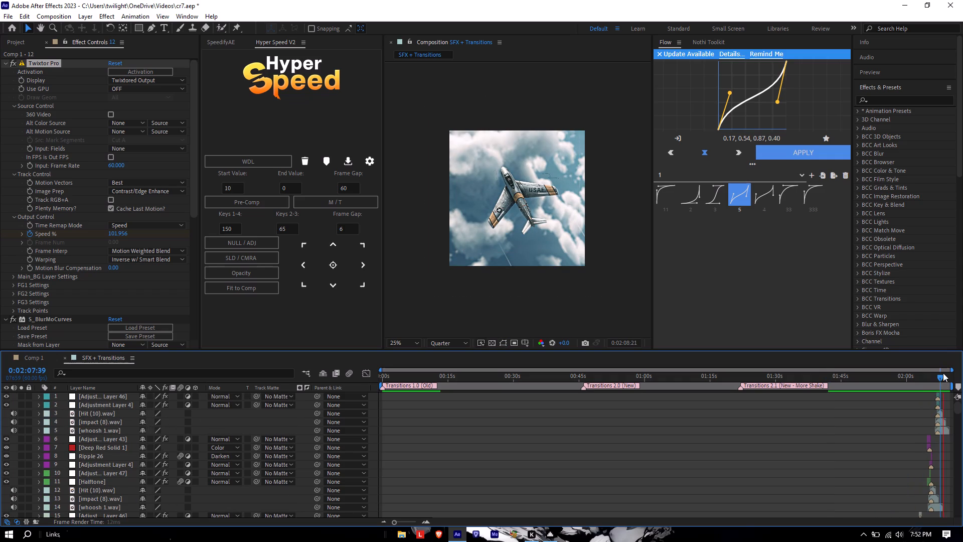
Preview the Transitions 2.1 (New - More Shake) presets from 0:01:21:53 through to about 0:01:40.
drag(937, 382, 740, 398)
key(space)
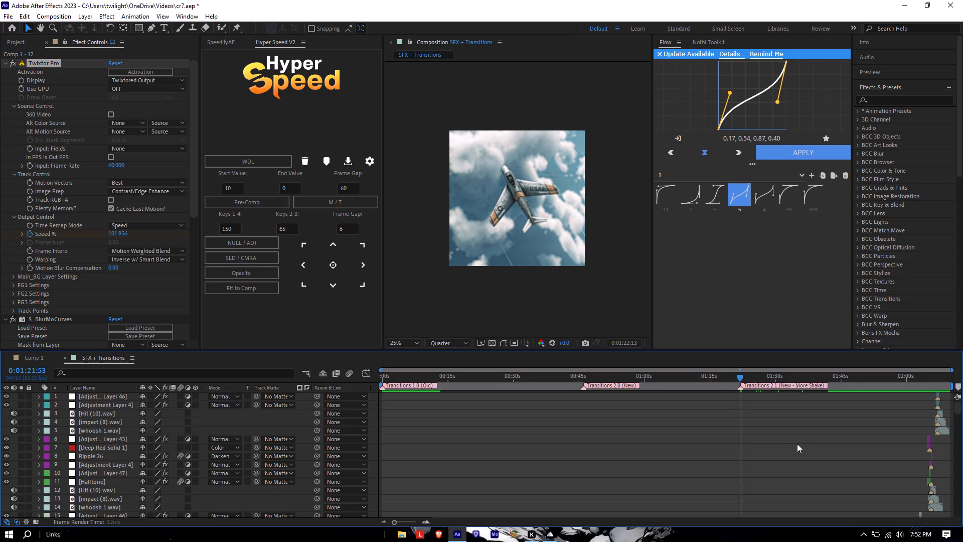
scroll(795, 438, down, 10)
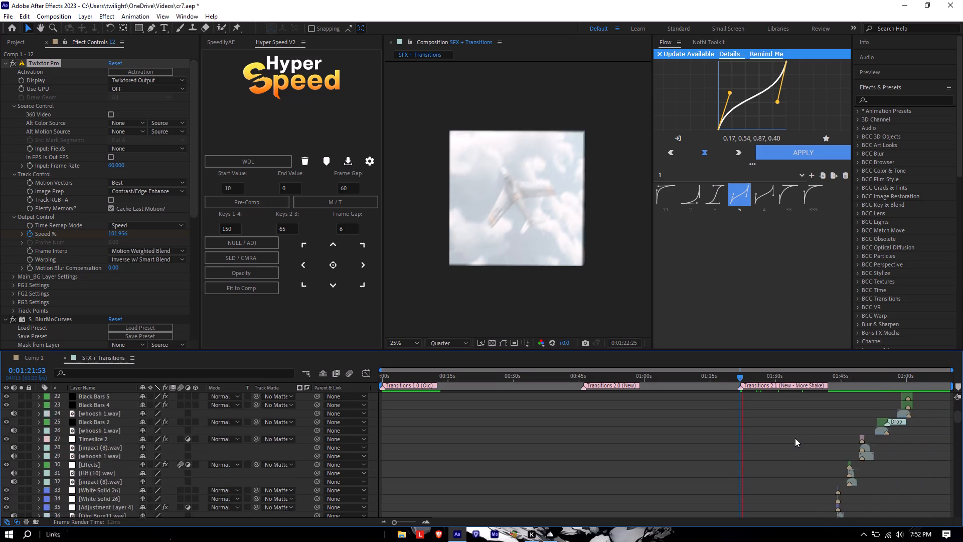
scroll(795, 438, down, 5)
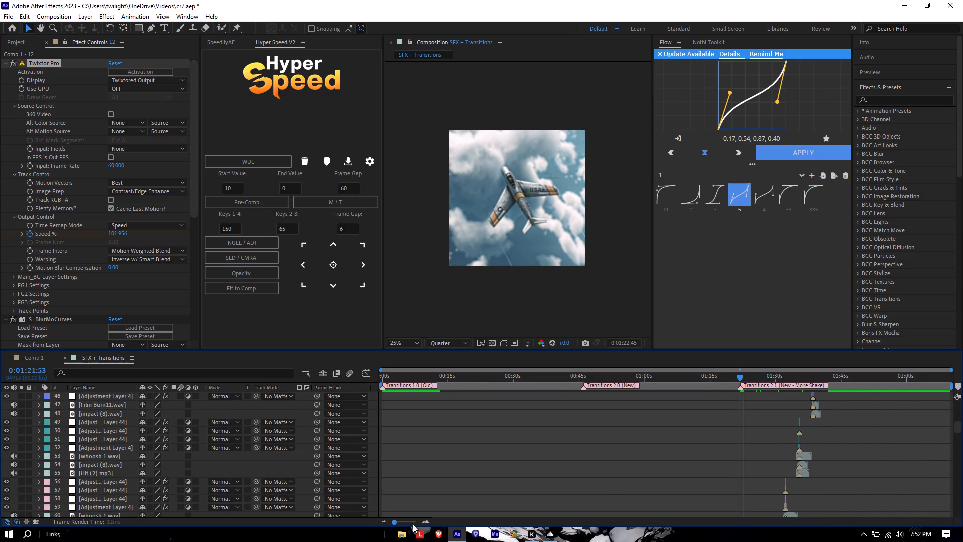
drag(403, 523, 410, 523)
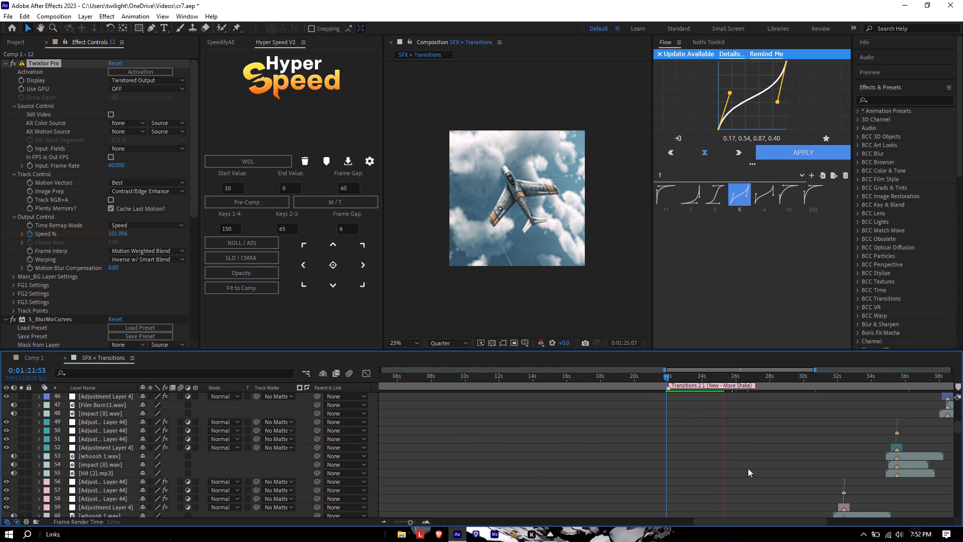
drag(709, 376, 712, 378)
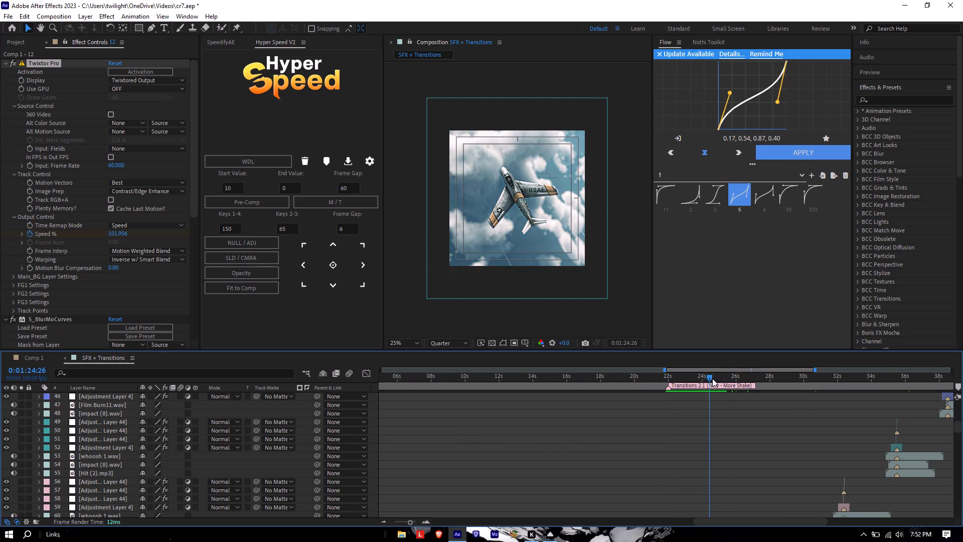
drag(712, 378, 754, 395)
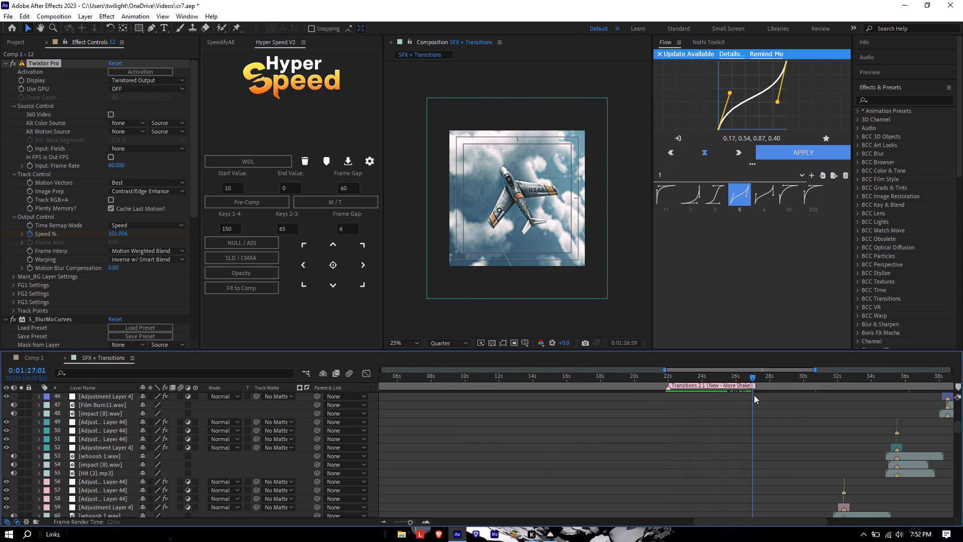
drag(754, 395, 794, 398)
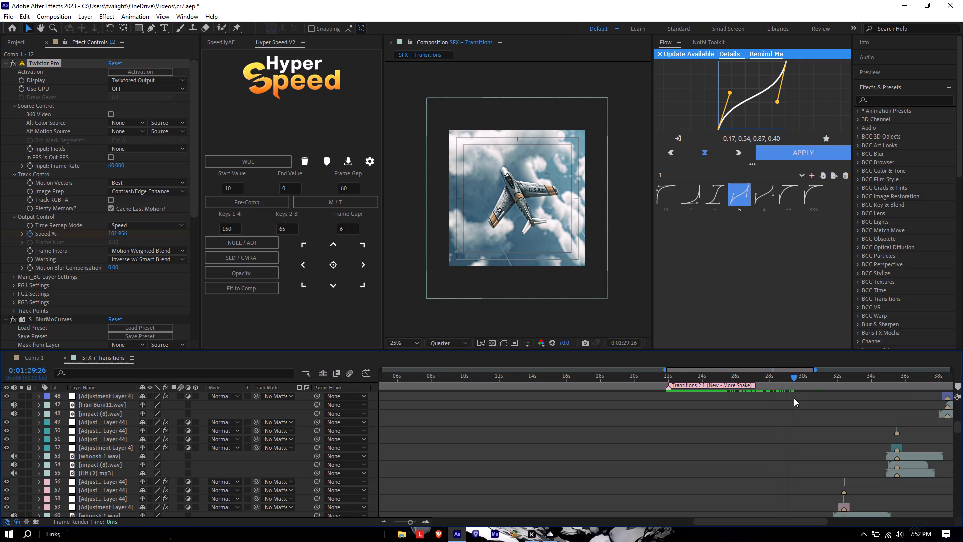
drag(794, 398, 835, 407)
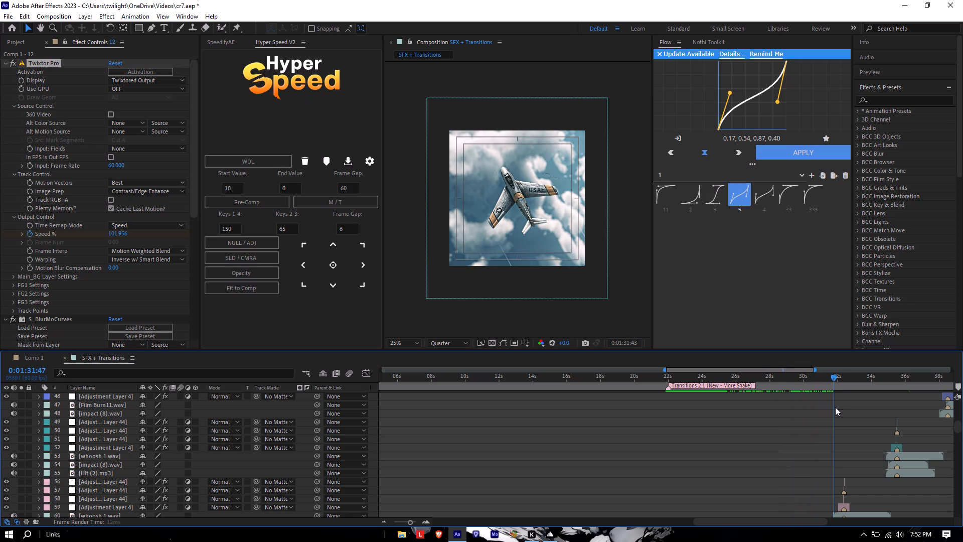
drag(835, 407, 877, 415)
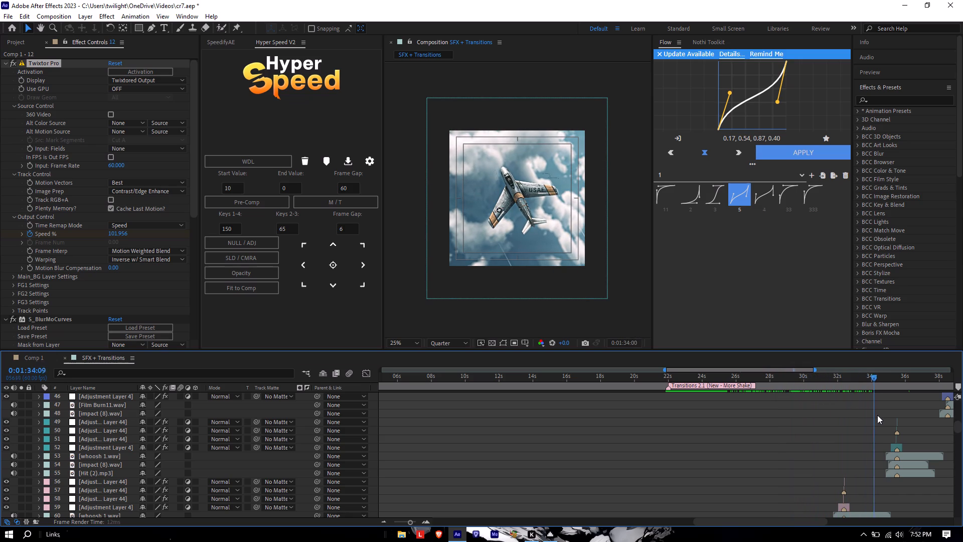
drag(877, 415, 933, 423)
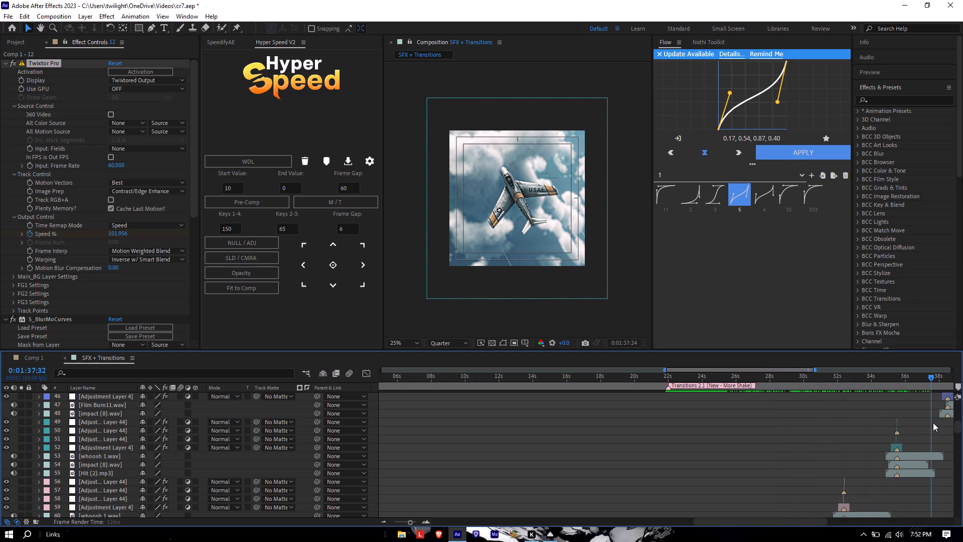
drag(933, 423, 815, 429)
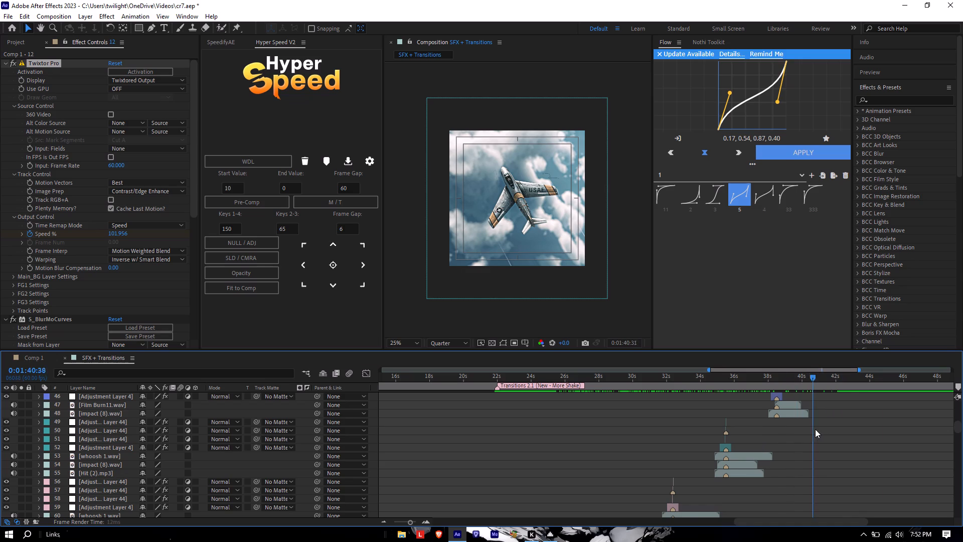
Go back to the Transitions 2.0 (New) section and preview its presets from 0:00:45:38 and again from 0:00:51:00.
drag(815, 429, 491, 456)
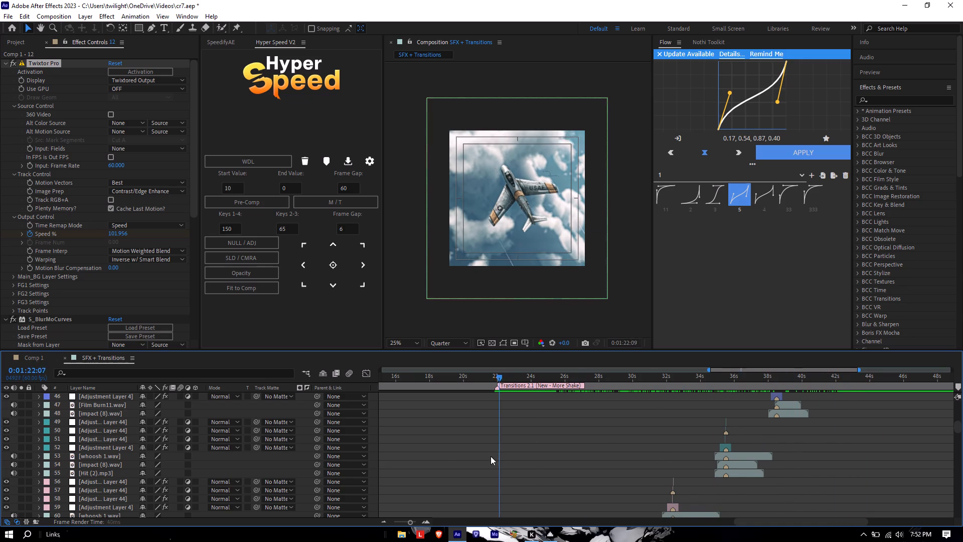
drag(491, 456, 347, 463)
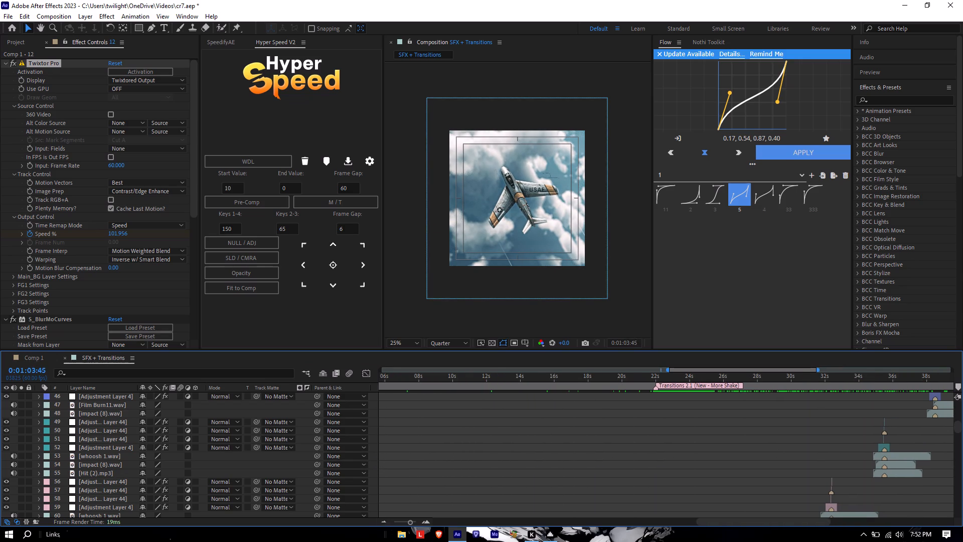
click(408, 521)
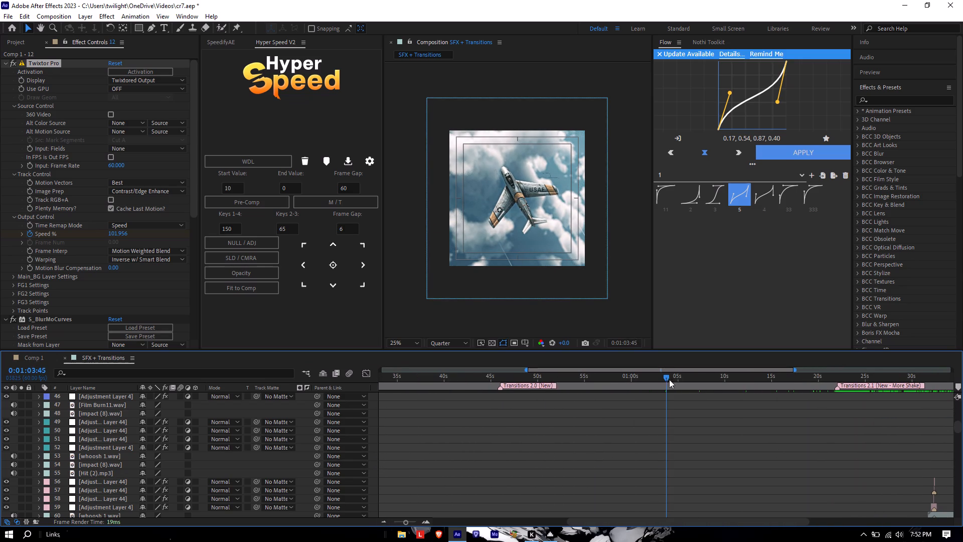
drag(655, 382, 505, 402)
drag(515, 379, 505, 380)
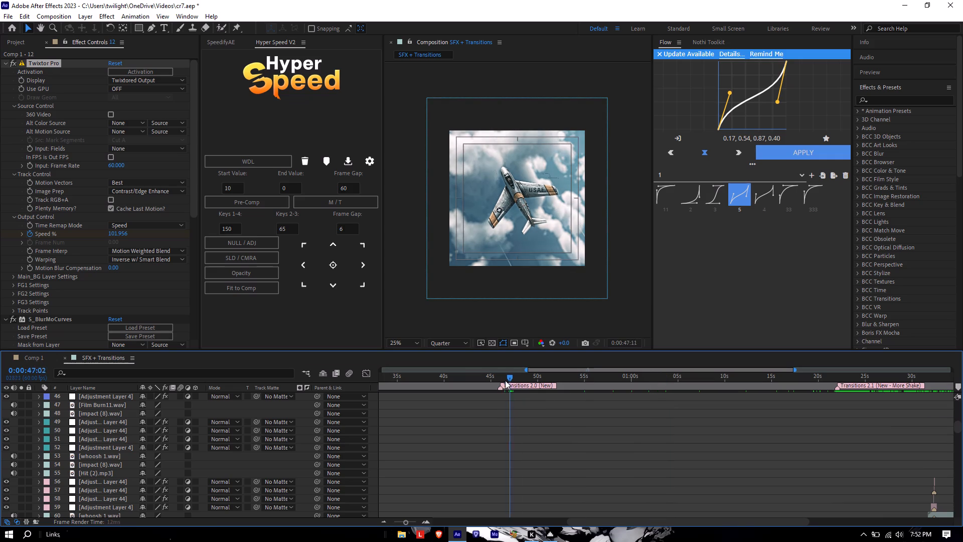
drag(505, 380, 497, 381)
key(space)
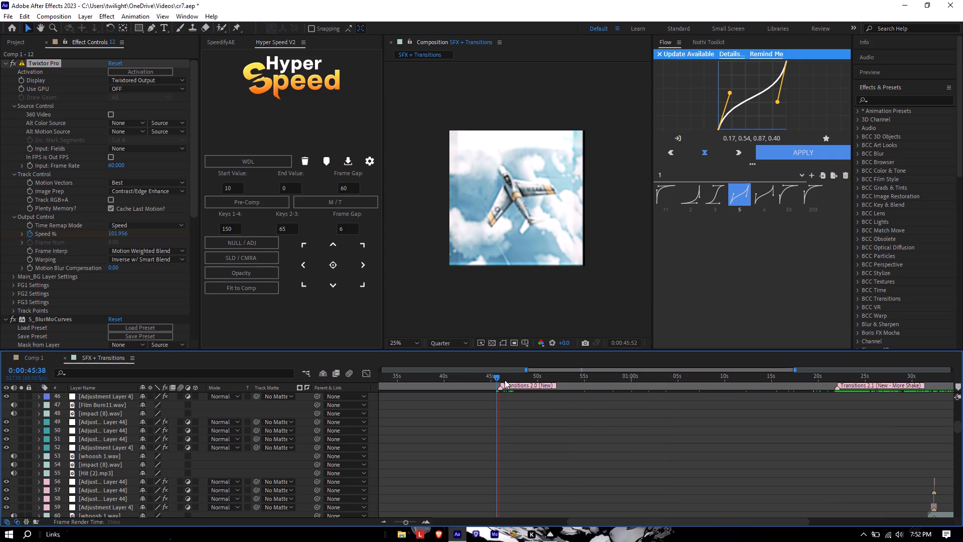
drag(502, 378, 528, 394)
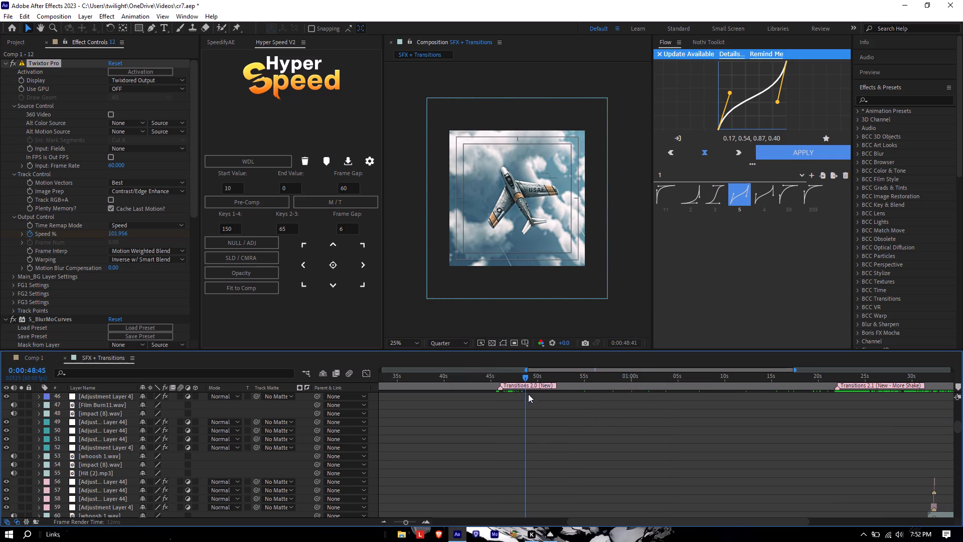
drag(528, 394, 559, 402)
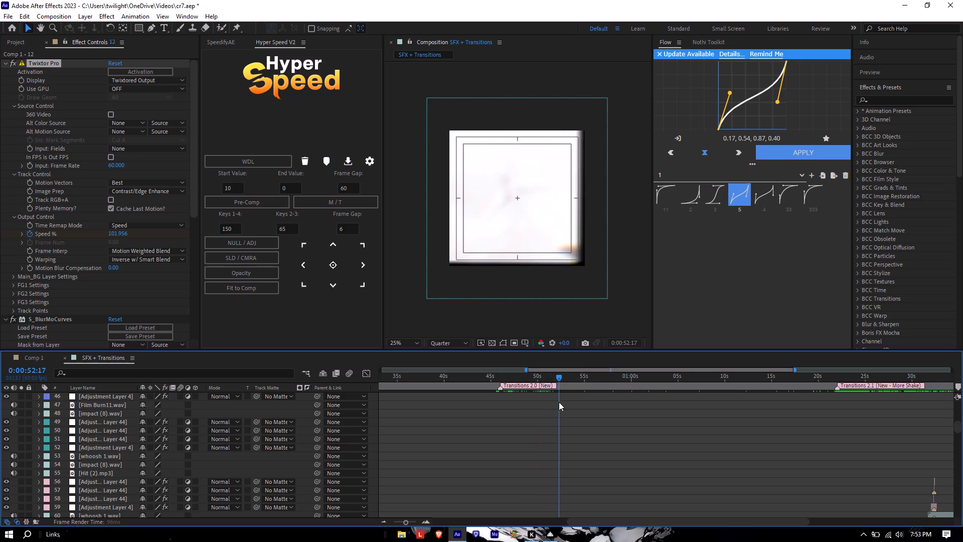
drag(559, 402, 547, 411)
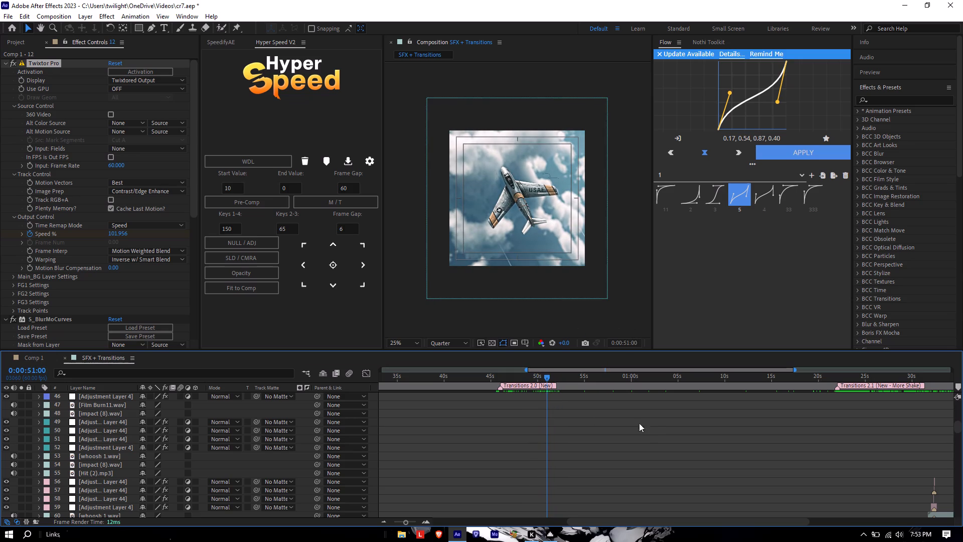
key(space)
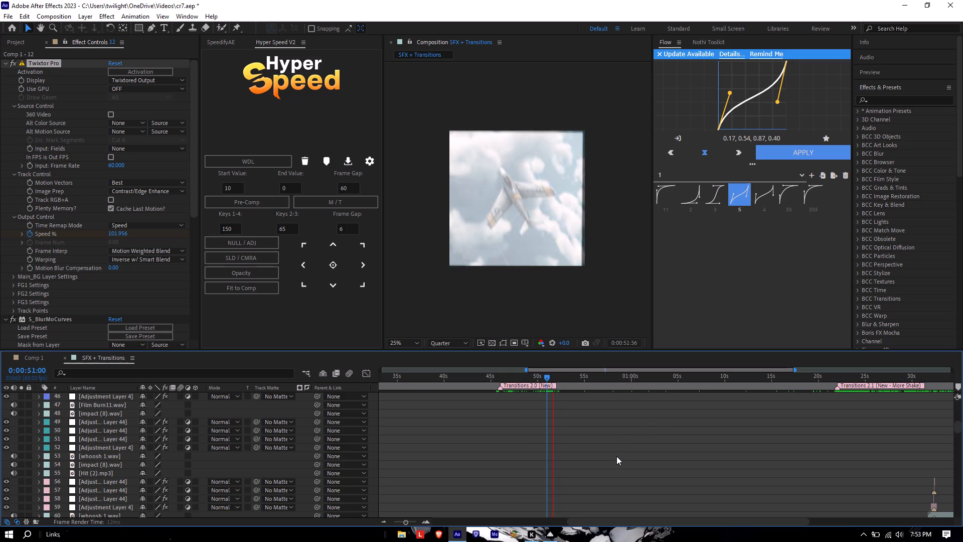
key(space)
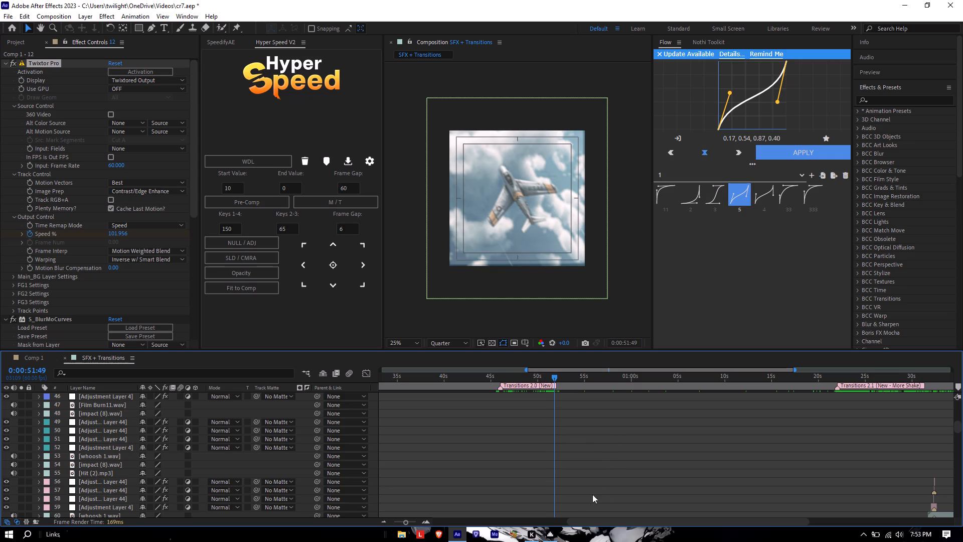
Scan the remaining Transitions 2.0 presets, and play the Transitions 2.1 presets from 0:01:22:48 to about 0:01:33.
click(404, 523)
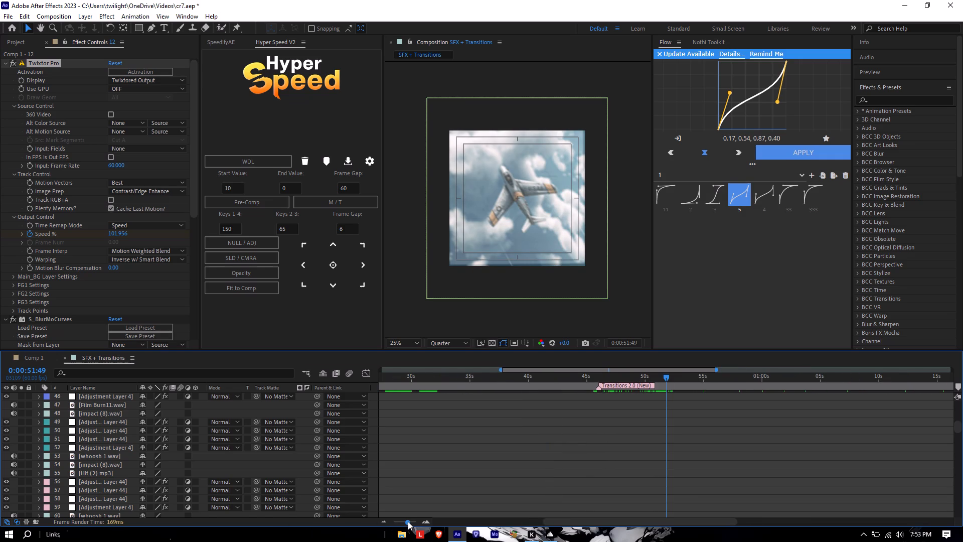
scroll(600, 422, down, 6)
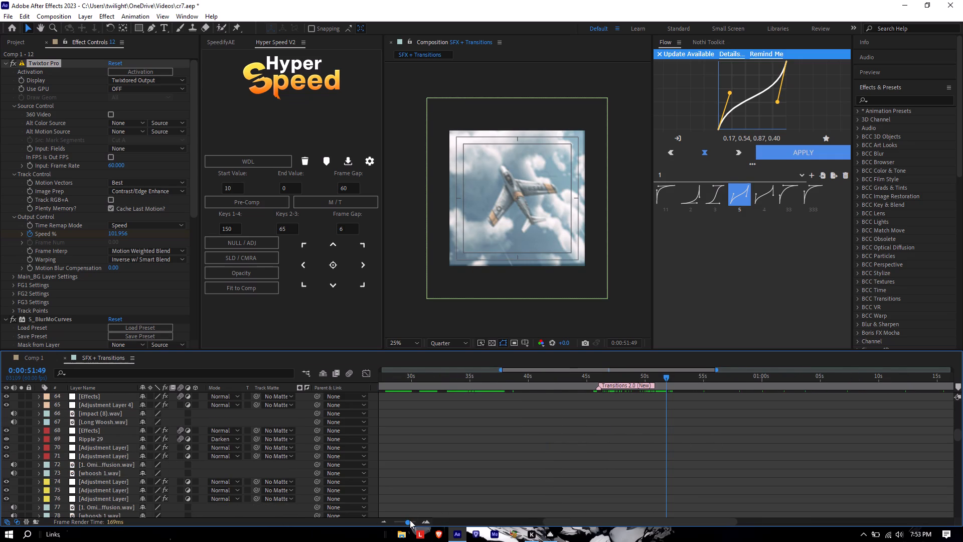
drag(410, 520, 405, 522)
drag(668, 376, 669, 376)
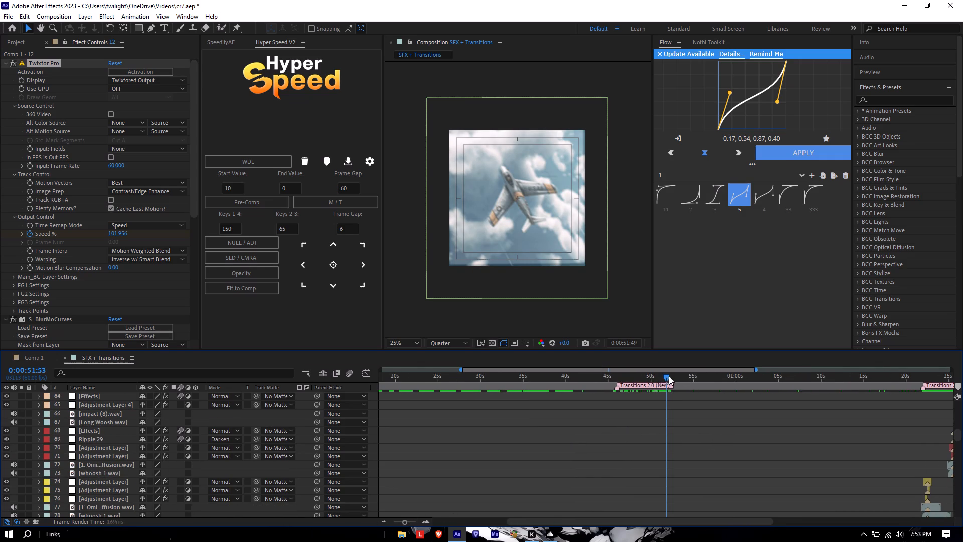
drag(669, 376, 768, 397)
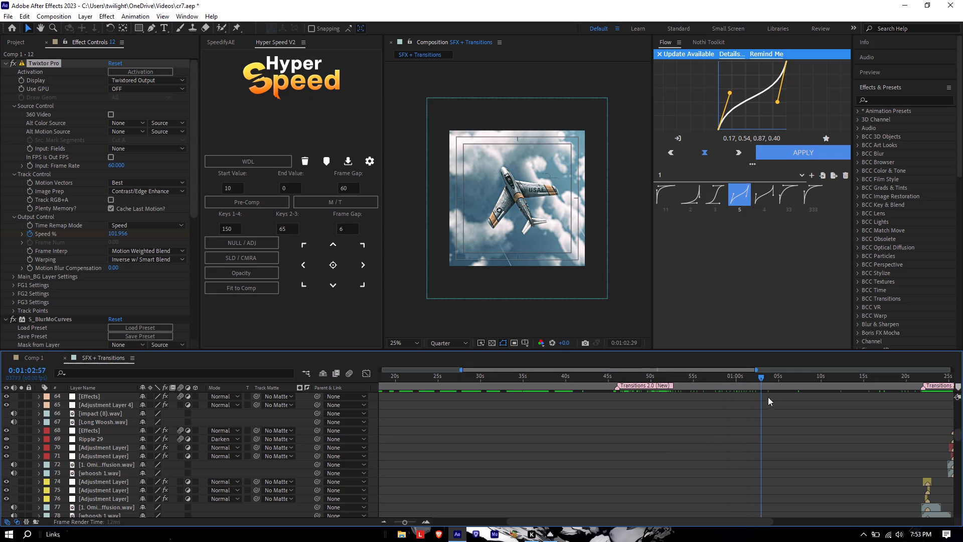
drag(768, 397, 782, 416)
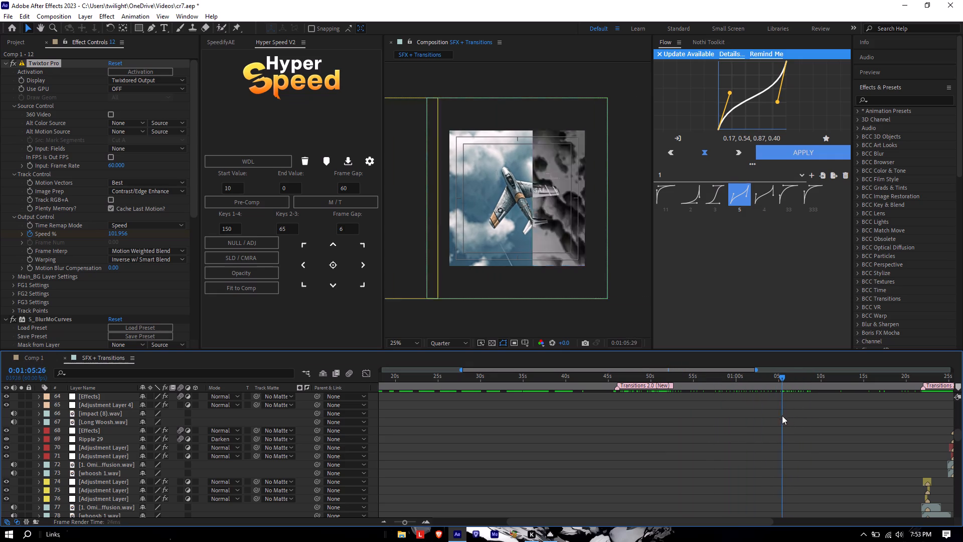
drag(782, 416, 794, 428)
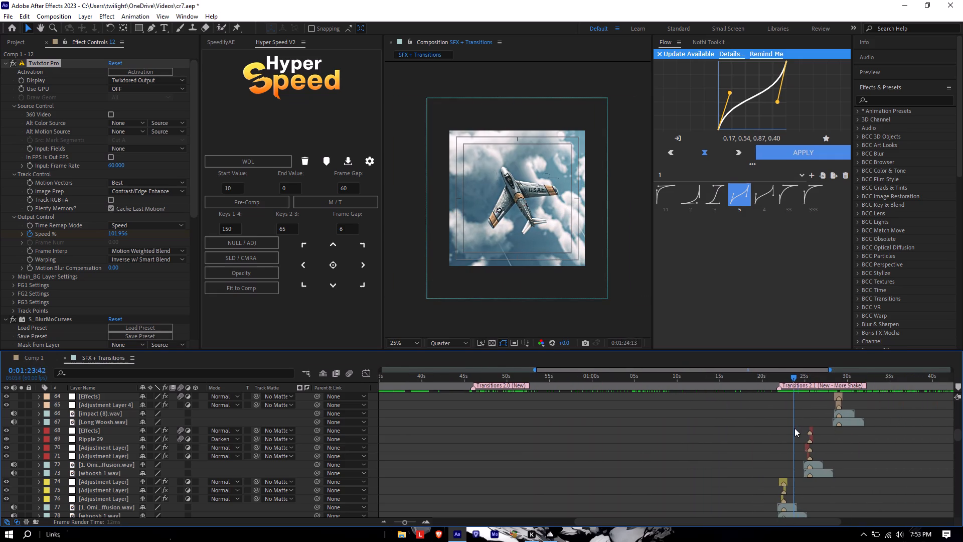
drag(794, 428, 788, 430)
key(space)
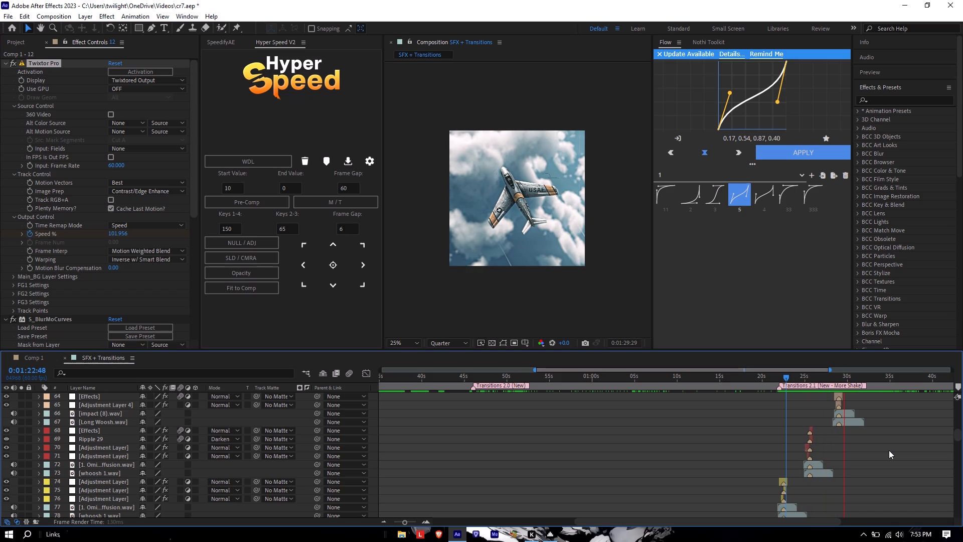
scroll(896, 431, up, 2)
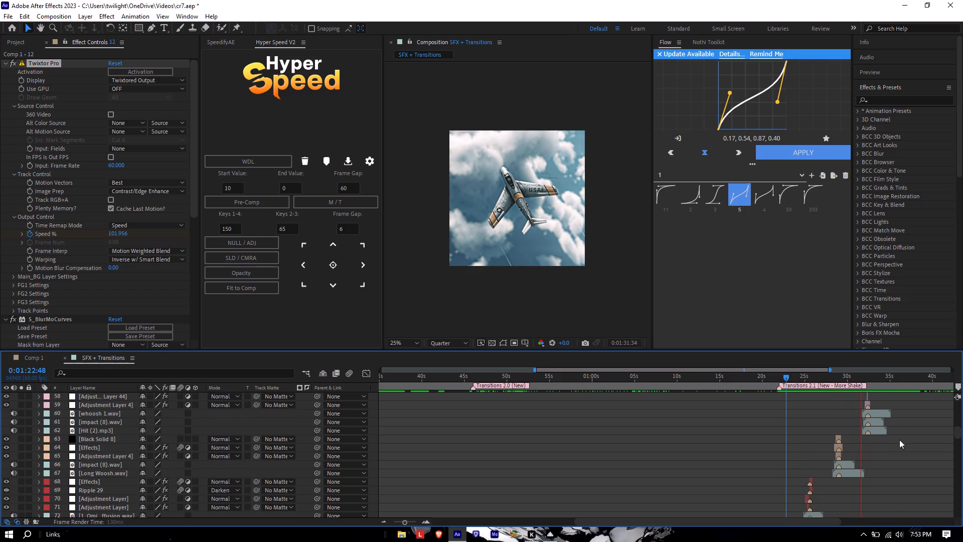
key(space)
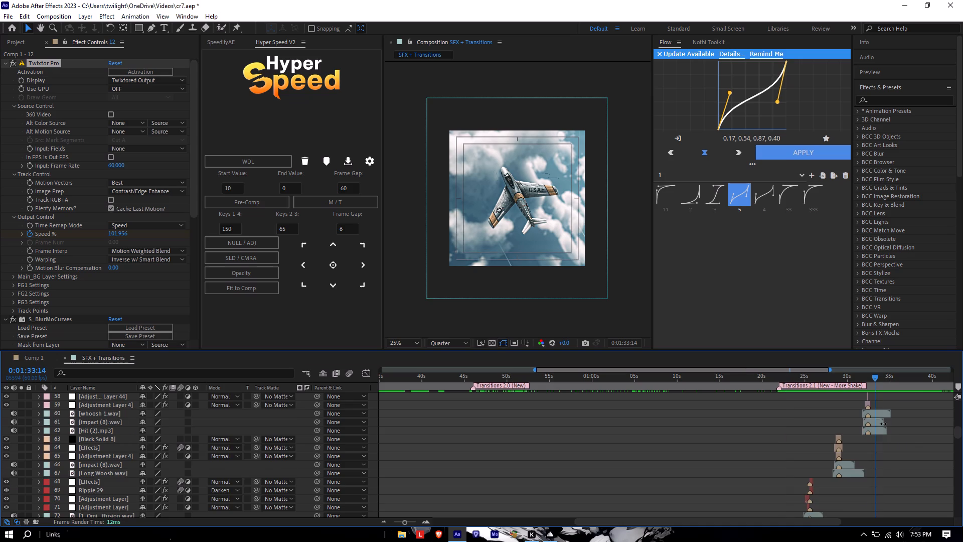
Move the preset's layers 56 to 62, four adjustment layers and three sounds, to about 0:00:23 in SFX + Transitions and copy them.
scroll(883, 424, up, 3)
click(869, 503)
click(876, 504)
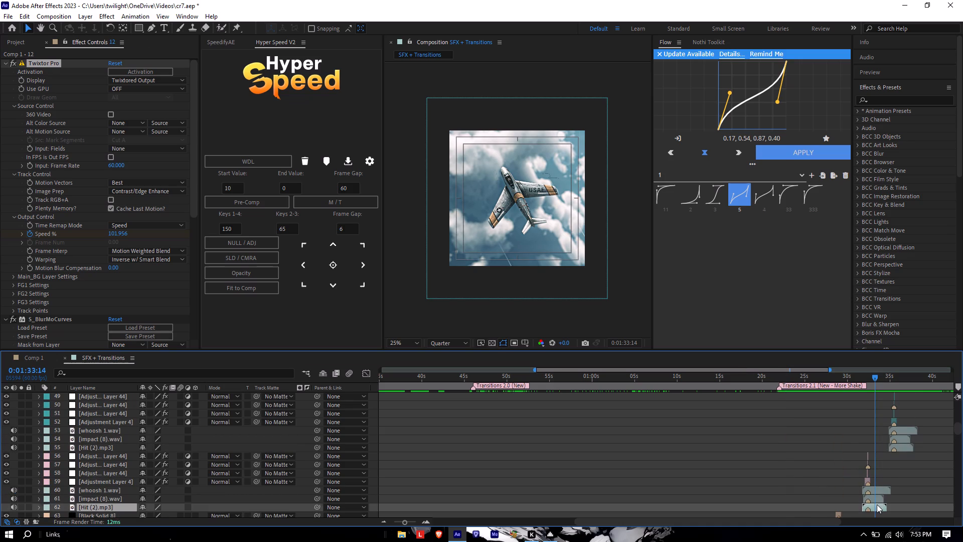
shift+click(870, 457)
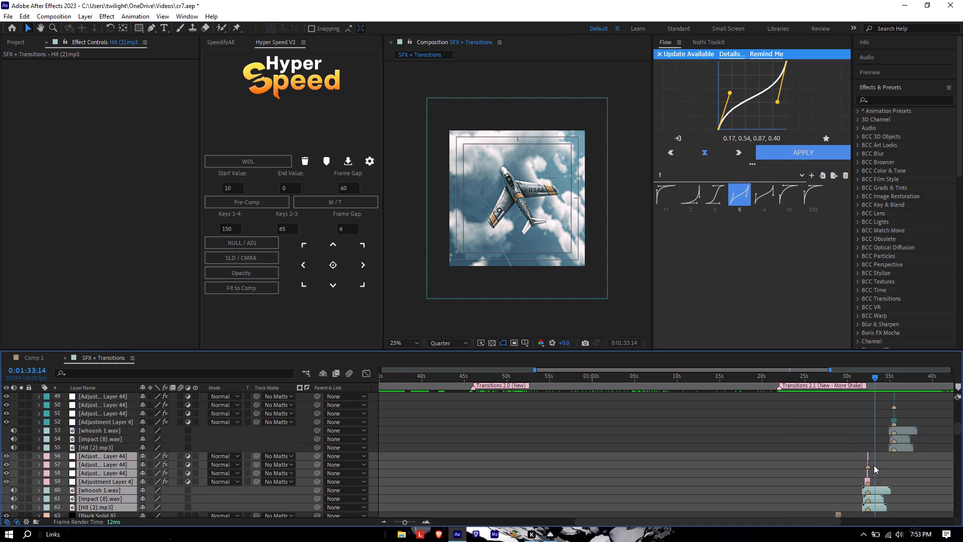
click(811, 425)
click(865, 452)
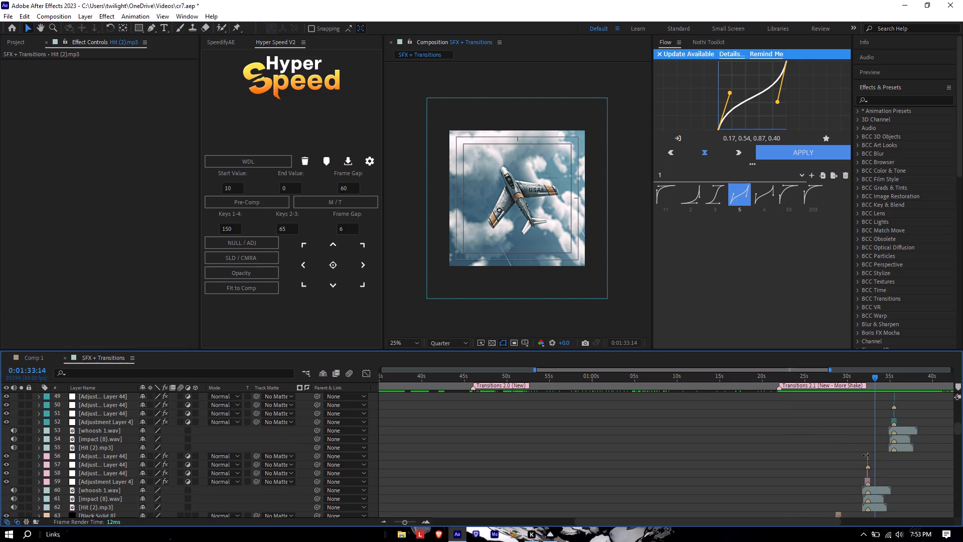
click(866, 456)
shift+click(876, 505)
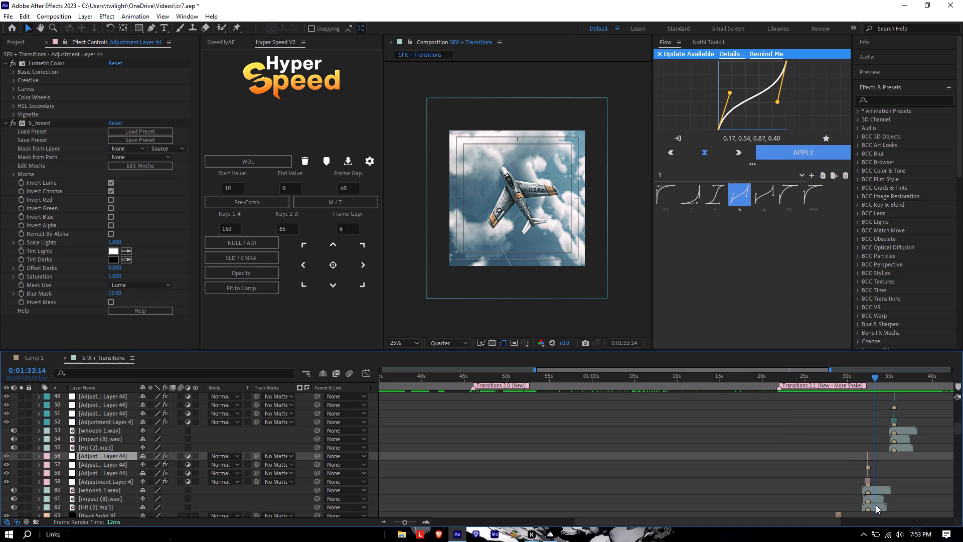
drag(874, 490, 347, 432)
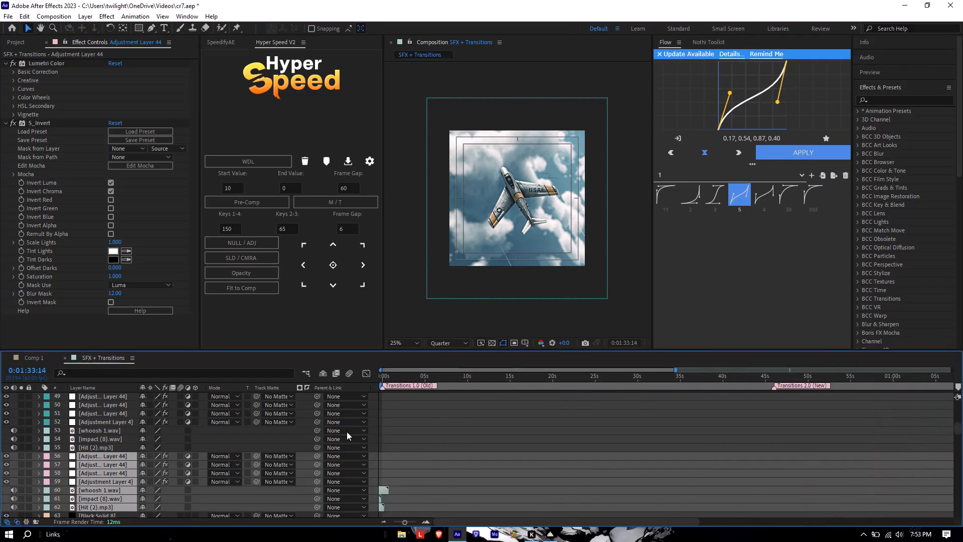
drag(347, 432, 583, 454)
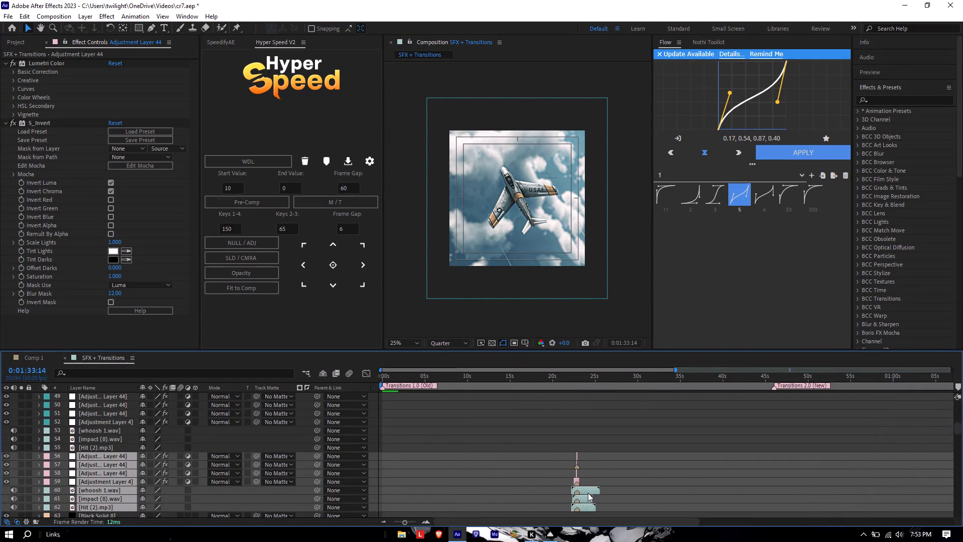
key(ctrl+c)
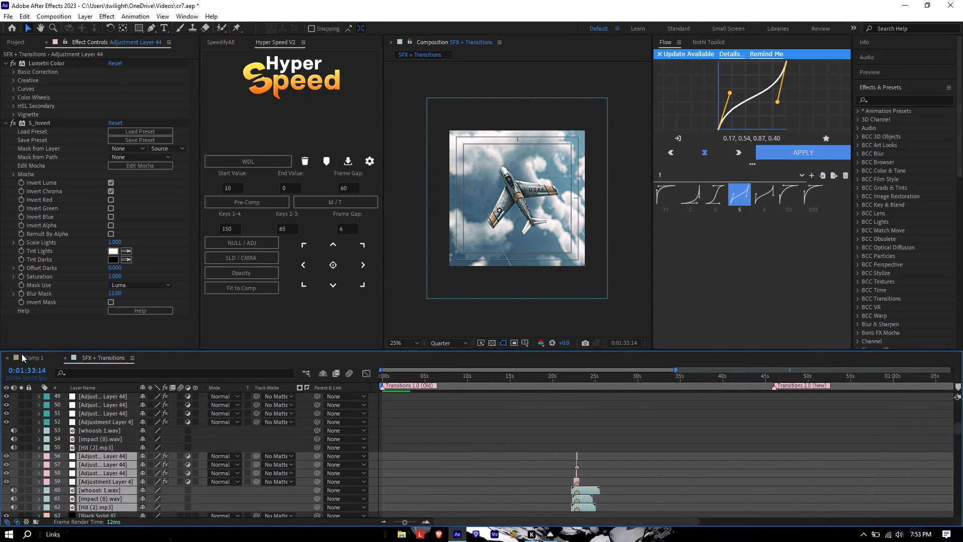
Paste the preset layers above clip 13 in Comp 1 and align their markers with the cut from clip 12 at 0:00:24:34.
click(22, 354)
click(667, 422)
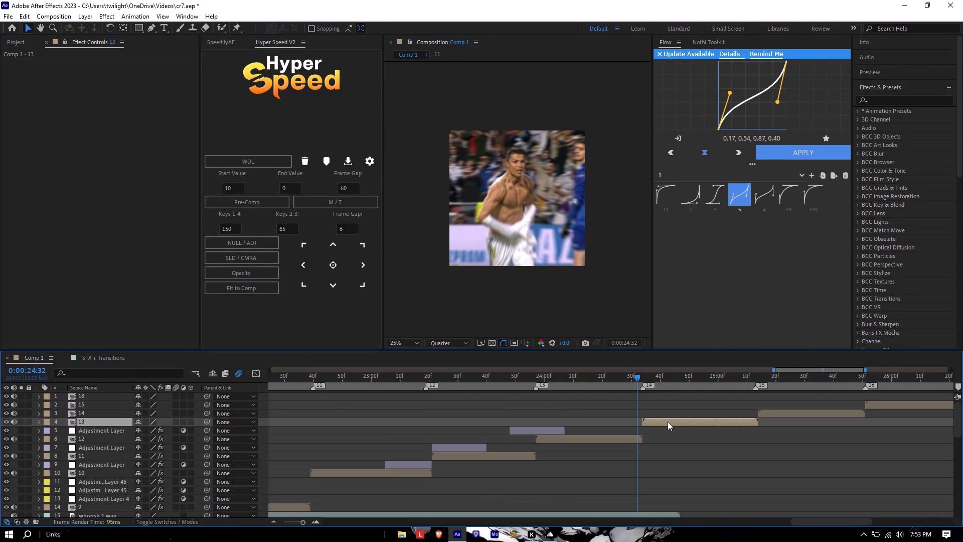
key(ctrl+v)
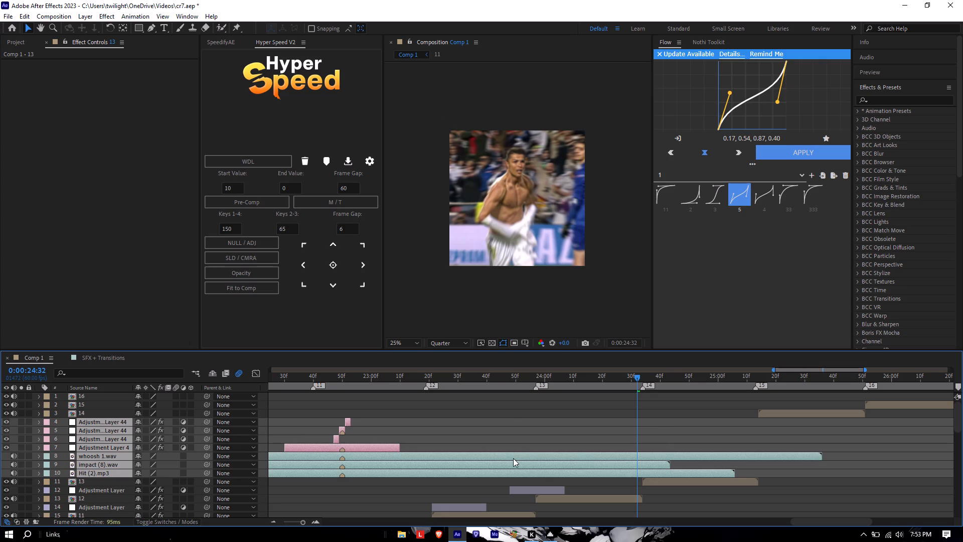
drag(513, 458, 807, 479)
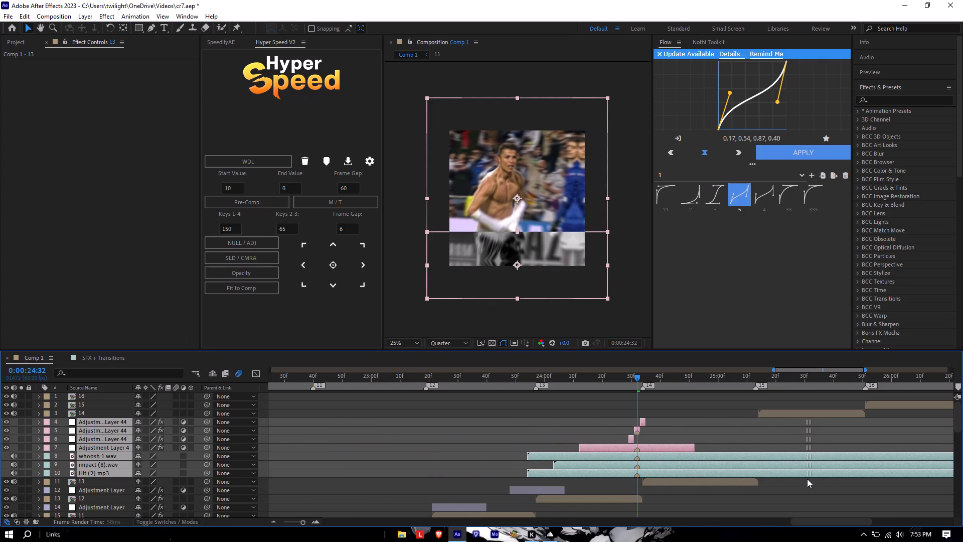
drag(807, 479, 814, 480)
click(765, 490)
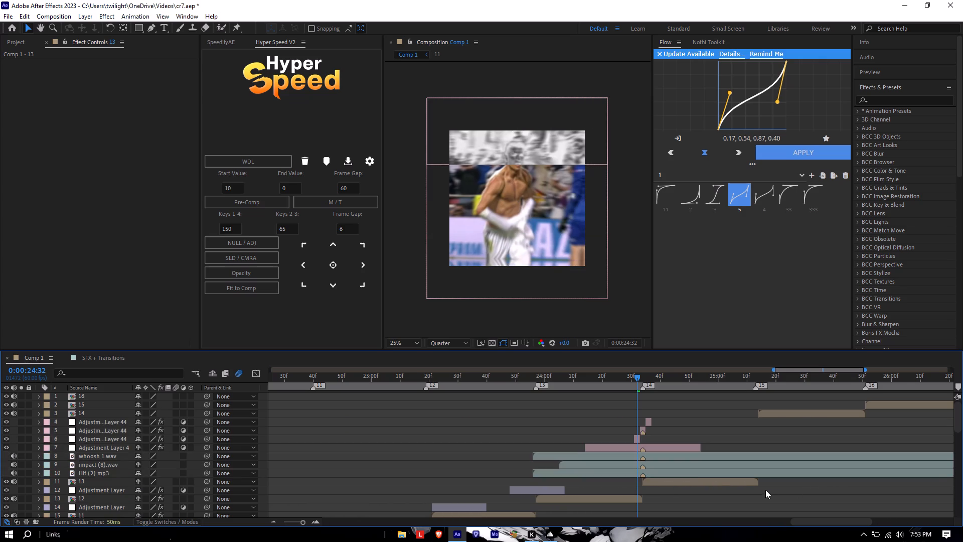
Set both audio channel levels of whoosh 1.wav, impact (8).wav and Hit (2).mp3 to 8 dB.
click(664, 471)
shift+click(663, 456)
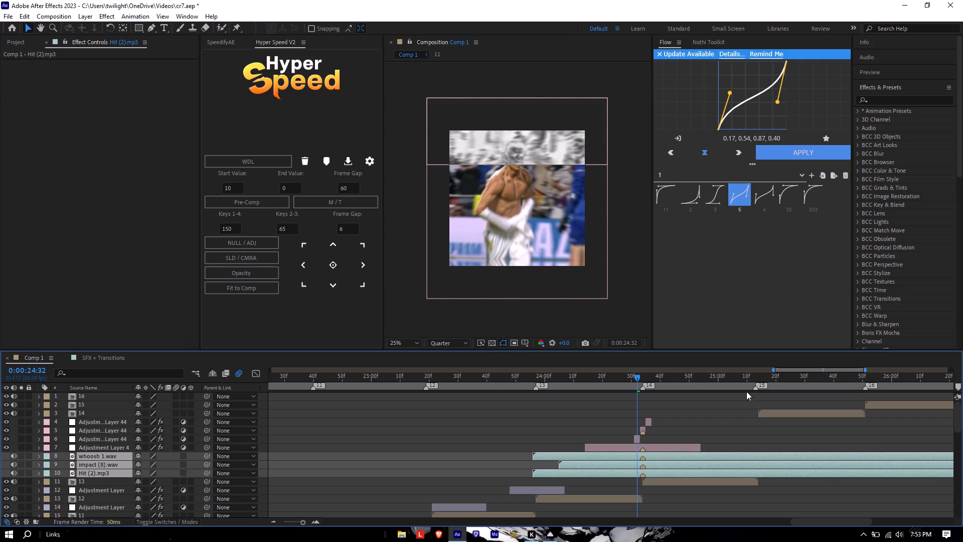
click(870, 65)
click(870, 55)
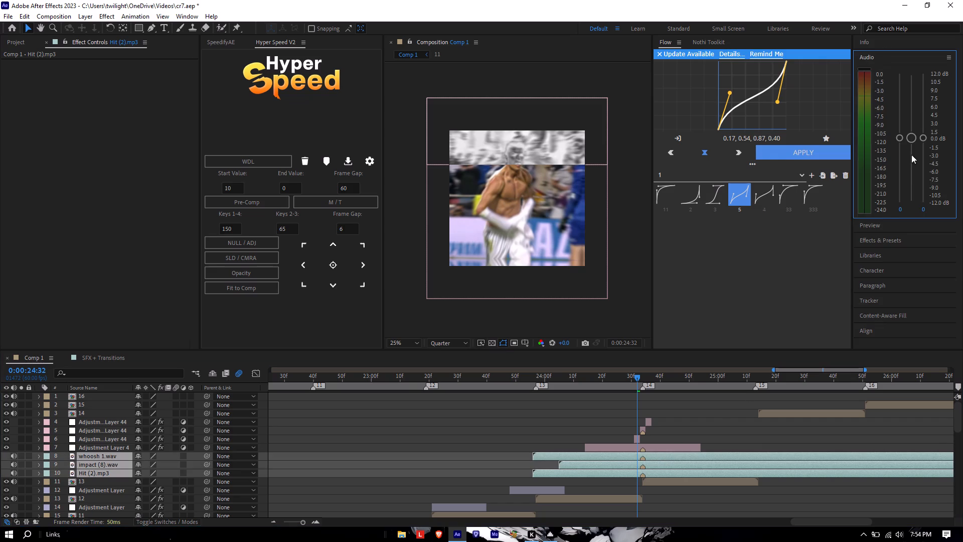
click(900, 208)
key(8)
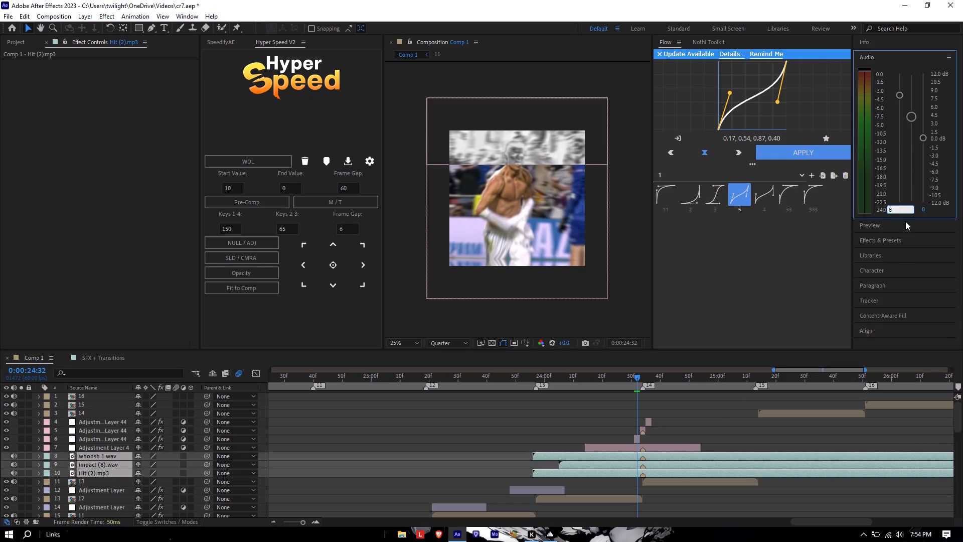
click(922, 209)
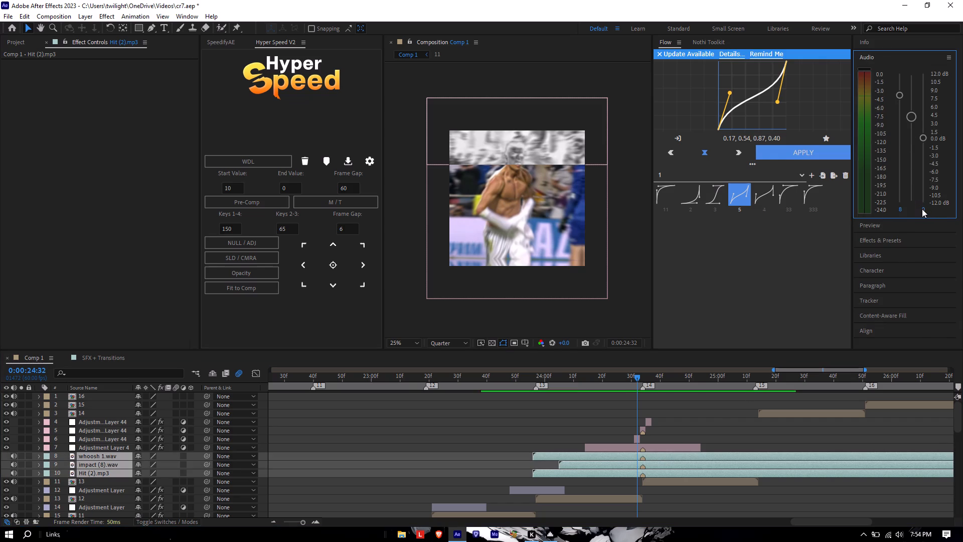
click(923, 209)
key(8)
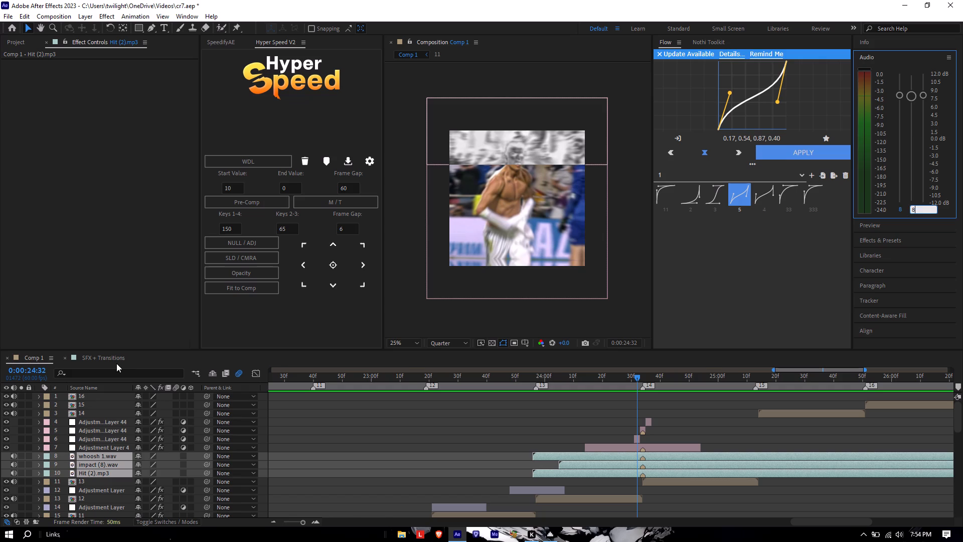
Move the source preset's layers 56 to 62 in SFX + Transitions back to their place at about 0:01:32.
click(114, 360)
drag(405, 525, 404, 525)
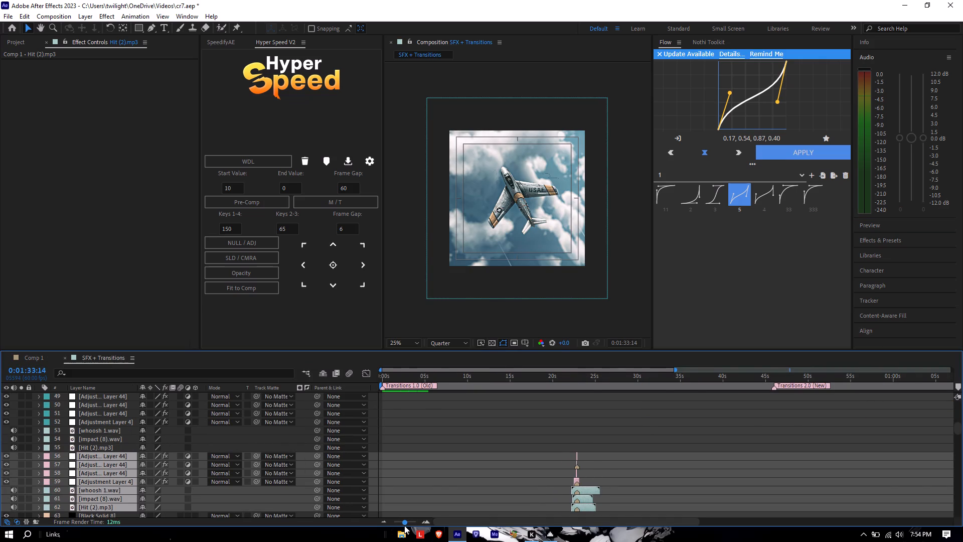
drag(404, 525, 397, 522)
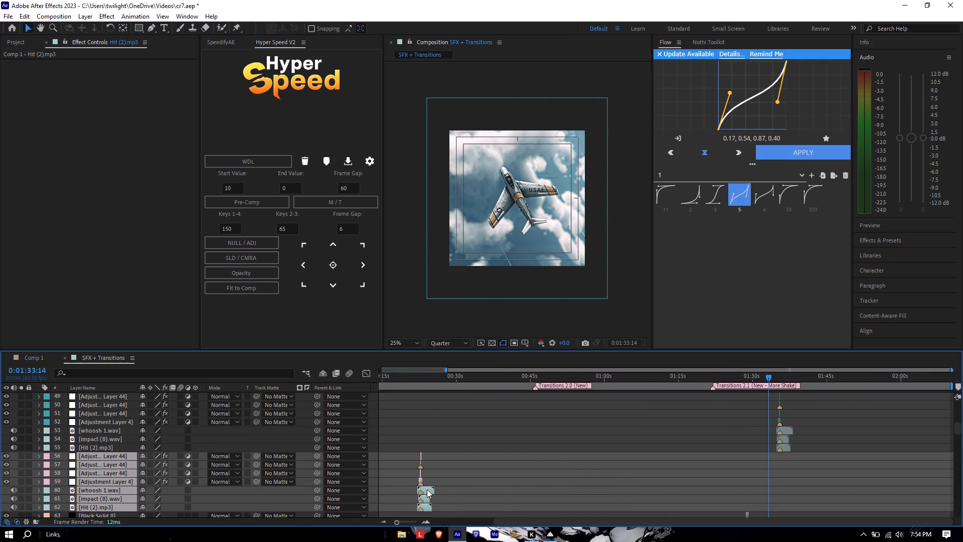
drag(427, 489, 768, 522)
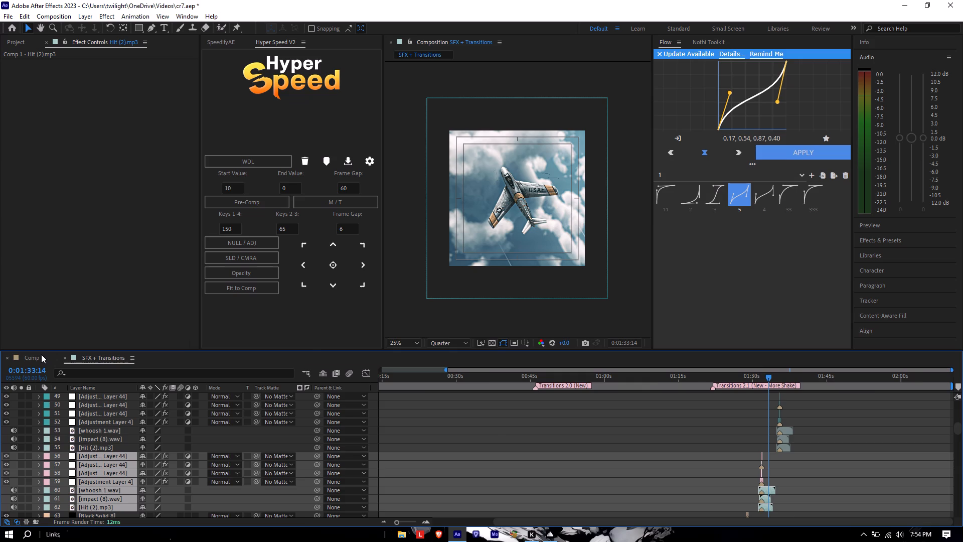
Go back to Comp 1 and preview the edit from 0:00:18:44 through to the end of clip 16.
click(41, 354)
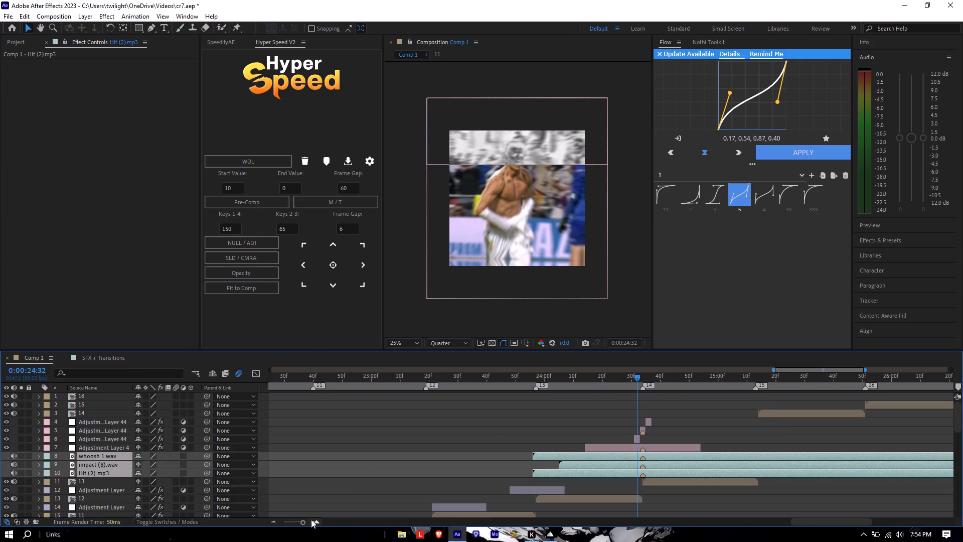
drag(307, 520, 300, 523)
click(608, 492)
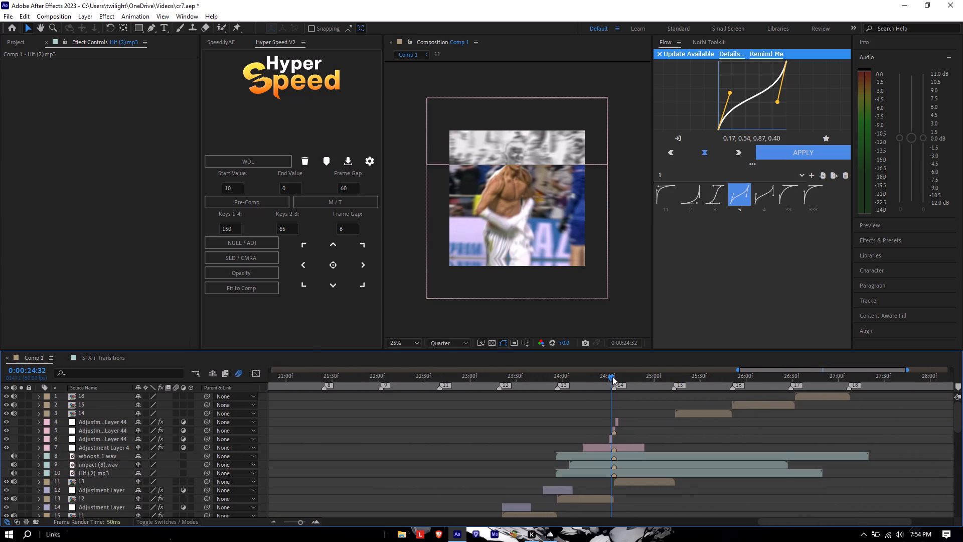
drag(611, 375, 293, 423)
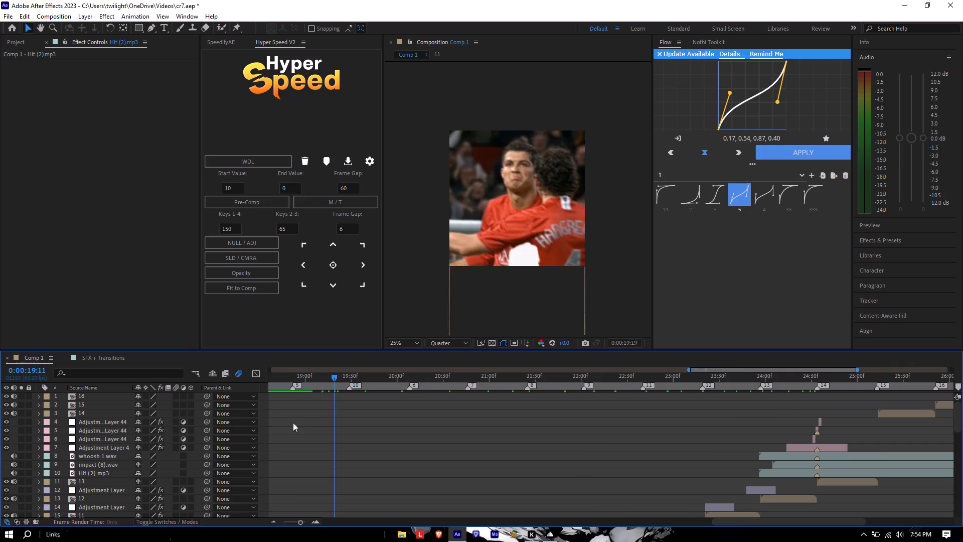
drag(293, 423, 281, 424)
key(space)
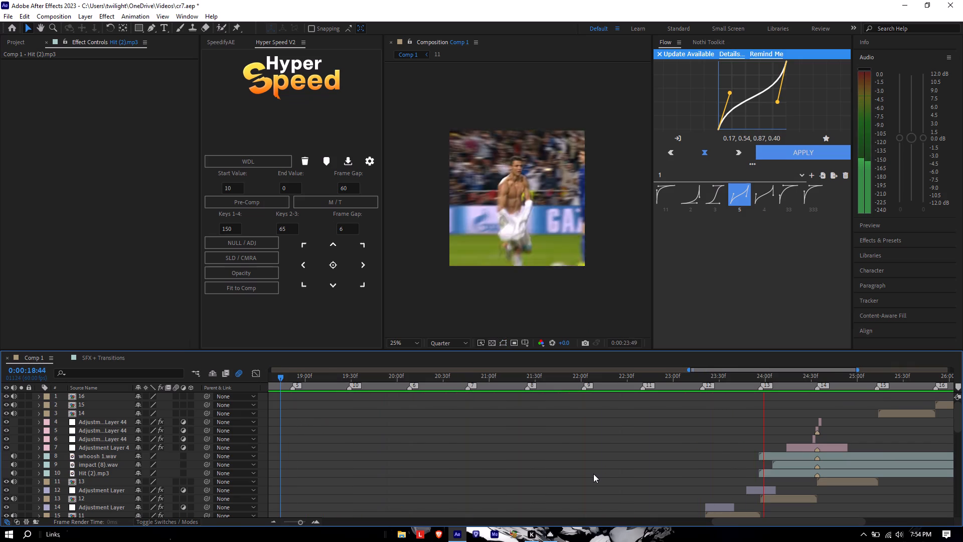
key(space)
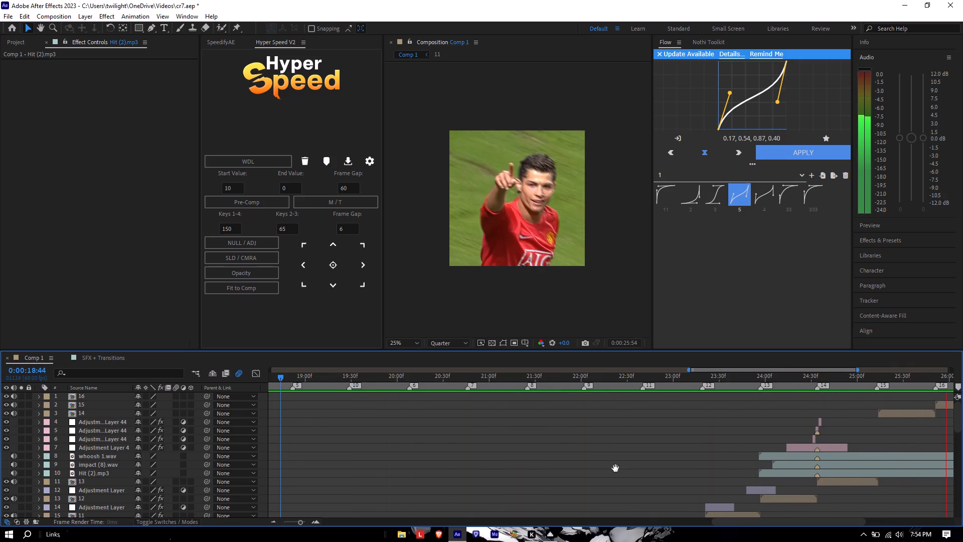
key(space)
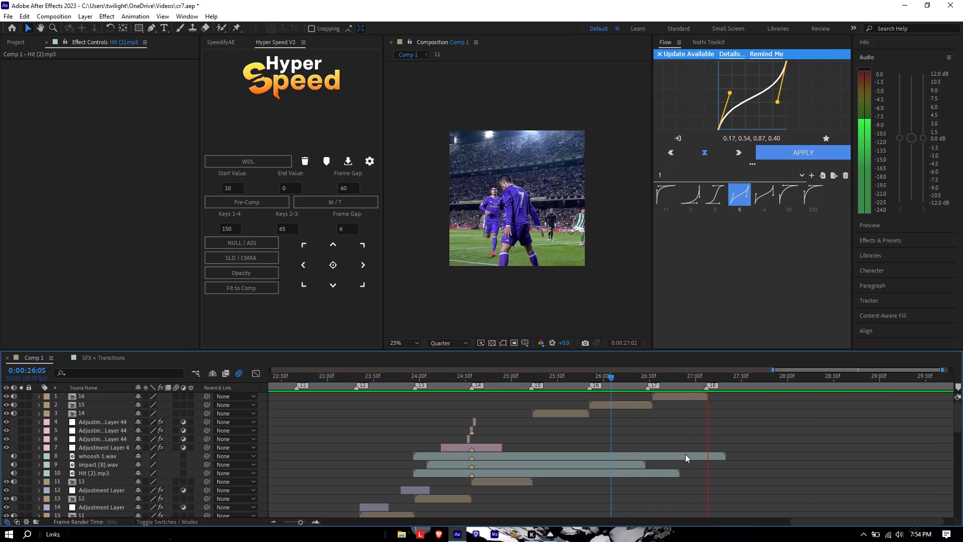
key(space)
Replay the transition from clip 12 into clip 13 twice, from 0:00:23:46 and from 0:00:23:49.
scroll(685, 454, up, 5)
drag(761, 378, 677, 396)
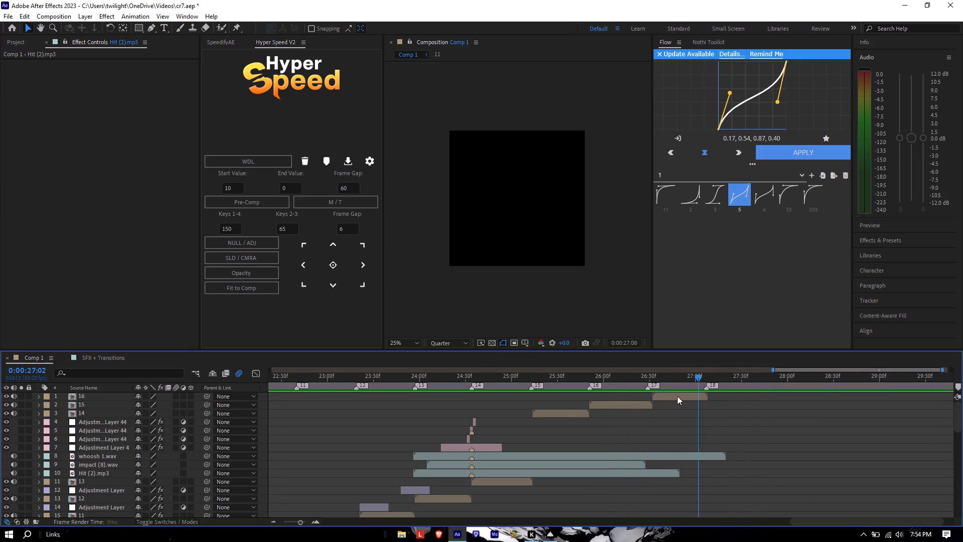
drag(677, 396, 401, 414)
key(space)
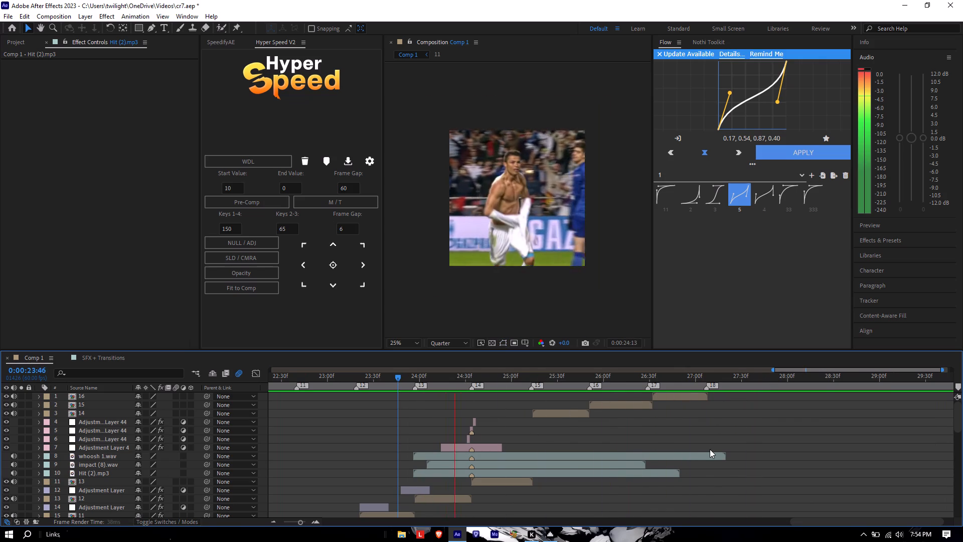
key(space)
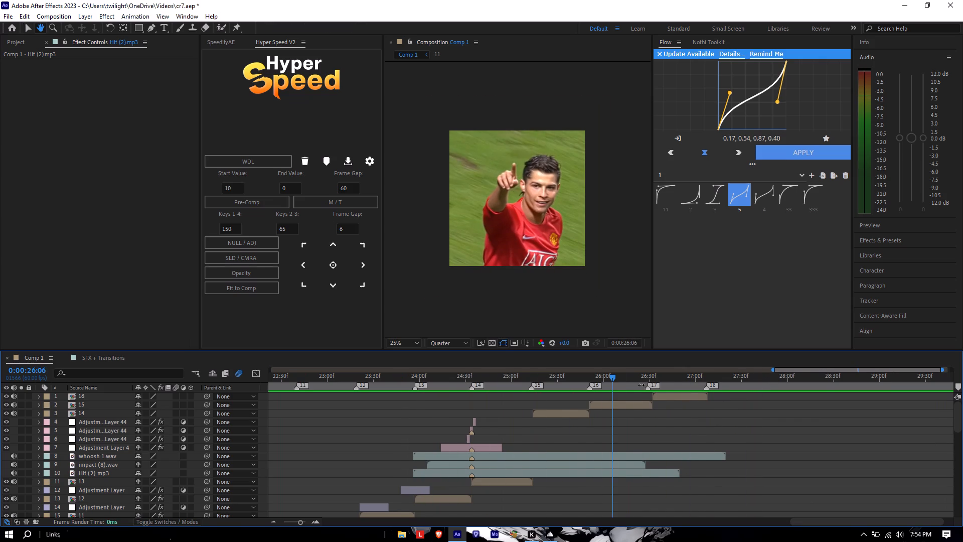
drag(611, 376, 401, 398)
key(space)
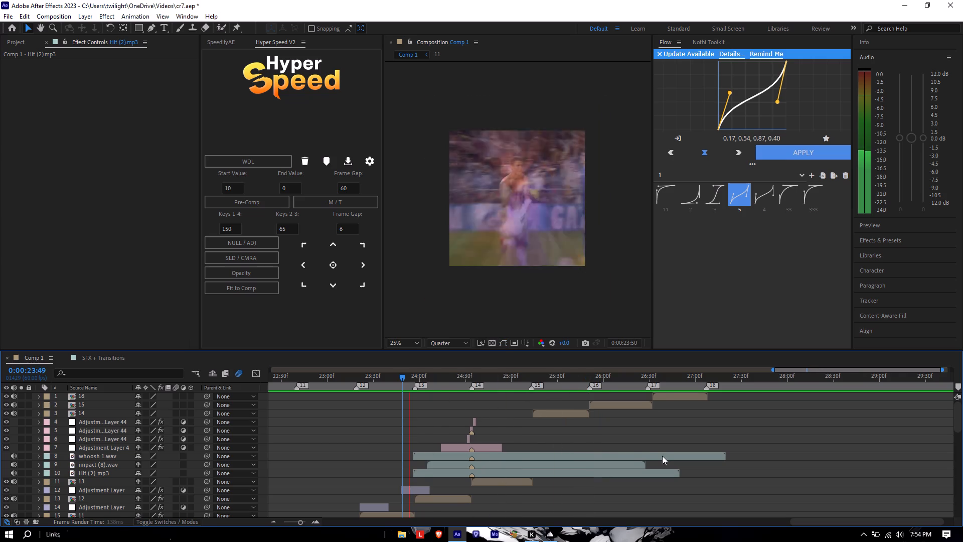
key(space)
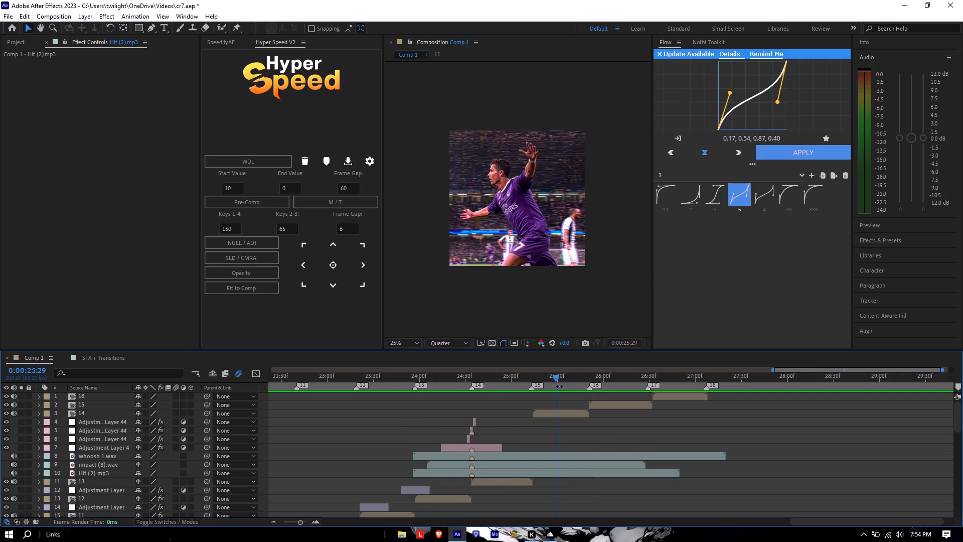
Apply the recent animation preset Speed Reverse FAST_AE2023 to clip 13 at its start, 0:00:24:34.
drag(554, 376, 469, 405)
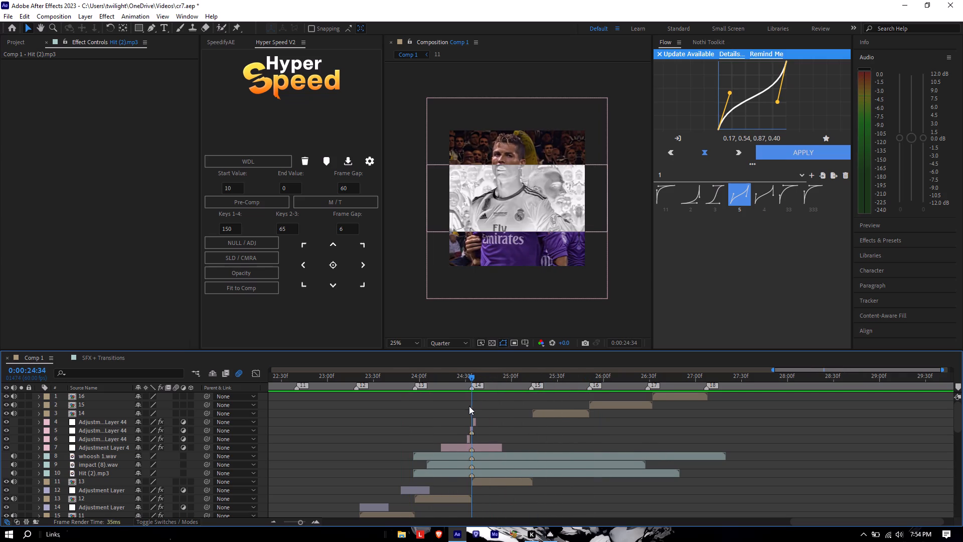
click(488, 482)
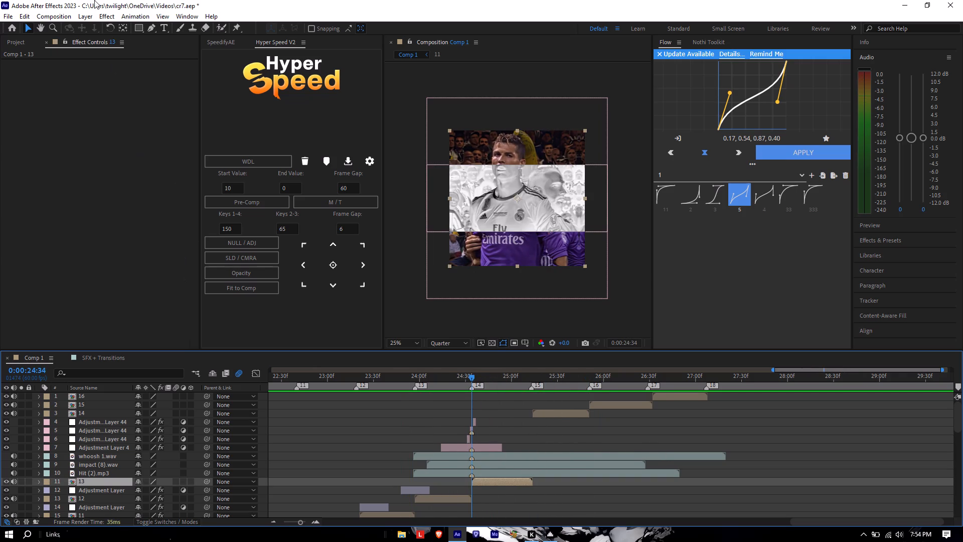
click(128, 20)
click(139, 48)
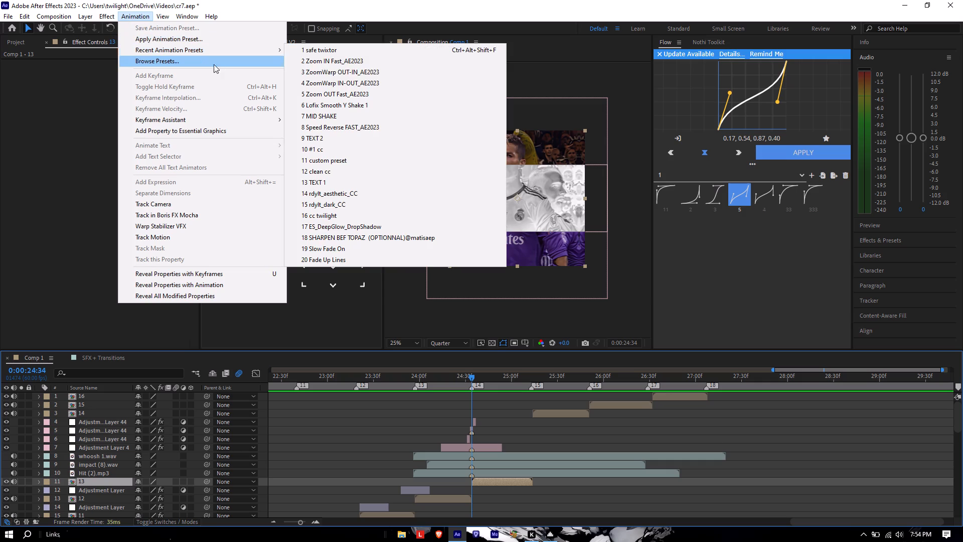
click(360, 125)
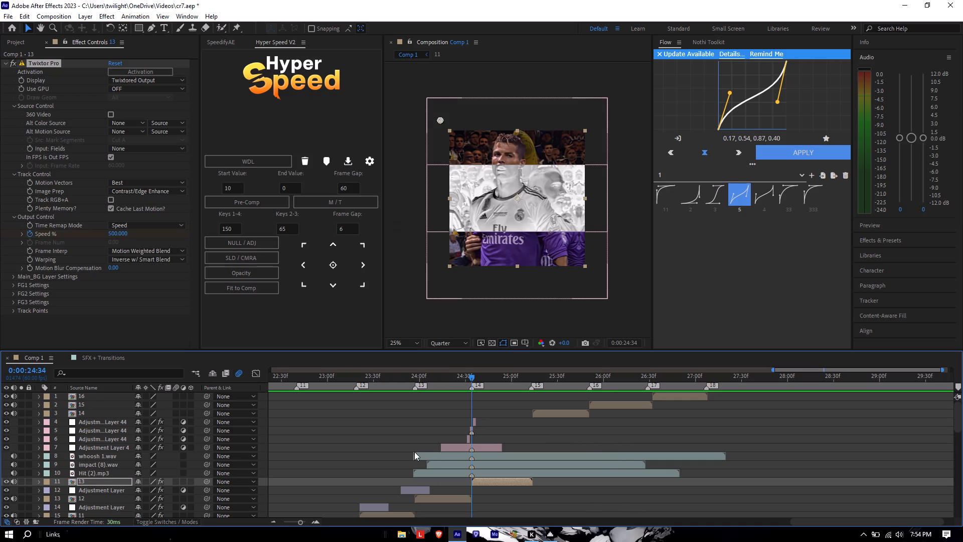
Compress clip 13's Twixtor Speed % keyframes proportionally so the last one lands on the clip's end at 0:00:25:13.
key(u)
key(o)
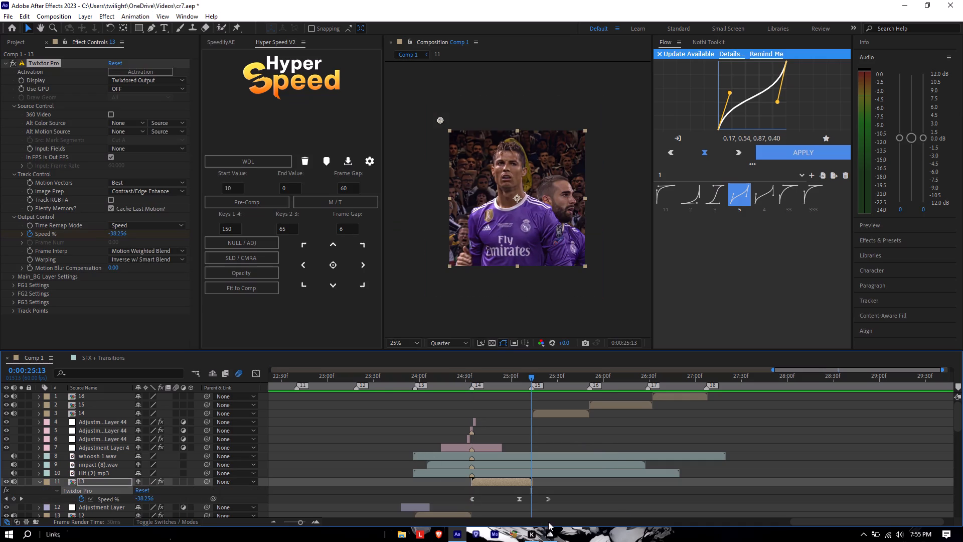
drag(564, 496, 448, 503)
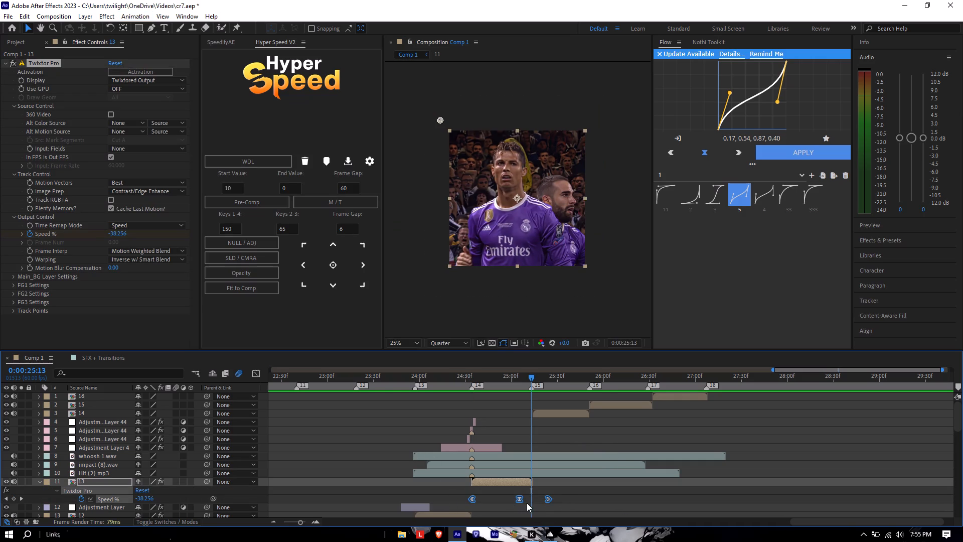
alt+drag(548, 499, 532, 499)
click(538, 499)
Scrub the end of clip 13 and preview its speed ramp from 0:00:24:04 into clip 14.
drag(533, 380, 526, 380)
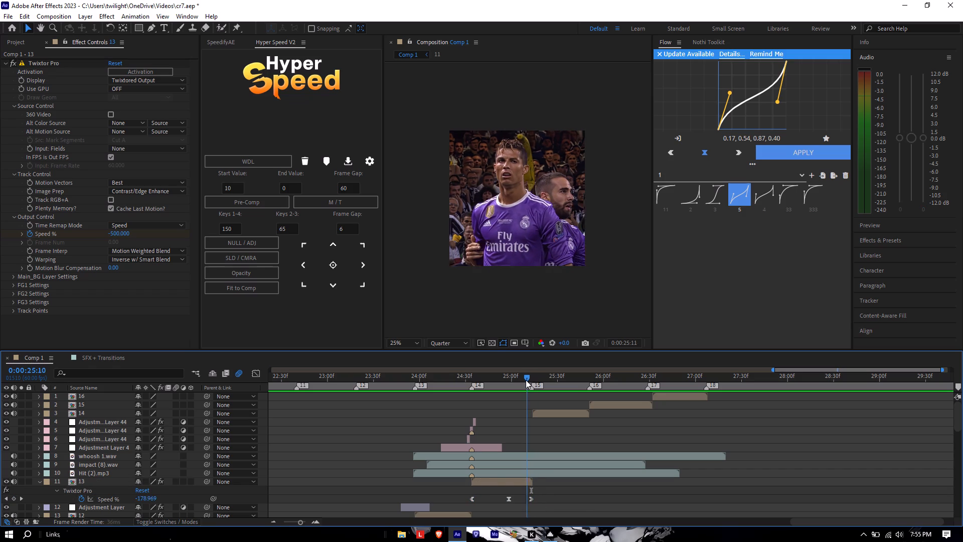
drag(526, 380, 427, 407)
key(space)
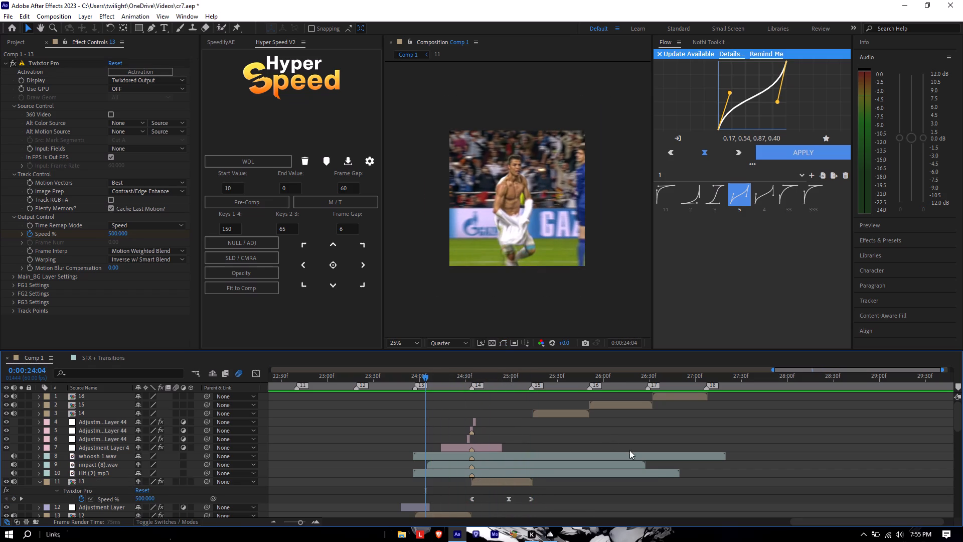
key(space)
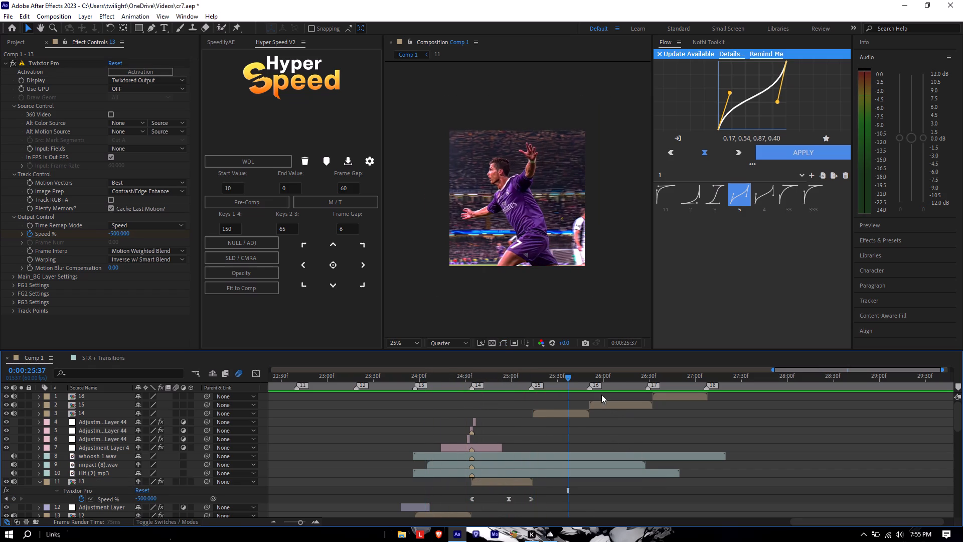
Apply the recent animation preset ZoomWarp OUT-IN_AE2023 to clip 13 at its start, 0:00:24:34.
click(518, 480)
key(i)
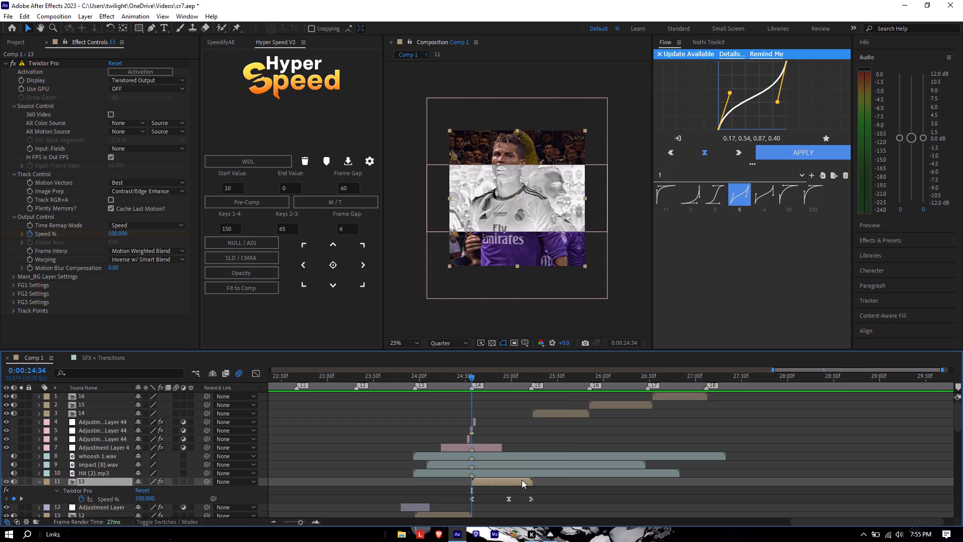
click(134, 19)
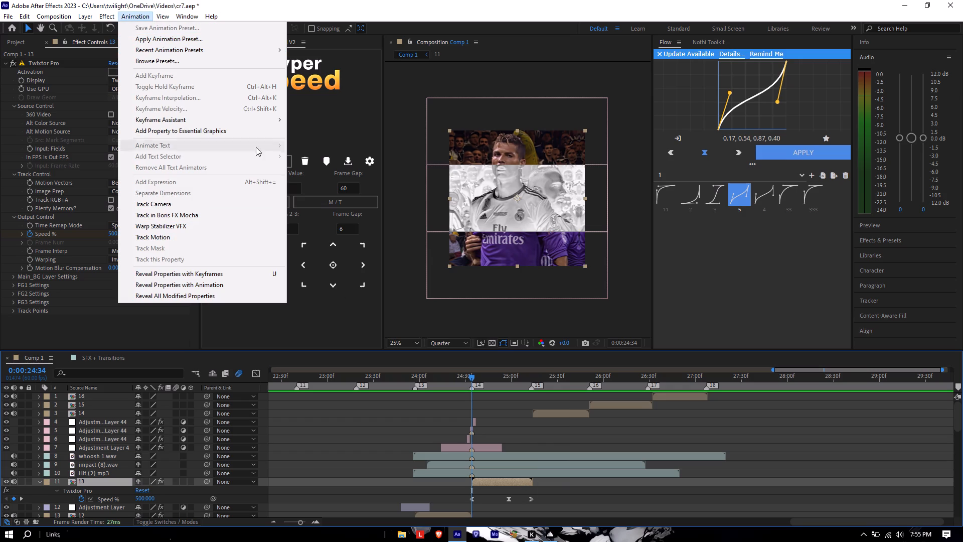
click(193, 48)
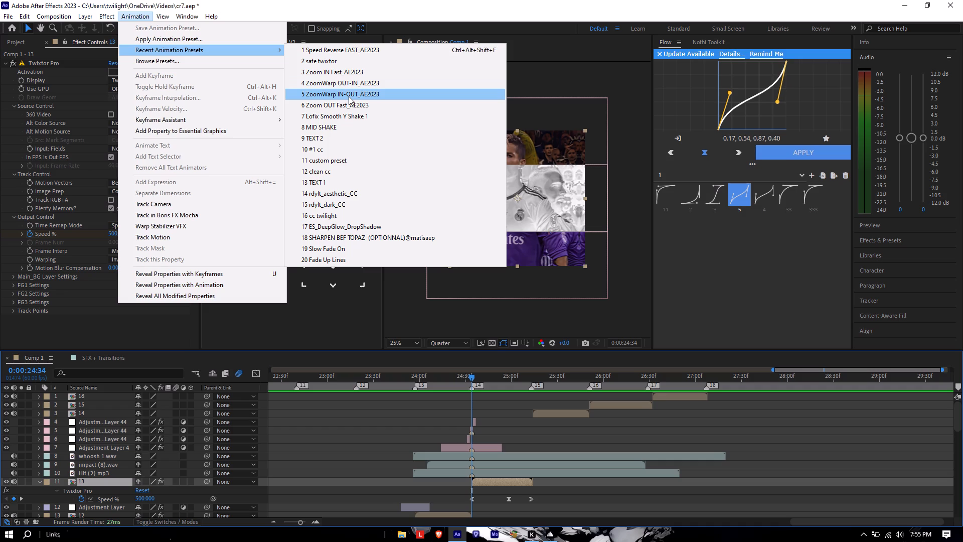
click(341, 83)
Compress clip 13's Warp and S_BlurMoCurves keyframes proportionally so the last ones land at the clip's end, about 0:00:25:13.
scroll(556, 451, down, 2)
key(u)
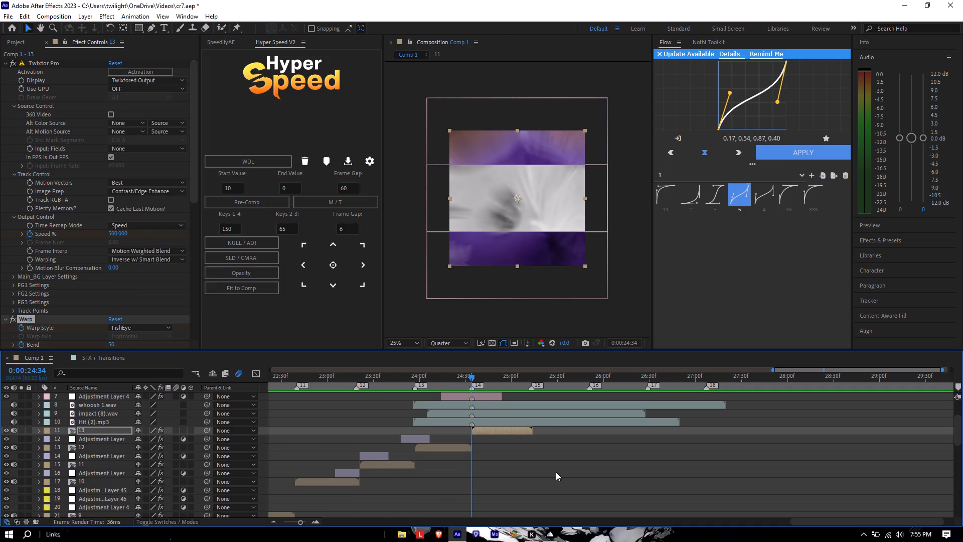
key(u)
drag(565, 468, 461, 500)
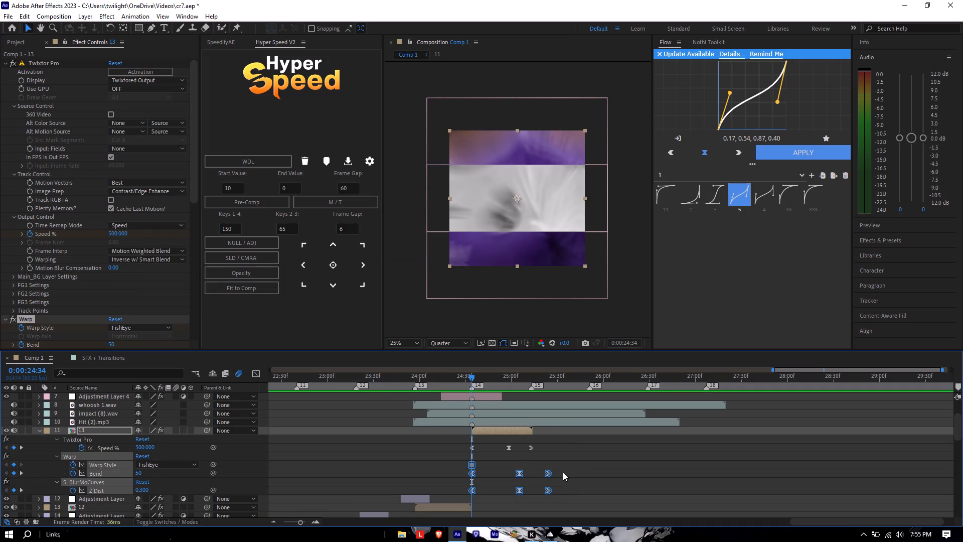
key(o)
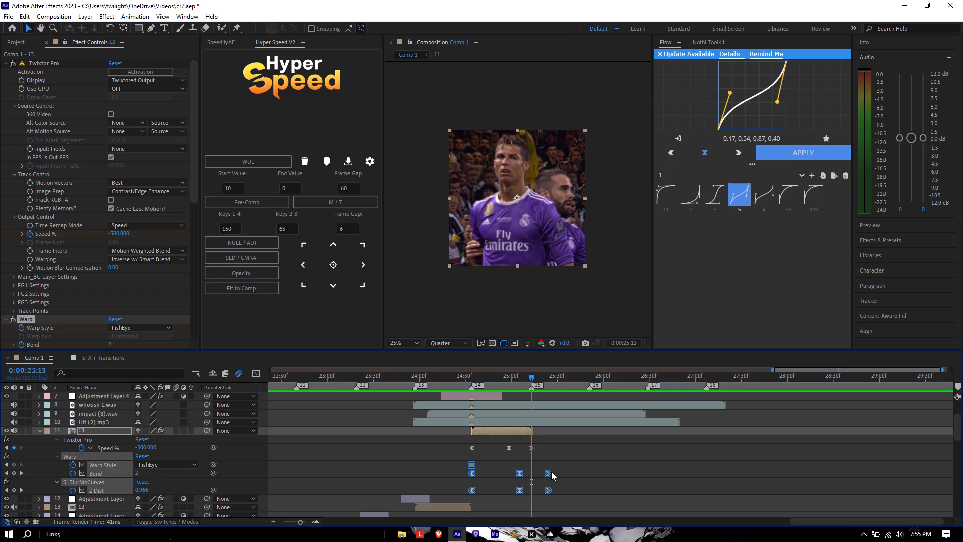
alt+drag(548, 471, 530, 475)
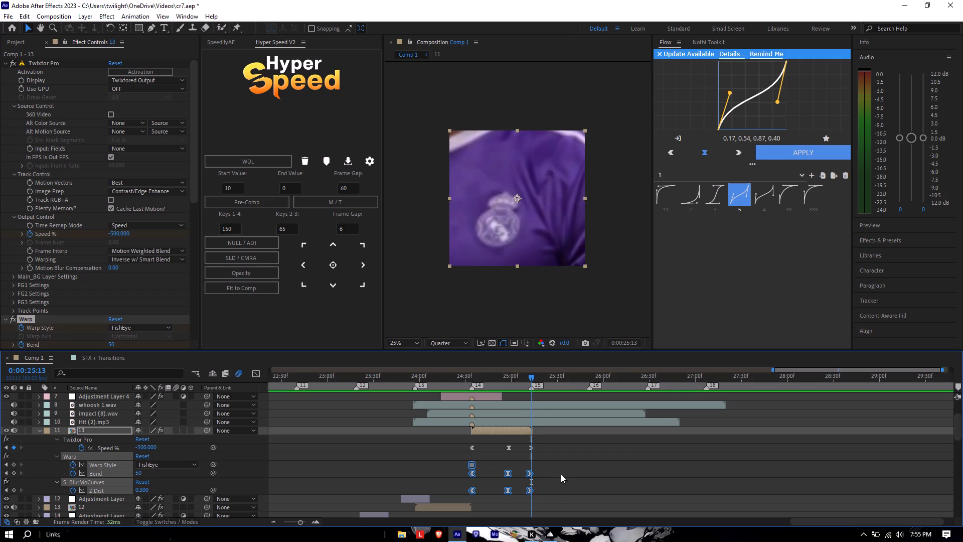
click(561, 474)
Move the S_BlurMoCurves centre point of clip 13 onto the player's face, working at 0:00:25:07.
drag(533, 377, 528, 381)
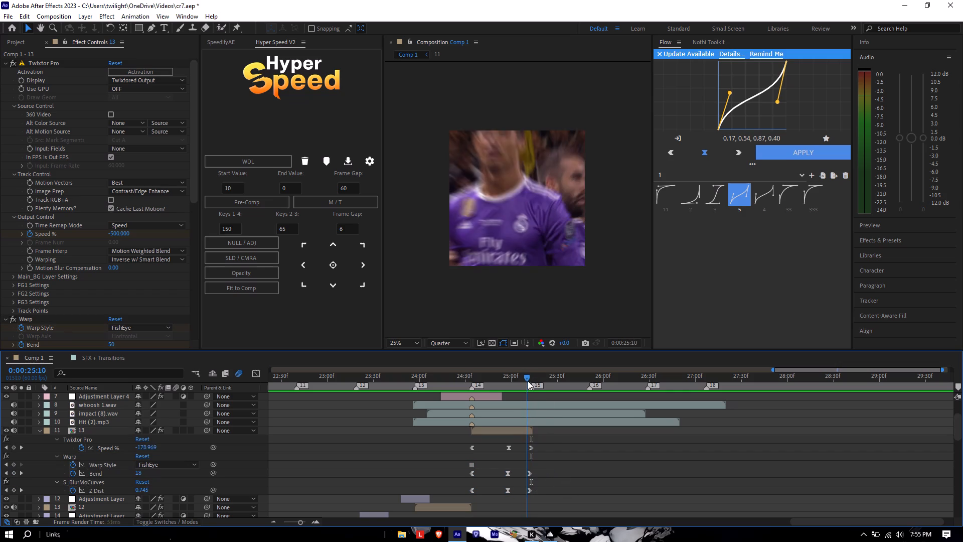
drag(528, 381, 524, 383)
click(508, 491)
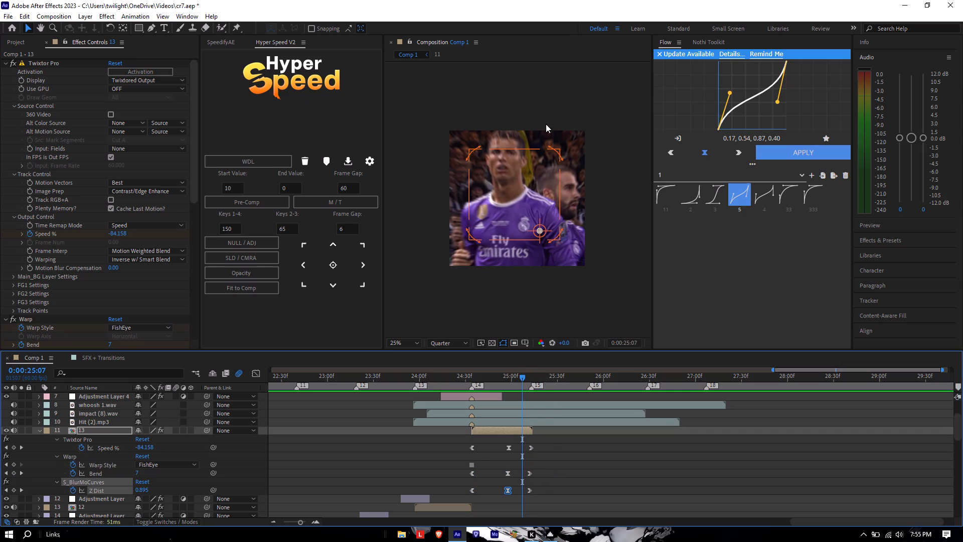
drag(543, 228, 513, 165)
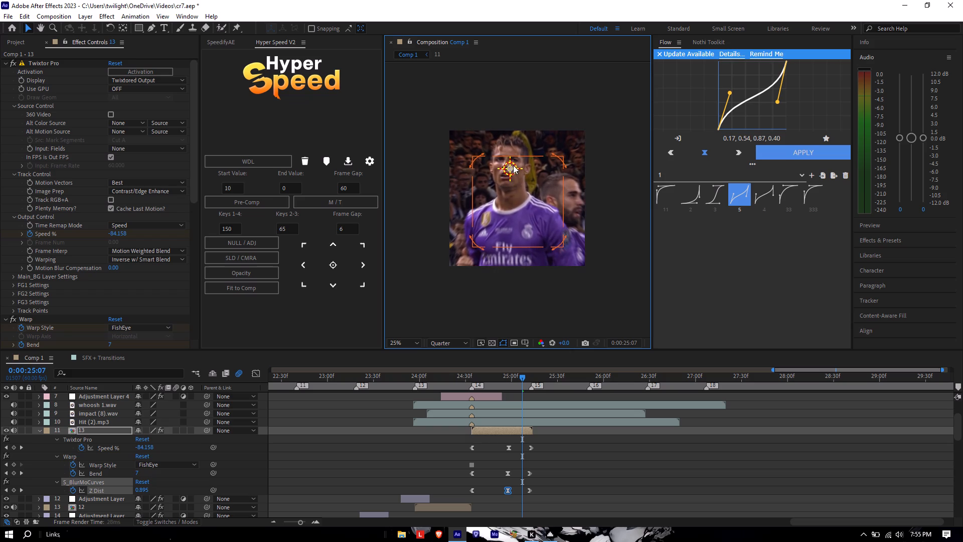
drag(513, 165, 512, 164)
Scrub through clip 13's zoom warp and preview the transitions around it from 0:00:23:15.
drag(525, 377, 488, 384)
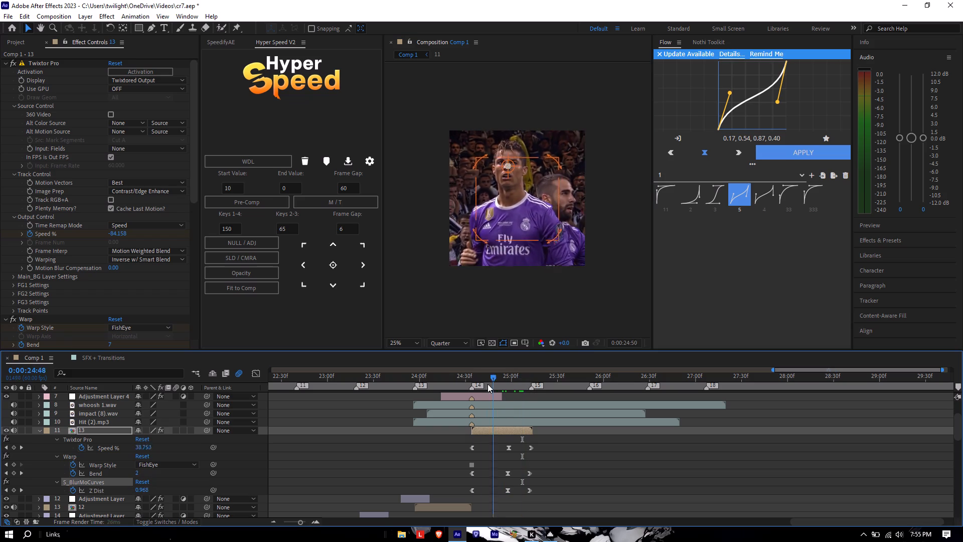
drag(488, 384, 475, 404)
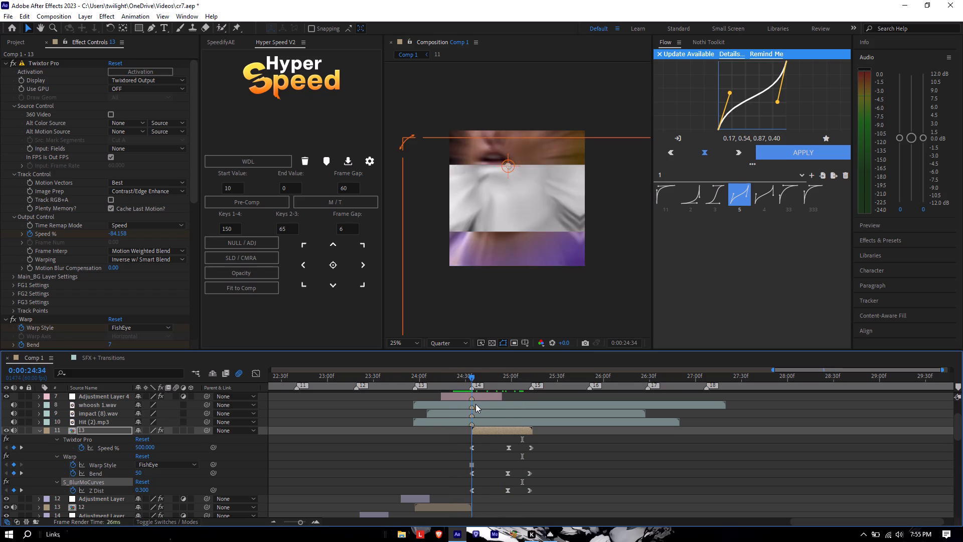
drag(475, 404, 523, 419)
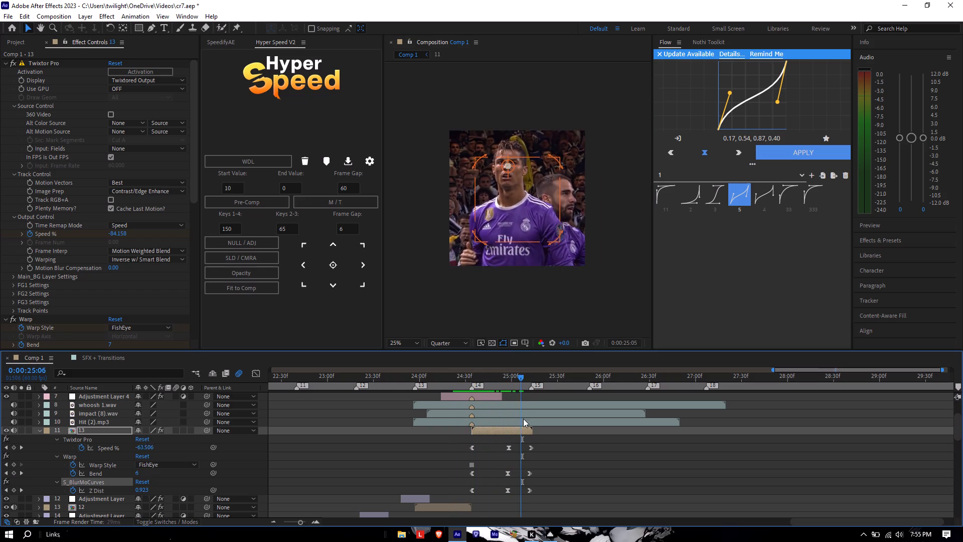
drag(523, 419, 354, 435)
key(space)
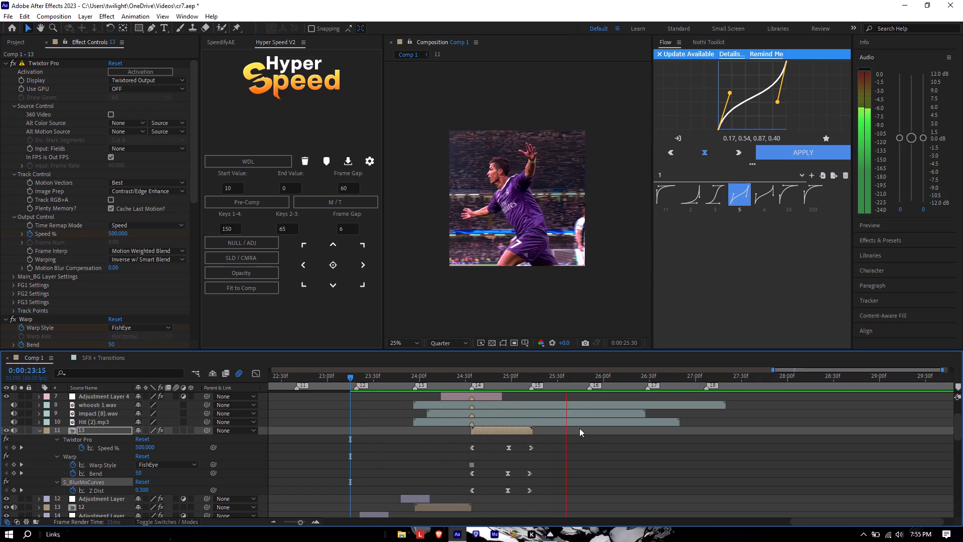
key(space)
Check the warp at clip 13's end and preview the edit from 0:00:16:20 through to the start of clip 15.
drag(591, 380, 528, 398)
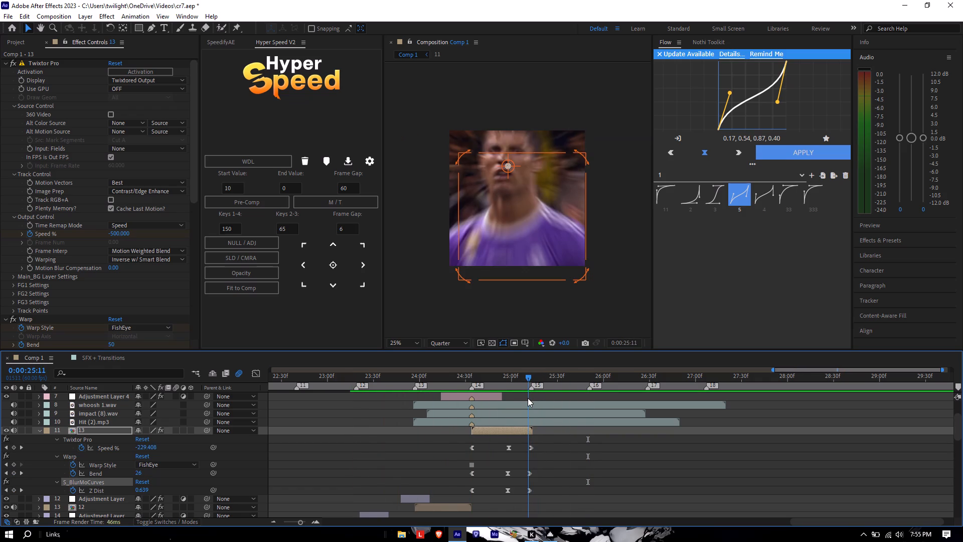
drag(528, 398, 301, 408)
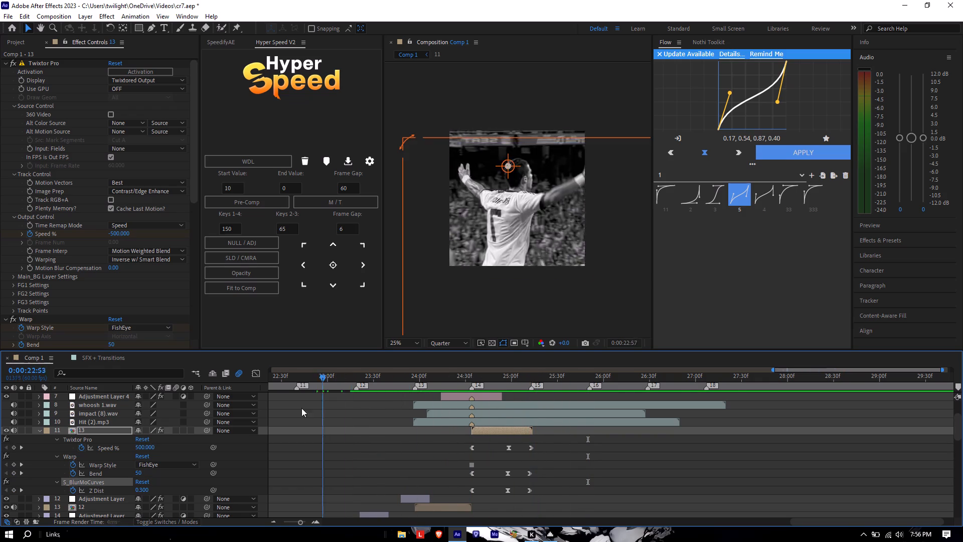
drag(301, 408, 269, 411)
drag(299, 525, 295, 527)
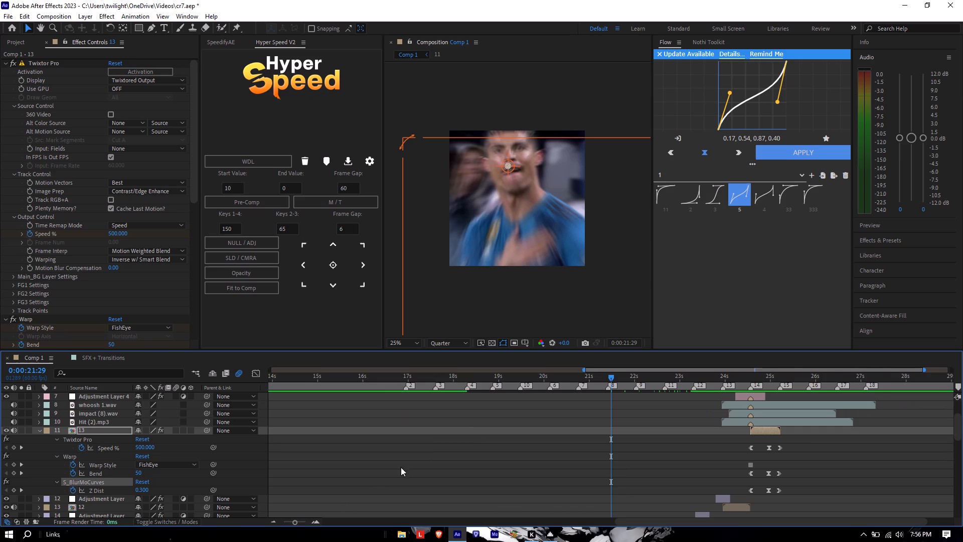
drag(602, 378, 377, 391)
key(space)
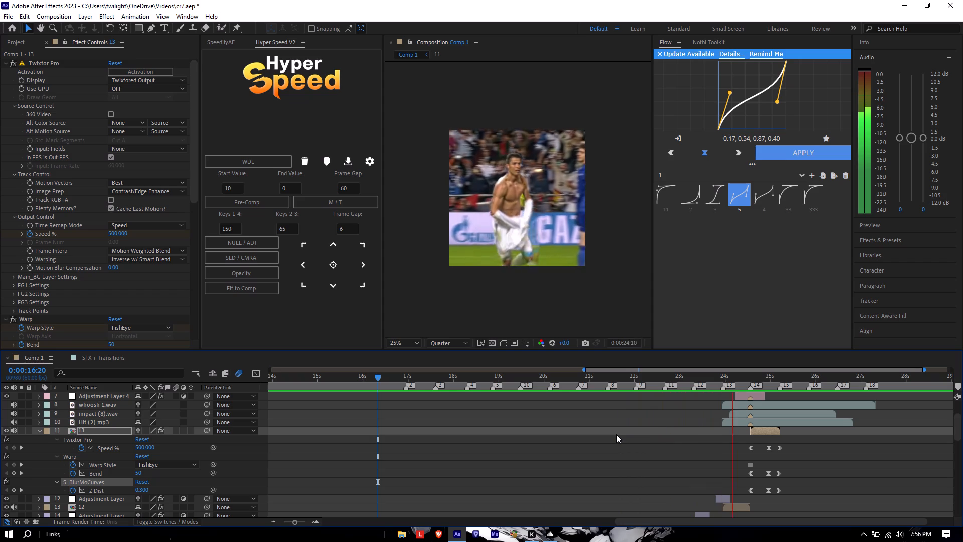
key(space)
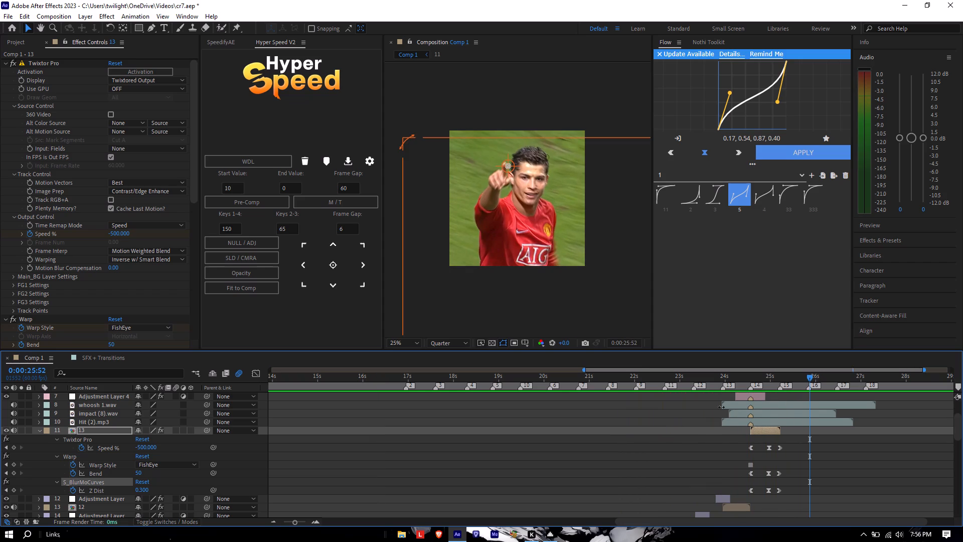
Collapse clip 13's properties and replay the edit up to the clip 14–15 area from 0:00:22:09, 0:00:15:47 and 0:00:15:21.
key(u)
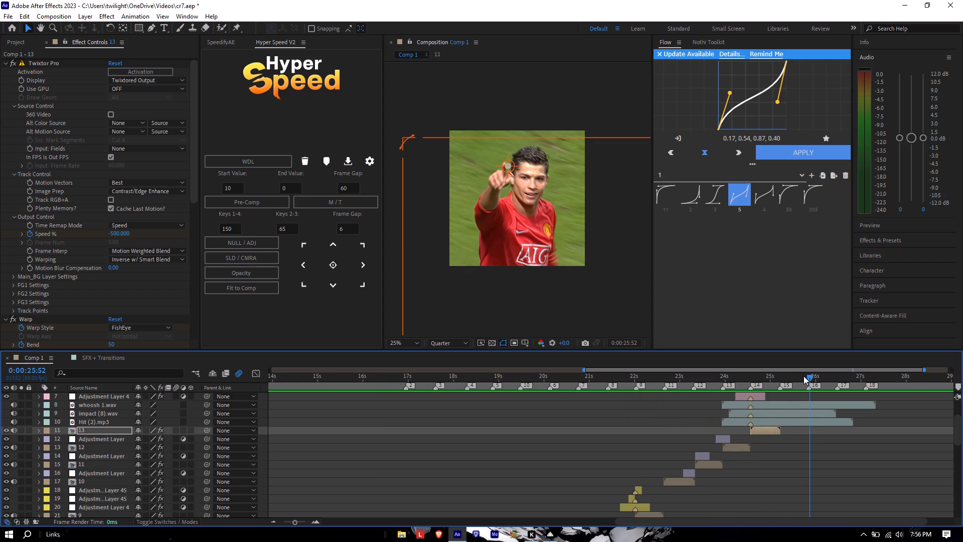
drag(807, 376, 638, 393)
key(space)
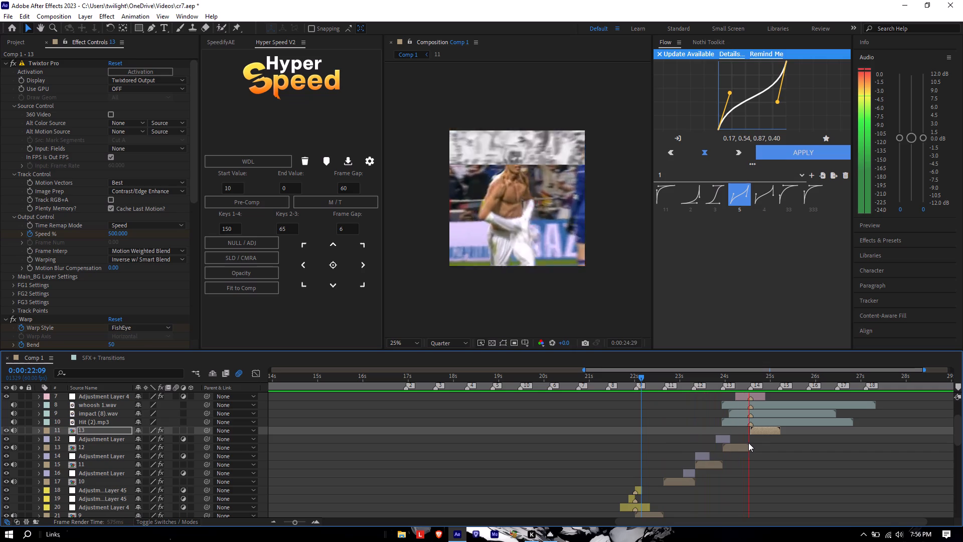
key(space)
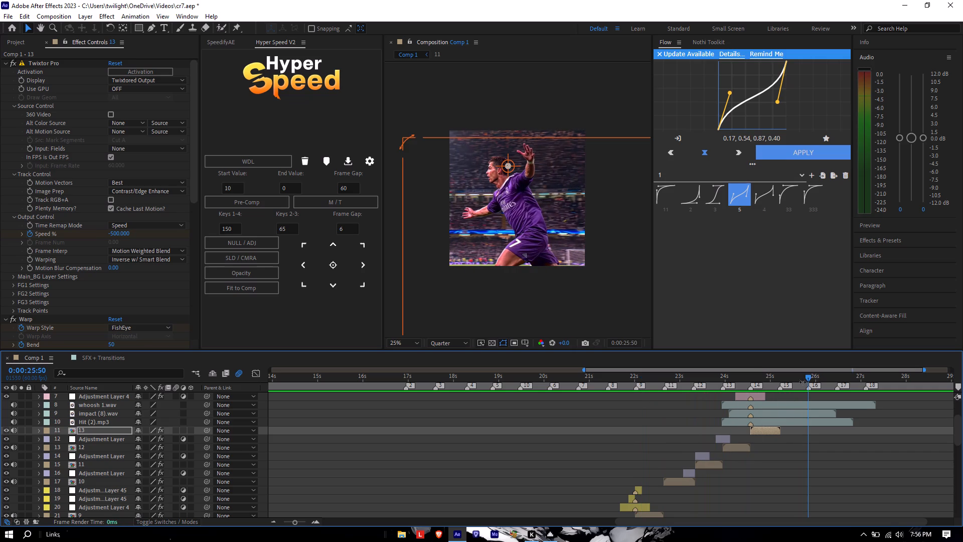
drag(805, 375, 353, 429)
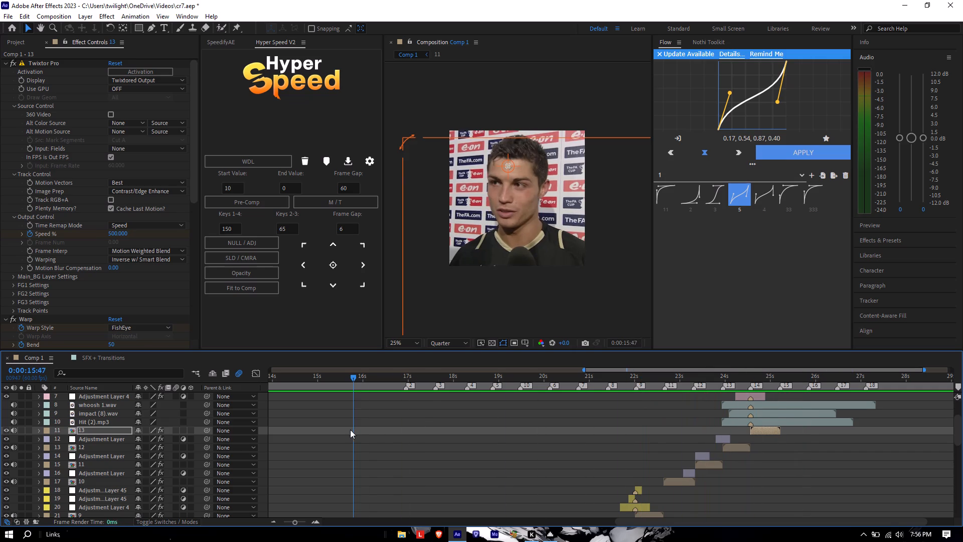
key(space)
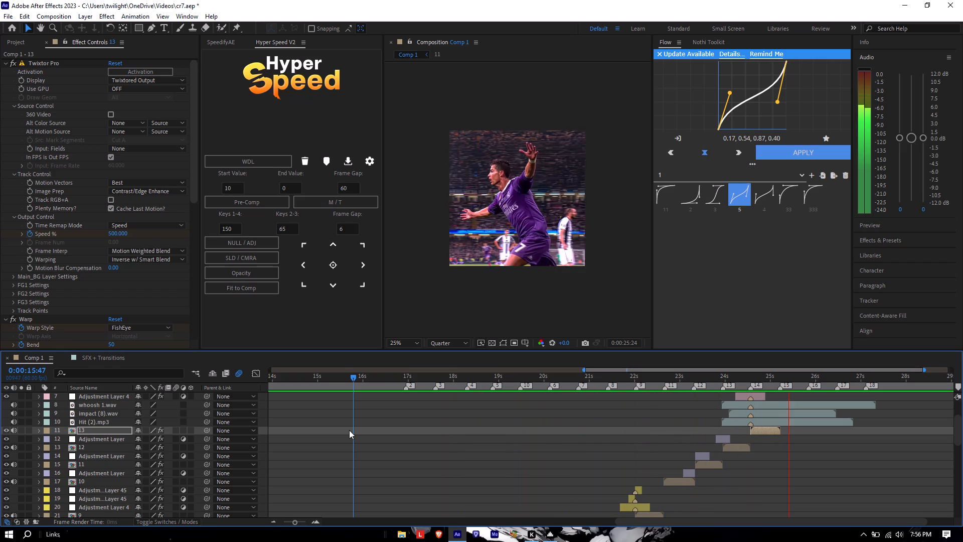
key(space)
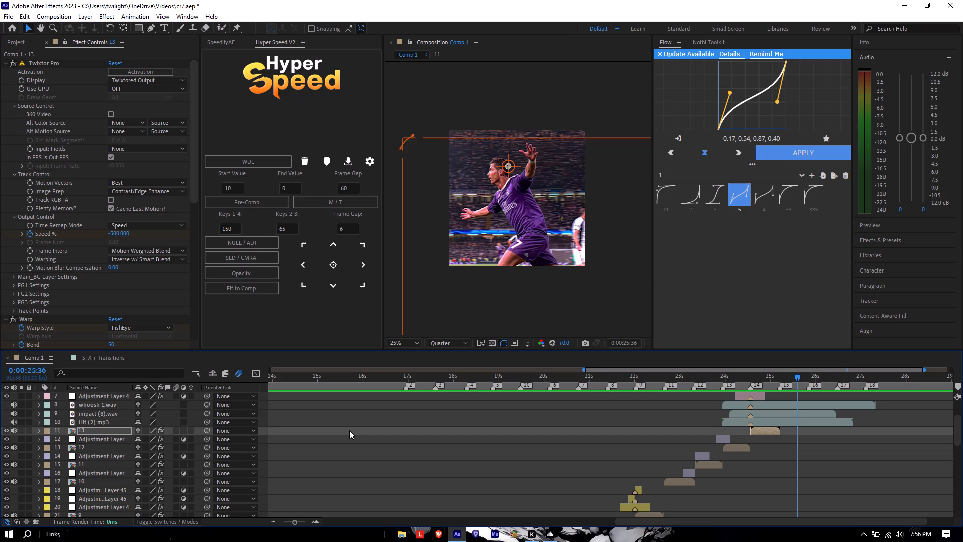
drag(337, 383, 332, 387)
drag(345, 376, 333, 380)
key(space)
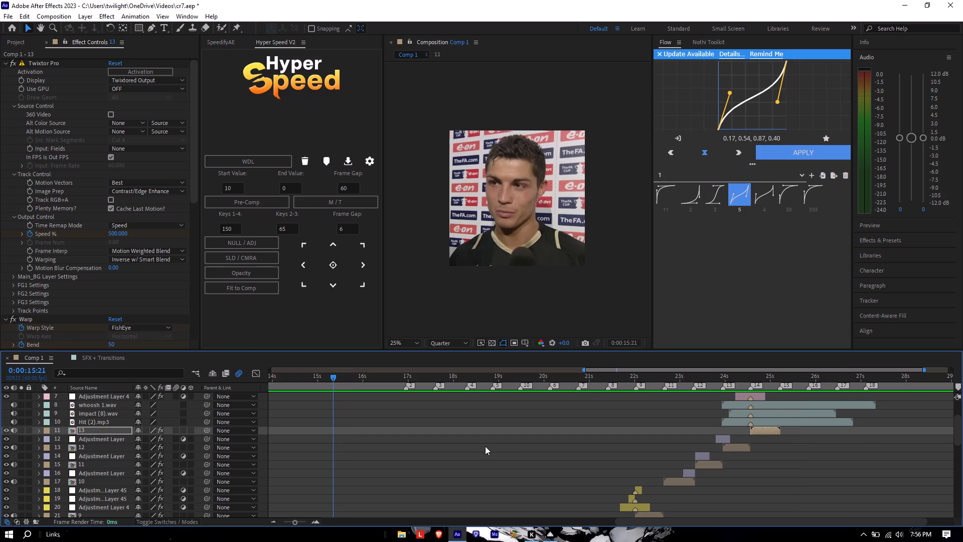
scroll(505, 440, down, 7)
click(666, 482)
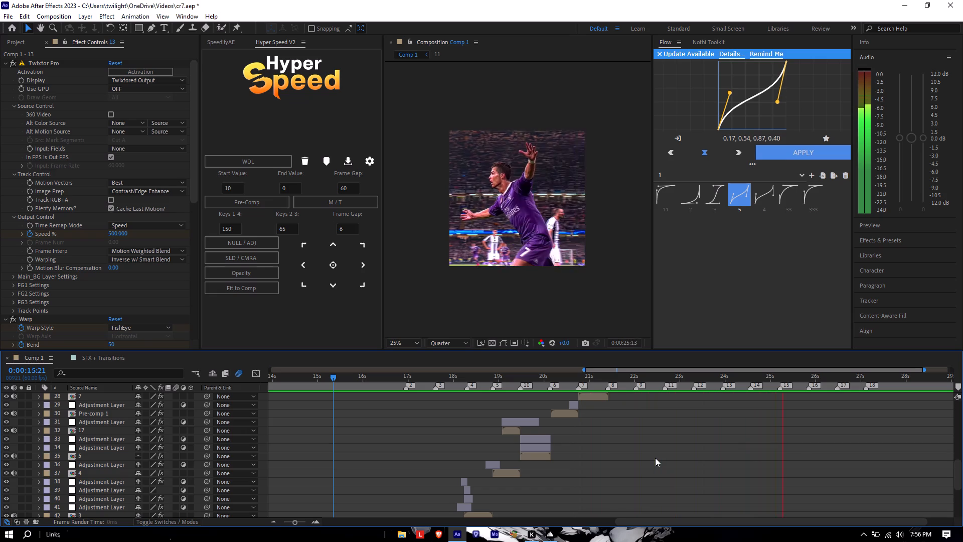
key(space)
Open clip 14 at its first frame, 0:00:25:14, for the Roto Brush and mark the player's face, upper chest and hair as foreground.
scroll(656, 457, up, 5)
scroll(713, 450, up, 6)
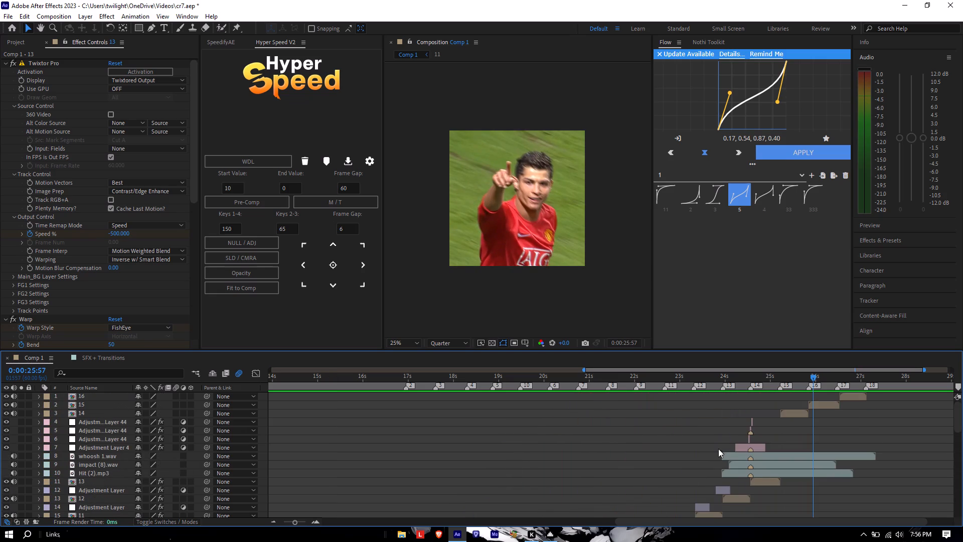
click(787, 419)
drag(817, 380, 805, 385)
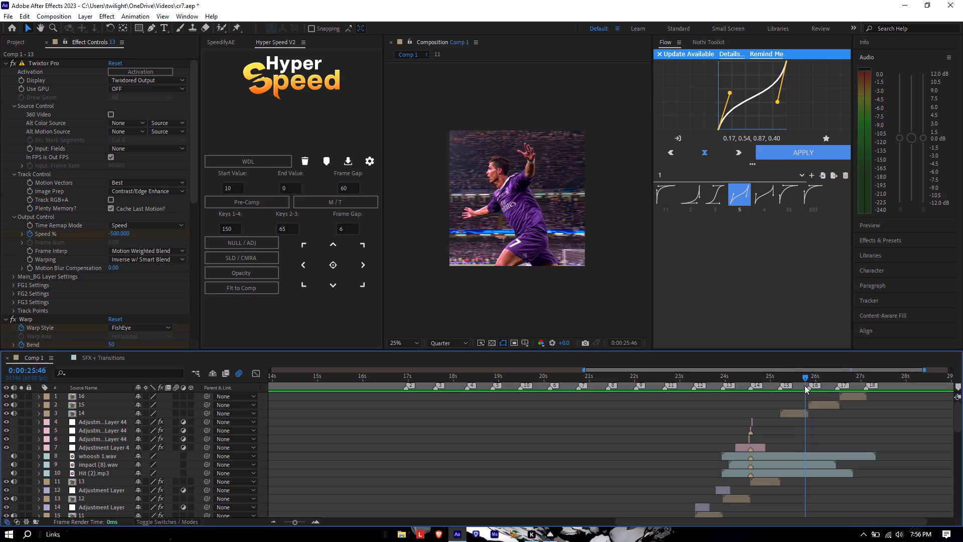
drag(805, 385, 801, 388)
click(796, 413)
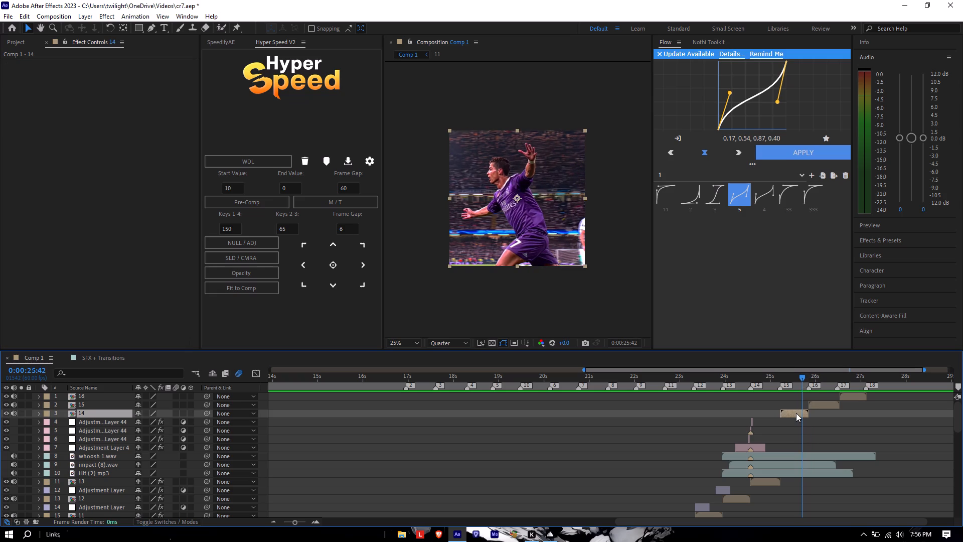
key(i)
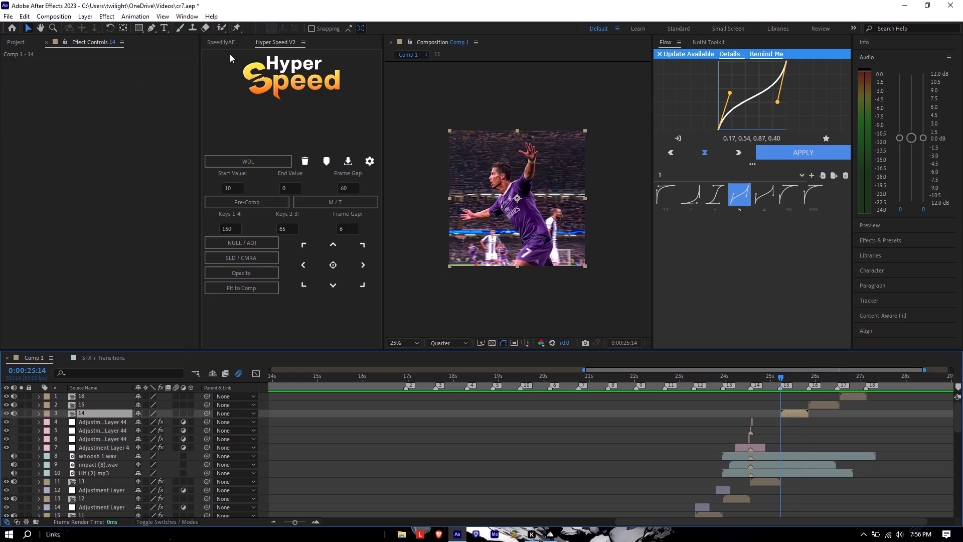
click(217, 29)
double_click(797, 412)
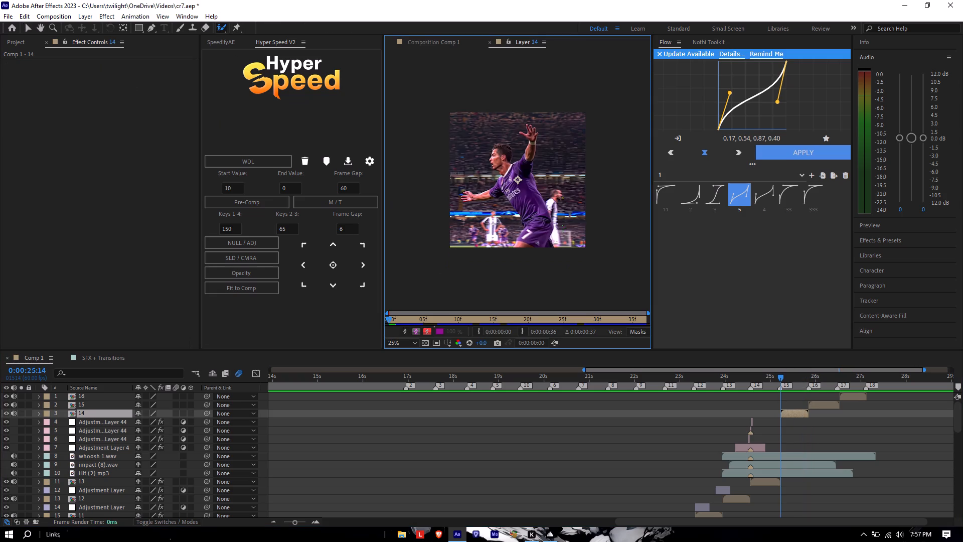
scroll(488, 168, up, 1)
drag(473, 133, 518, 200)
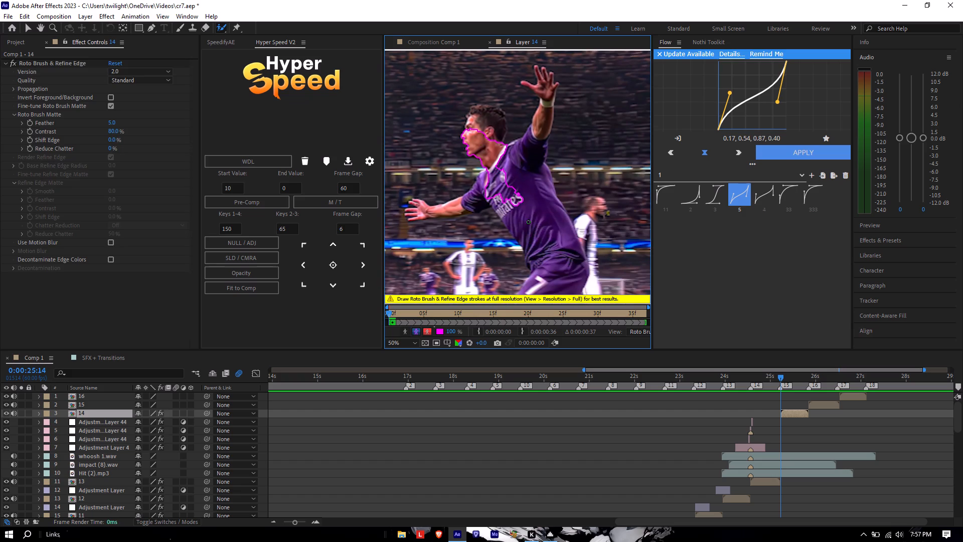
drag(478, 112, 483, 125)
drag(485, 106, 501, 129)
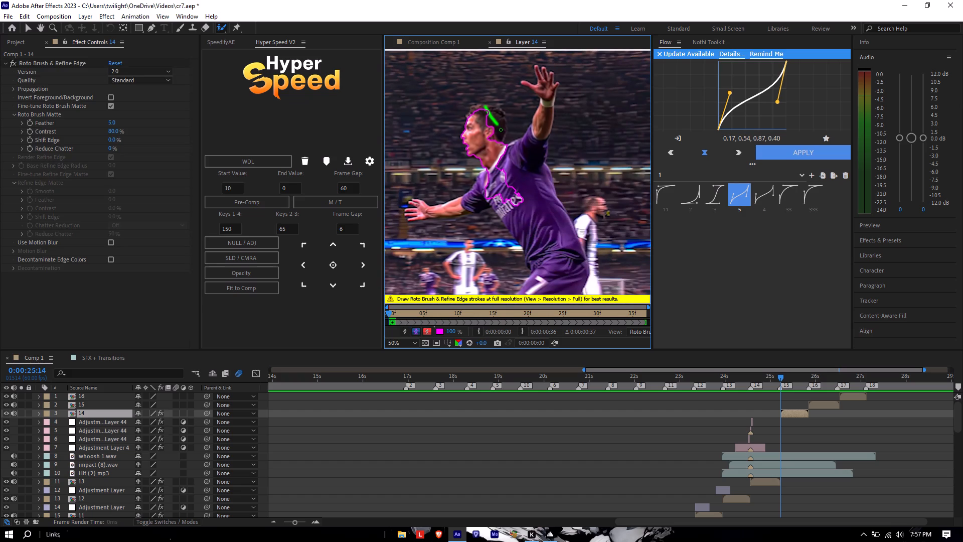
drag(501, 129, 501, 131)
Extend clip 14's Roto Brush selection over the player's raised arm, torso, outstretched arm and upper leg.
drag(542, 78, 543, 125)
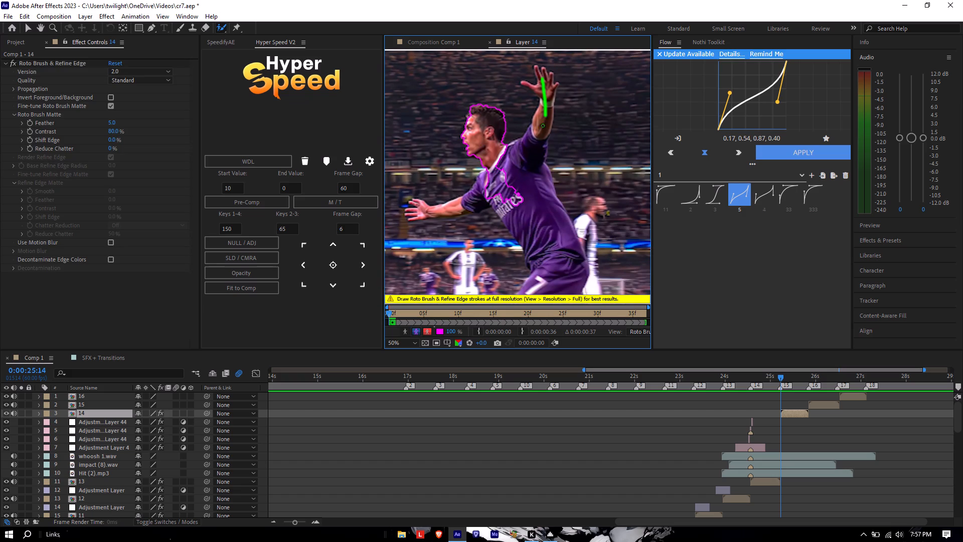
drag(543, 125, 524, 171)
drag(527, 192, 569, 279)
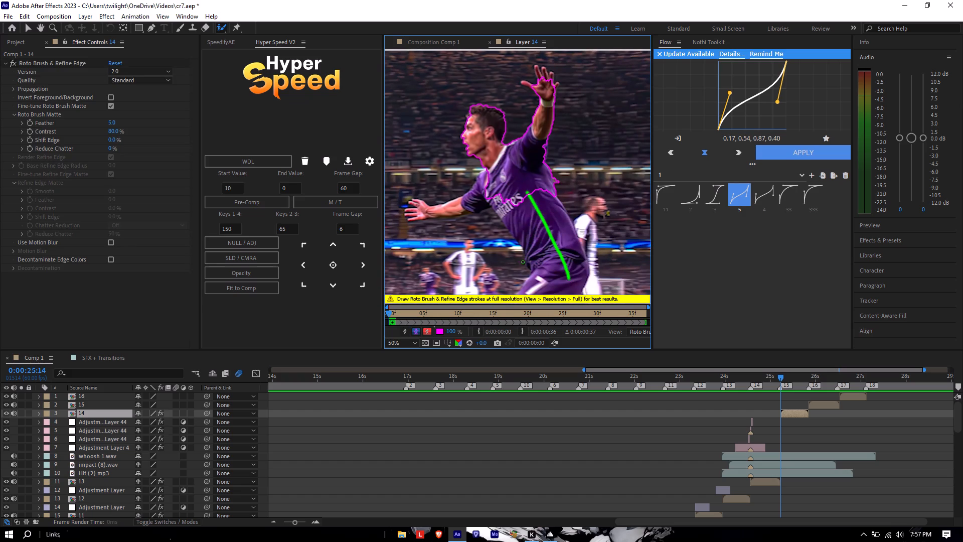
scroll(519, 259, down, 2)
scroll(516, 257, up, 2)
drag(491, 181, 412, 213)
drag(491, 200, 517, 239)
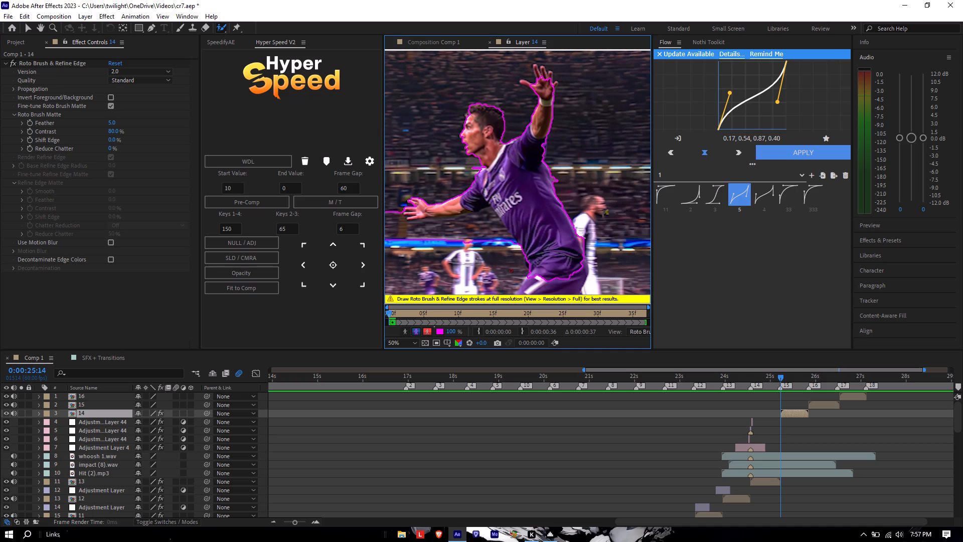
alt+drag(518, 255, 396, 213)
click(409, 216)
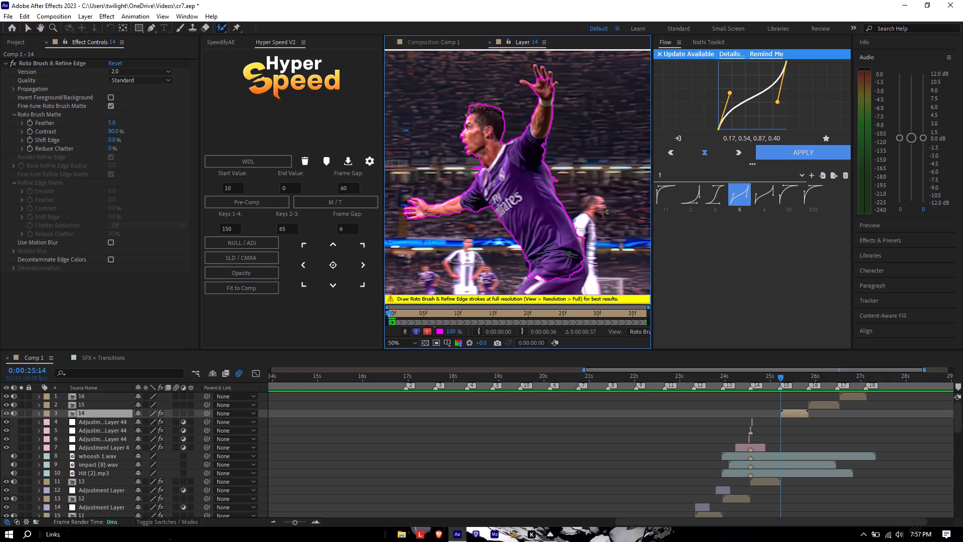
drag(574, 255, 581, 282)
Touch up clip 14's Roto Brush edges around the player's forehead and the fingers of the raised hand.
scroll(582, 276, down, 2)
scroll(580, 273, up, 2)
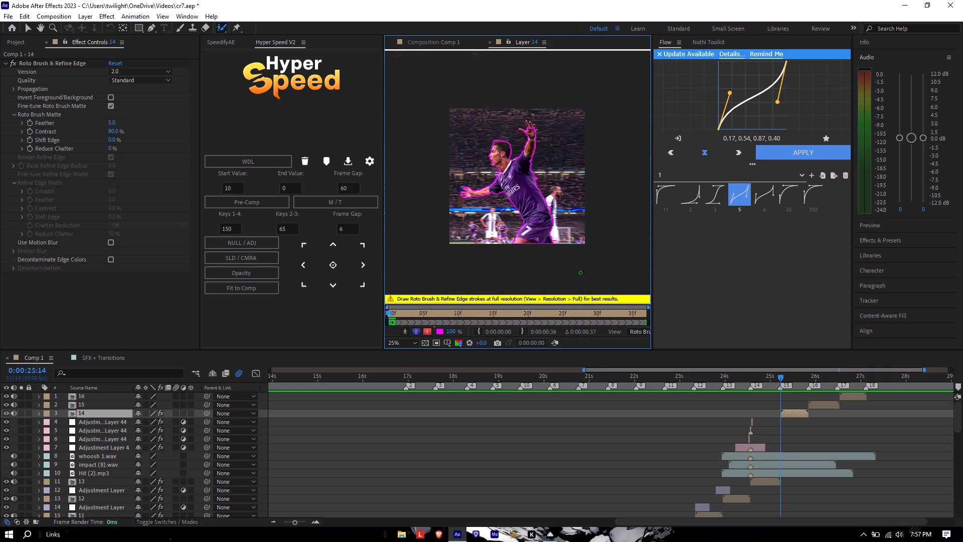
scroll(461, 120, up, 1)
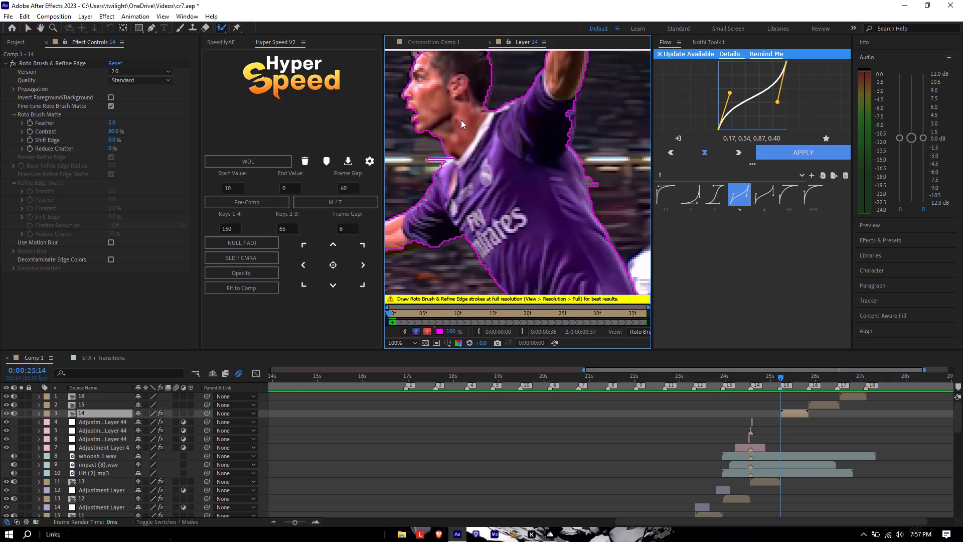
drag(421, 58, 416, 68)
scroll(416, 68, up, 1)
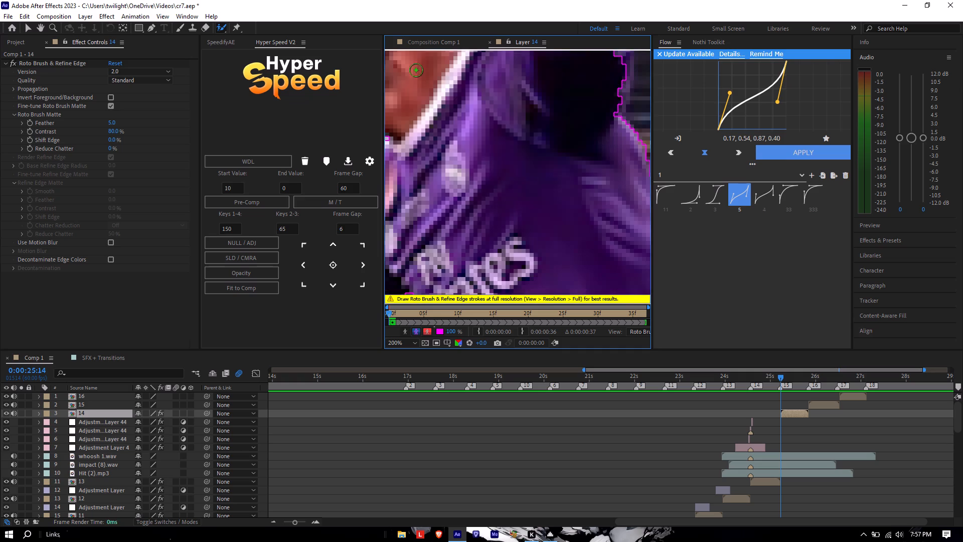
scroll(417, 74, down, 2)
drag(470, 109, 468, 115)
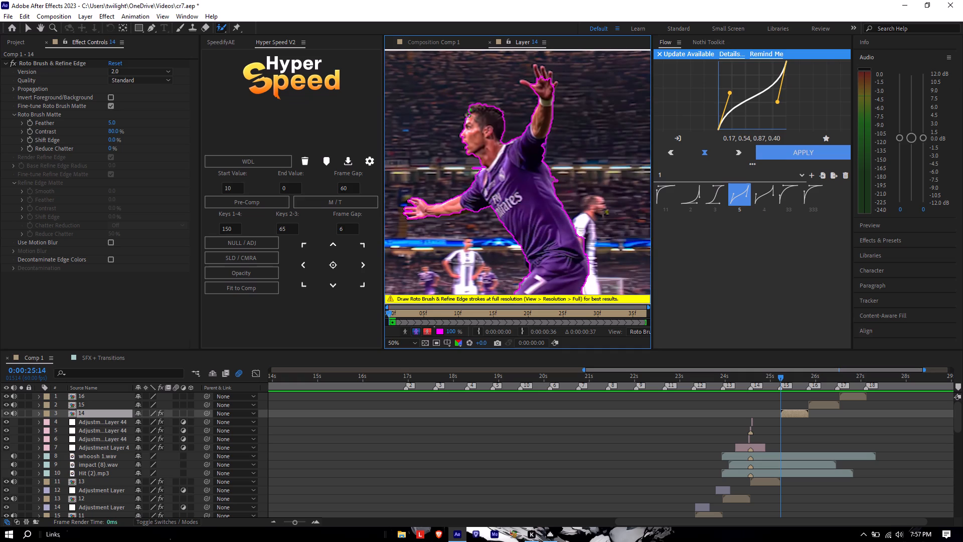
drag(468, 115, 468, 116)
scroll(479, 124, down, 1)
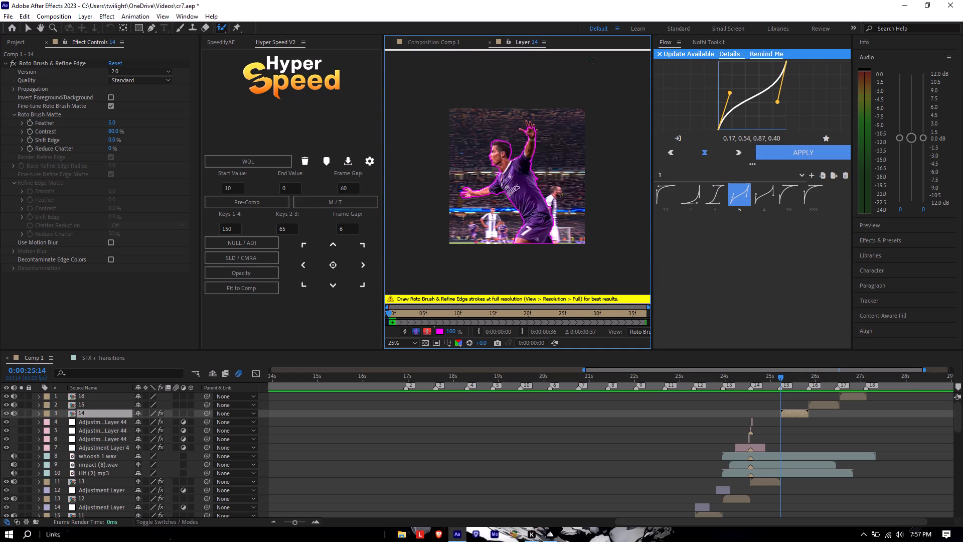
drag(529, 126, 529, 121)
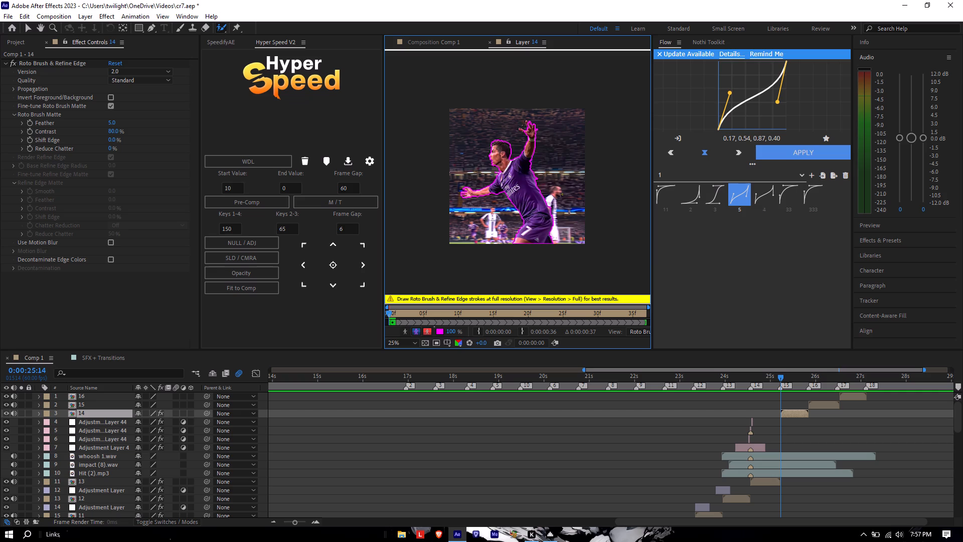
click(527, 124)
scroll(523, 121, up, 1)
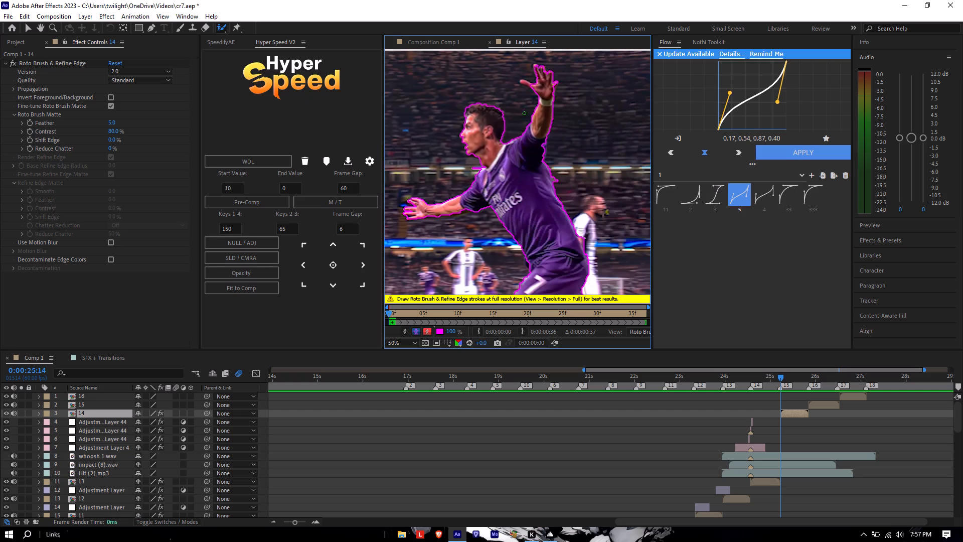
click(536, 64)
Widen the viewer, freeze clip 14's Roto Brush propagation, check the cutout outline and close the layer view to return to Comp 1.
drag(652, 223, 653, 223)
drag(653, 223, 802, 218)
click(775, 330)
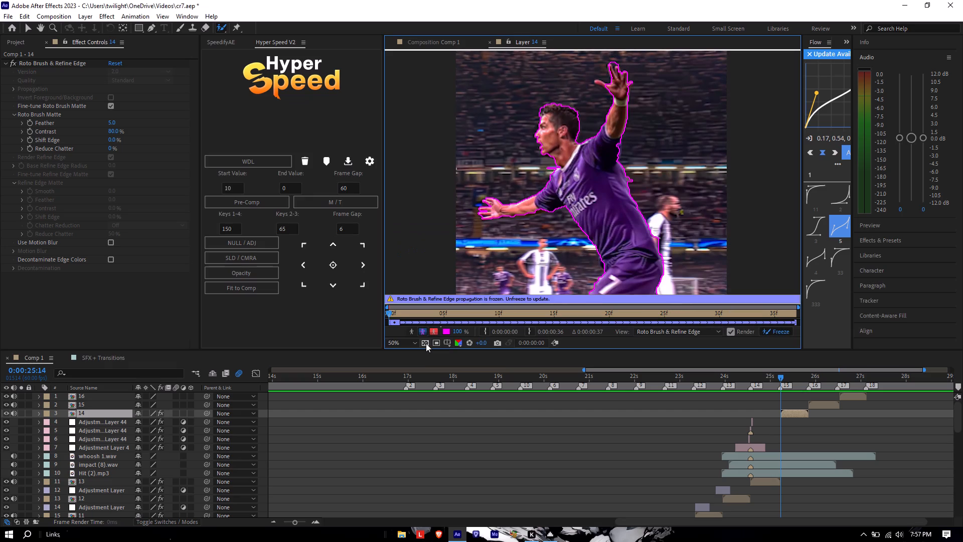
scroll(627, 115, down, 3)
scroll(524, 86, up, 3)
click(491, 43)
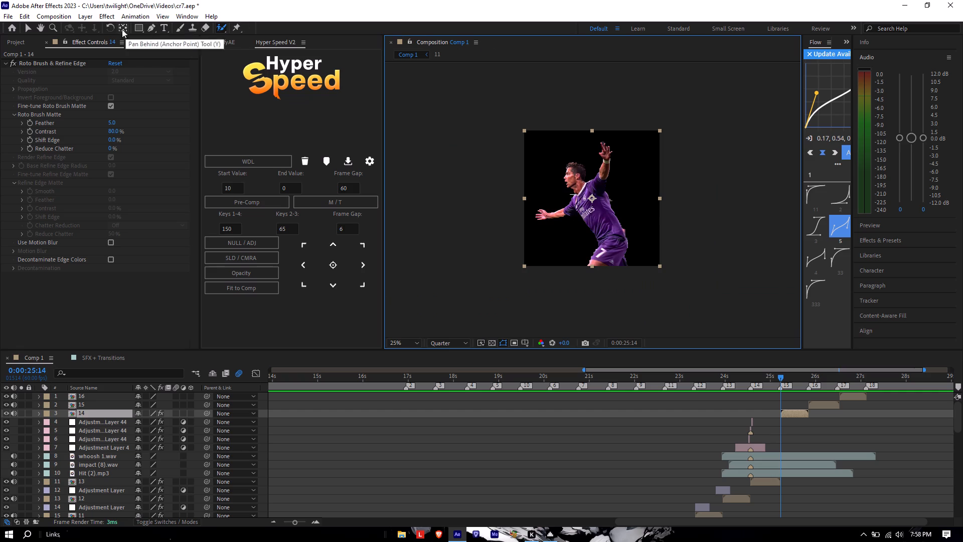
Duplicate clip 14 and delete the Roto Brush & Refine Edge effect from the lower copy.
click(30, 28)
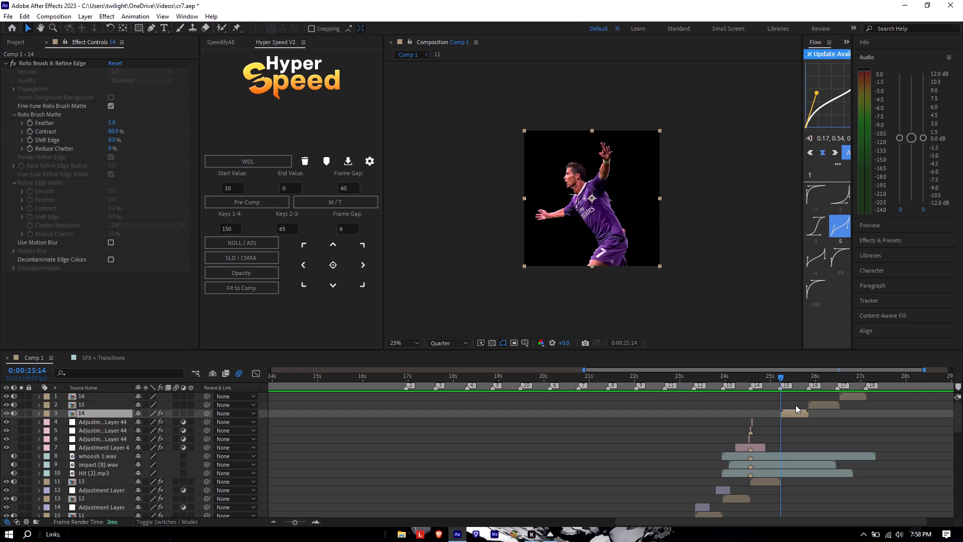
key(ctrl+d)
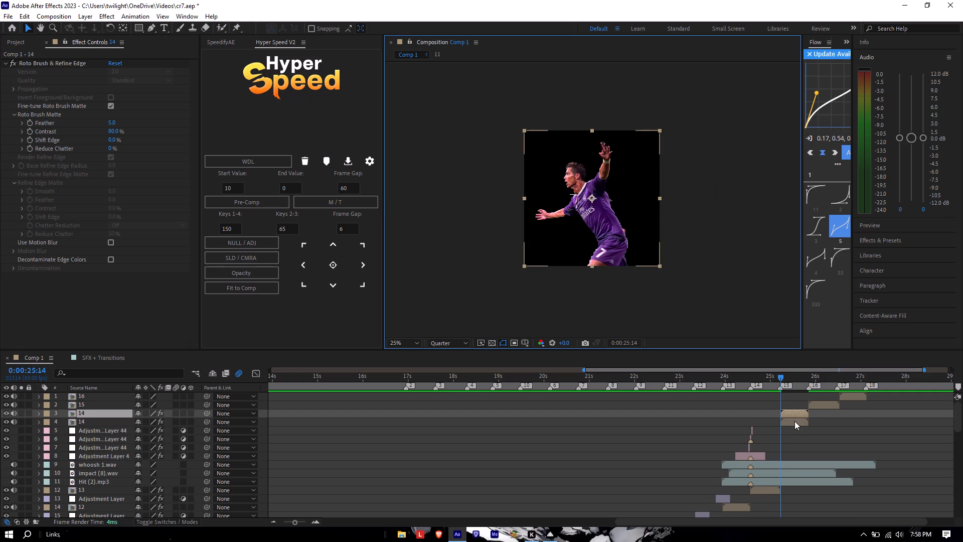
click(794, 421)
click(50, 63)
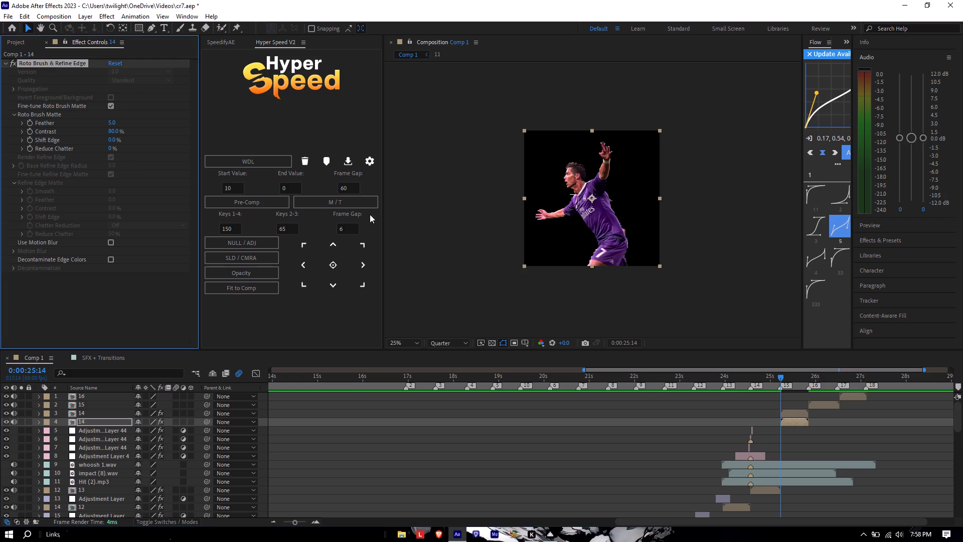
key(BackSpace)
Pre-compose the two clip 14 layers together with Hyper Speed.
shift+click(790, 414)
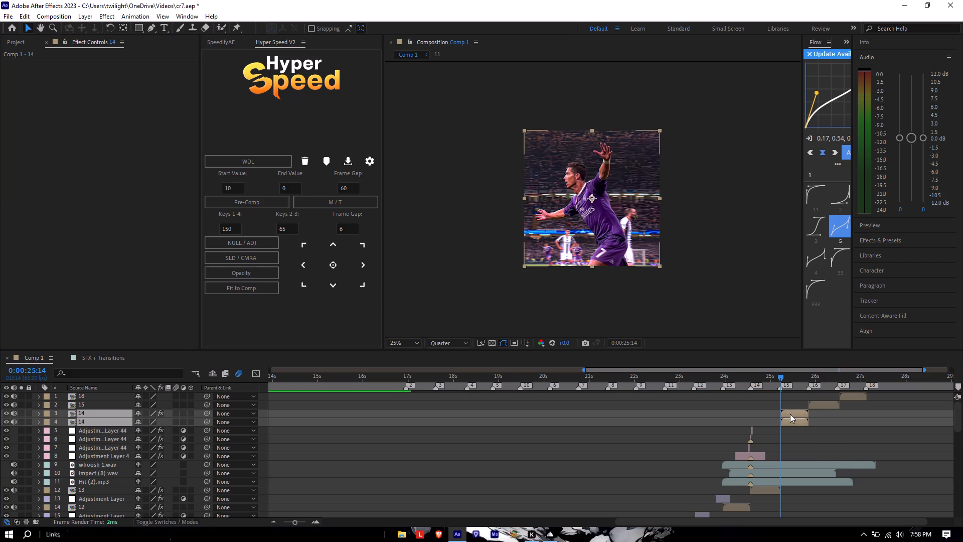
shift+click(240, 199)
scroll(535, 450, down, 3)
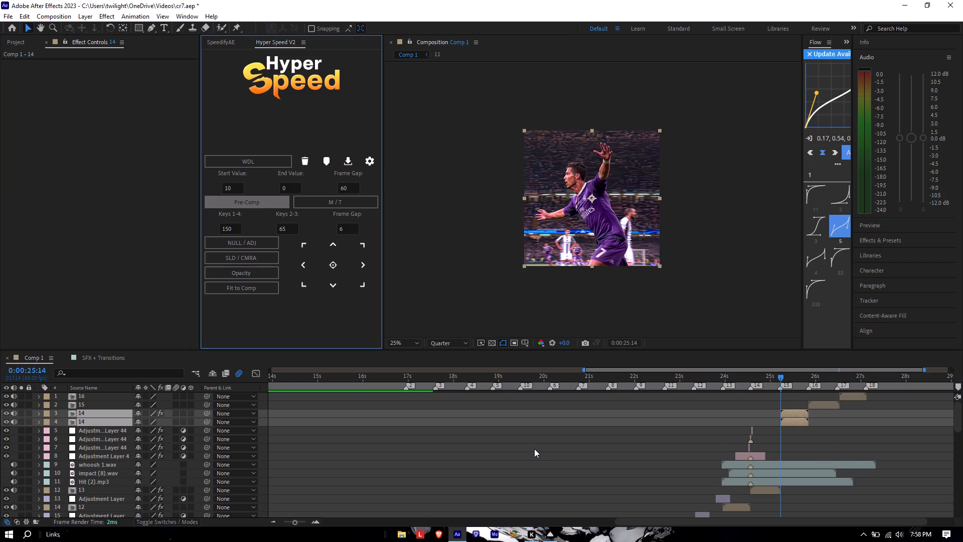
scroll(533, 448, up, 5)
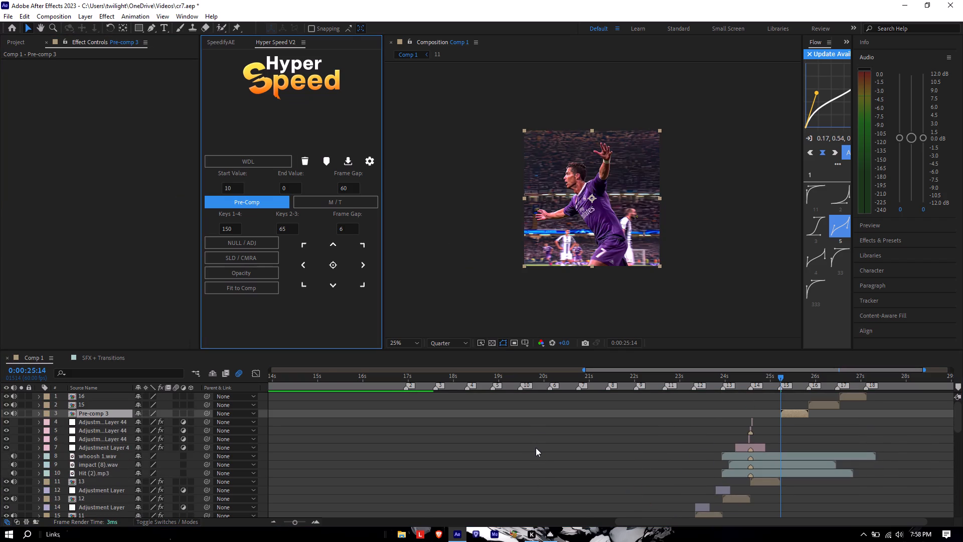
Open Pre-comp 1 from Comp 1 and copy only its middle Pre-comp 2 layer.
scroll(541, 451, down, 4)
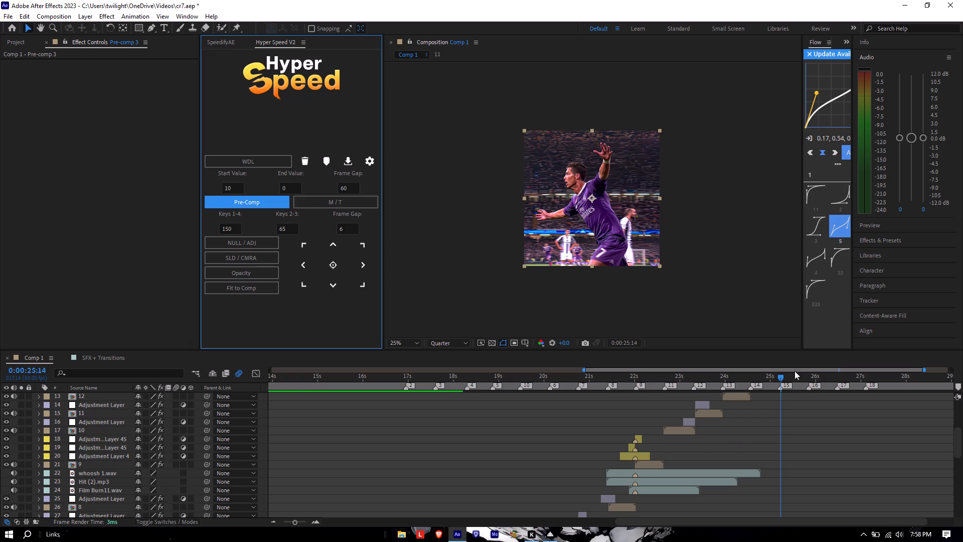
drag(778, 377, 461, 396)
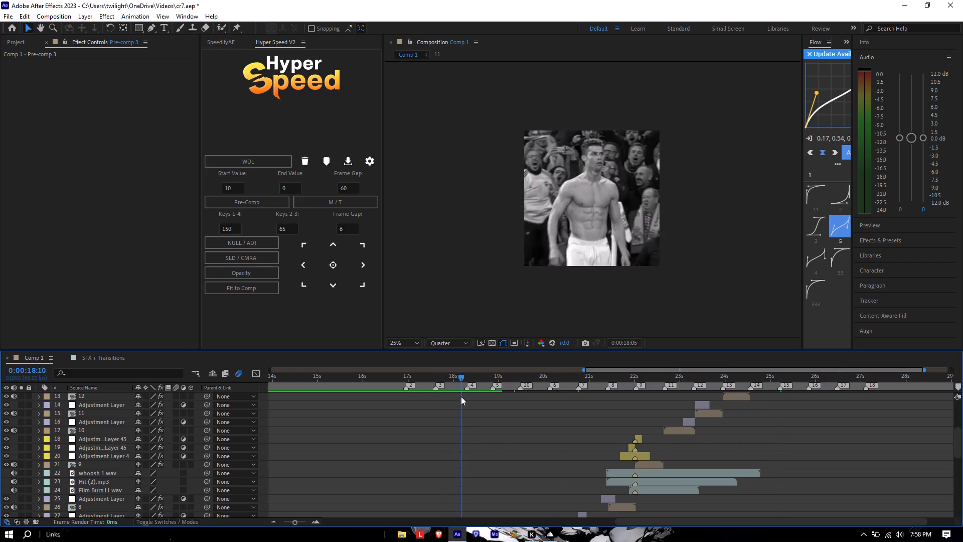
drag(461, 396, 556, 411)
scroll(559, 424, down, 3)
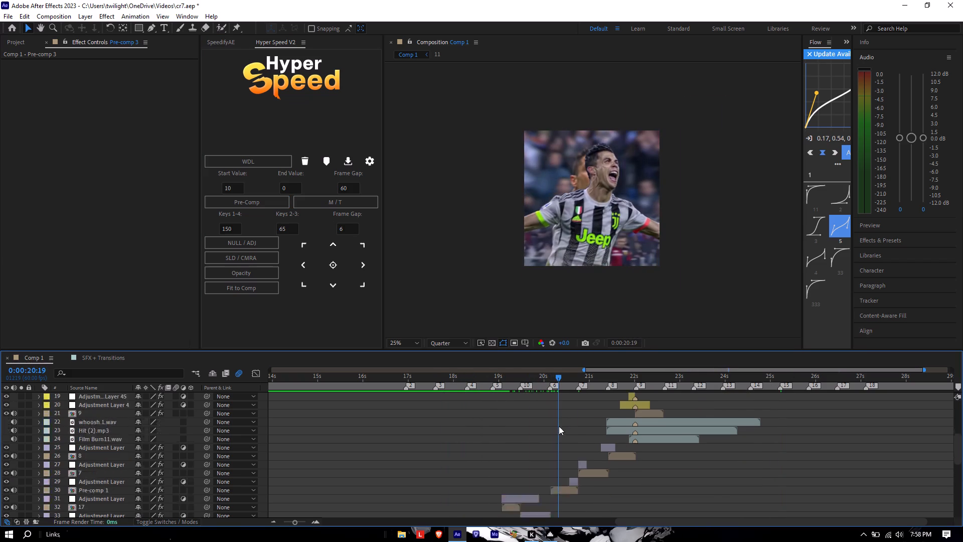
scroll(559, 426, down, 1)
double_click(573, 438)
click(552, 413)
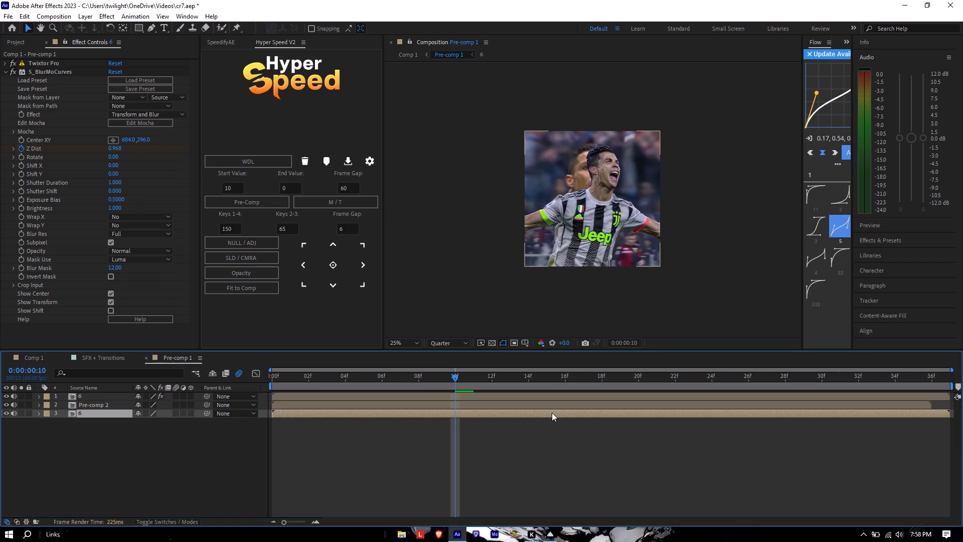
shift+click(551, 401)
shift+click(550, 394)
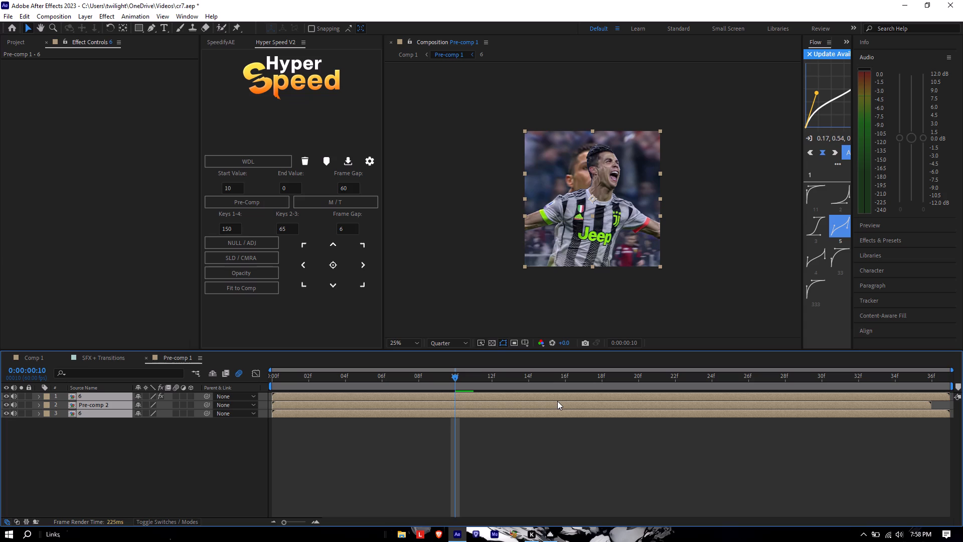
key(ctrl+c)
click(29, 357)
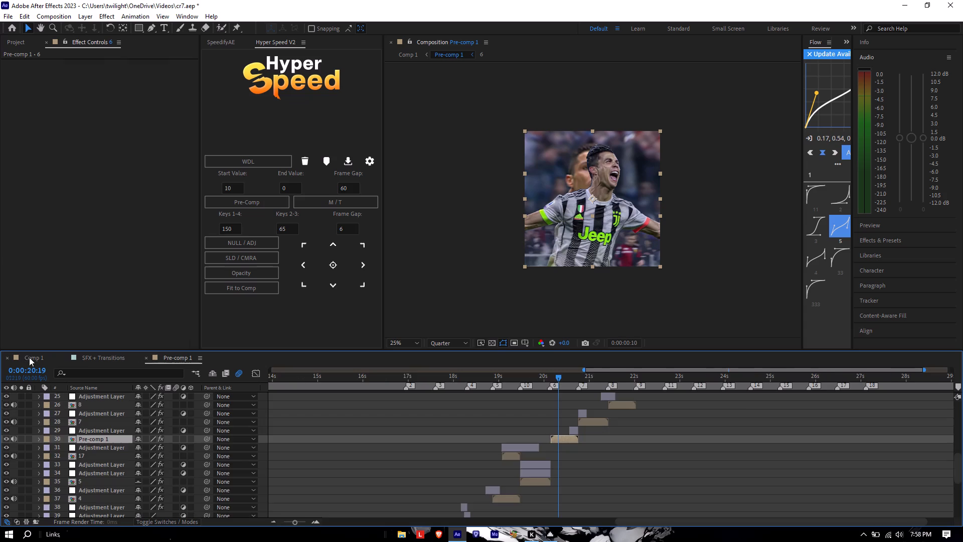
scroll(749, 406, up, 5)
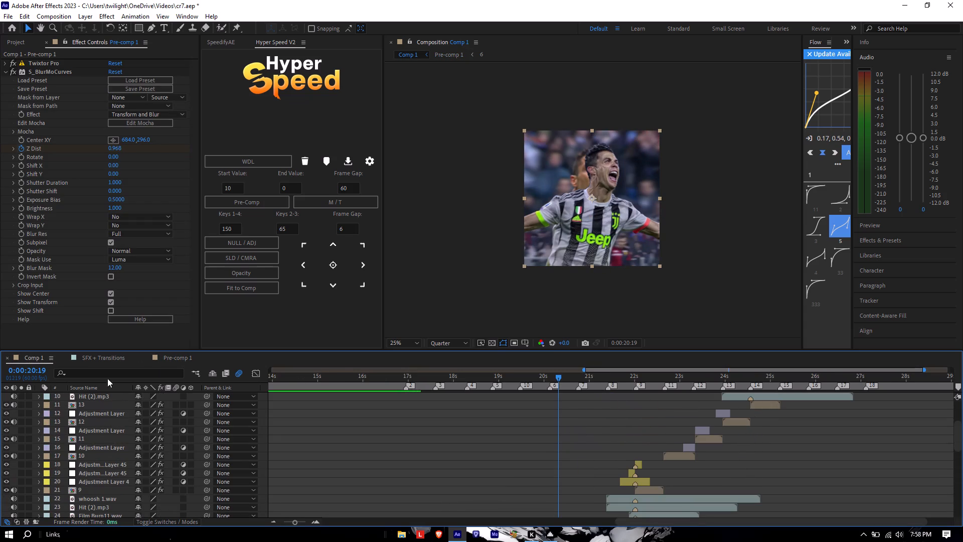
click(176, 361)
click(485, 445)
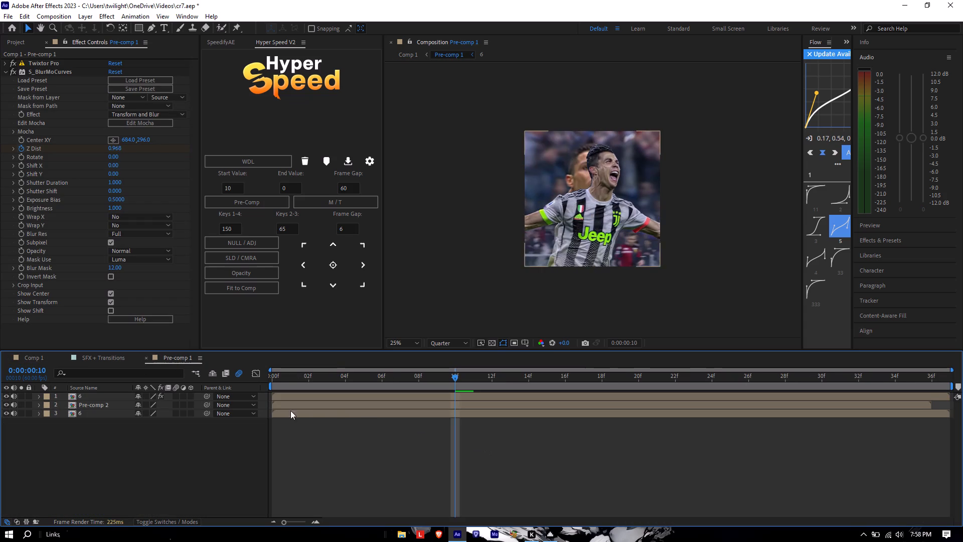
click(102, 403)
key(ctrl+c)
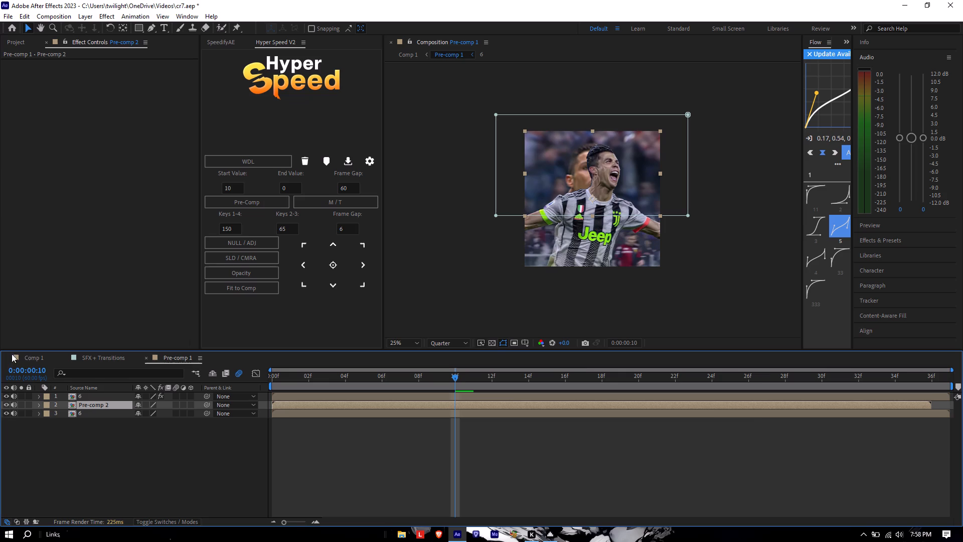
Open Pre-comp 3 from Comp 1 and paste the copied Pre-comp 2 layer between its two clip 14 layers.
click(34, 357)
scroll(789, 418, up, 2)
scroll(789, 419, down, 1)
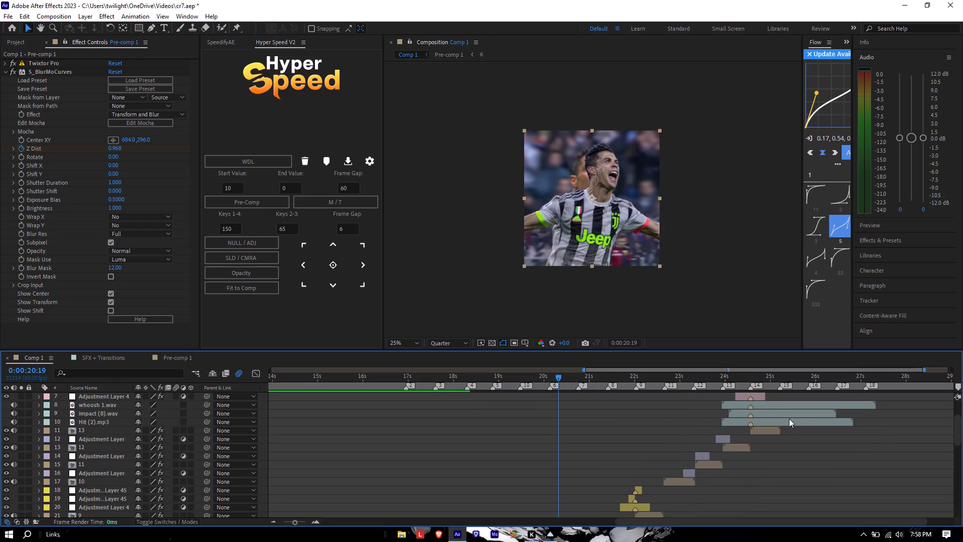
drag(562, 379, 788, 401)
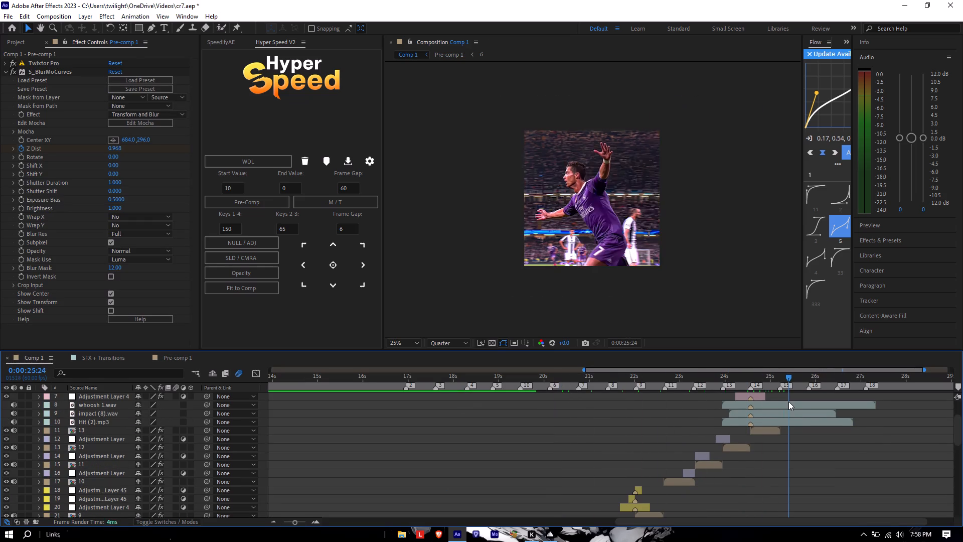
drag(788, 401, 790, 401)
scroll(791, 402, up, 2)
double_click(796, 413)
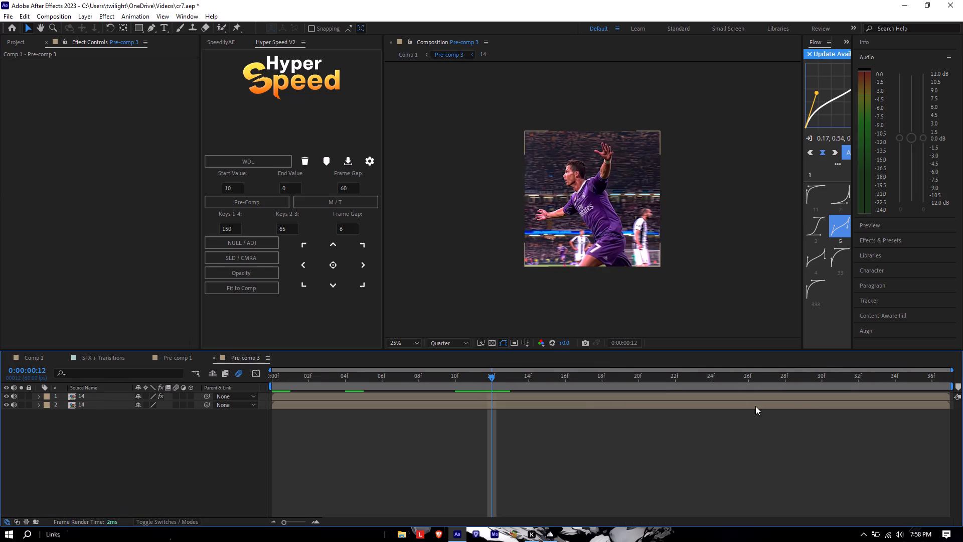
click(587, 402)
key(ctrl+v)
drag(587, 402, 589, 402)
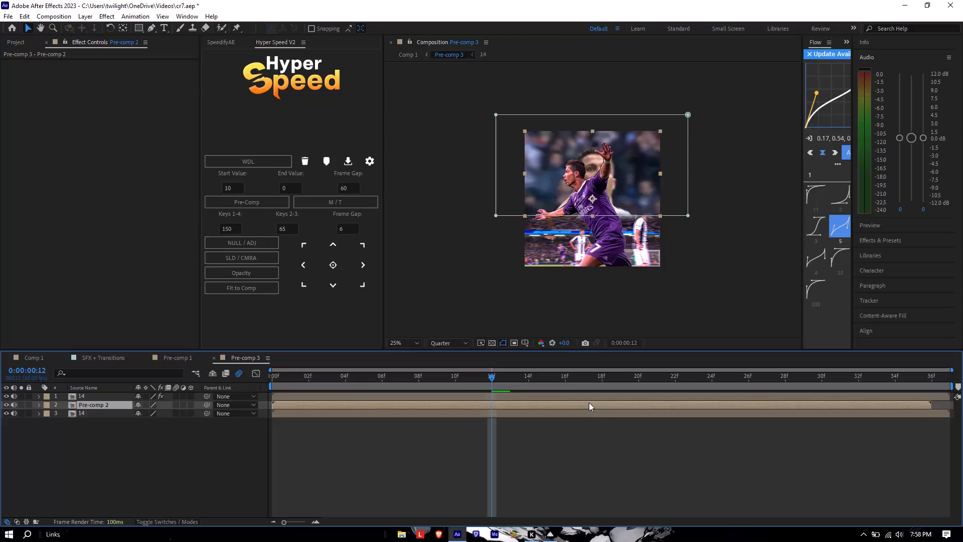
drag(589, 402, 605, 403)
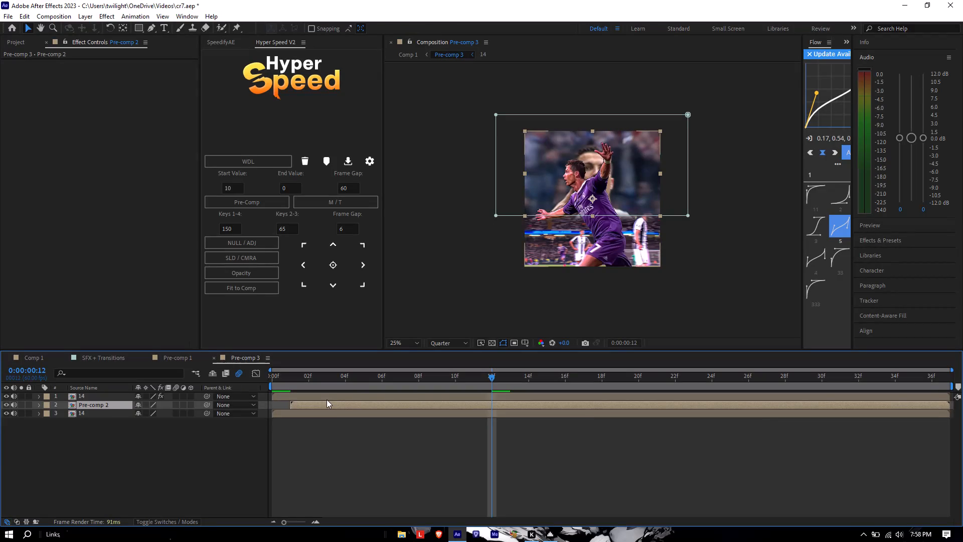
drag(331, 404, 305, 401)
Time-stretch the Pre-comp 2 layer in Pre-comp 3 with a stretch factor of 105.
right_click(304, 401)
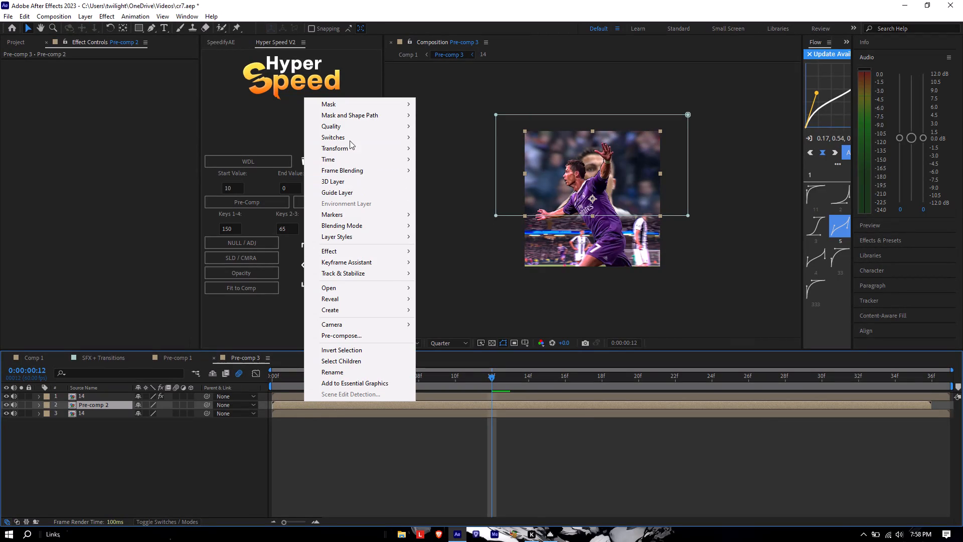
click(351, 160)
click(490, 178)
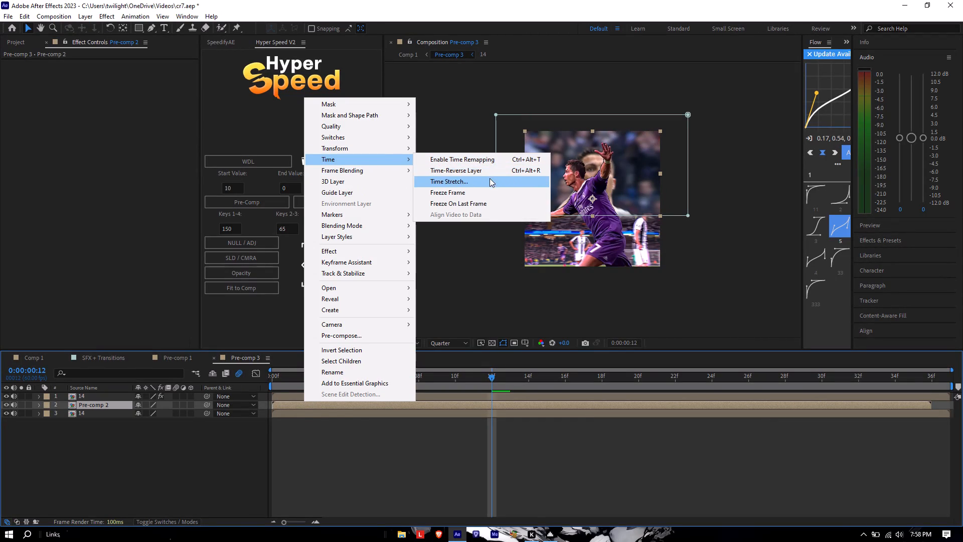
key(1)
text(05)
key(Return)
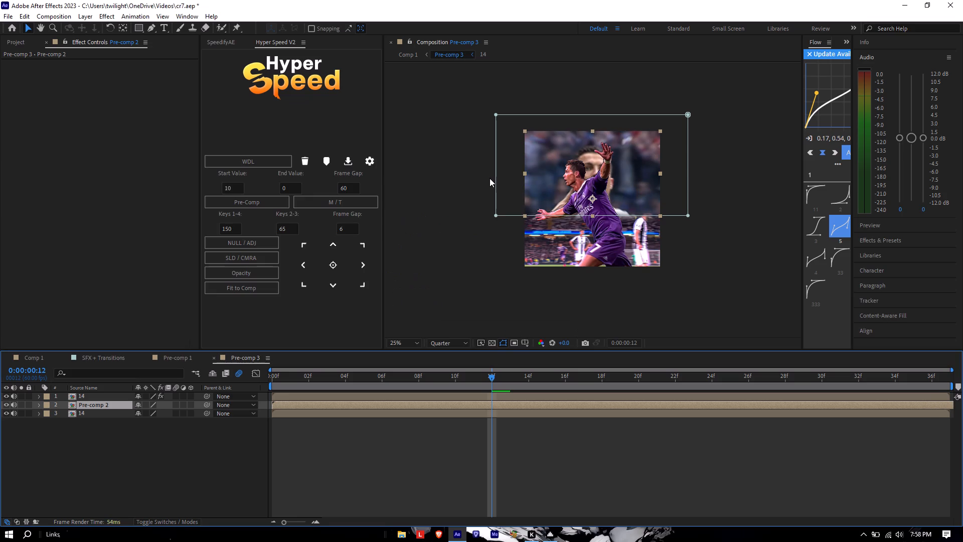
click(640, 452)
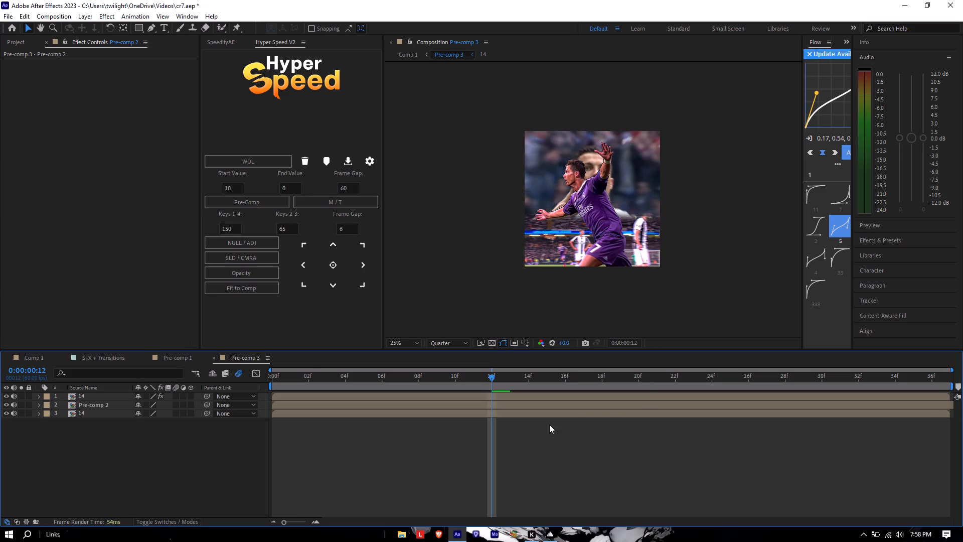
Set the Pre-comp 2 layer's Mask 1 feather to 66 pixels and collapse its properties.
click(455, 406)
key(f)
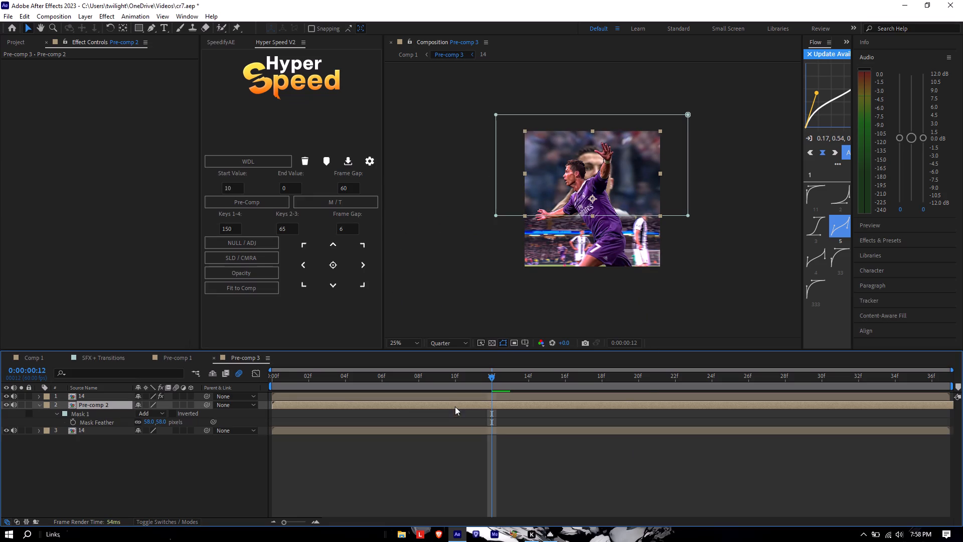
click(151, 424)
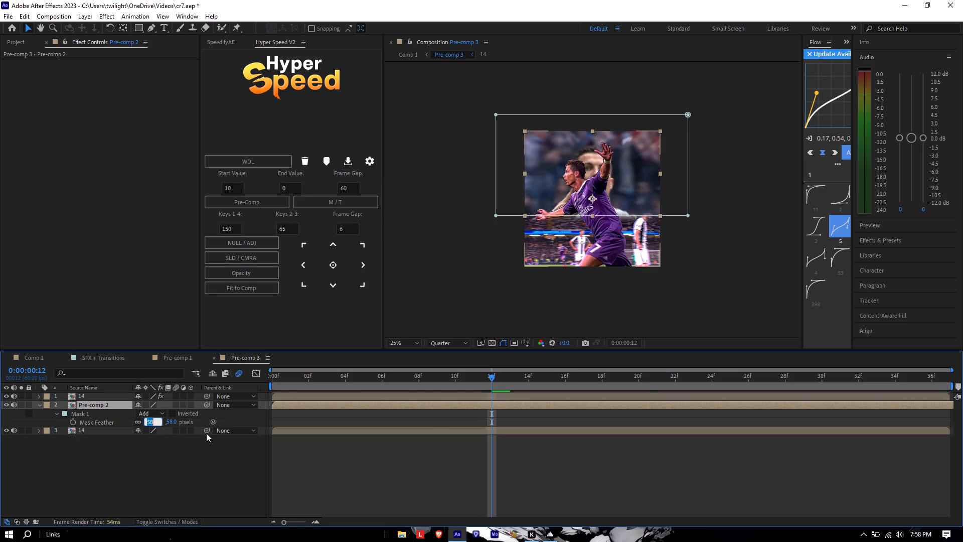
text(66)
click(406, 474)
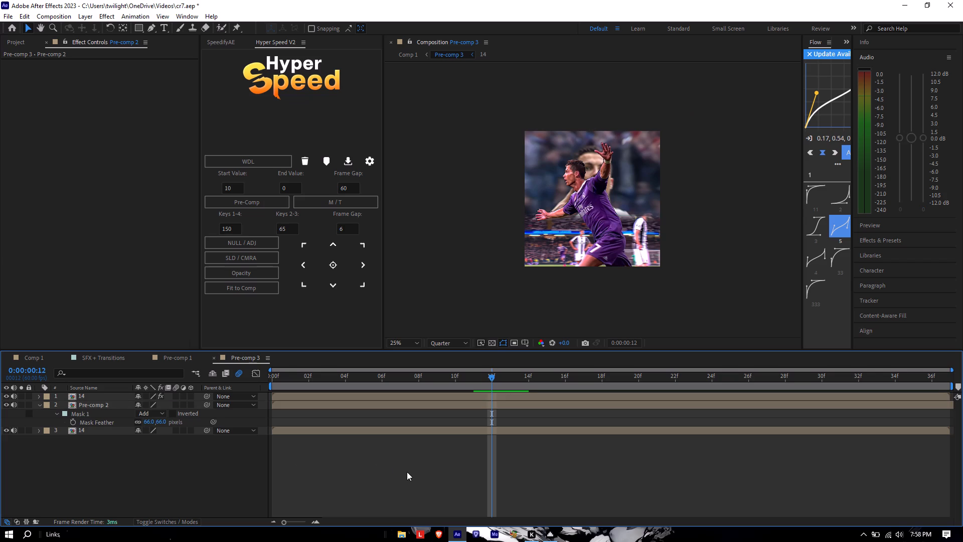
click(468, 405)
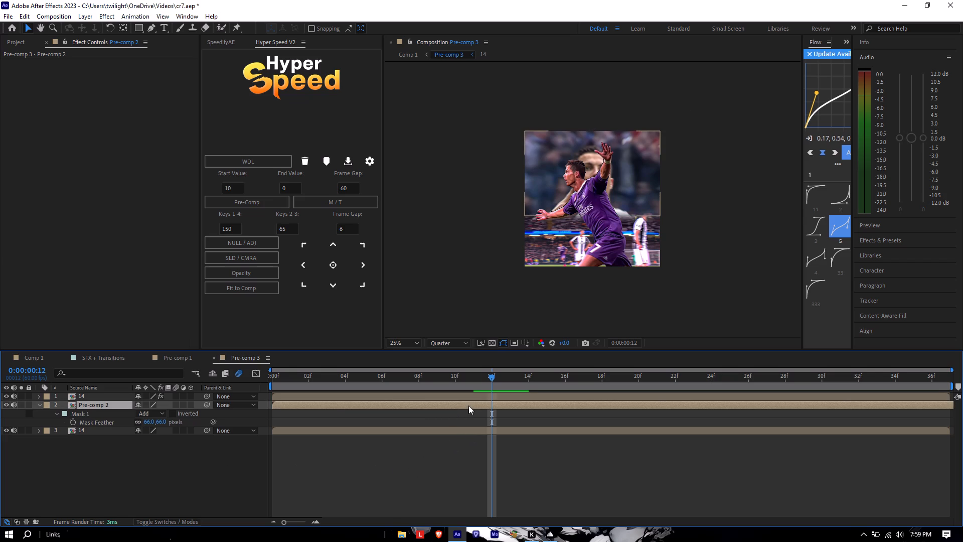
key(u)
click(530, 446)
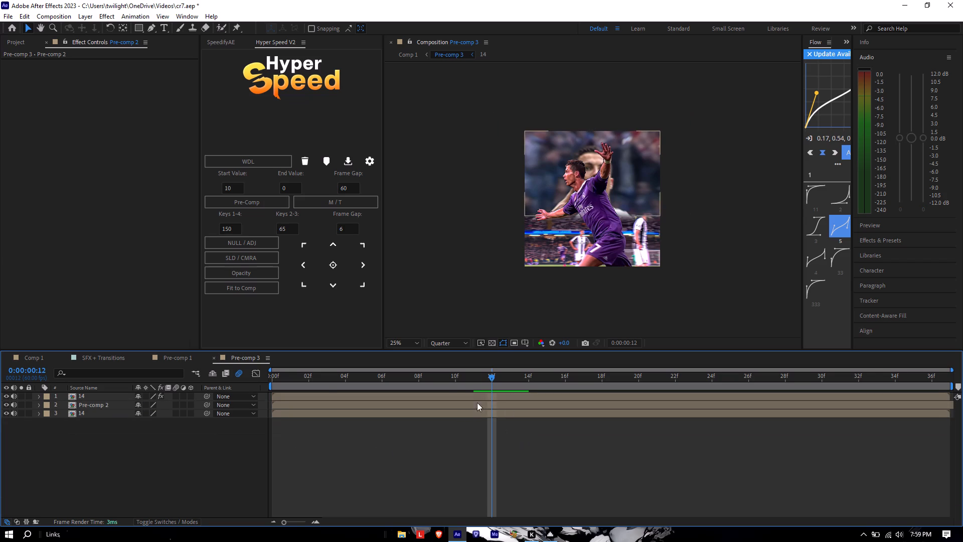
Close the Pre-comp 3 and Pre-comp 1 timelines and preview Comp 1 from about 24 seconds through the Pre-comp 3 clip.
click(211, 359)
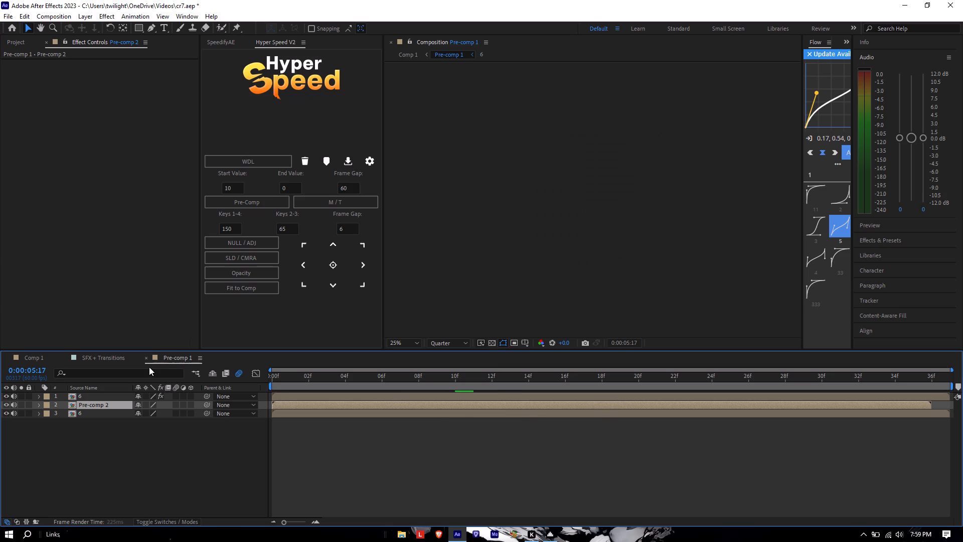
click(147, 364)
click(145, 358)
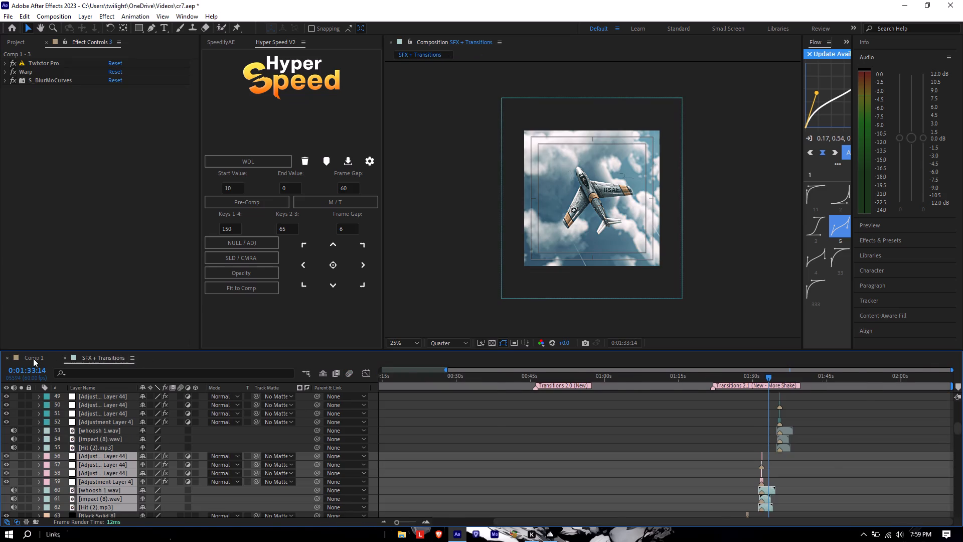
click(33, 358)
drag(785, 375, 767, 377)
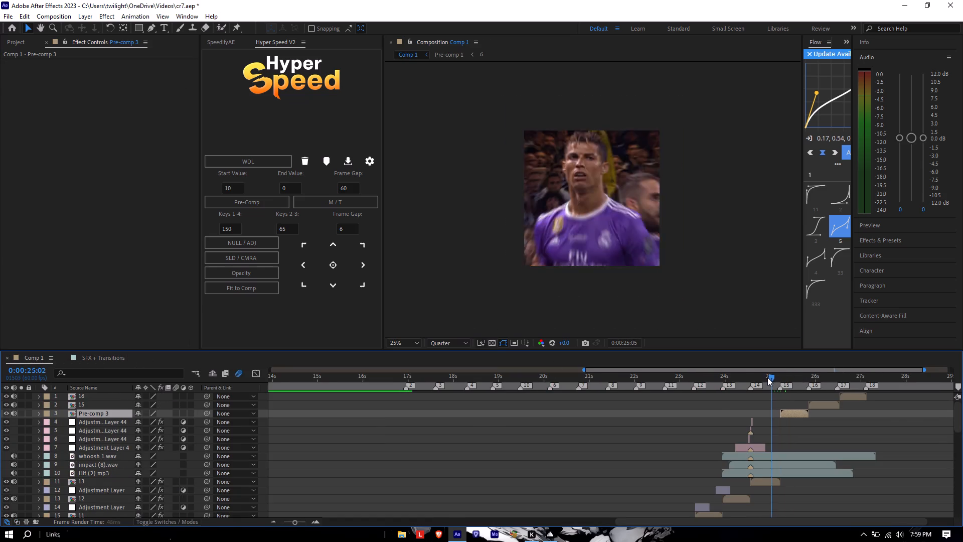
drag(767, 377, 729, 383)
key(space)
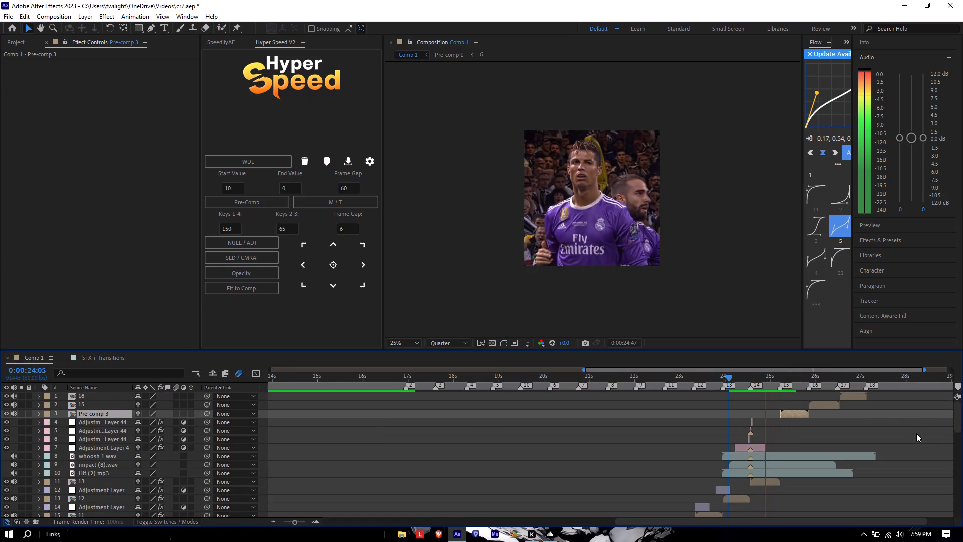
key(space)
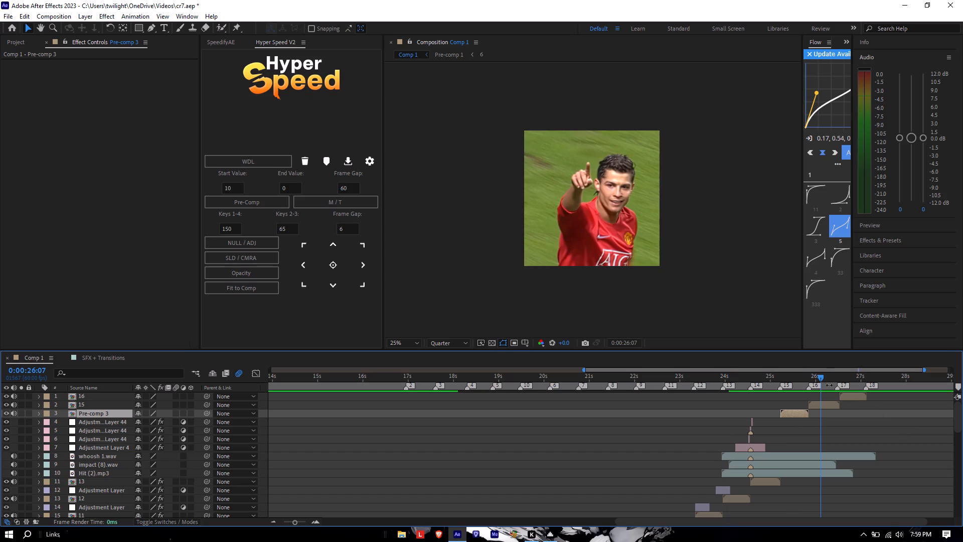
Apply the Speed Reverse FAST_AE2023 preset to Pre-comp 3 from its in point and save the project.
drag(819, 380, 781, 391)
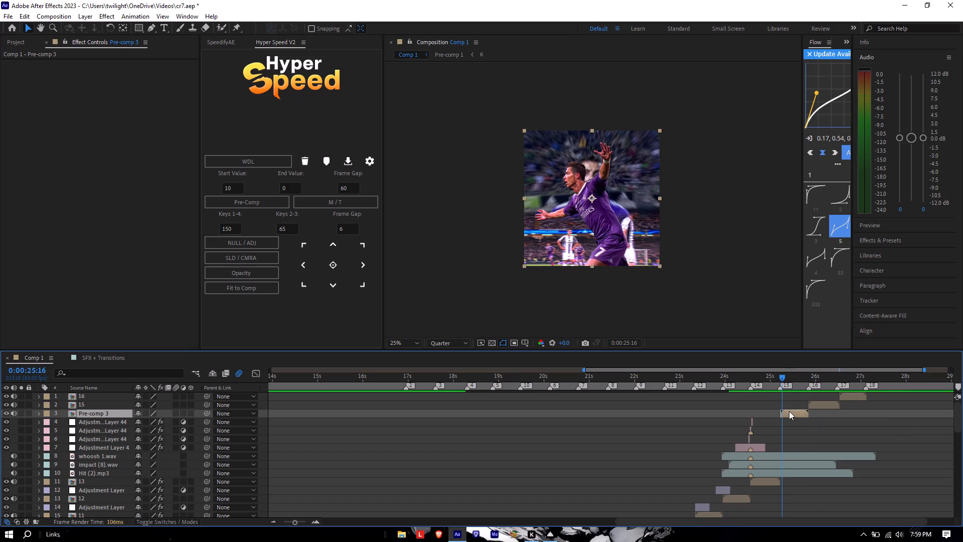
key(i)
click(127, 18)
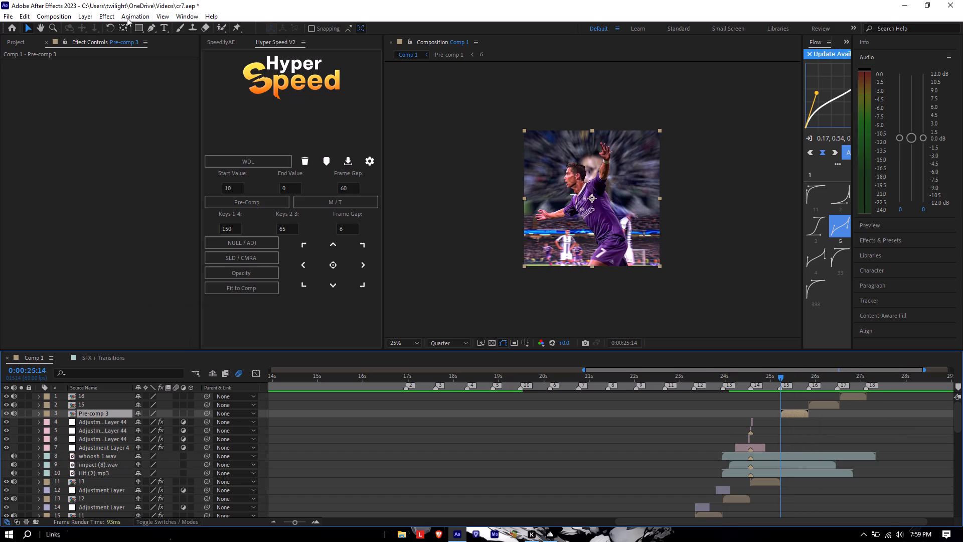
click(140, 50)
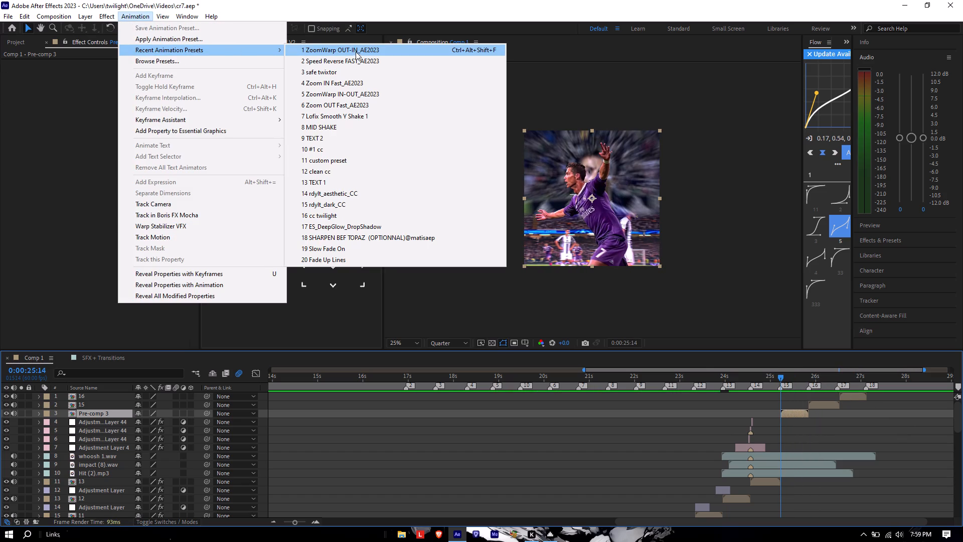
click(356, 61)
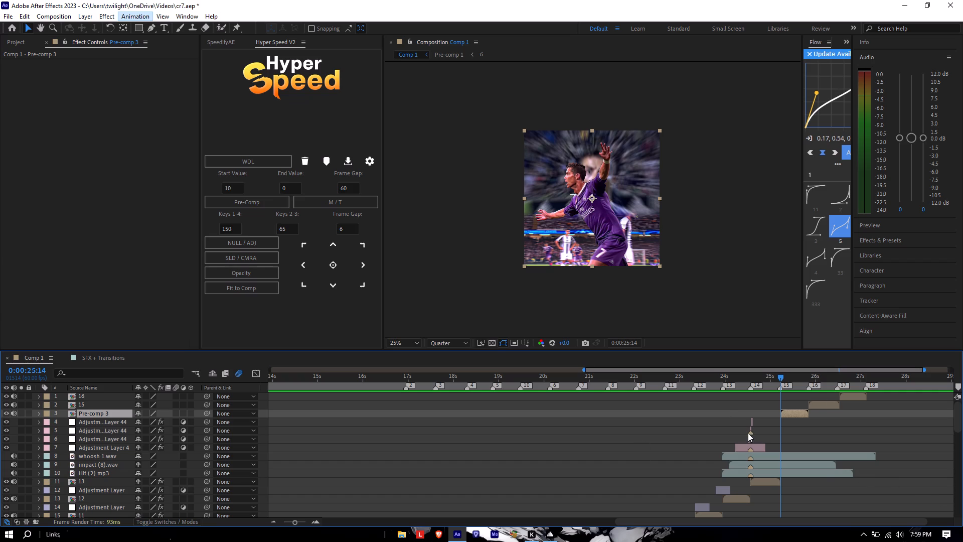
key(ctrl+s)
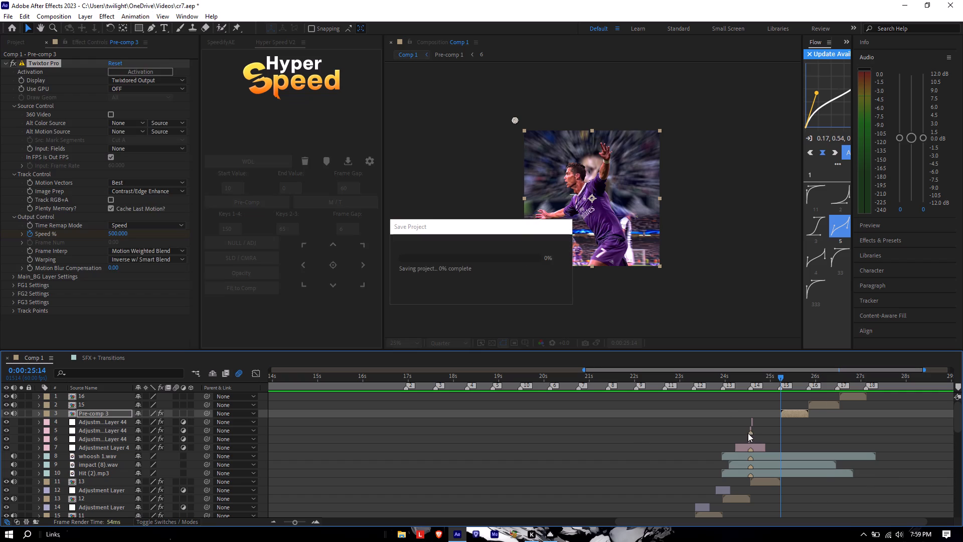
Compress Pre-comp 3's Twixtor Speed % keyframes so the last one meets the clip's out point, and preview from 0:00:25:00.
key(u)
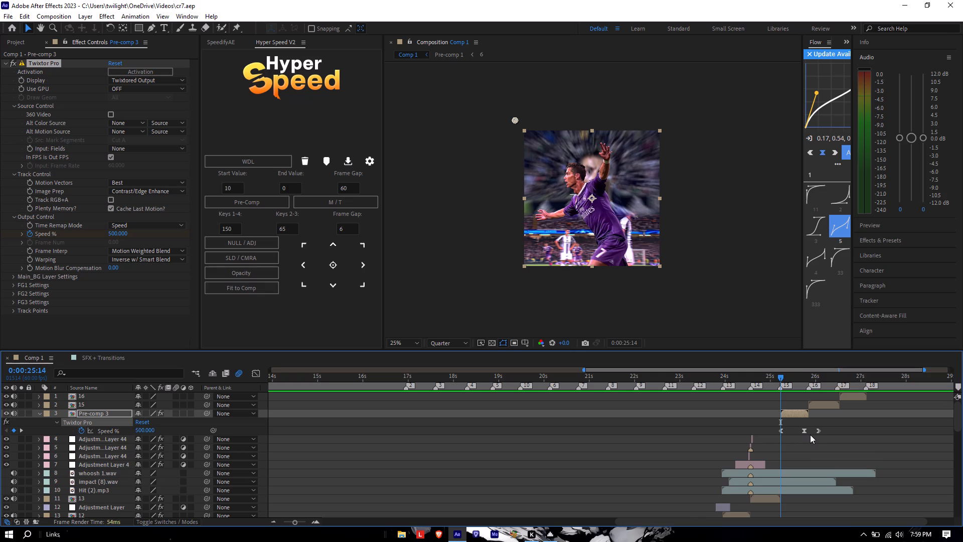
key(o)
drag(834, 423, 800, 435)
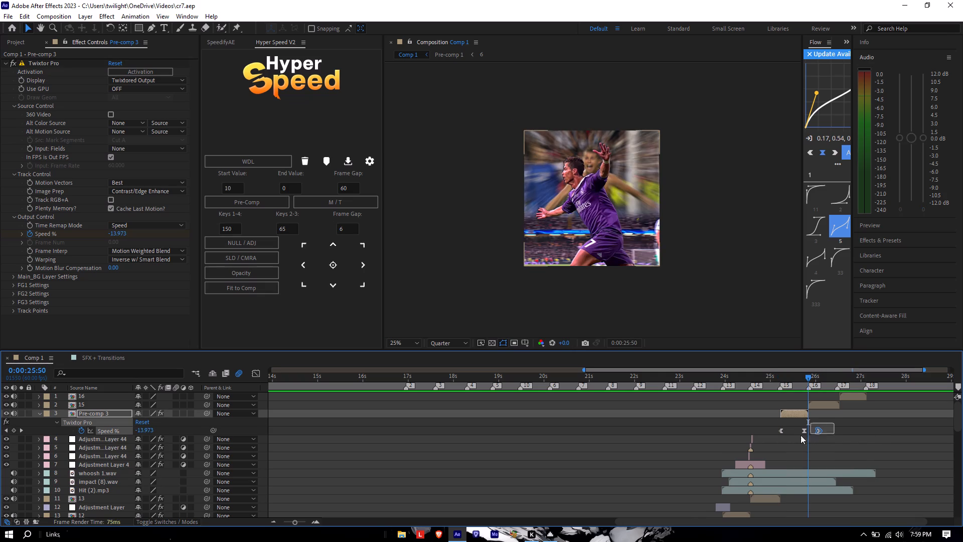
drag(800, 435, 773, 438)
alt+drag(819, 429, 810, 433)
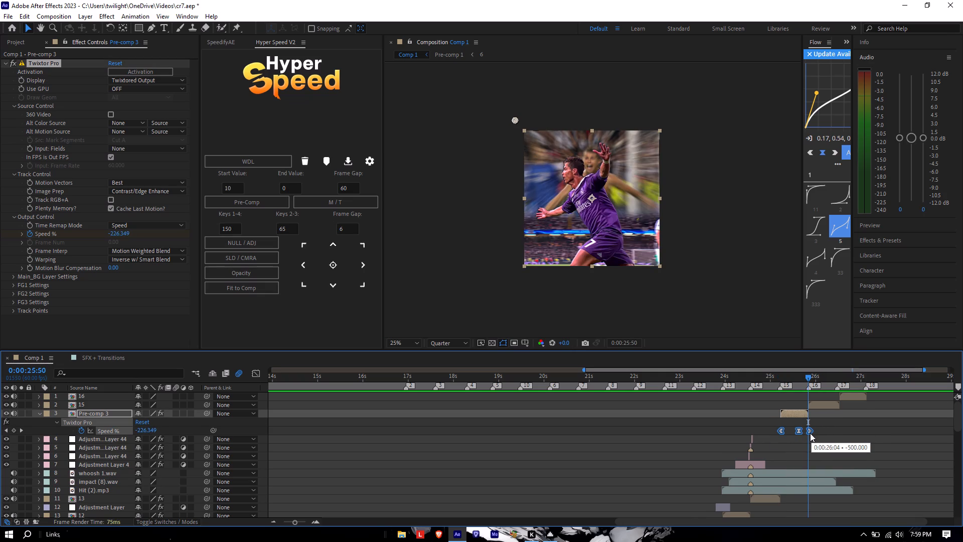
alt+drag(810, 433, 808, 435)
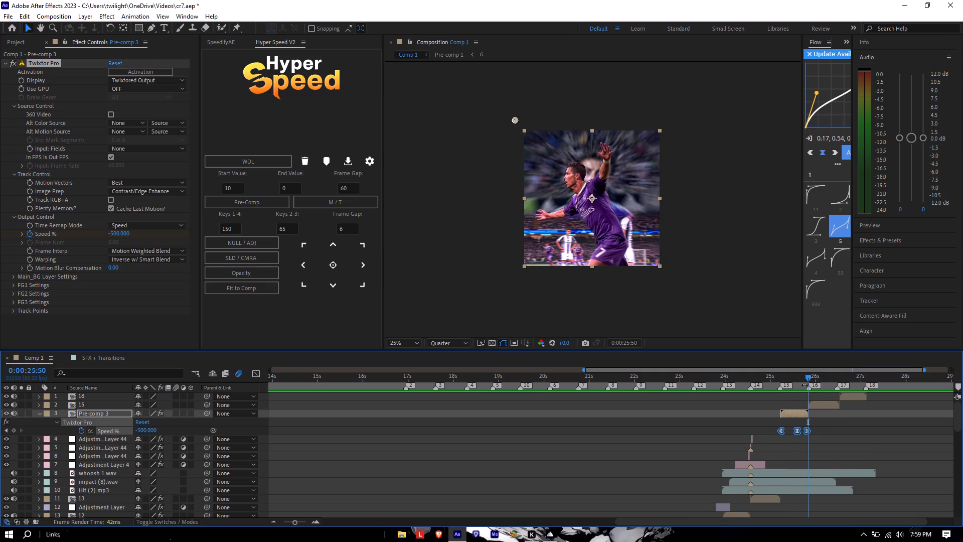
drag(808, 380, 770, 394)
key(space)
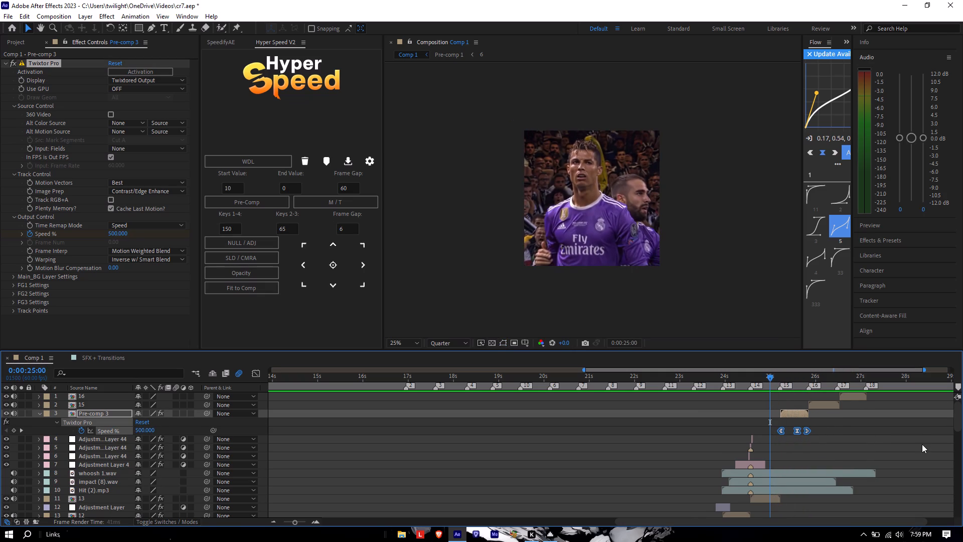
key(space)
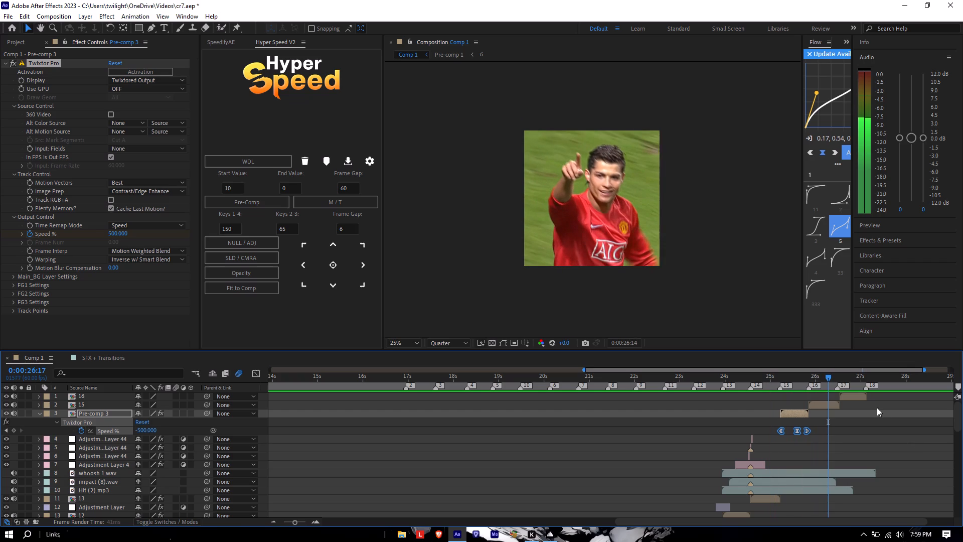
Apply the recent ZoomWarp IN-OUT_AE2023 animation preset to Pre-comp 3 from its in point at 0:00:25:14.
text(ui)
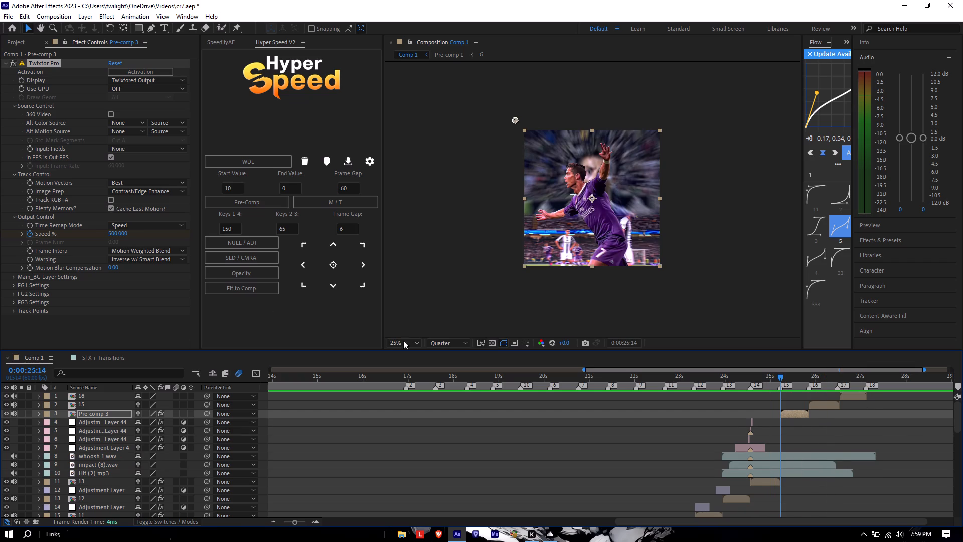
drag(781, 374, 784, 389)
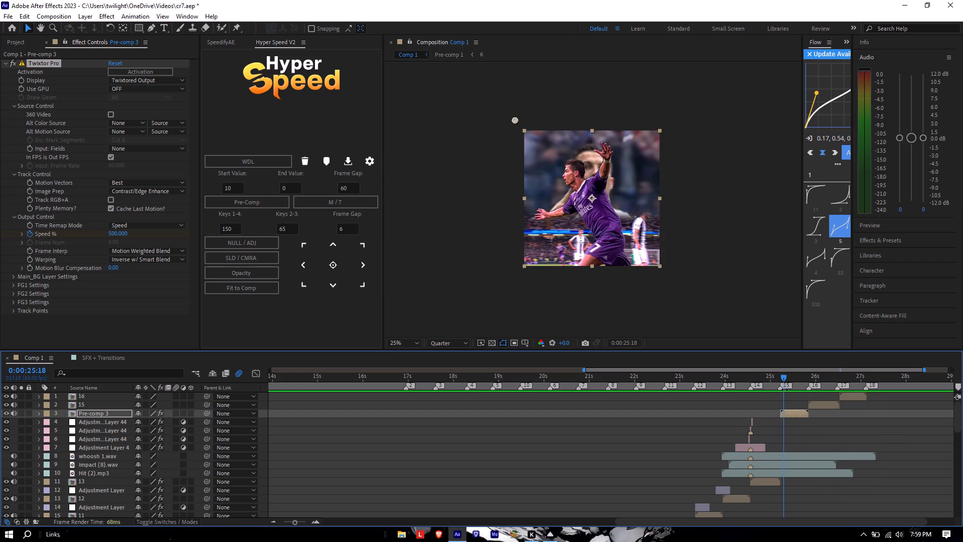
key(i)
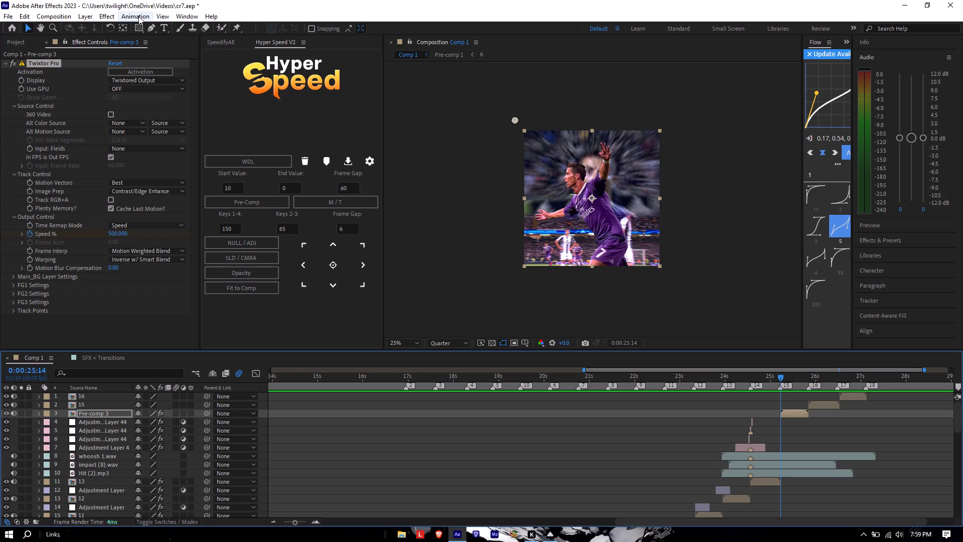
click(138, 16)
click(142, 49)
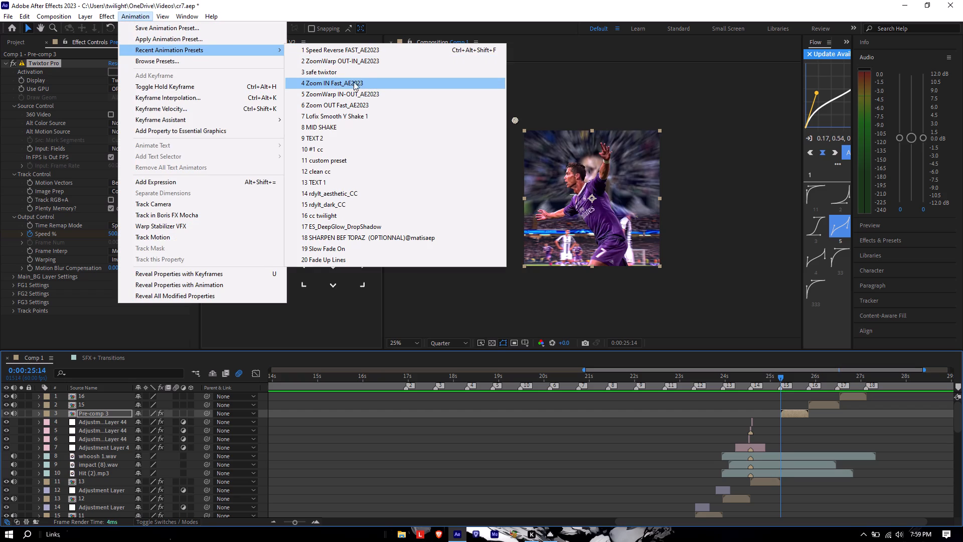
drag(356, 82, 392, 178)
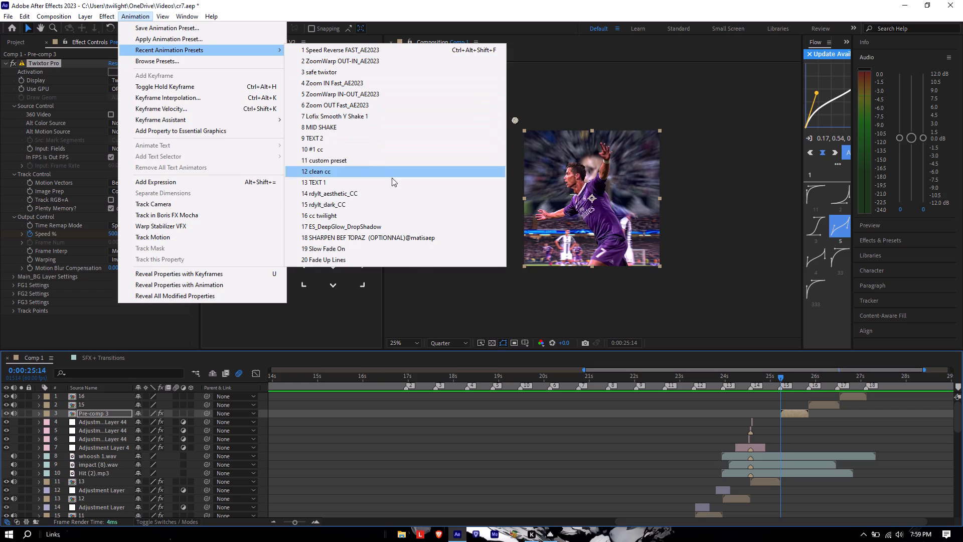
drag(392, 178, 542, 361)
click(131, 13)
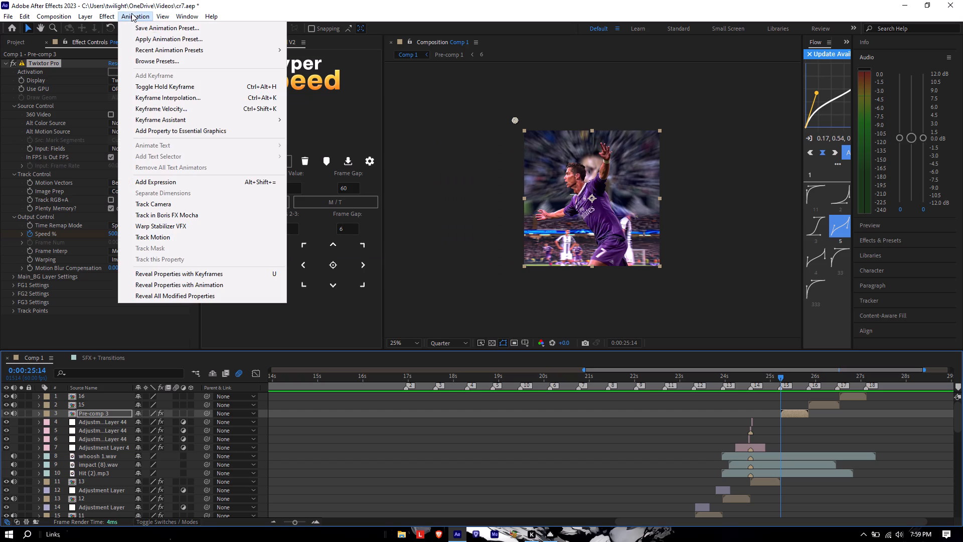
click(155, 54)
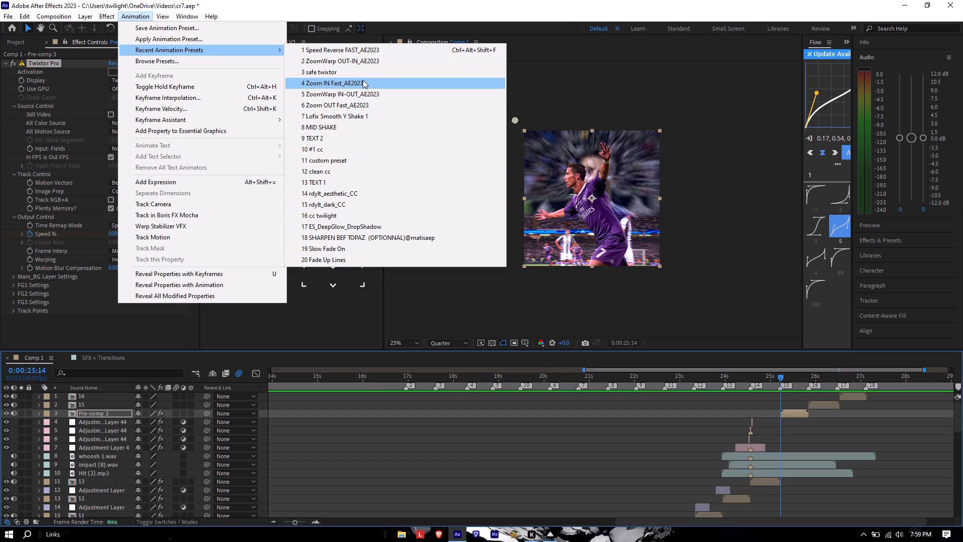
click(363, 92)
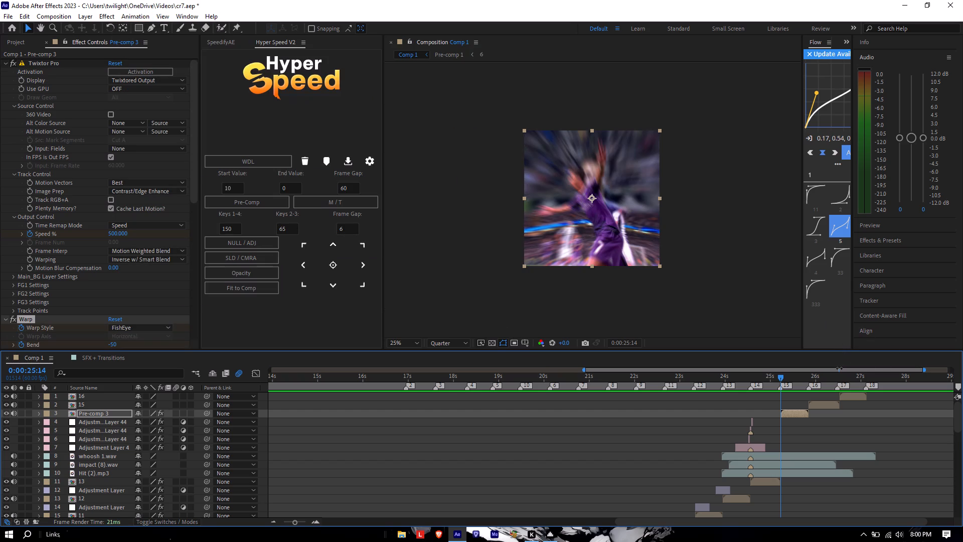
Compress Pre-comp 3's Warp and S_BlurMoCurves keyframes together so the last ones land on the clip's out point at 0:00:25:50.
key(u)
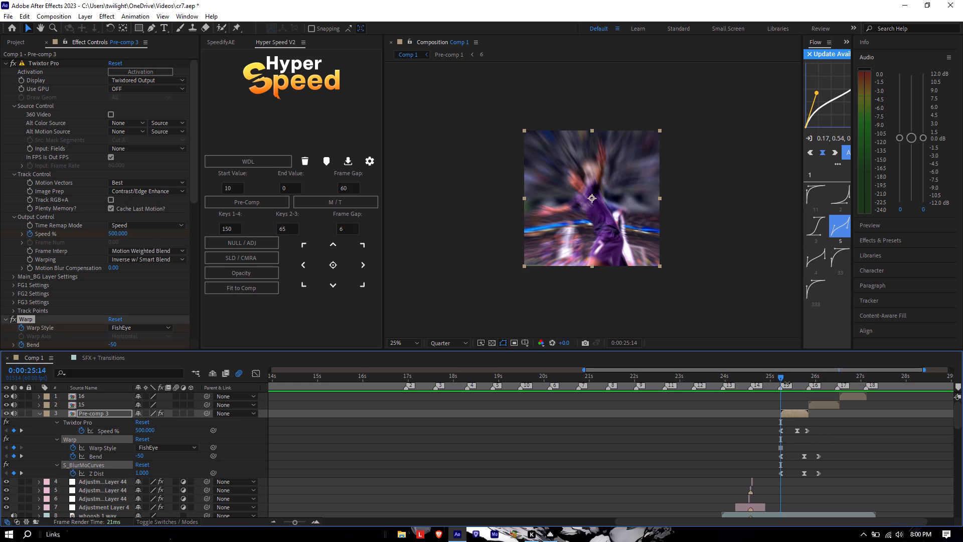
drag(785, 377, 796, 384)
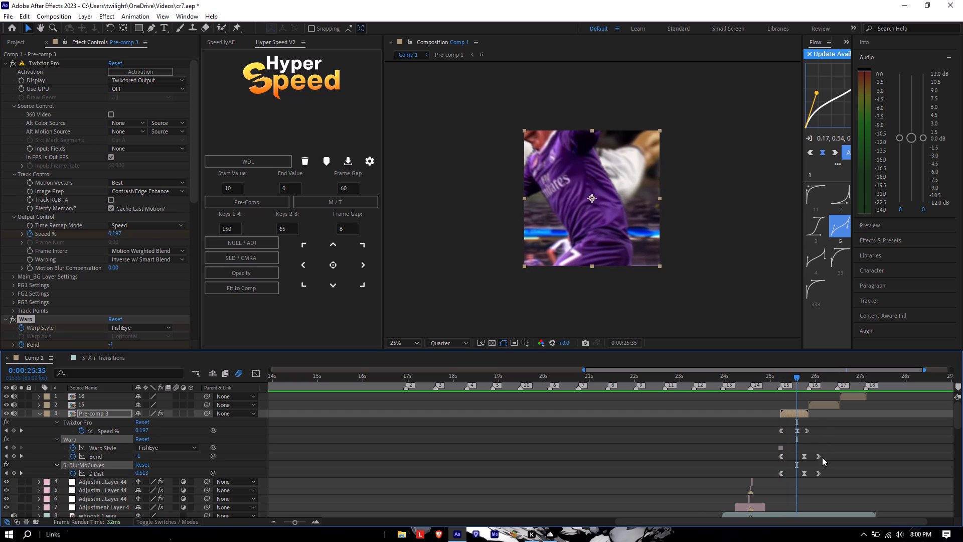
click(296, 522)
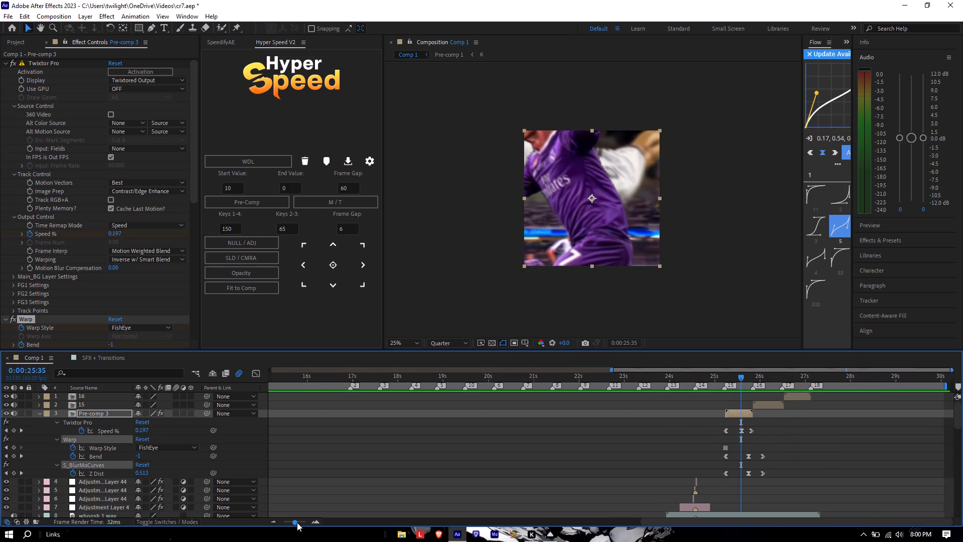
key(o)
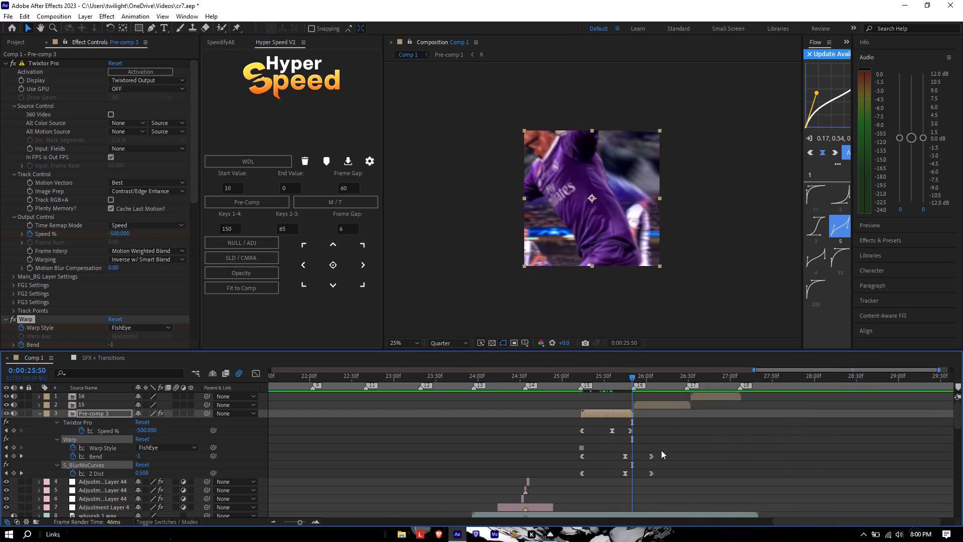
drag(663, 450, 543, 486)
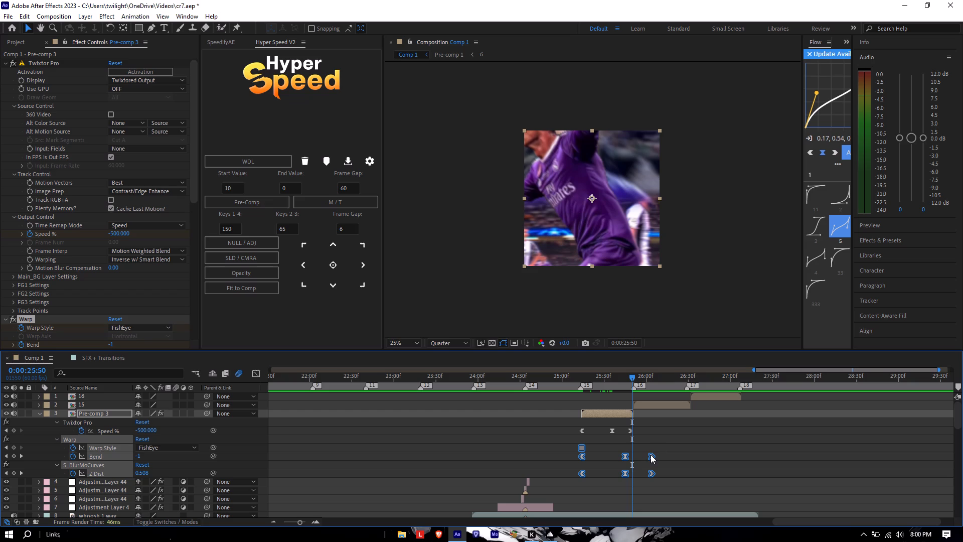
alt+drag(651, 455, 631, 459)
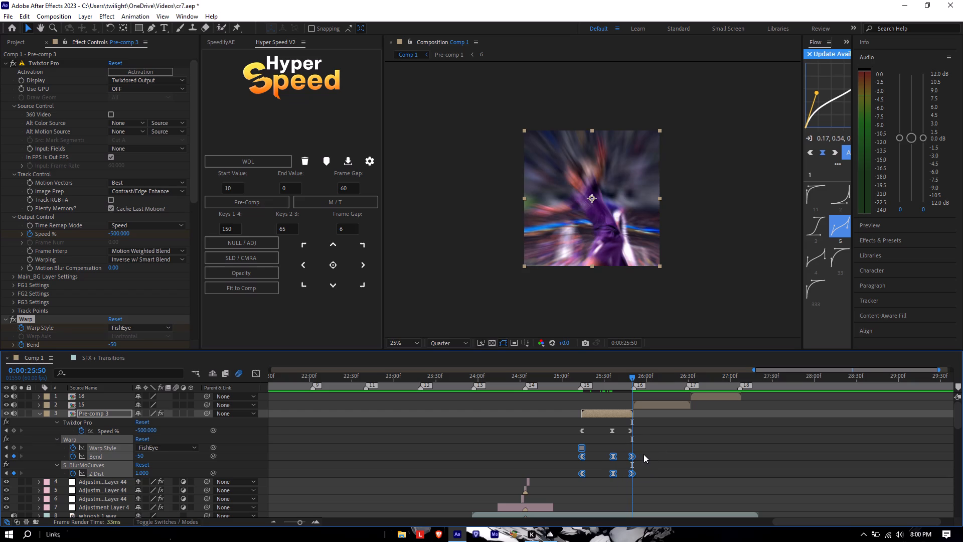
click(644, 454)
Move Pre-comp 3's S_BlurMoCurves center to about 448, 416 and collapse the layer's properties.
click(614, 472)
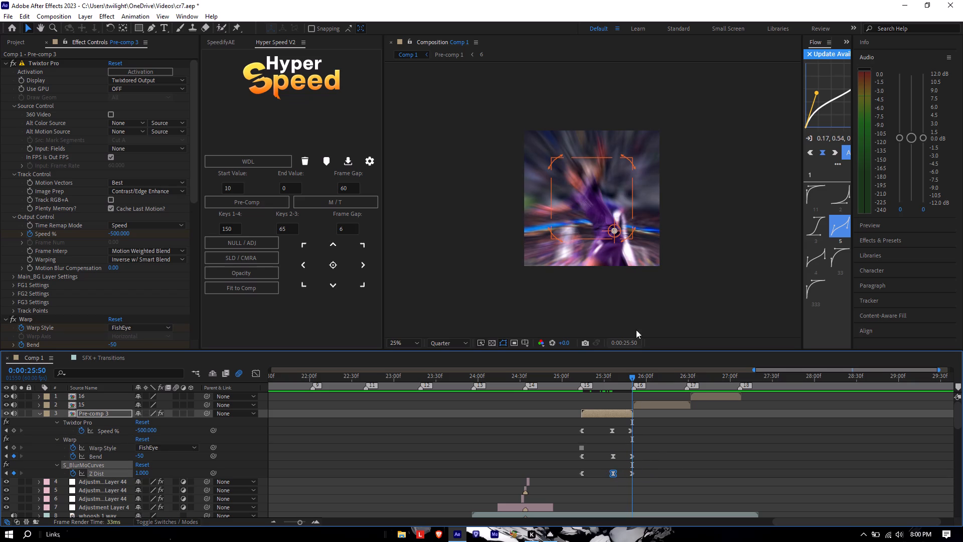
drag(616, 232, 583, 185)
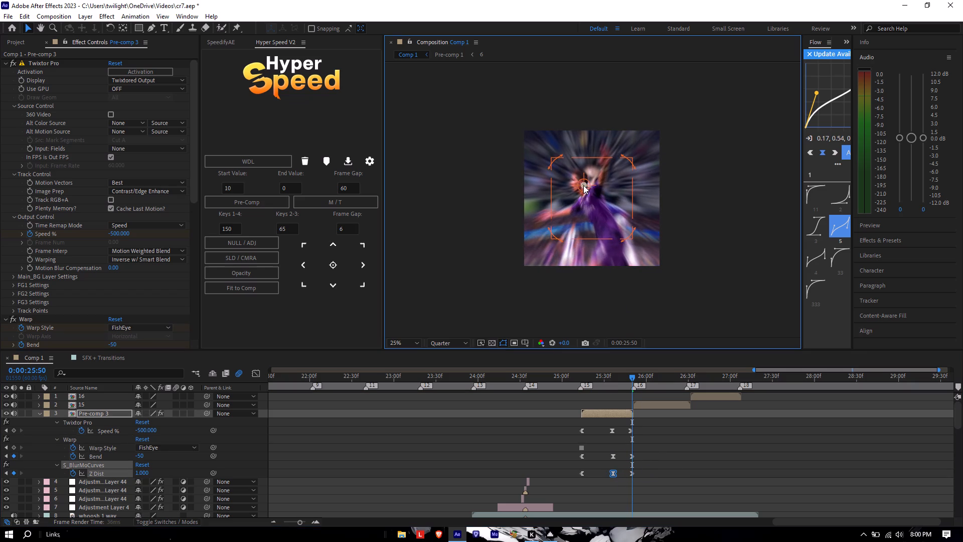
drag(583, 185, 582, 184)
key(u)
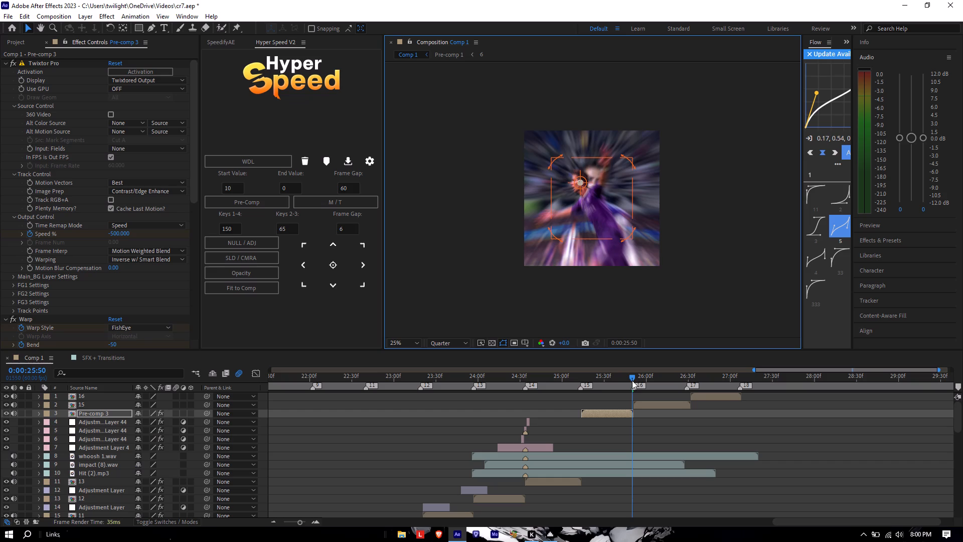
Preview Comp 1 from about 0:00:24:47 and again from 0:00:23:15, and scrub through the clips leading into Pre-comp 3.
drag(631, 373, 544, 383)
key(space)
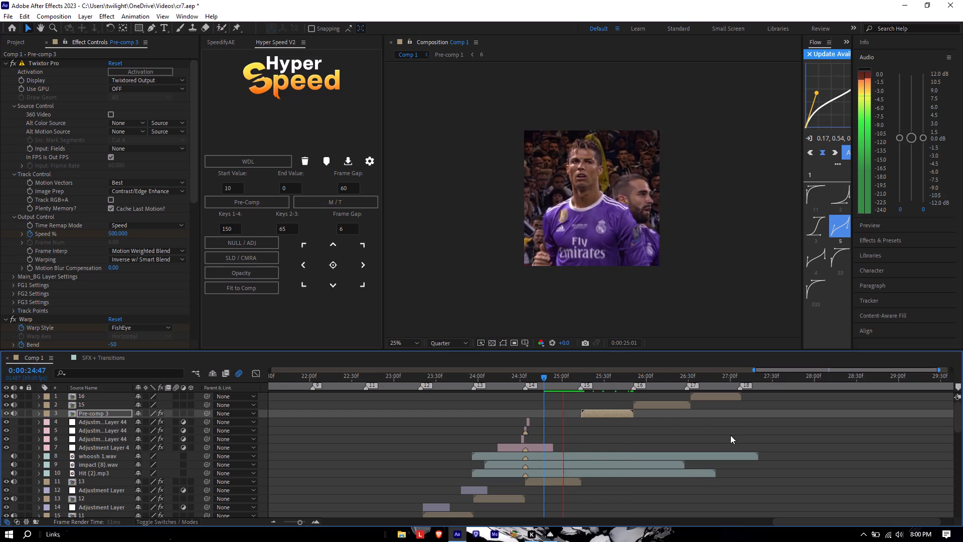
key(space)
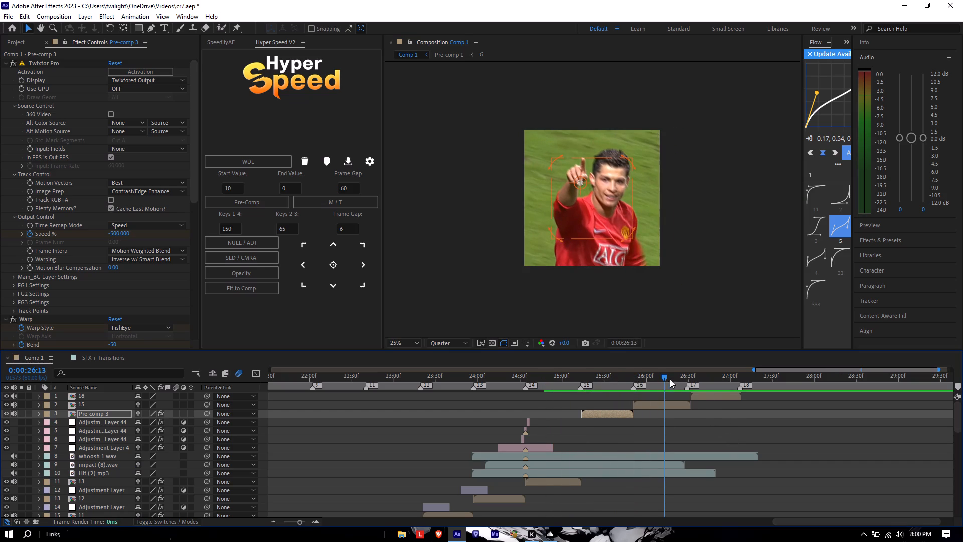
drag(661, 377, 413, 398)
key(space)
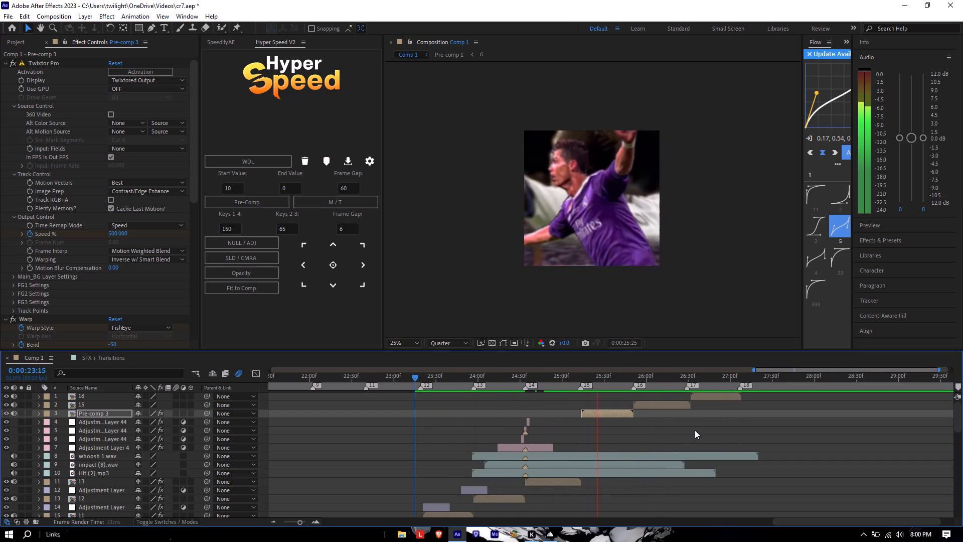
key(space)
drag(652, 378, 469, 399)
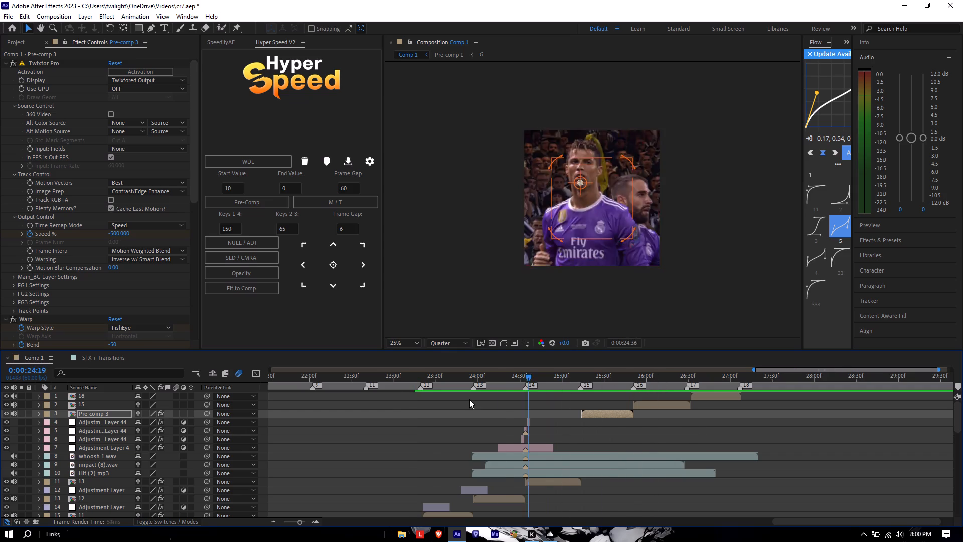
drag(469, 399, 383, 405)
drag(381, 372, 545, 402)
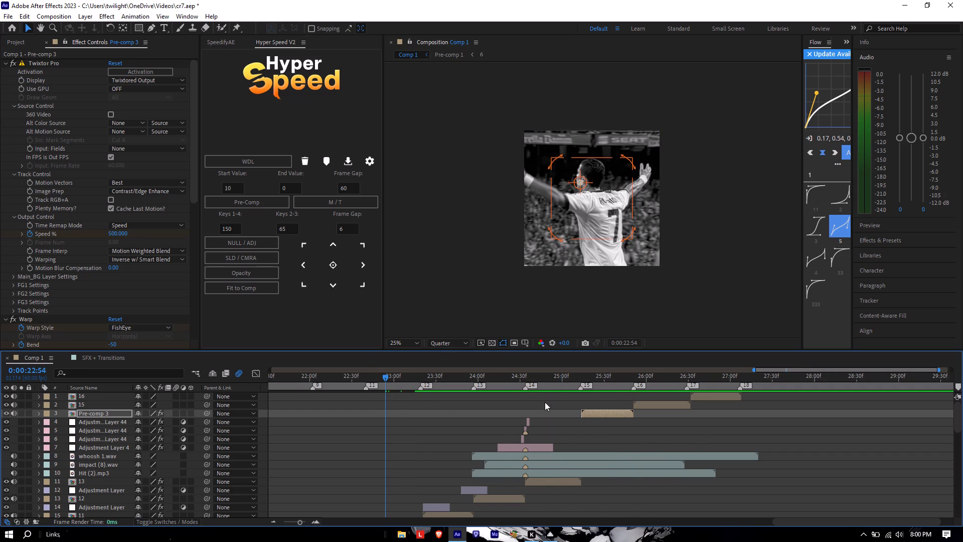
drag(545, 402, 545, 402)
drag(383, 374, 589, 400)
Clear the S_BlurMoCurves Z Dist keyframes on Pre-comp 3 and set a new keyframe of 1 at its in point.
click(594, 412)
scroll(83, 278, down, 7)
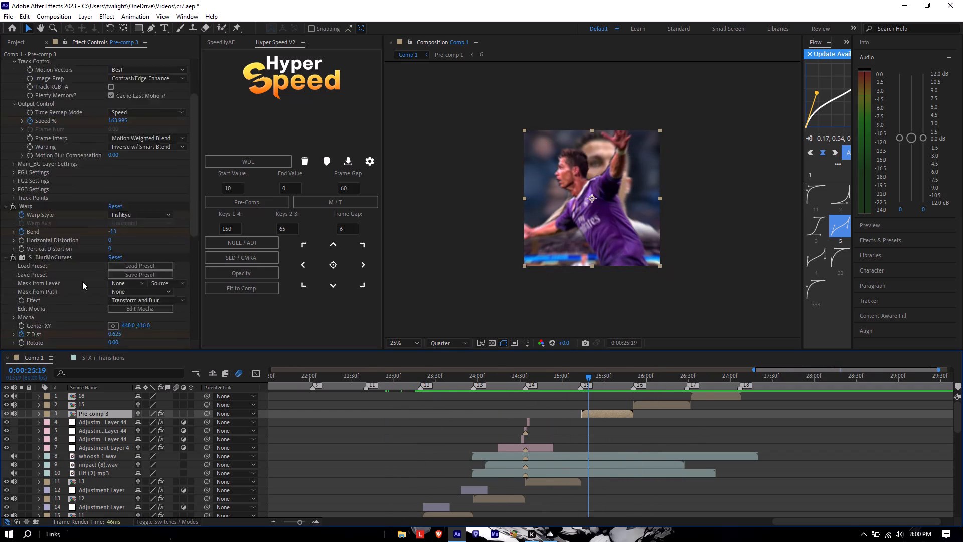
scroll(82, 281, down, 15)
scroll(77, 286, up, 1)
click(22, 197)
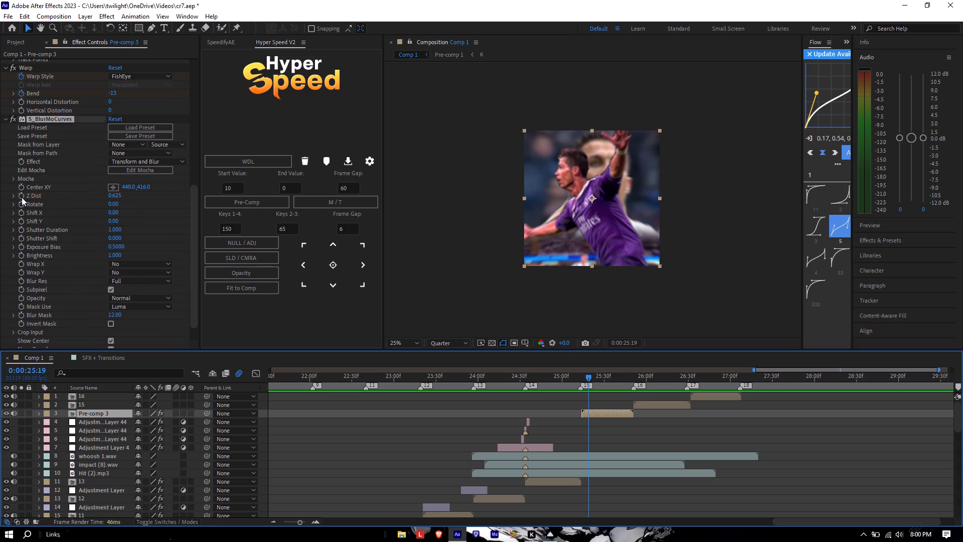
key(i)
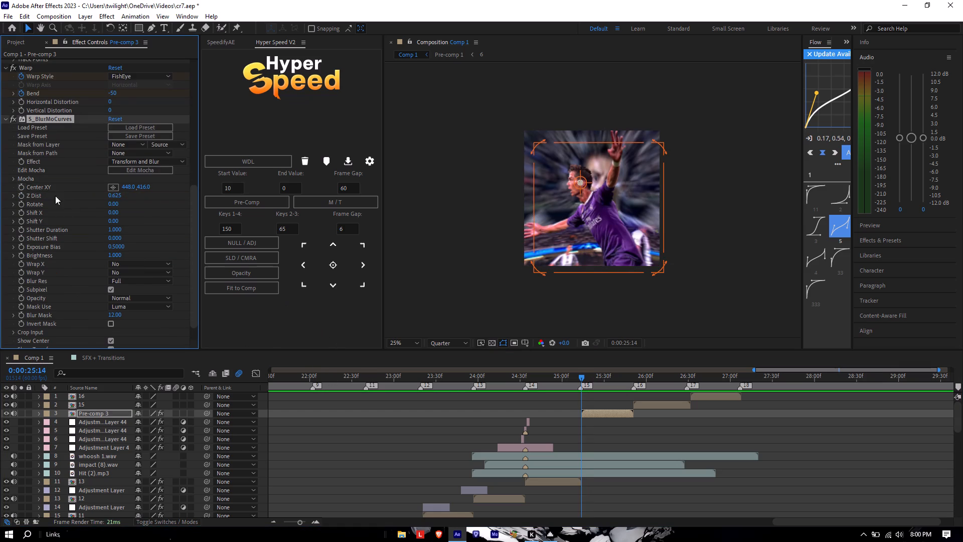
click(20, 196)
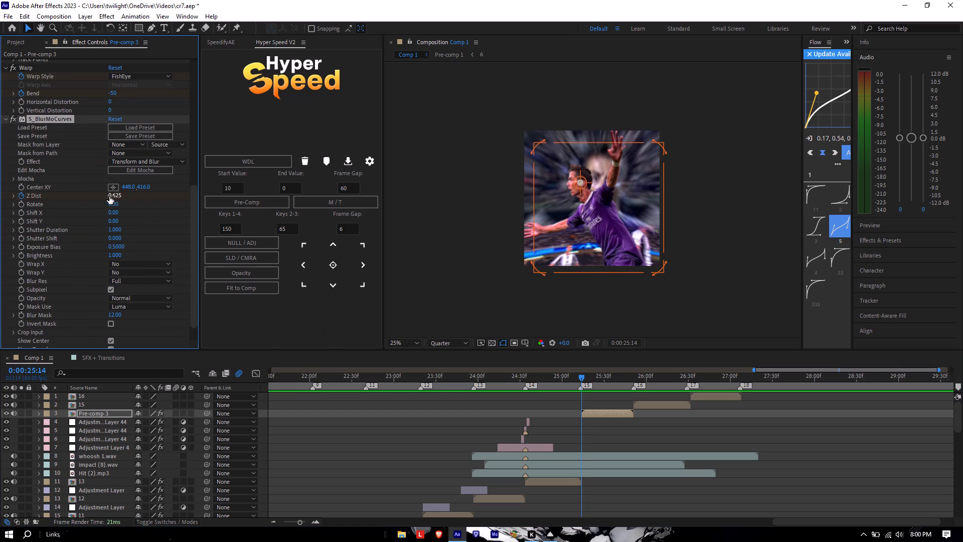
click(114, 197)
key(1)
key(Return)
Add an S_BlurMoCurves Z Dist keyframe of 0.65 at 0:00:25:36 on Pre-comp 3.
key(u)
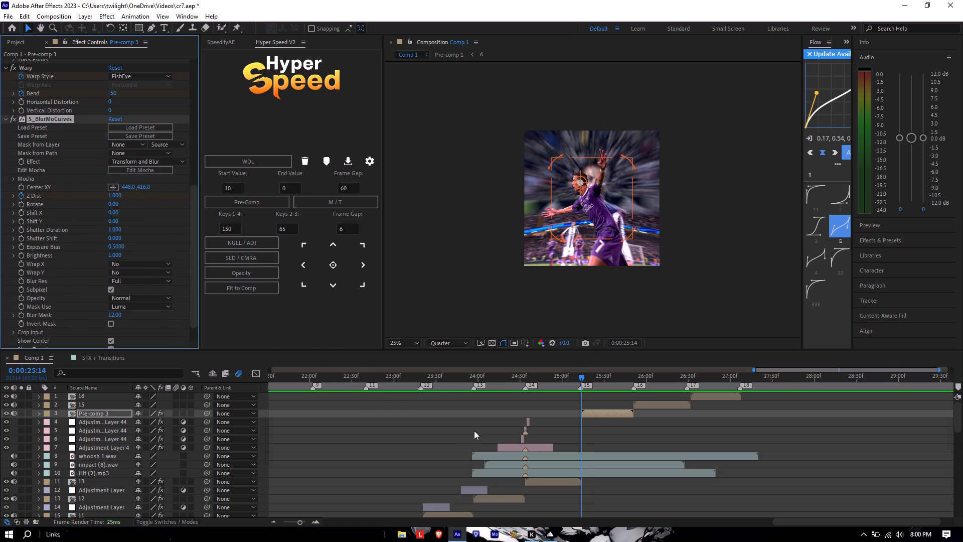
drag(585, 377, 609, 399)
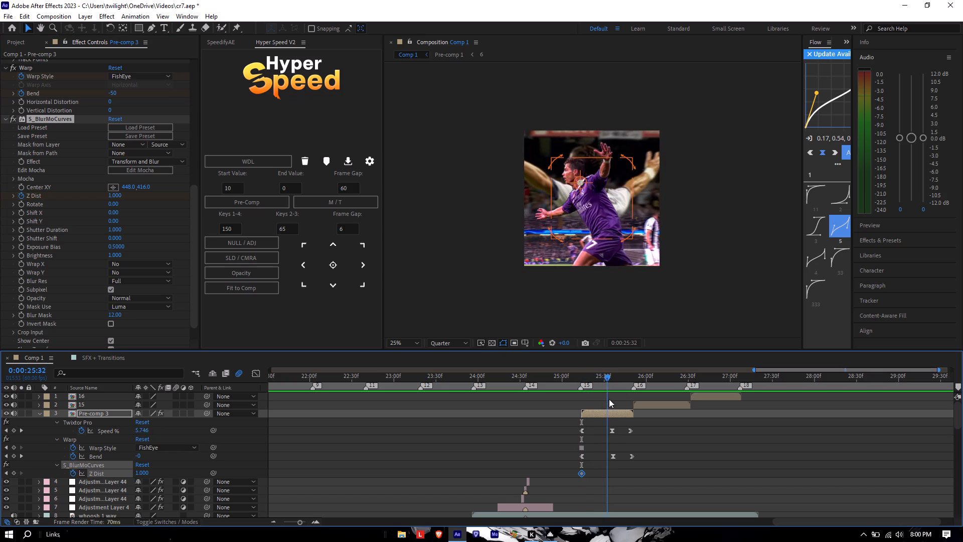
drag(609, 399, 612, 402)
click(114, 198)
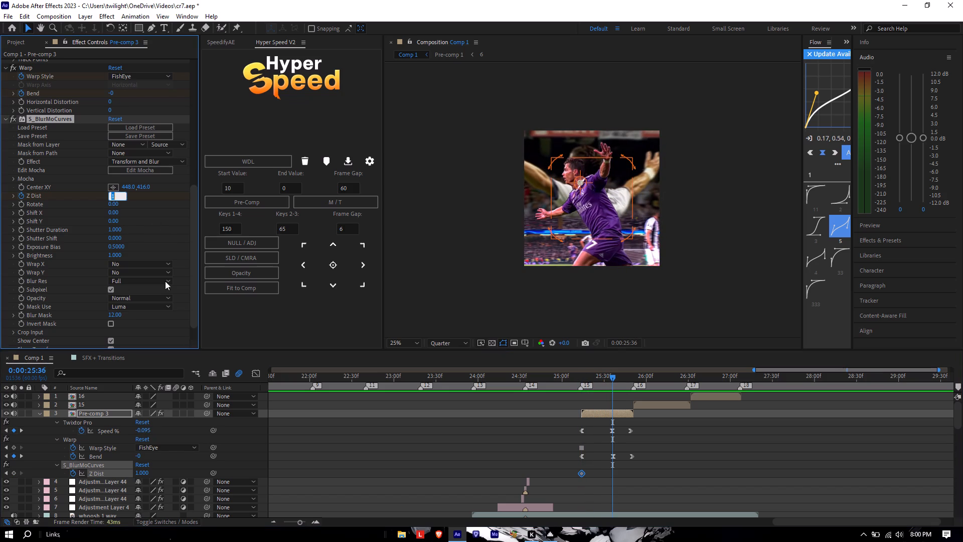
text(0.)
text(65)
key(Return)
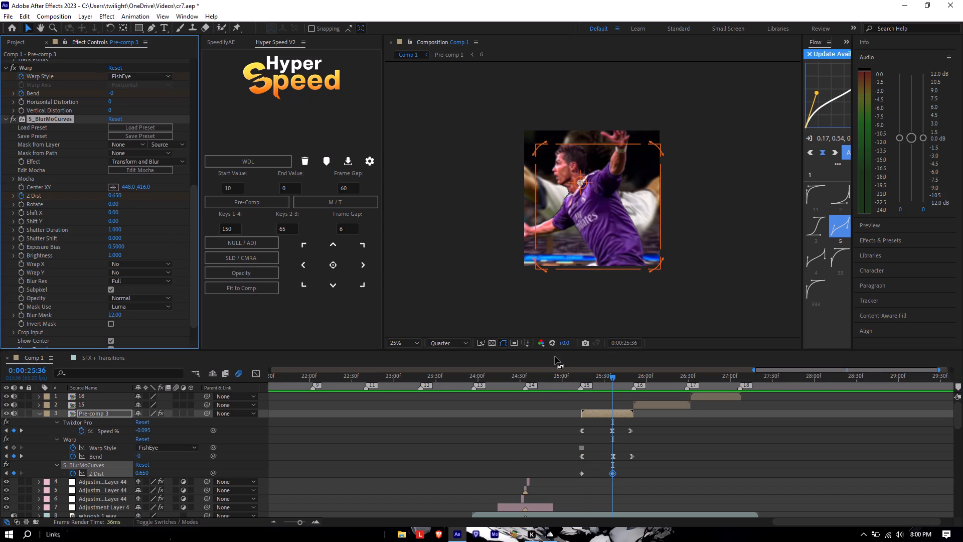
Delete the S_BlurMoCurves and Warp effects from Pre-comp 3, leaving its Twixtor Pro in place.
drag(610, 378, 524, 419)
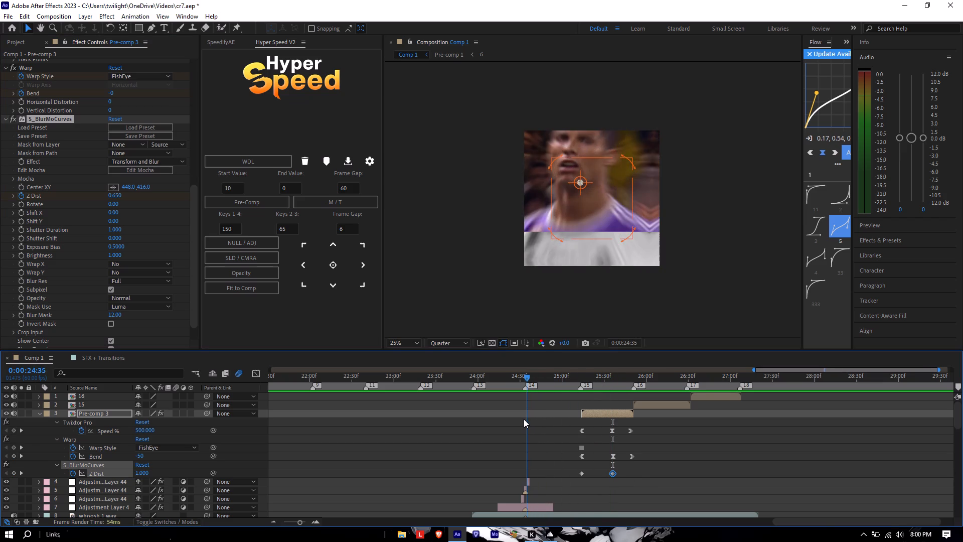
drag(524, 419, 536, 419)
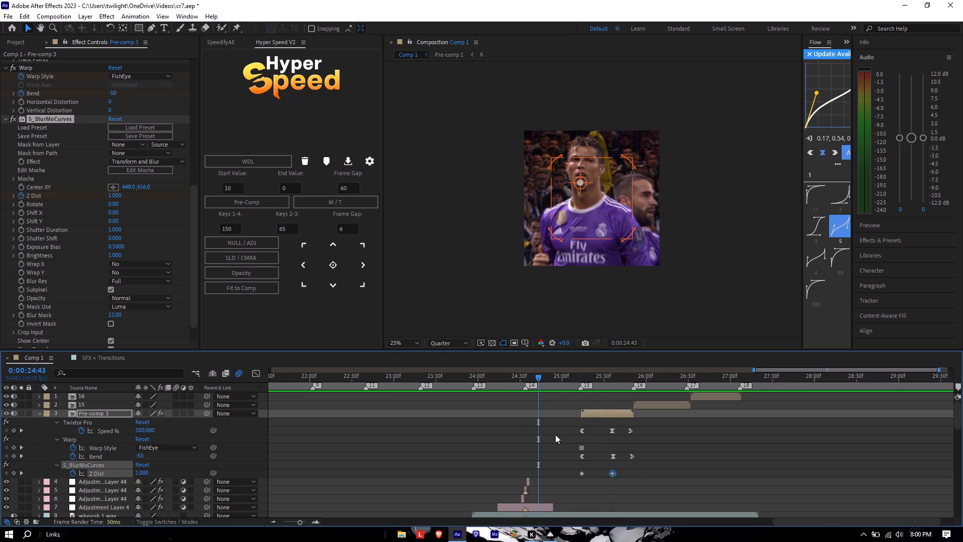
click(54, 124)
key(BackSpace)
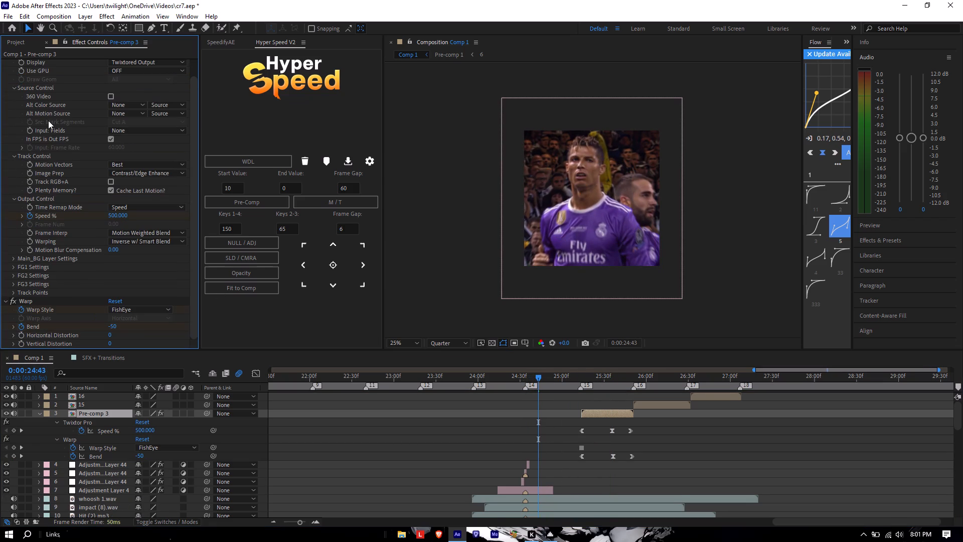
click(46, 304)
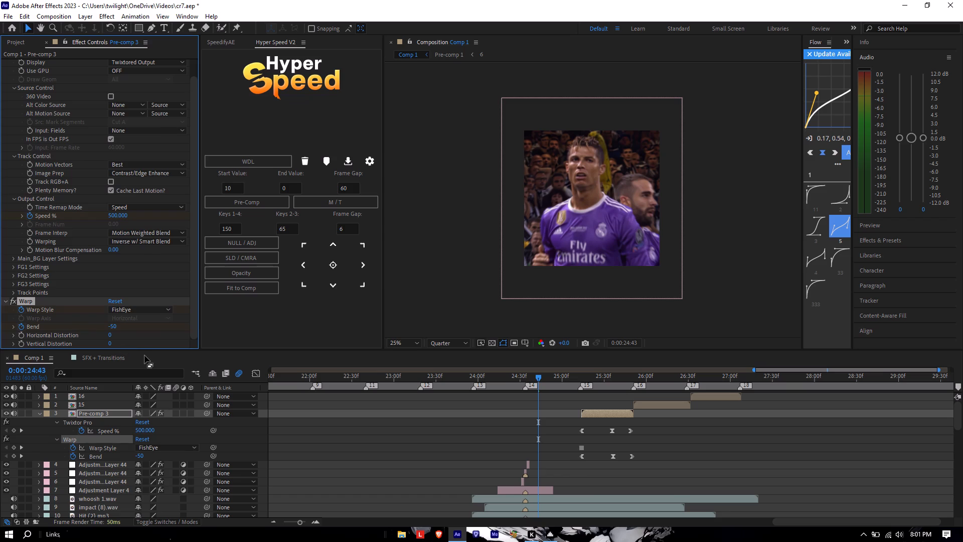
key(BackSpace)
Delete the Warp and S_BlurMoCurves effects from layer 13, keeping Twixtor Pro.
click(558, 498)
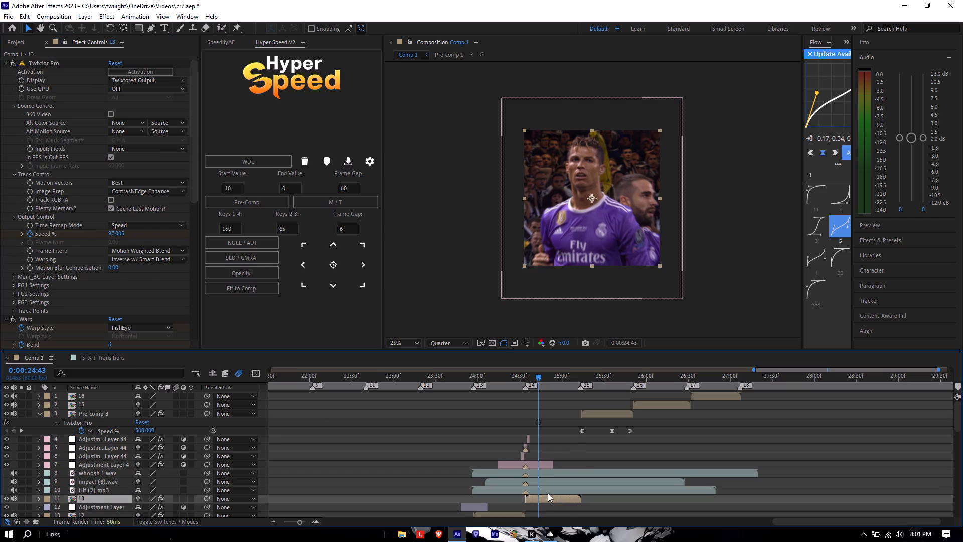
scroll(47, 255, down, 6)
click(26, 185)
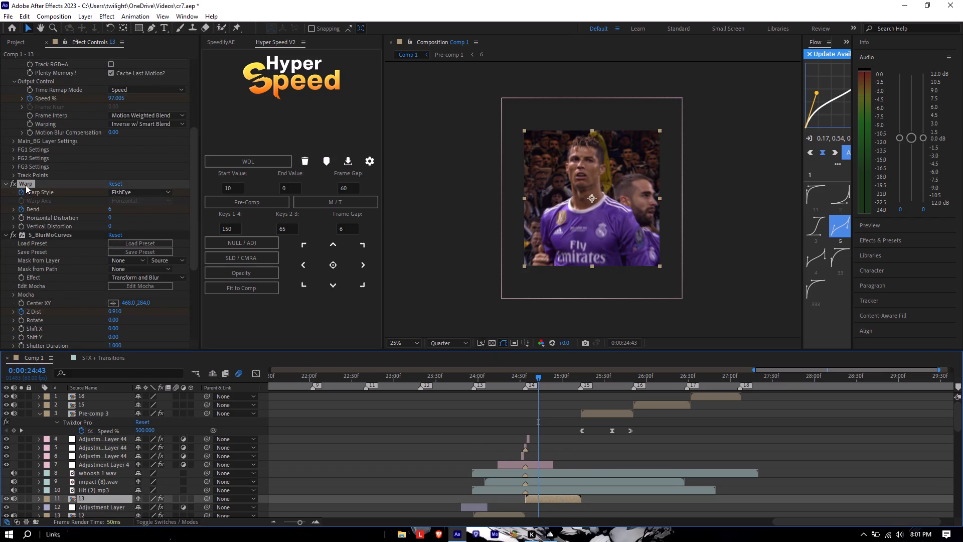
key(BackSpace)
click(27, 183)
key(BackSpace)
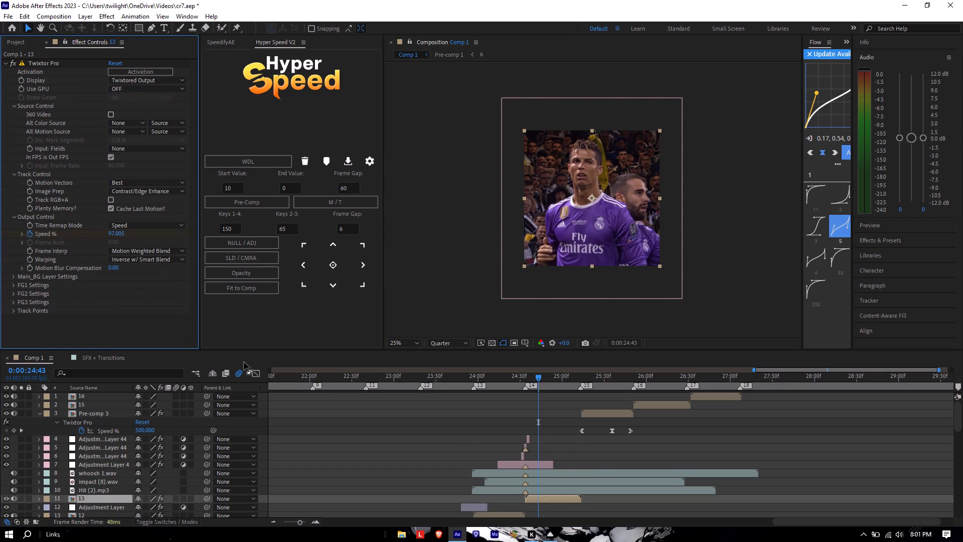
Apply the ZoomWarp IN-OUT_AE2023 preset to layer 13 at its in point, 0:00:24:34.
key(i)
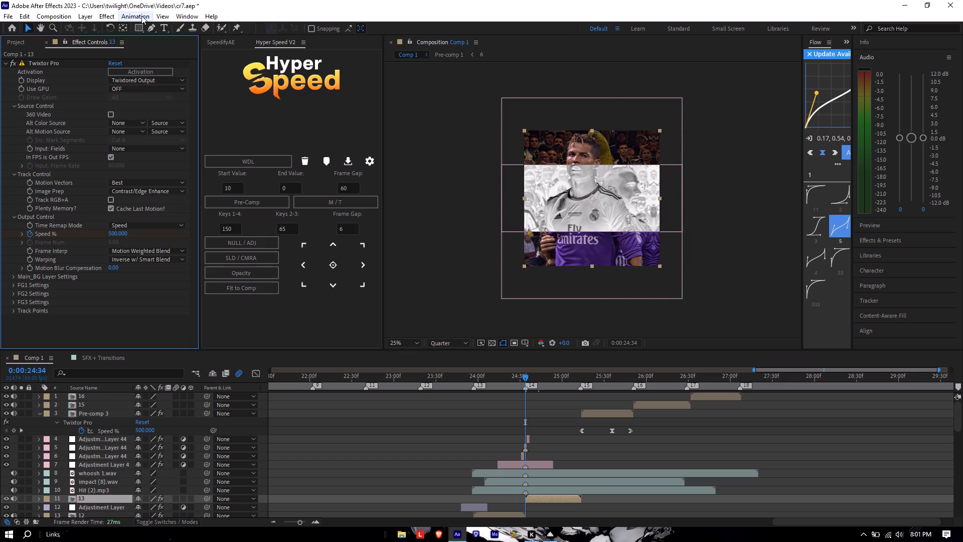
click(141, 16)
click(149, 53)
click(332, 52)
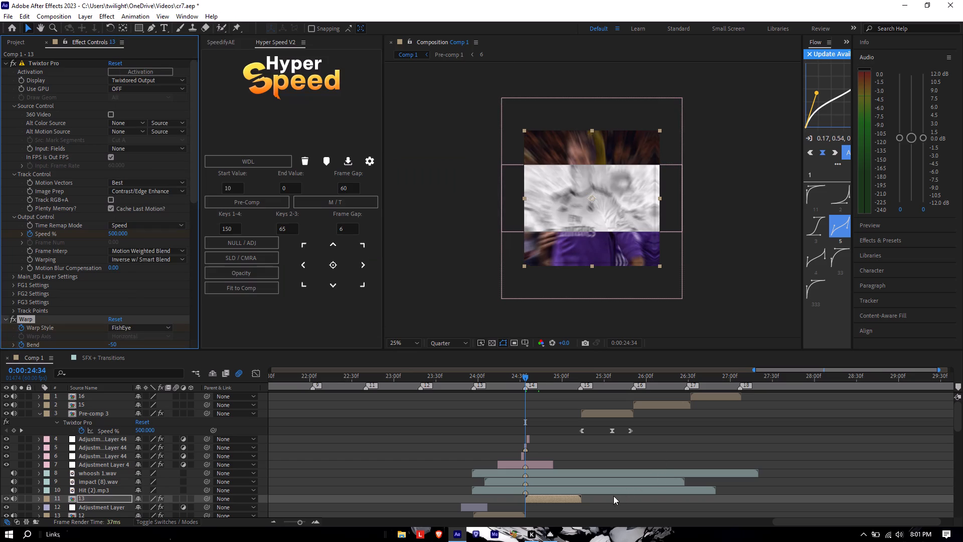
Compress layer 13's Warp and S_BlurMoCurves keyframes together so the last ones land on its out point at 0:00:25:13.
key(u)
scroll(596, 494, down, 2)
key(o)
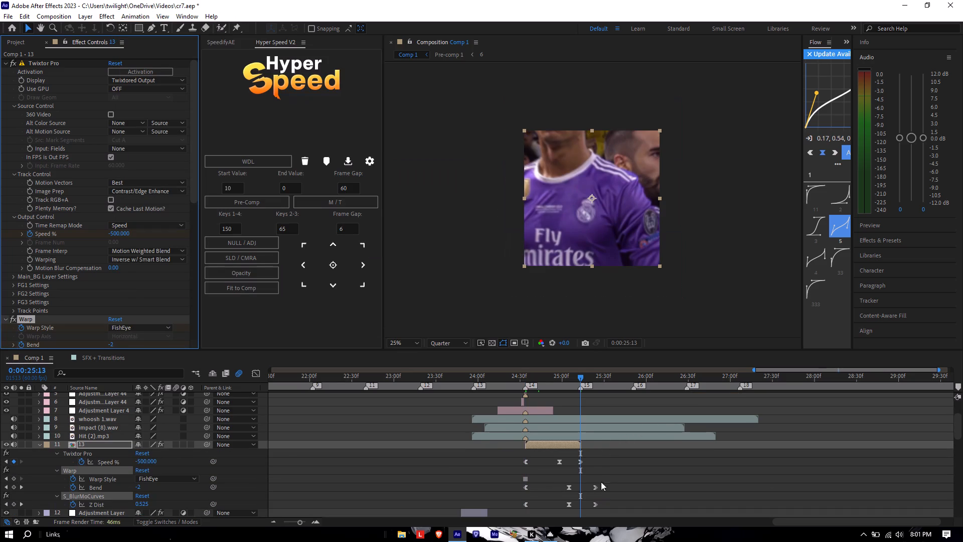
drag(614, 479, 493, 510)
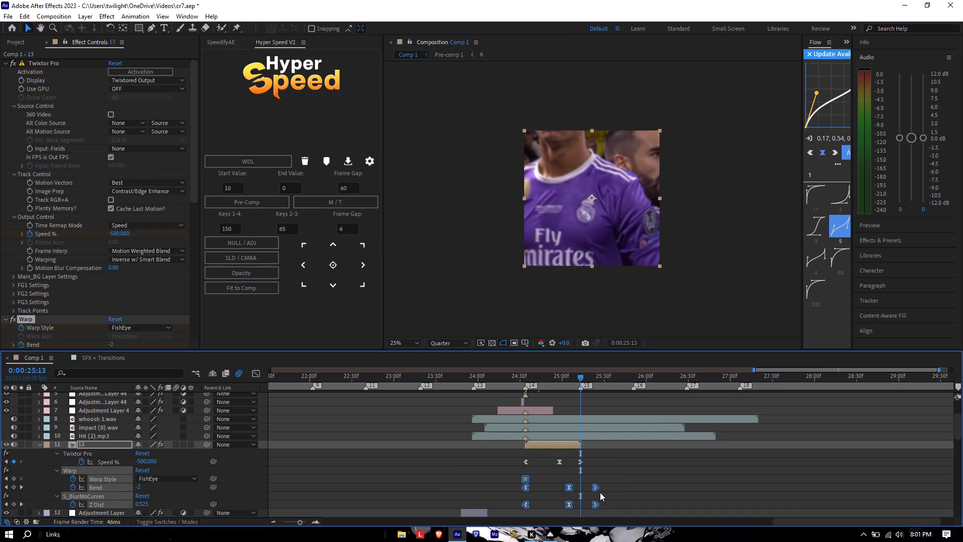
alt+drag(596, 488, 582, 492)
click(597, 492)
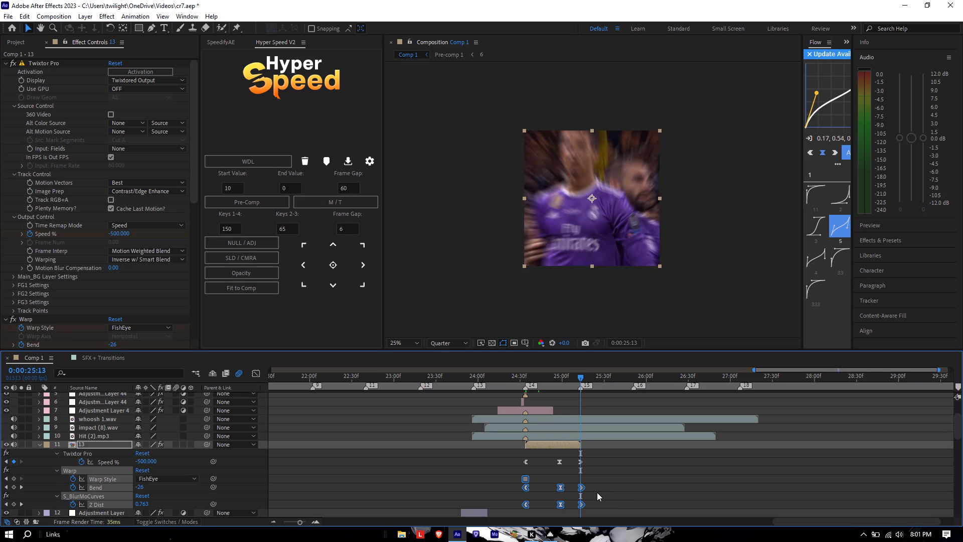
Move layer 13's S_BlurMoCurves center onto the player's face and collapse the layer's properties.
click(559, 504)
drag(614, 231, 589, 165)
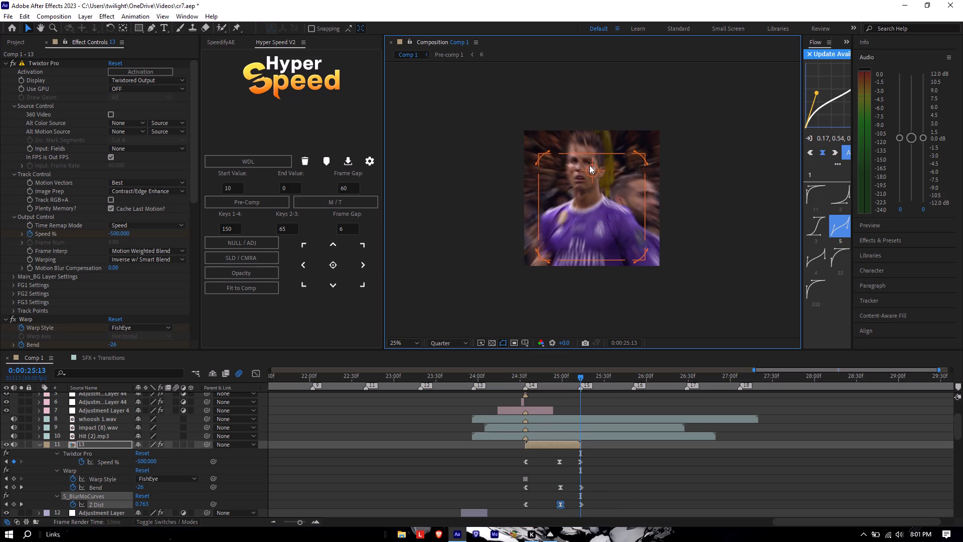
drag(589, 165, 585, 165)
key(u)
Preview Comp 1 from 0:00:21:38 and scrub through layers 13 and 12 to check the transitions.
drag(581, 377, 573, 380)
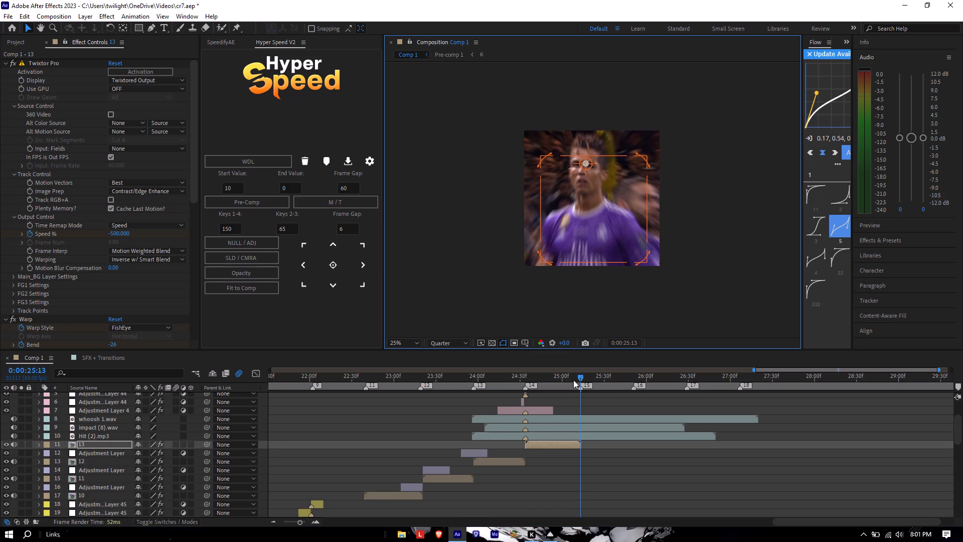
drag(573, 380, 280, 407)
key(space)
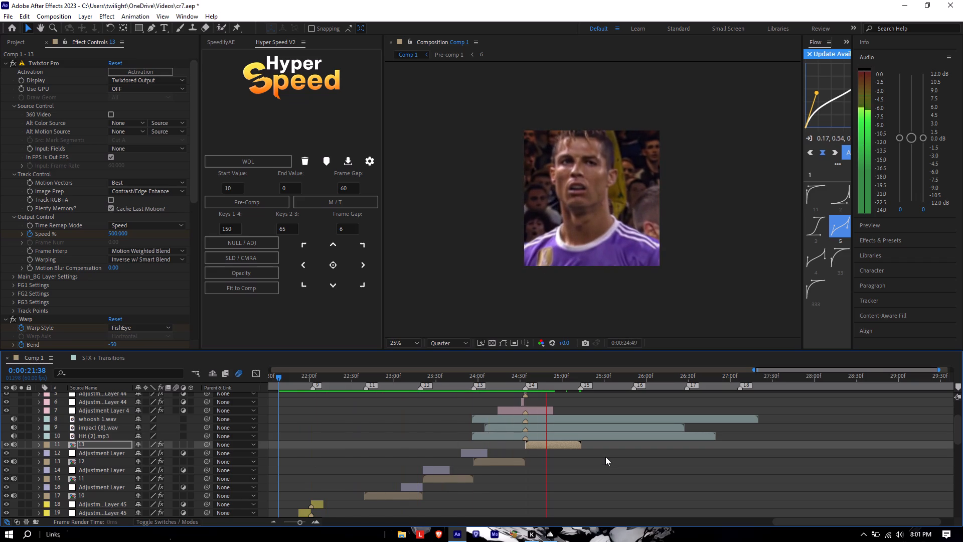
key(space)
drag(555, 377, 566, 388)
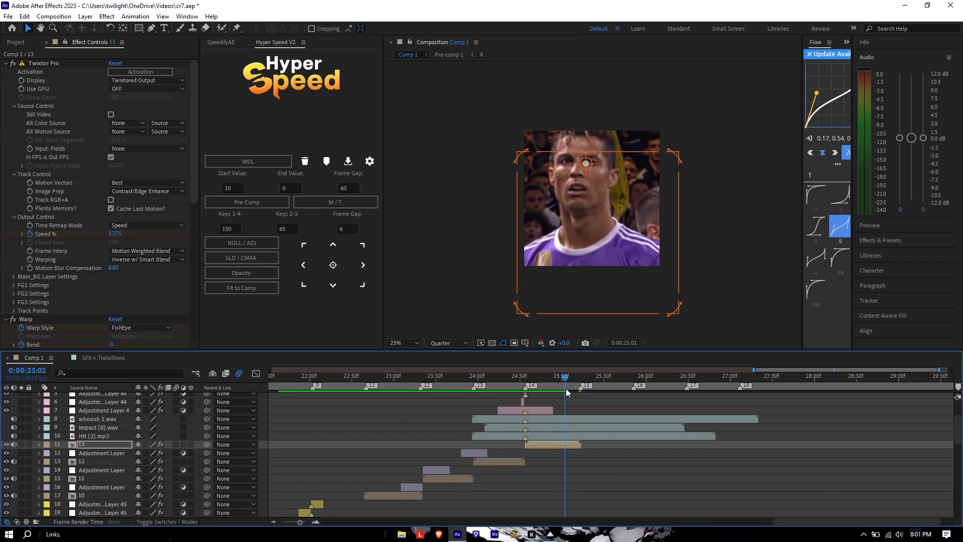
drag(566, 388, 455, 399)
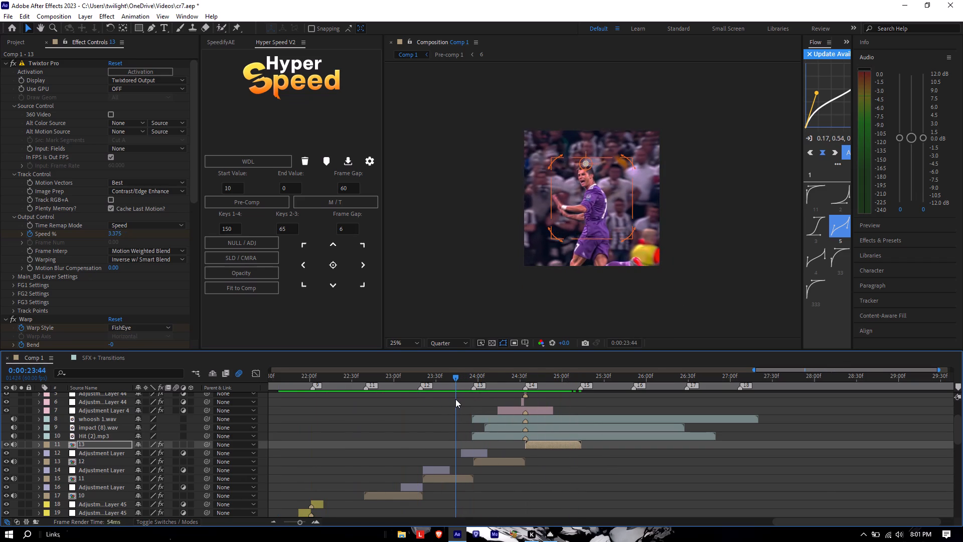
drag(455, 399, 478, 409)
Delete the effect that follows Twixtor Pro on layer 12.
click(489, 468)
click(488, 462)
scroll(44, 226, down, 7)
click(45, 163)
key(BackSpace)
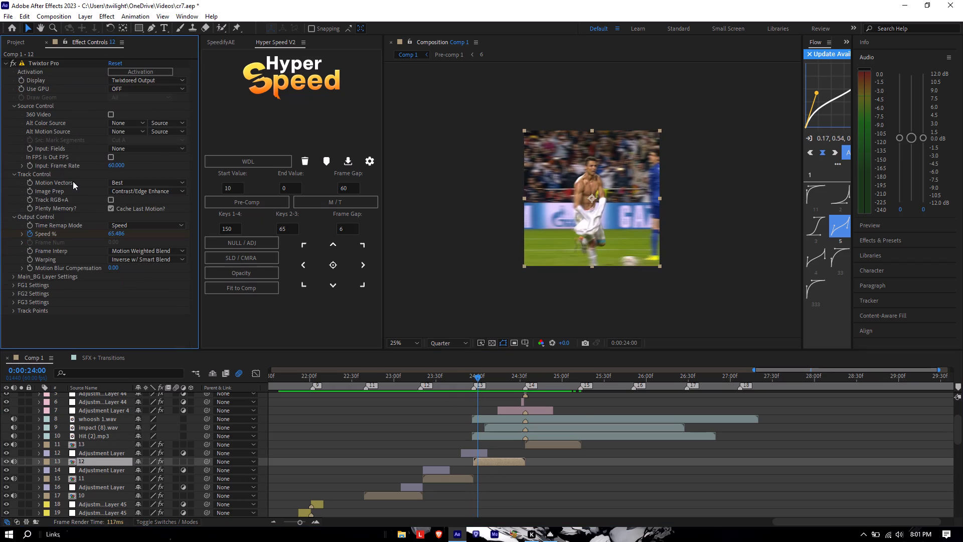
Apply the Zoom OUT Fast_AE2023 preset to layer 12 at its in point, 0:00:23:57.
key(i)
click(132, 17)
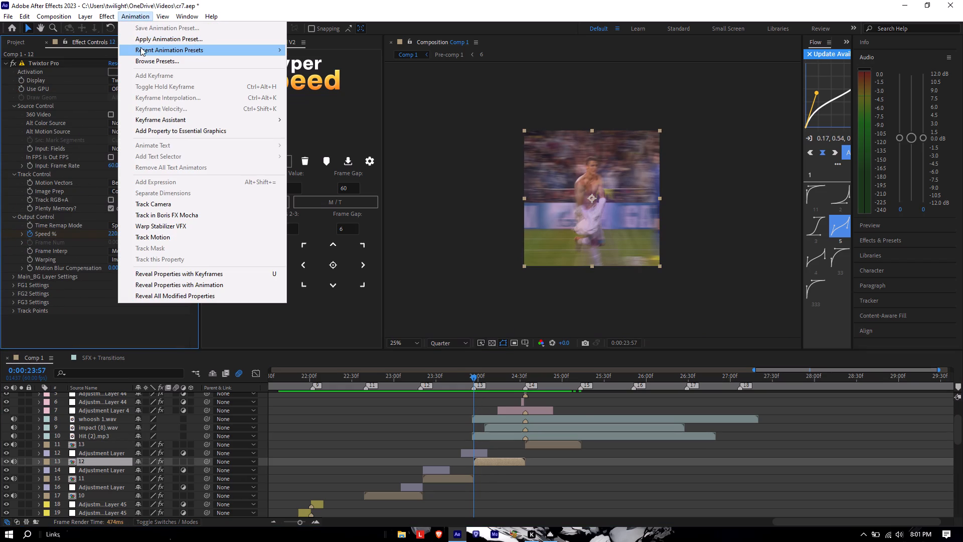
click(141, 42)
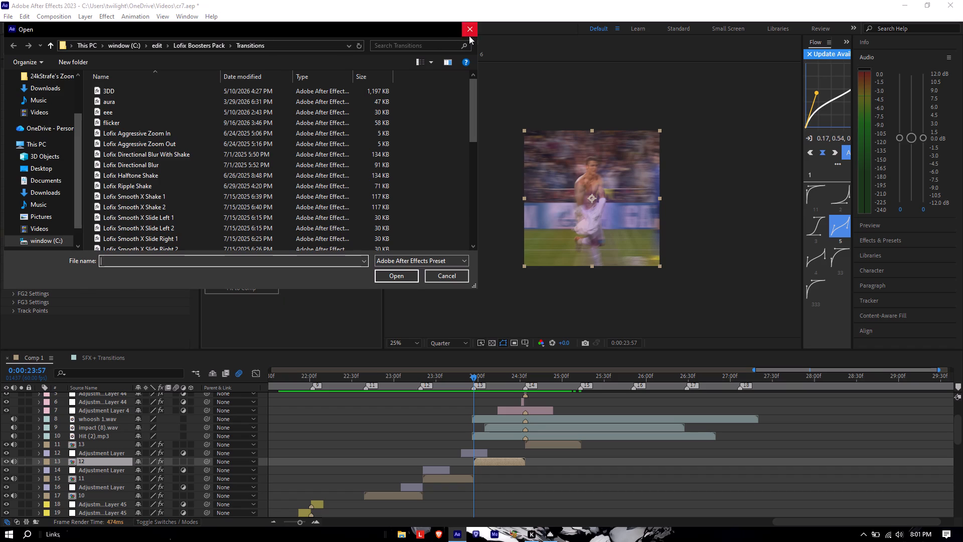
click(469, 36)
drag(115, 17, 120, 16)
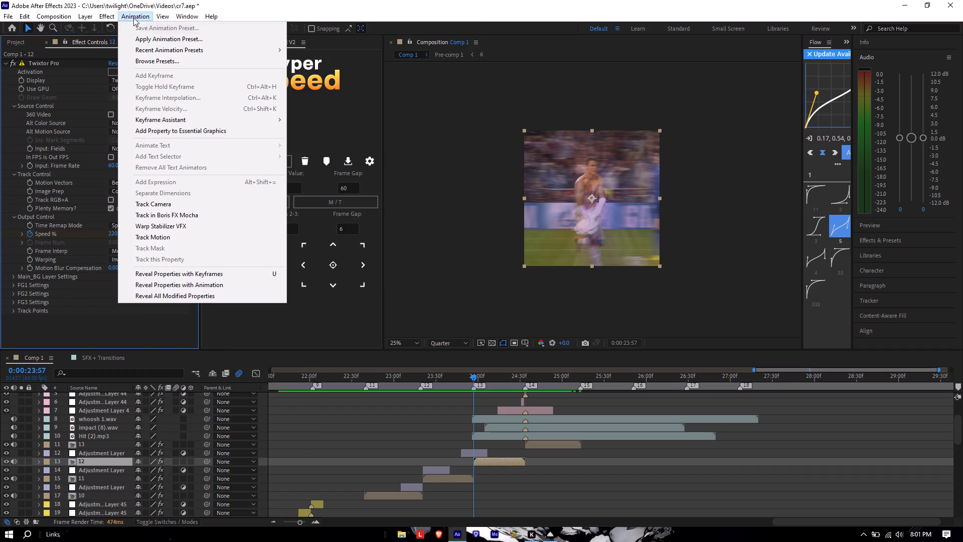
click(150, 49)
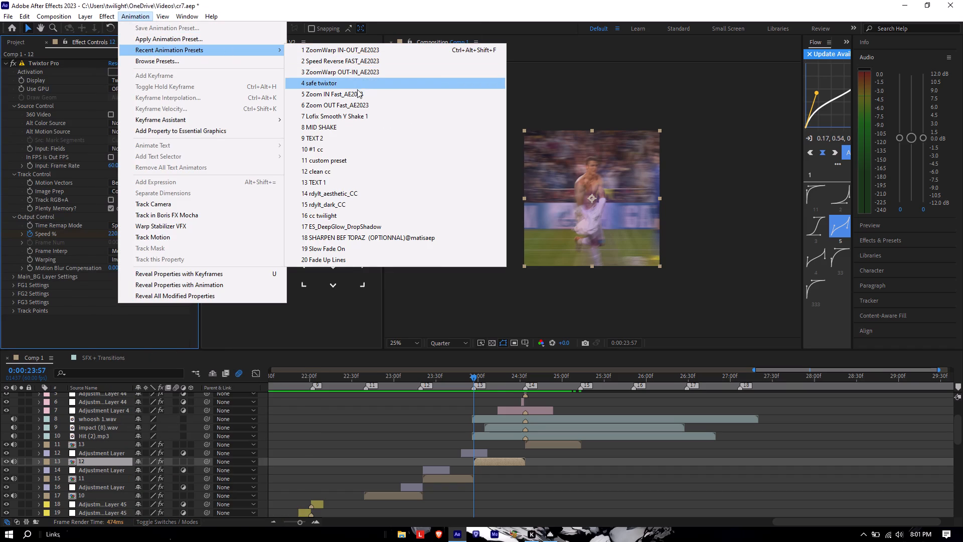
click(358, 101)
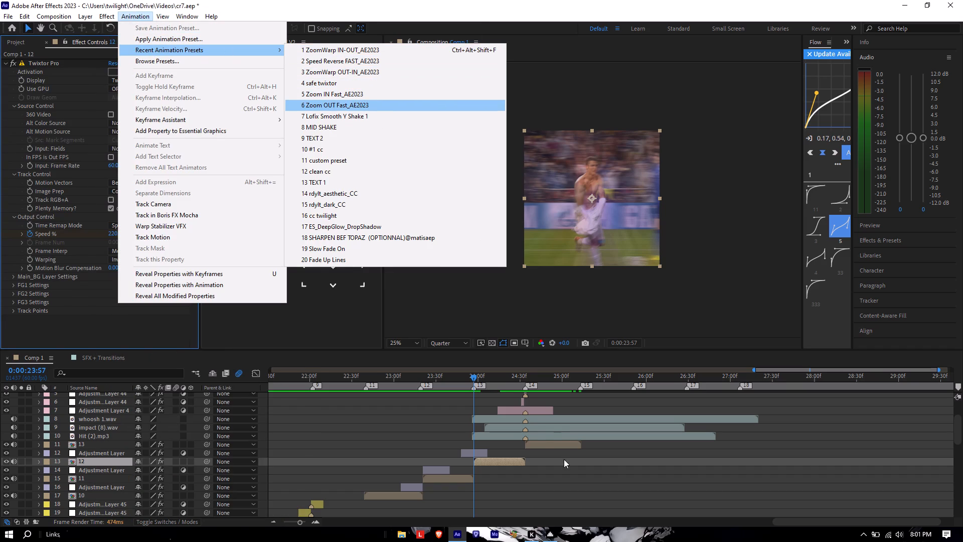
Compress layer 12's S_BlurMoCurves Z Dist keyframes so the last one lands on the clip's out point.
key(u)
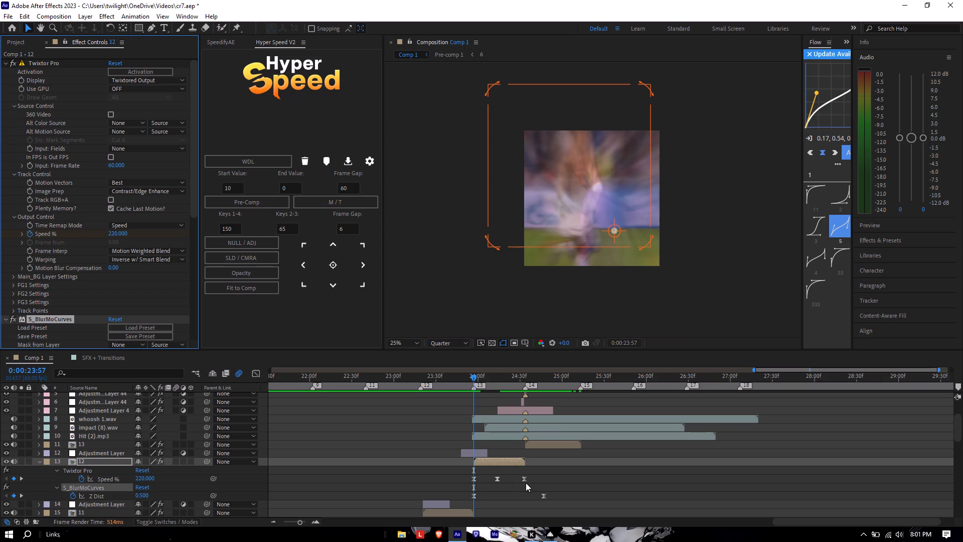
drag(547, 492, 451, 505)
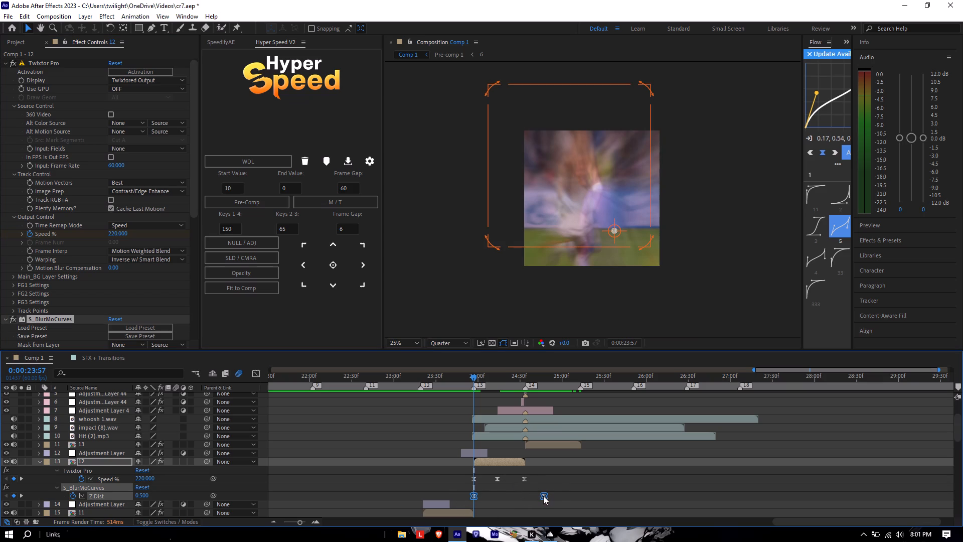
alt+drag(543, 496, 524, 499)
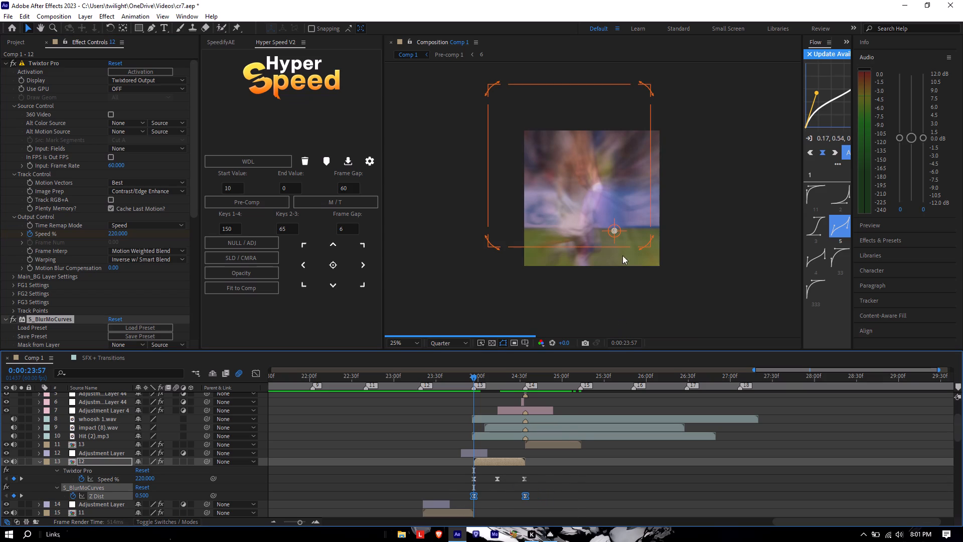
Move layer 12's S_BlurMoCurves center onto the player's head, scrub through the zoom and collapse the layer's properties.
drag(618, 227, 596, 169)
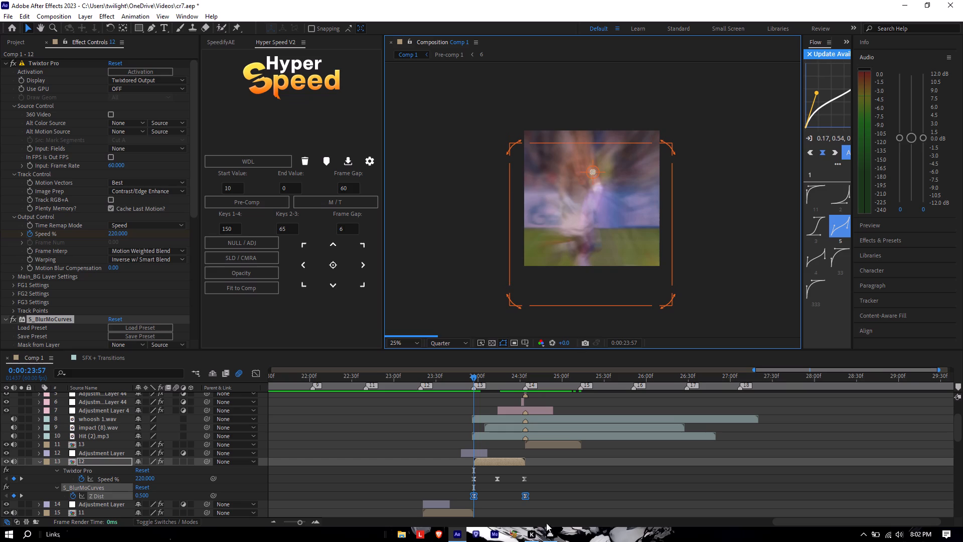
drag(477, 379, 492, 382)
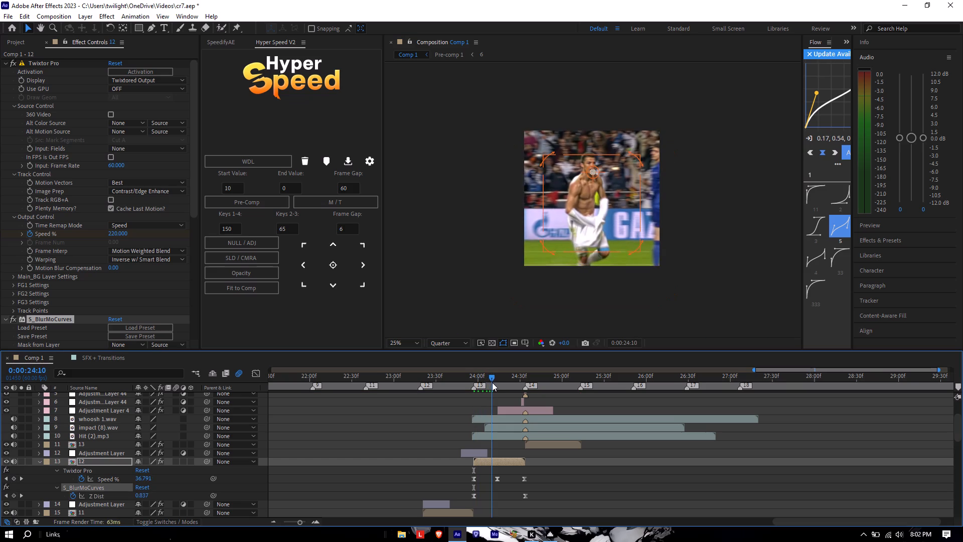
drag(492, 382, 530, 404)
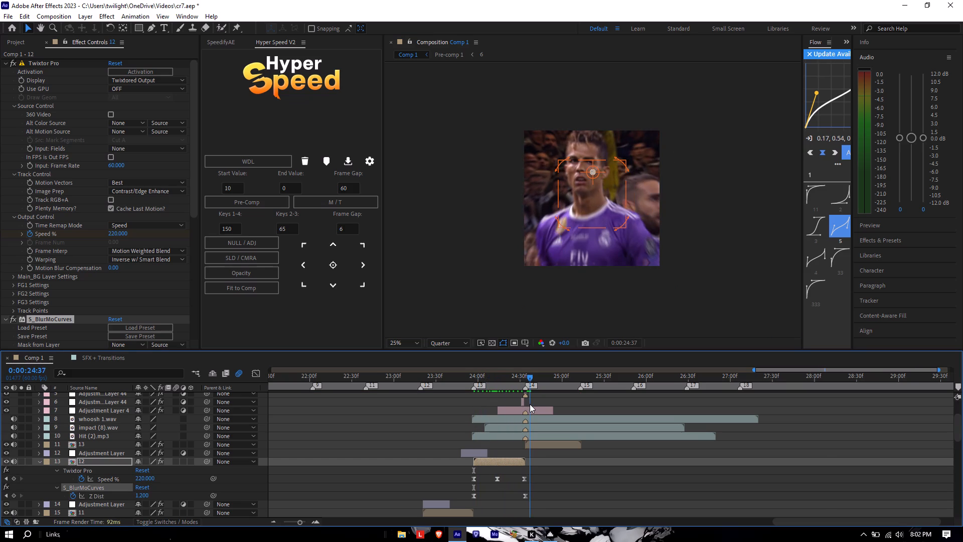
drag(530, 404, 495, 411)
key(u)
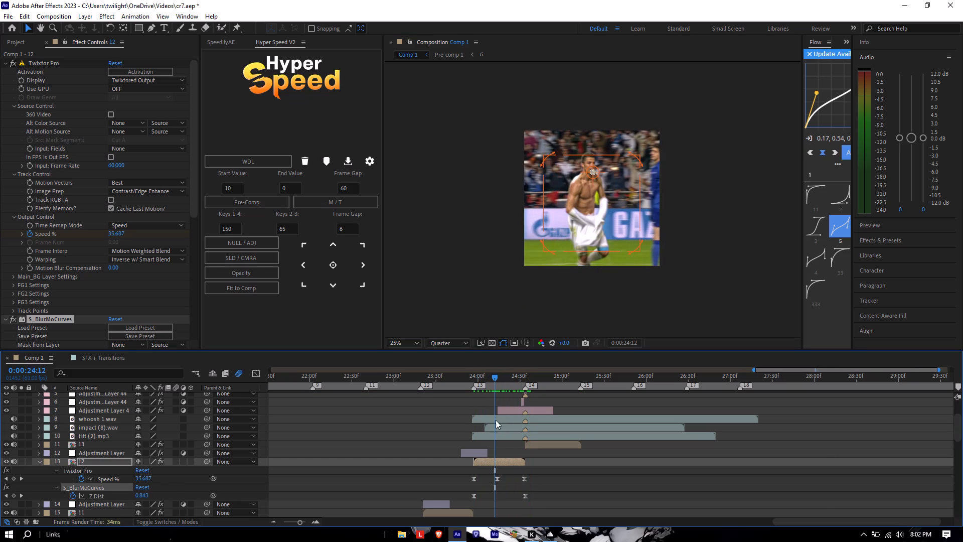
Play back the transitions across layers 11, 12 and 13, starting from 0:00:22:58 and again from 0:00:23:10.
drag(497, 381, 393, 395)
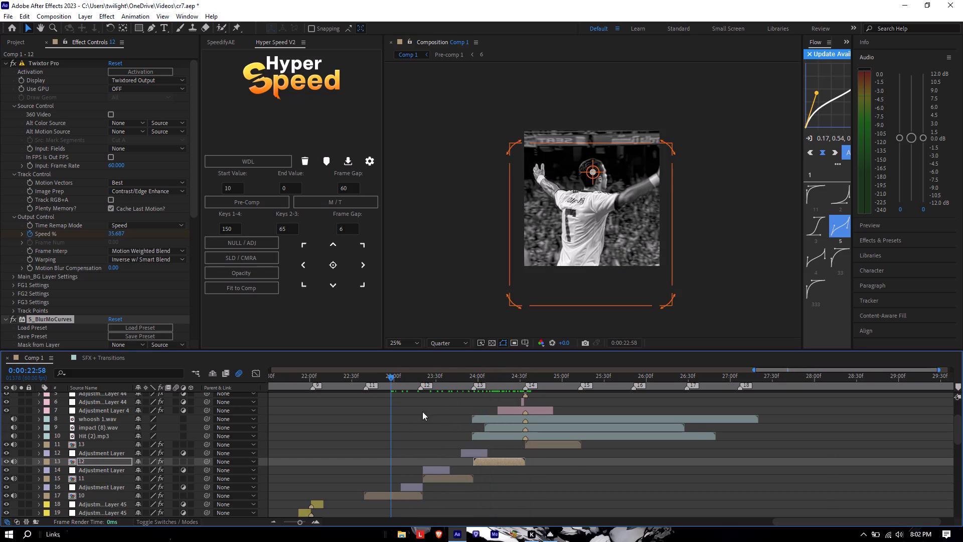
key(space)
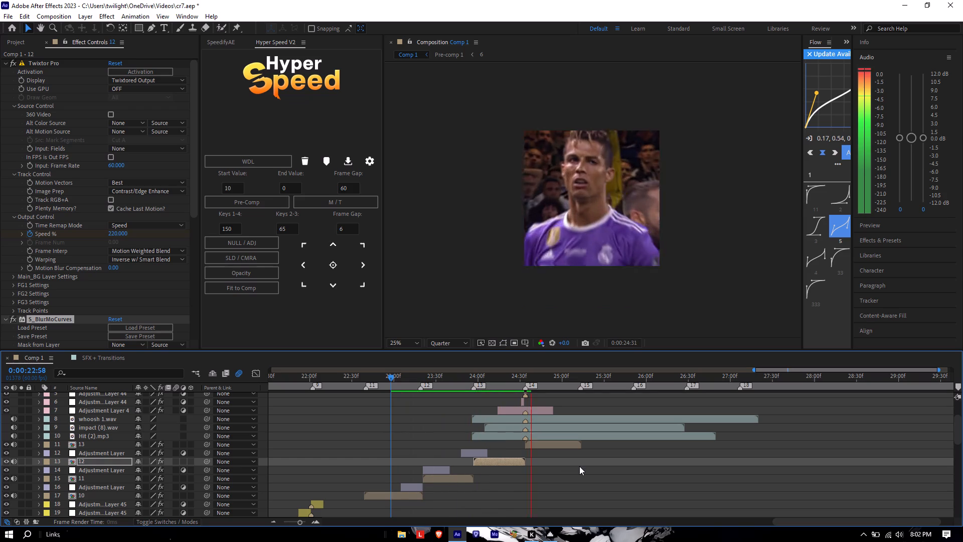
key(space)
drag(599, 378, 421, 394)
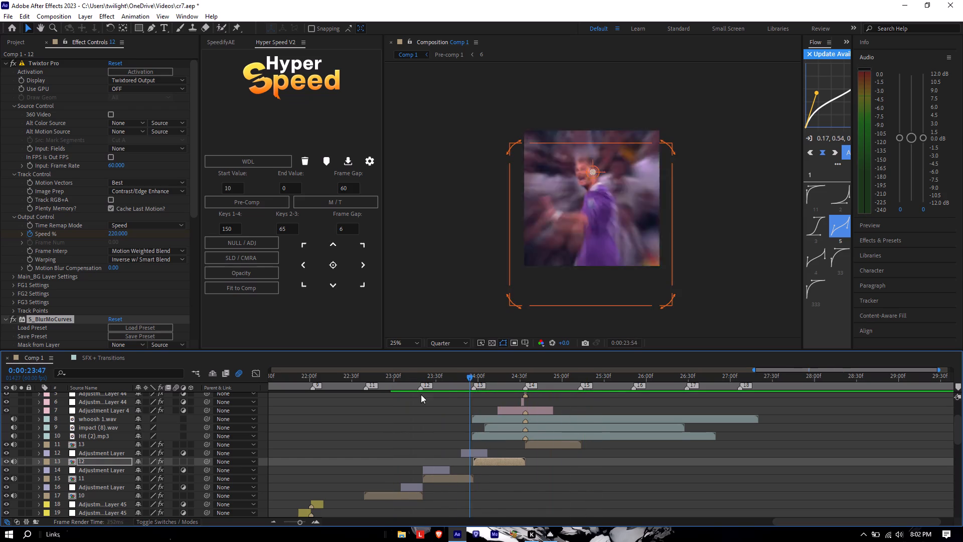
drag(421, 394, 407, 396)
key(space)
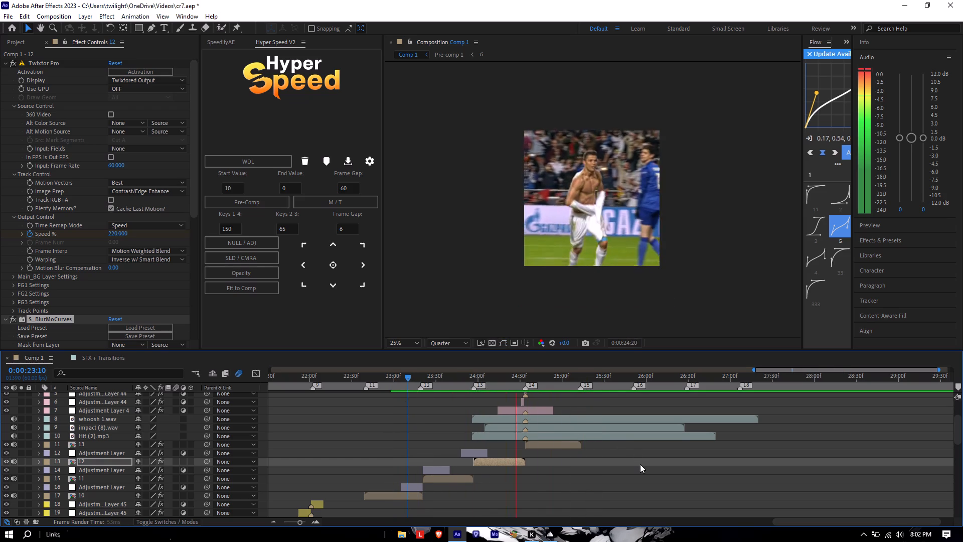
key(space)
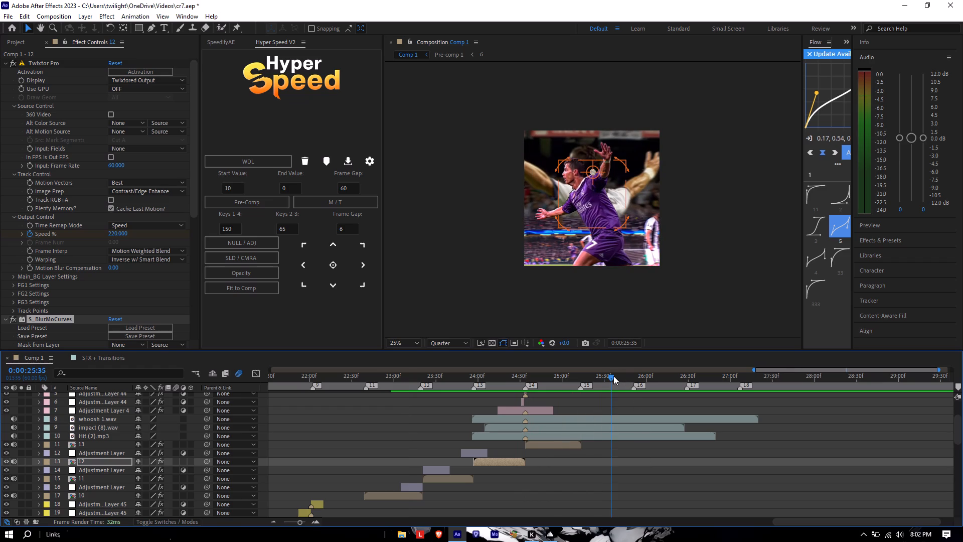
Apply the ZoomWarp IN-OUT_AE2023 preset to Pre-comp 3 at its in point, 0:00:25:14.
scroll(613, 406, up, 2)
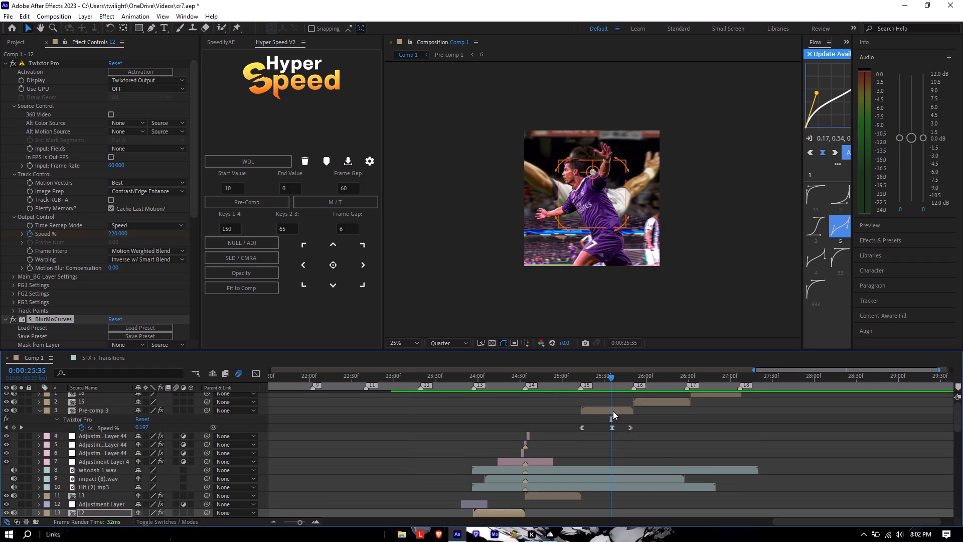
click(613, 411)
key(i)
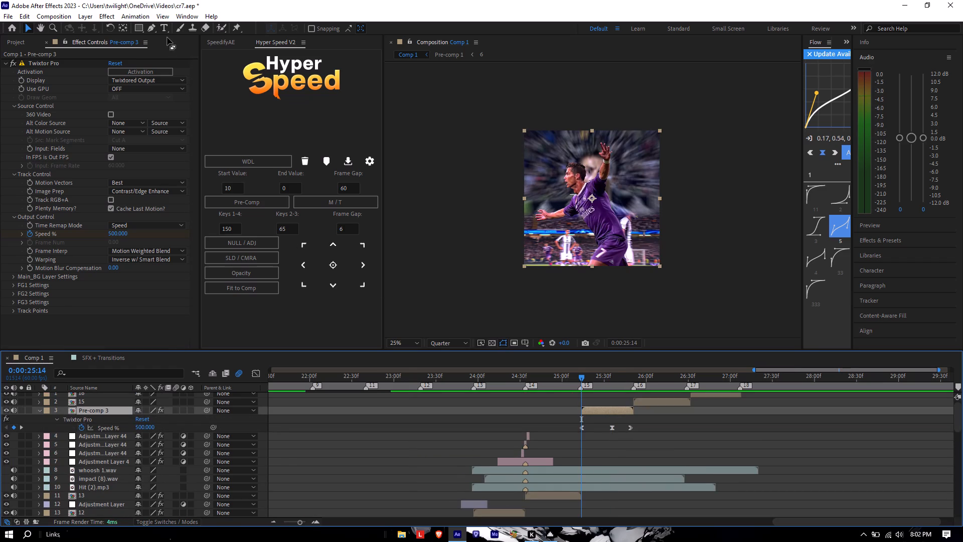
click(186, 16)
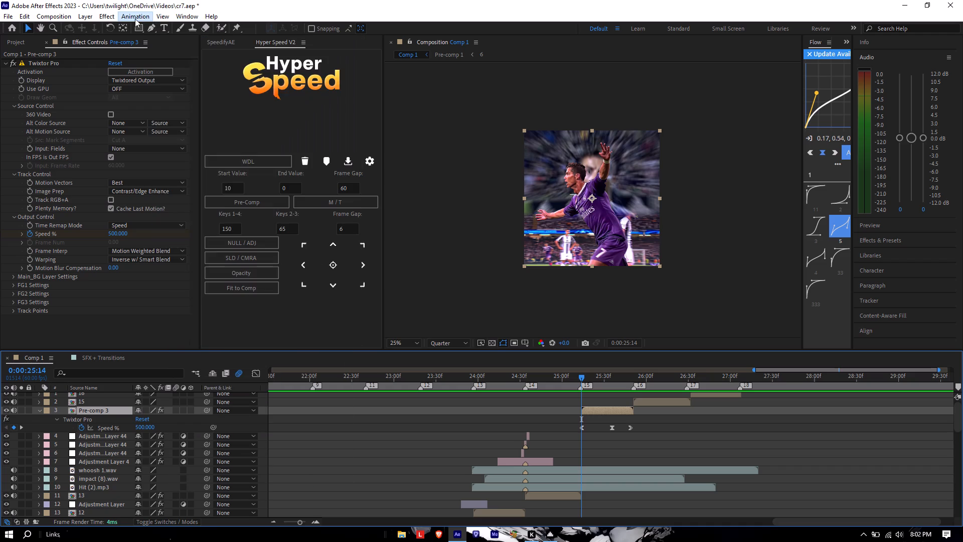
click(142, 47)
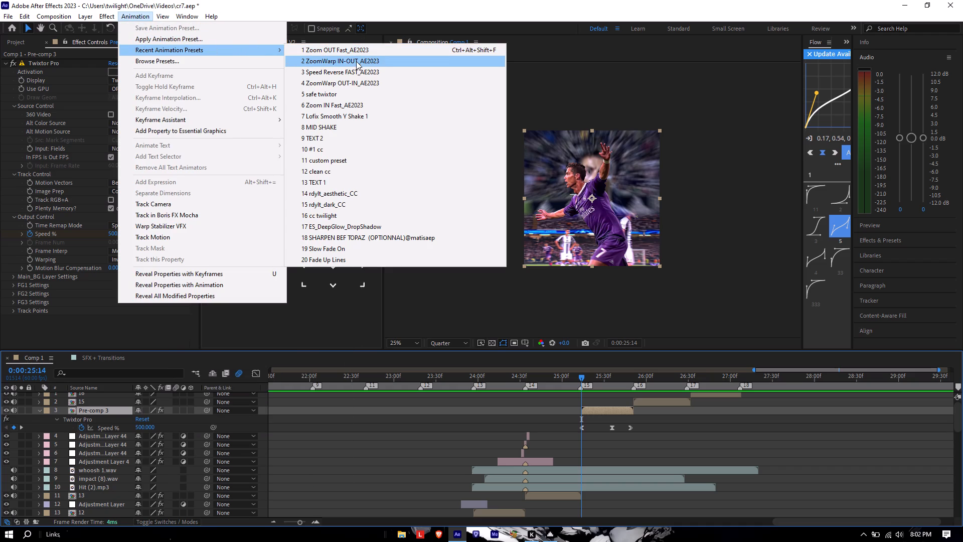
click(356, 64)
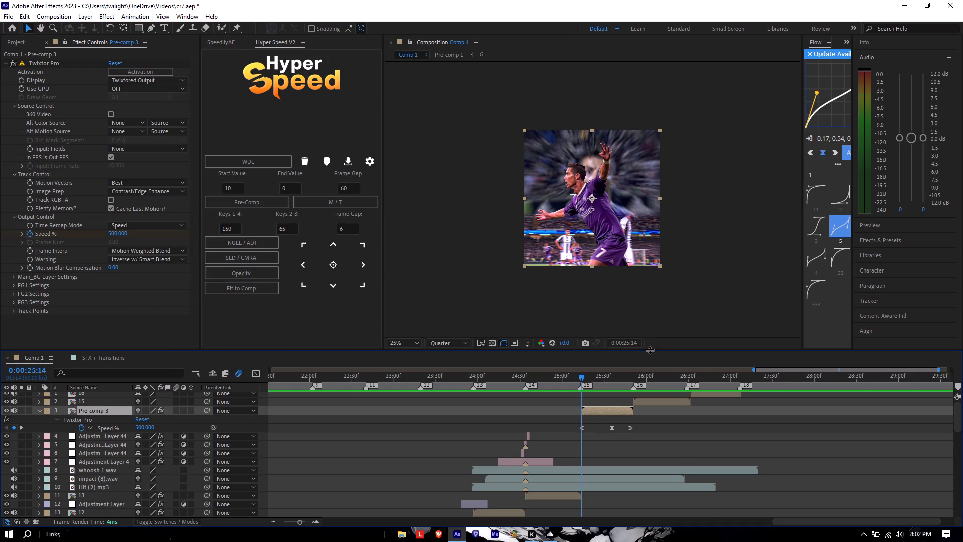
Remove the Z Dist animation from Pre-comp 3's S_BlurMoCurves effect.
scroll(93, 283, down, 13)
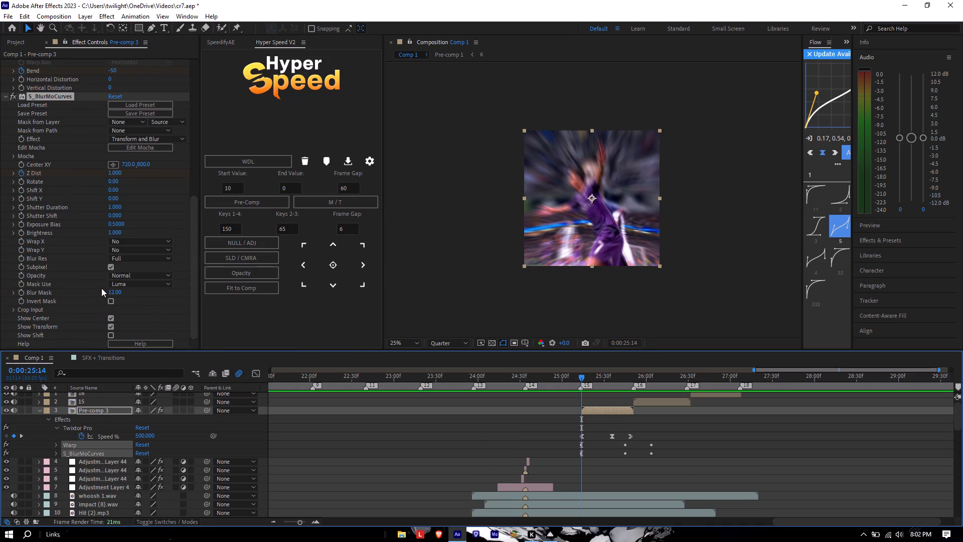
click(153, 189)
click(24, 175)
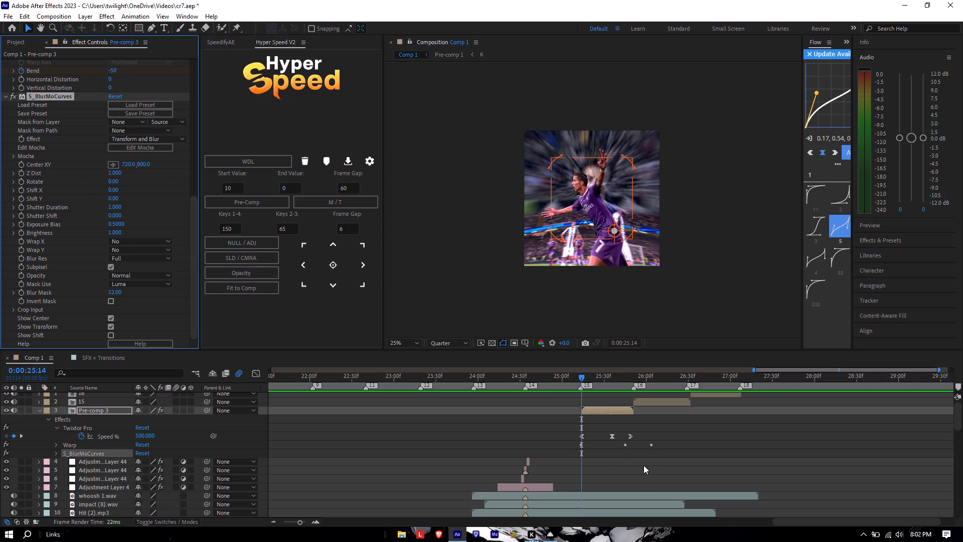
Compress Pre-comp 3's Warp Bend keyframes so the last one lands on the clip's out point, 0:00:25:50.
key(u)
key(u)
scroll(640, 460, down, 5)
scroll(640, 460, up, 5)
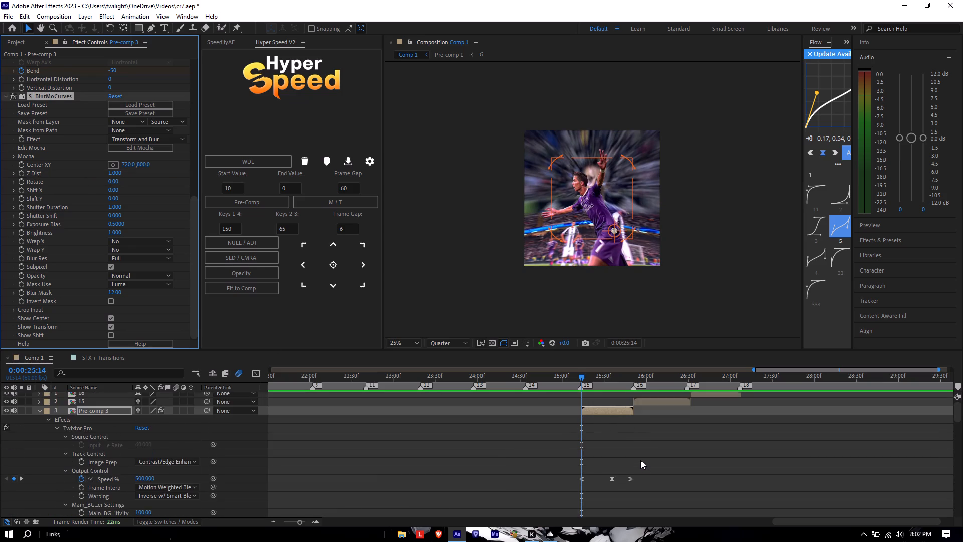
scroll(640, 460, down, 7)
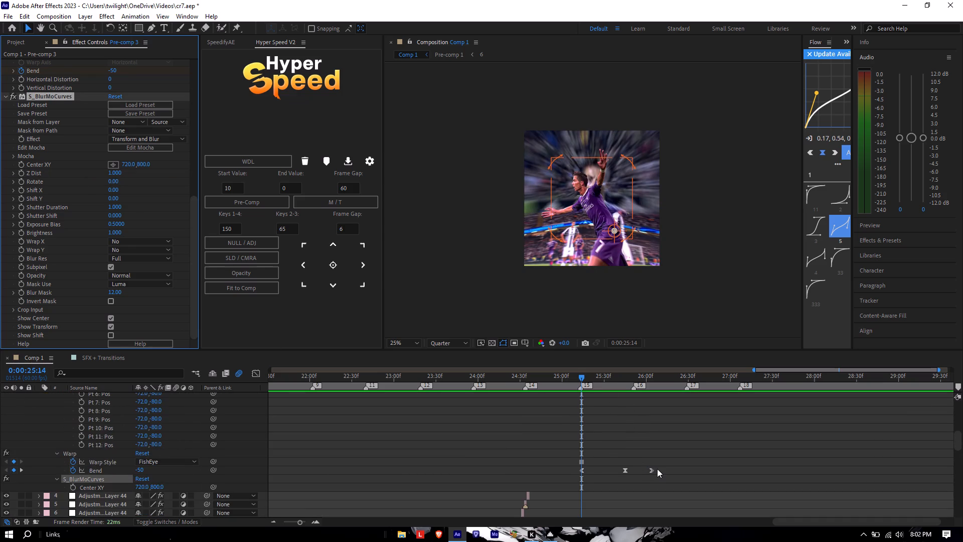
scroll(649, 462, up, 4)
key(o)
scroll(647, 449, down, 4)
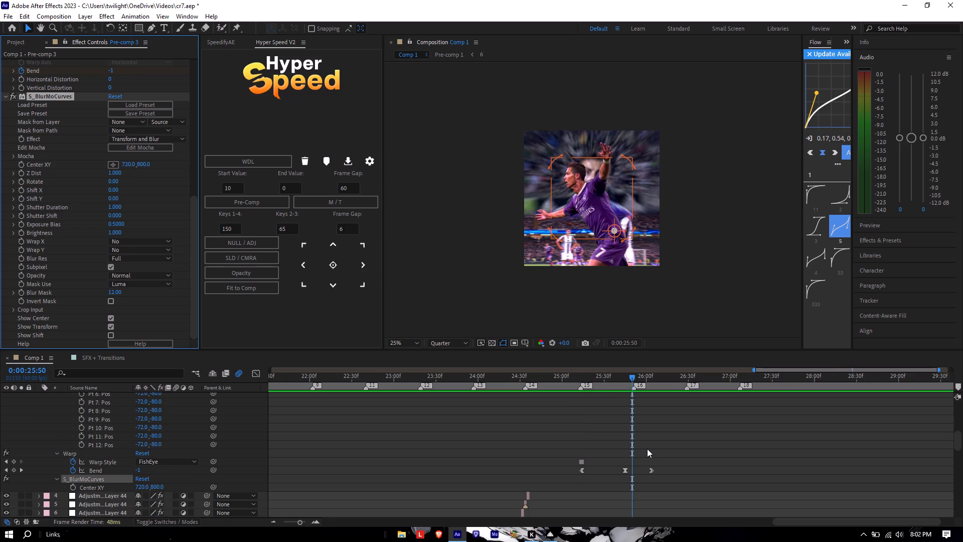
drag(669, 468, 565, 480)
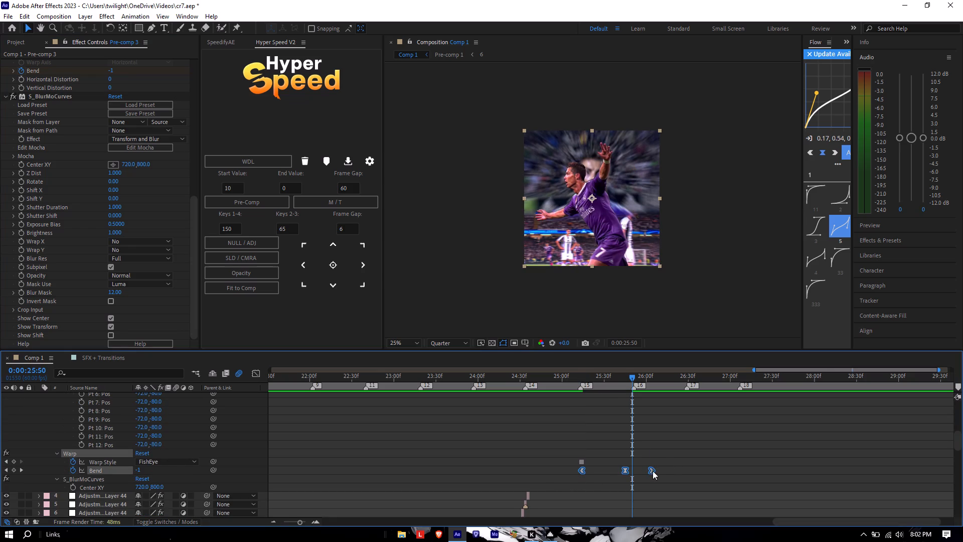
alt+drag(653, 470, 632, 475)
key(u)
scroll(635, 453, up, 6)
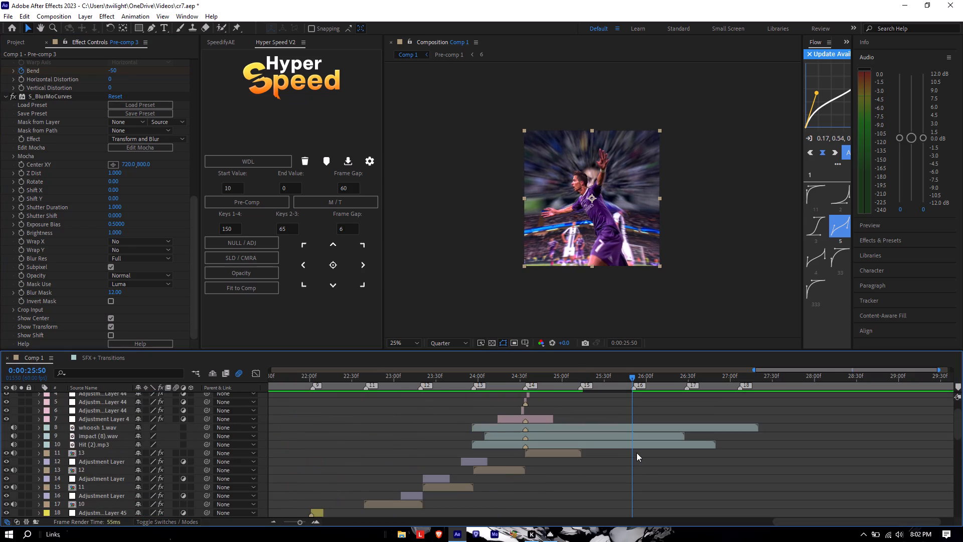
Add an S_BlurMoCurves Z Dist keyframe of 1.000 at Pre-comp 3's in point, 0:00:25:14, and reveal the layer's keyframes.
scroll(635, 451, up, 4)
key(i)
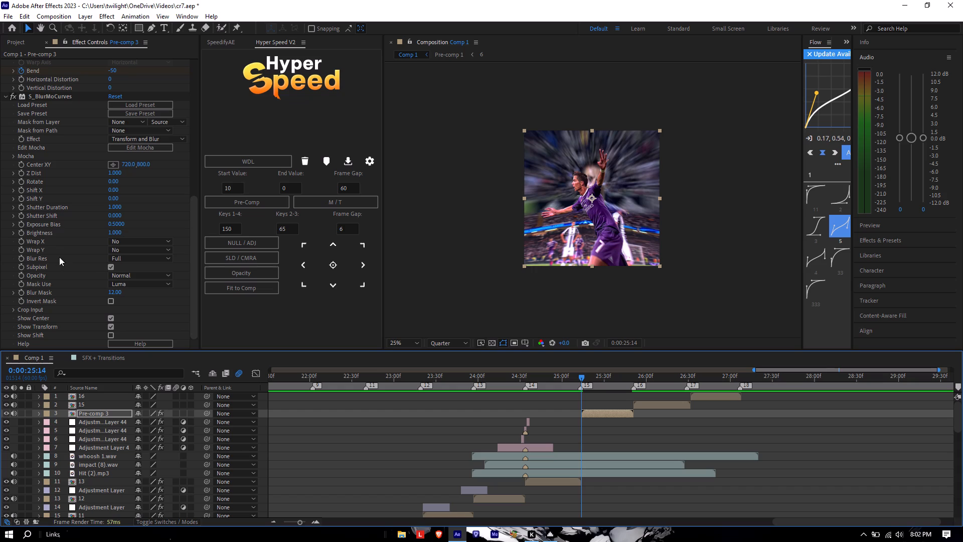
click(22, 172)
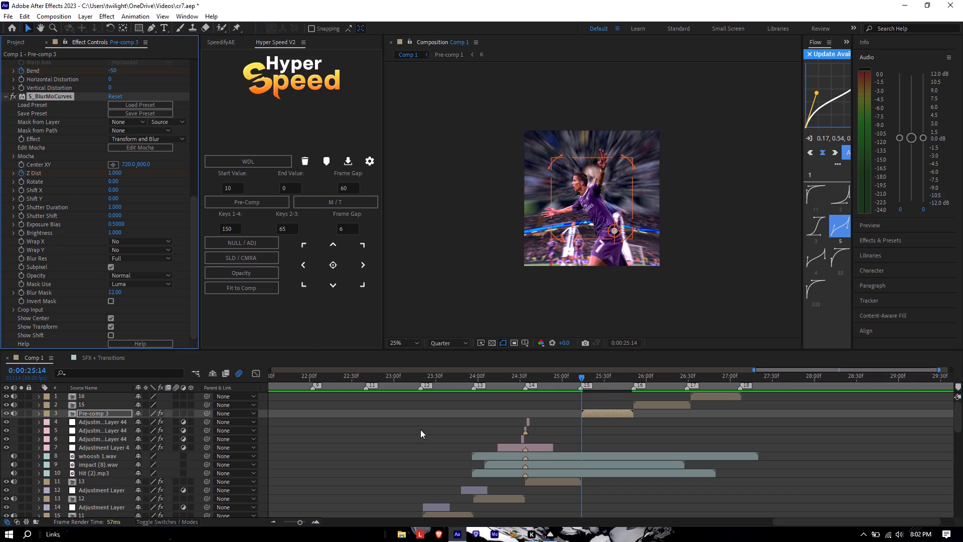
key(u)
Keyframe Pre-comp 3's S_BlurMoCurves Z Dist at 0.65 at the middle of the clip, 0:00:25:35.
drag(584, 375, 610, 395)
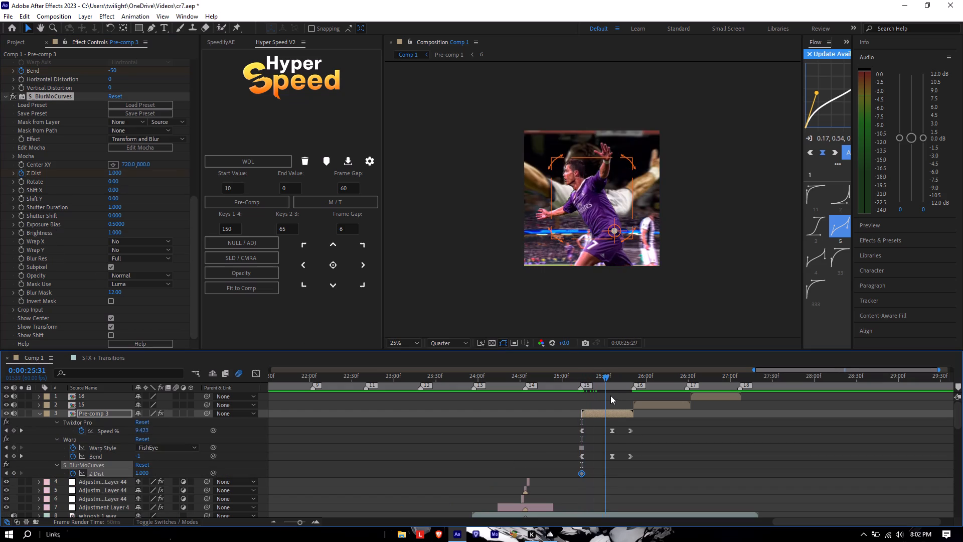
drag(610, 395, 614, 399)
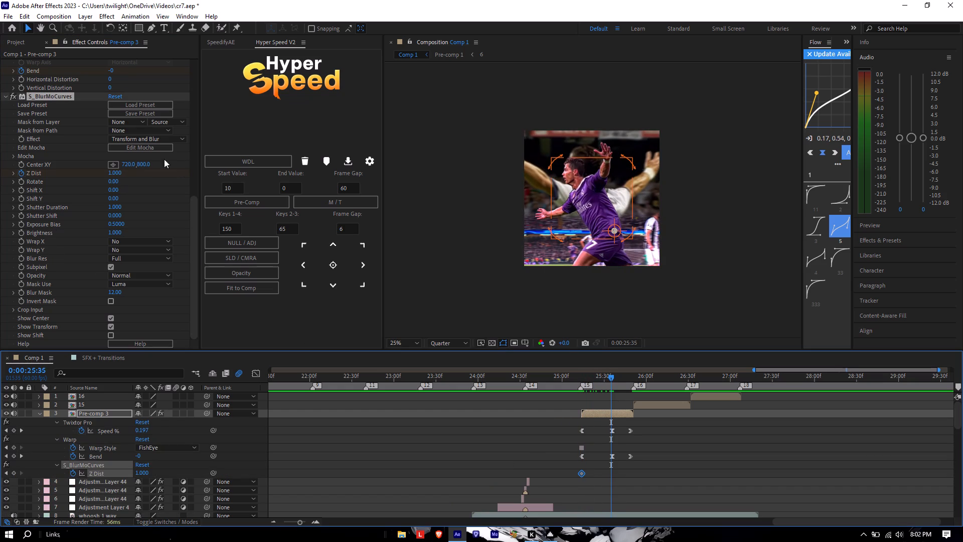
click(114, 174)
text(0,)
key(BackSpace)
text(.65)
key(Return)
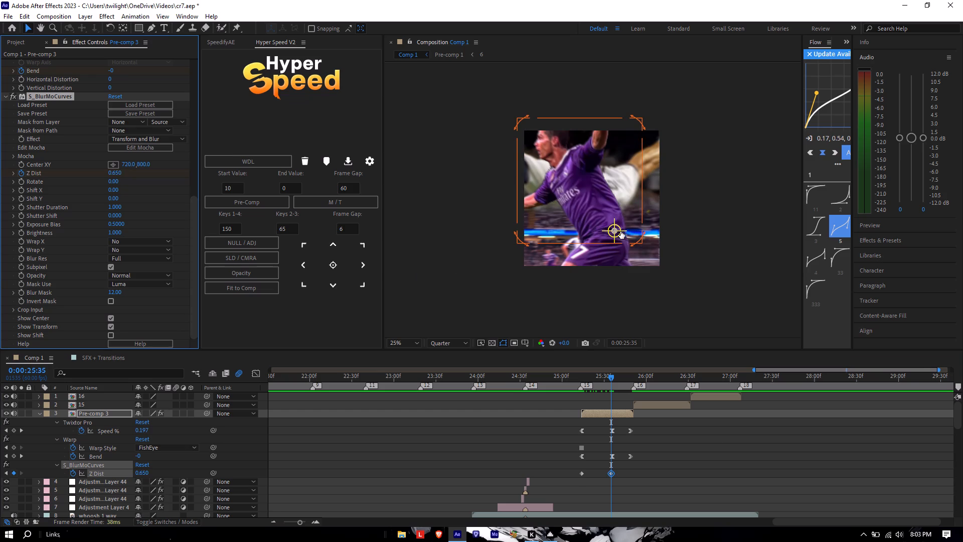
Move Pre-comp 3's S_BlurMoCurves center onto the player's head, at about 404, 344.
drag(620, 231, 580, 174)
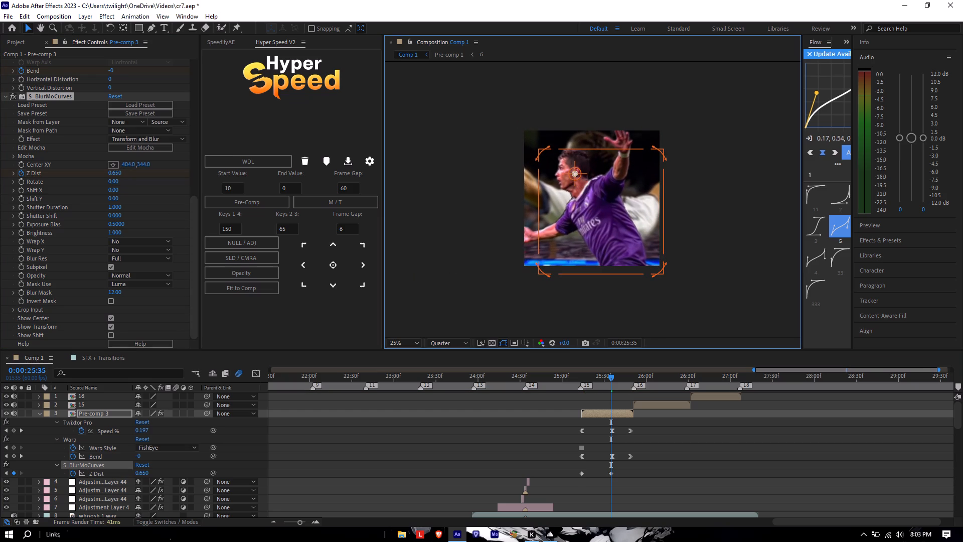
Set the middle Z Dist keyframe at 0:00:25:35 to 0.75.
click(113, 173)
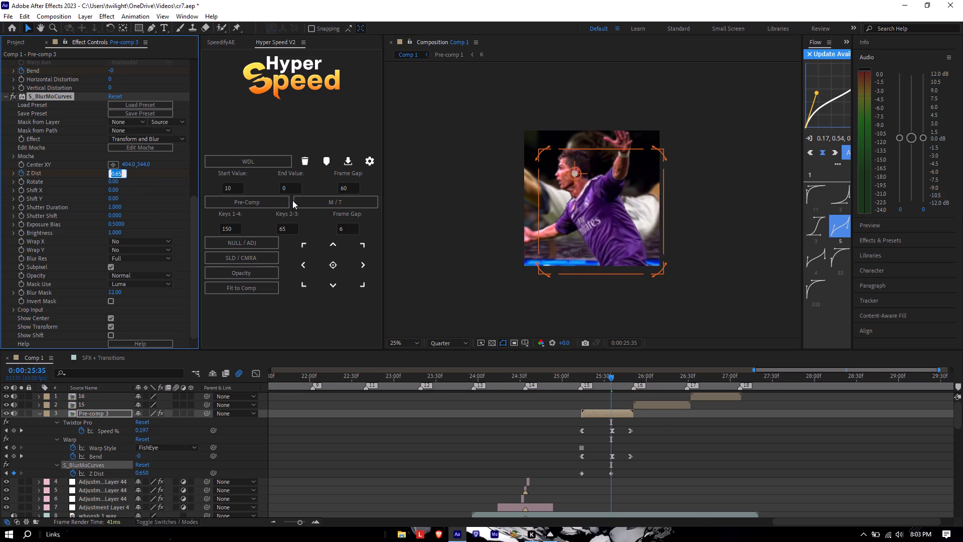
text(0.75)
key(Return)
Keyframe Z Dist at 1 at Pre-comp 3's out point, 0:00:25:50.
key(o)
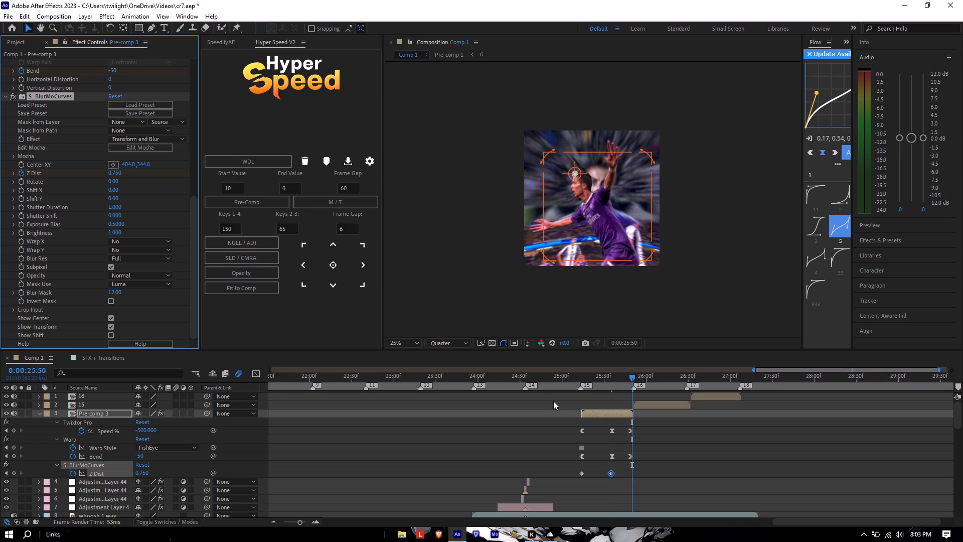
click(109, 172)
key(1)
key(Return)
Apply Easy Ease to all three of Pre-comp 3's Z Dist keyframes.
drag(643, 469, 549, 473)
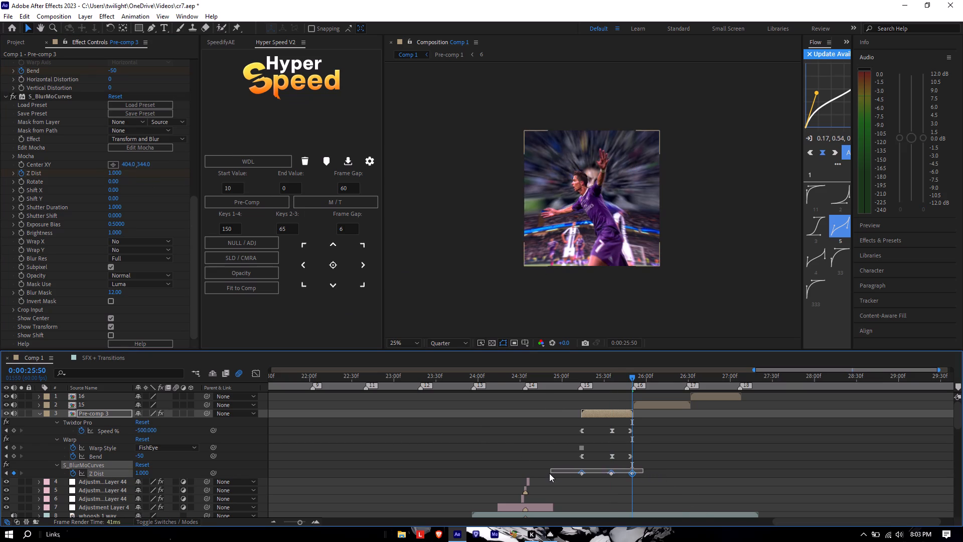
drag(549, 473, 548, 474)
key(F9)
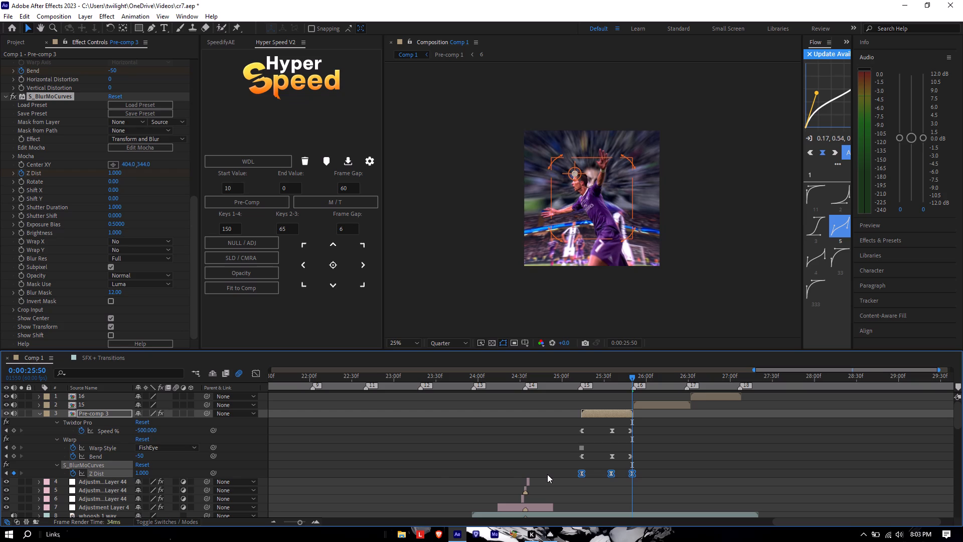
Reshape the Z Dist value curve into a U, with steep outer keyframe handles and long flat handles at the middle keyframe.
click(258, 370)
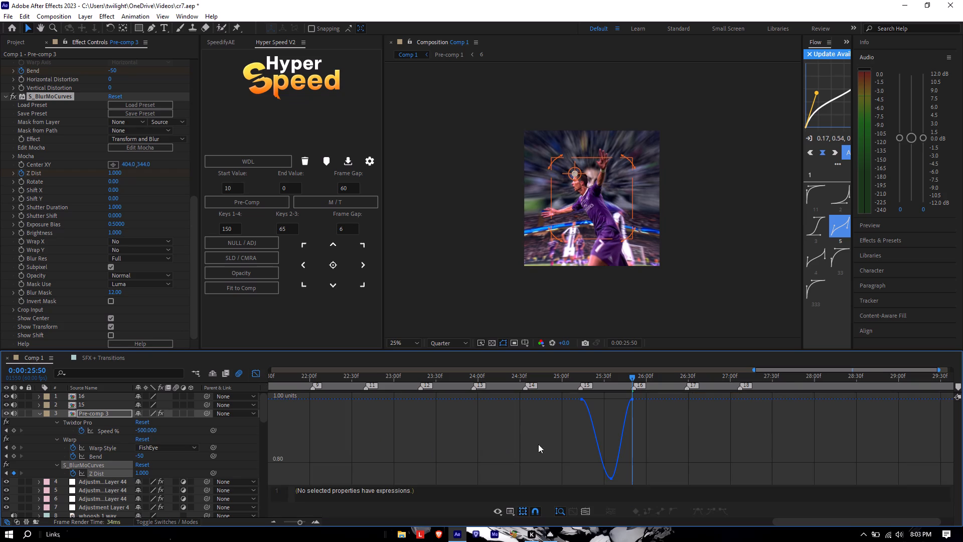
drag(604, 392, 544, 436)
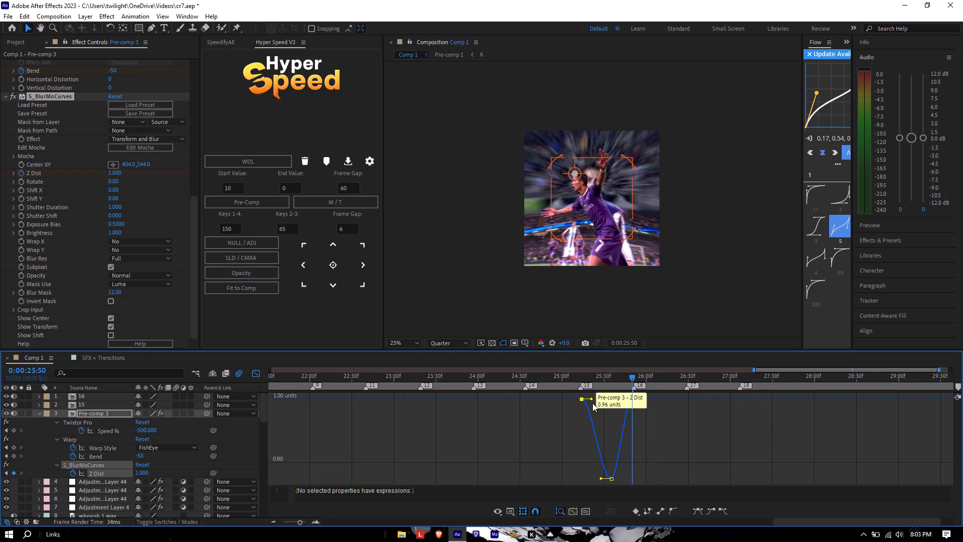
drag(592, 398, 556, 450)
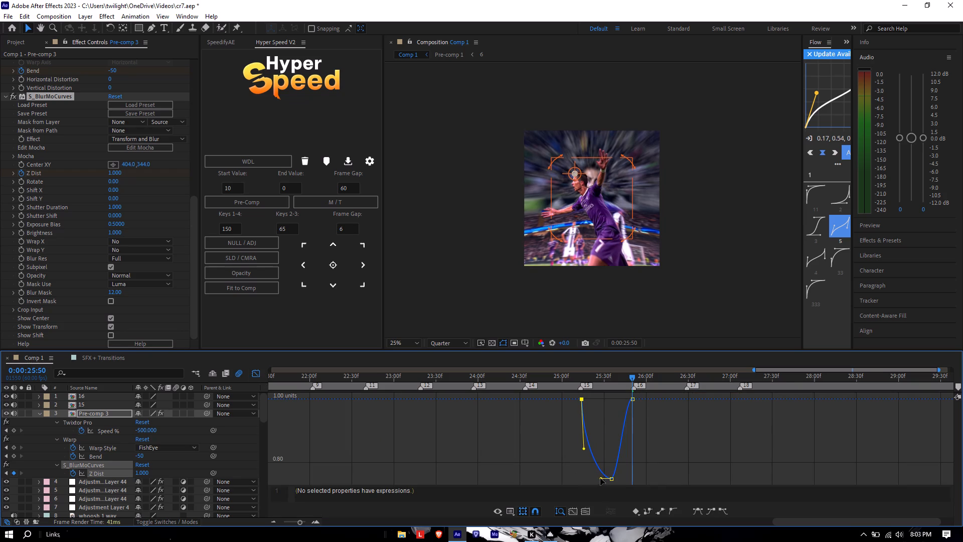
drag(600, 478, 589, 477)
drag(625, 398, 670, 464)
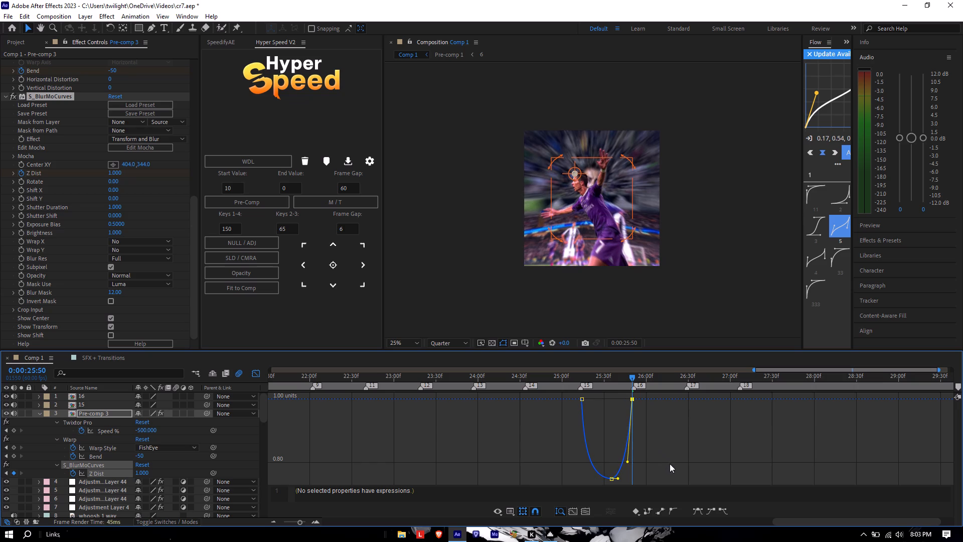
drag(670, 464, 670, 464)
drag(619, 478, 628, 477)
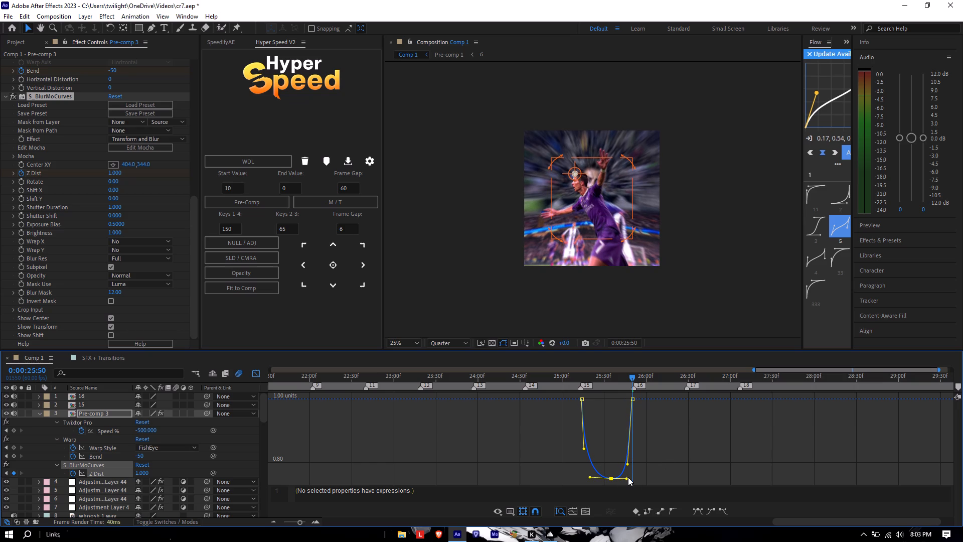
drag(628, 477, 629, 477)
Return the timeline from the value graph to layer bars at 0:00:24:55 and collapse Pre-comp 3's keyframed properties.
drag(630, 382, 596, 387)
drag(596, 387, 605, 387)
drag(630, 374, 574, 389)
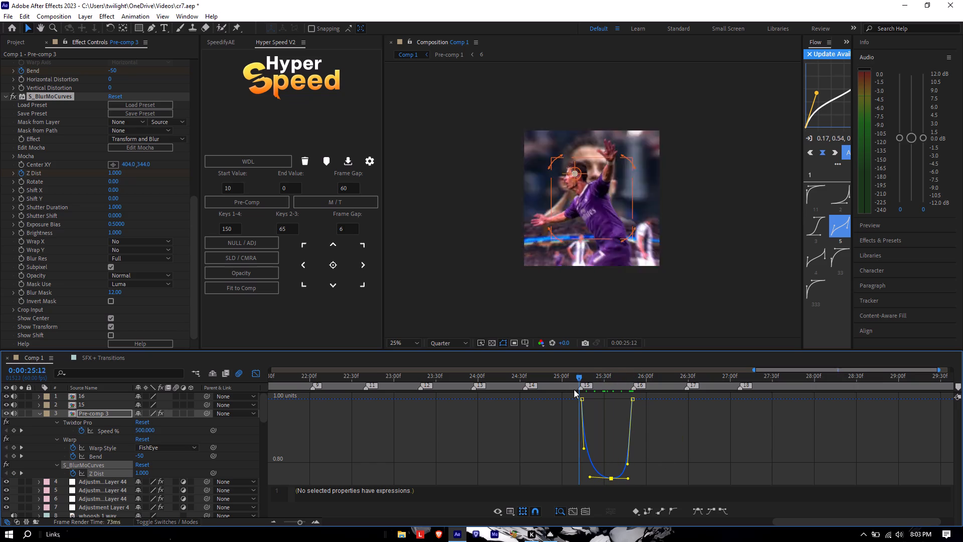
drag(574, 389, 552, 394)
click(258, 373)
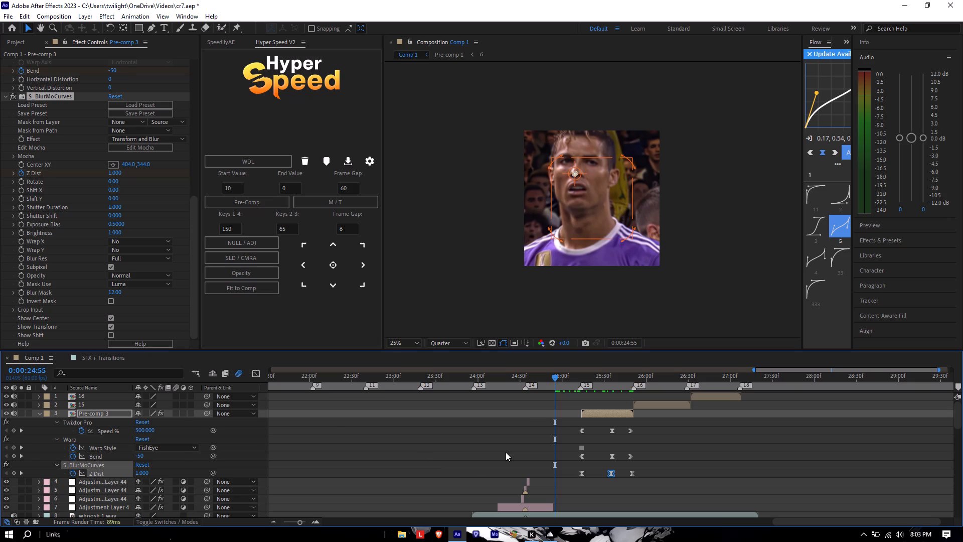
key(u)
Play back the transition from layer 13 through Pre-comp 3 into layer 15, starting around 0:00:24:55.
key(space)
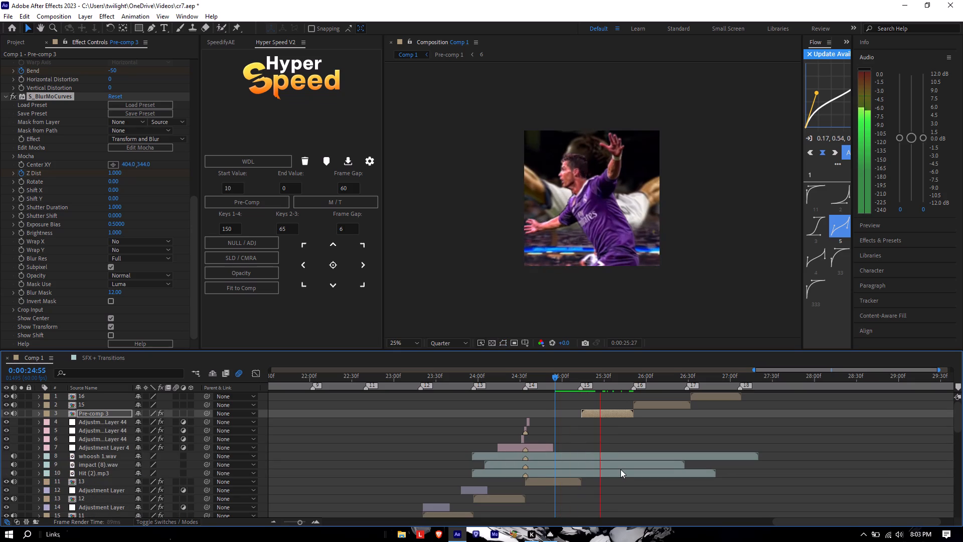
key(space)
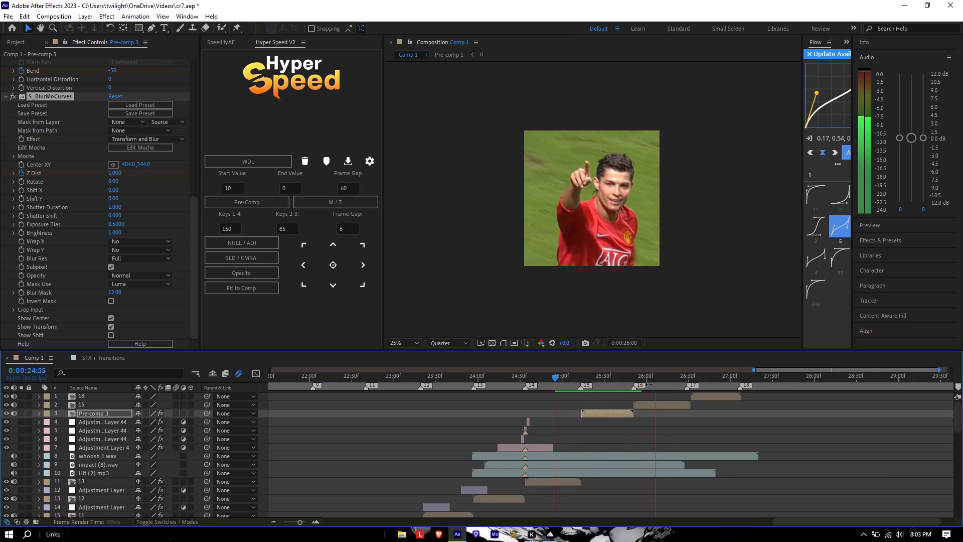
drag(669, 376, 560, 397)
key(space)
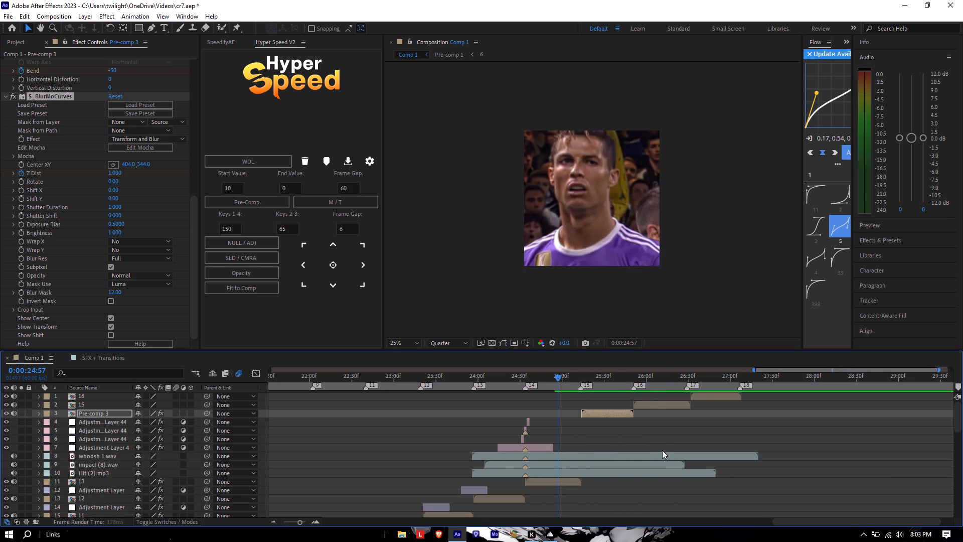
key(space)
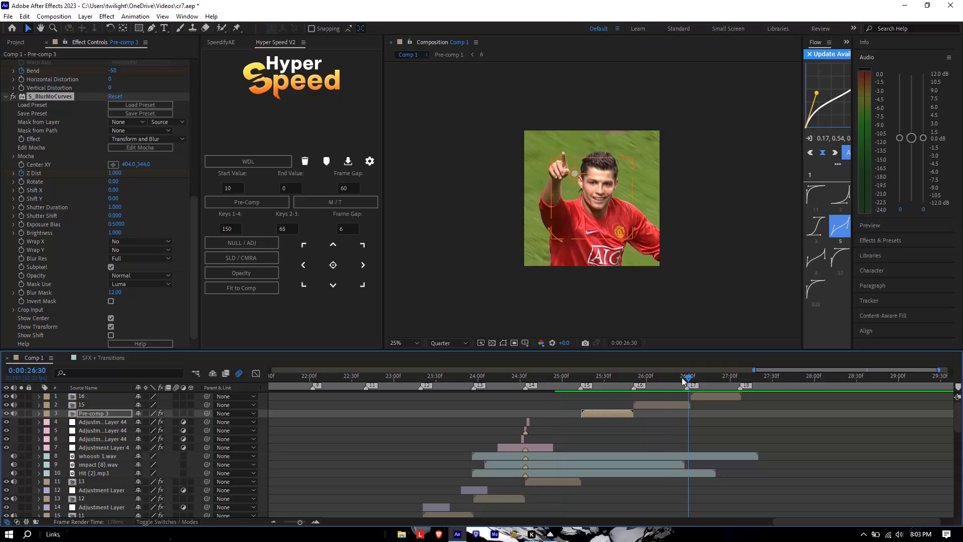
Play back the edit from 0:00:12:11 past Pre-comp 3 to review the whole beat-synced sequence.
drag(682, 377, 302, 416)
drag(298, 521, 290, 522)
drag(681, 376, 368, 397)
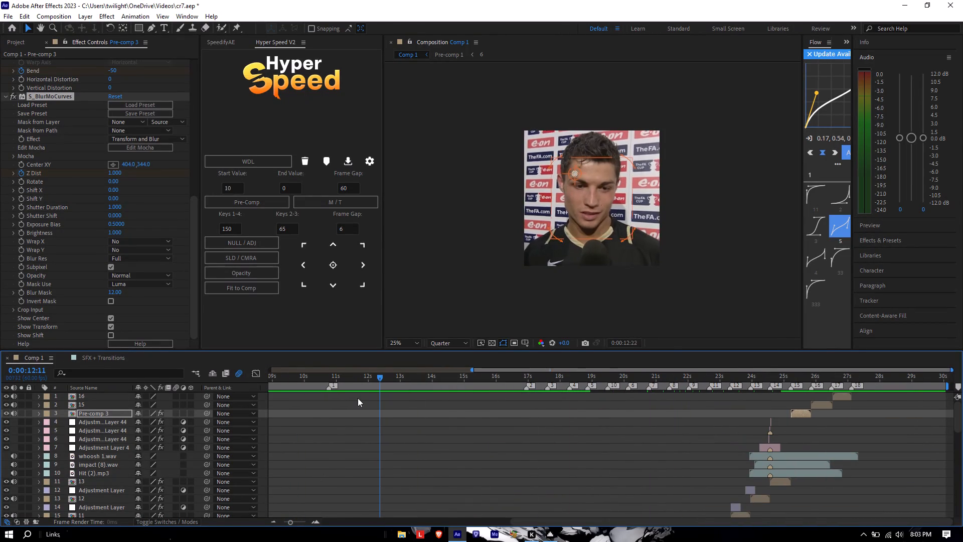
key(space)
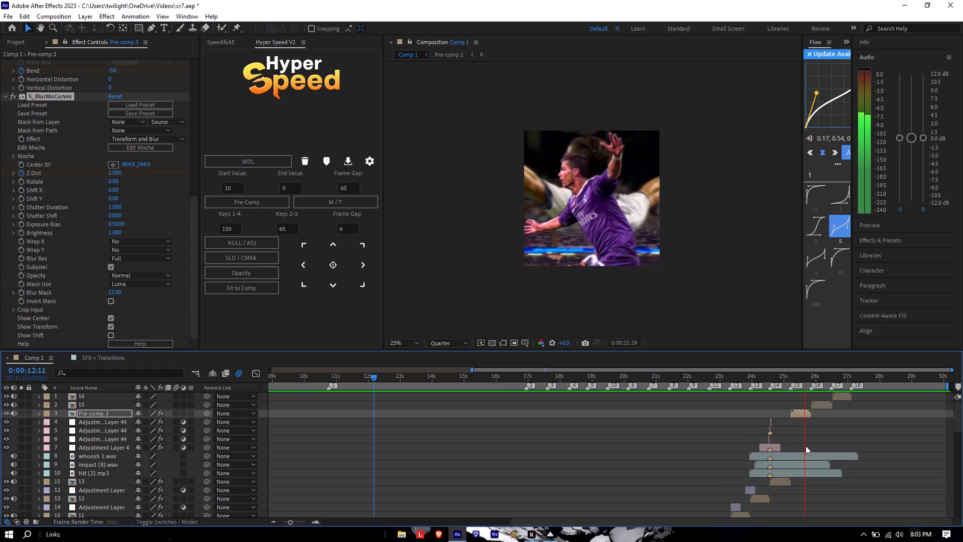
key(space)
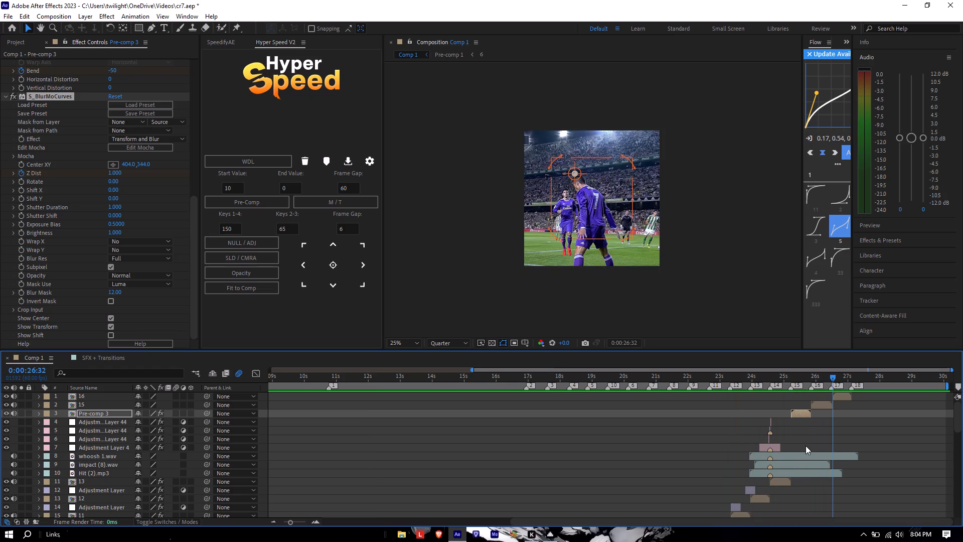
Replay the section around Pre-comp 3 from 0:00:23:50 and about 0:00:24:52 to check its retiming and zoom.
drag(828, 376, 746, 396)
key(space)
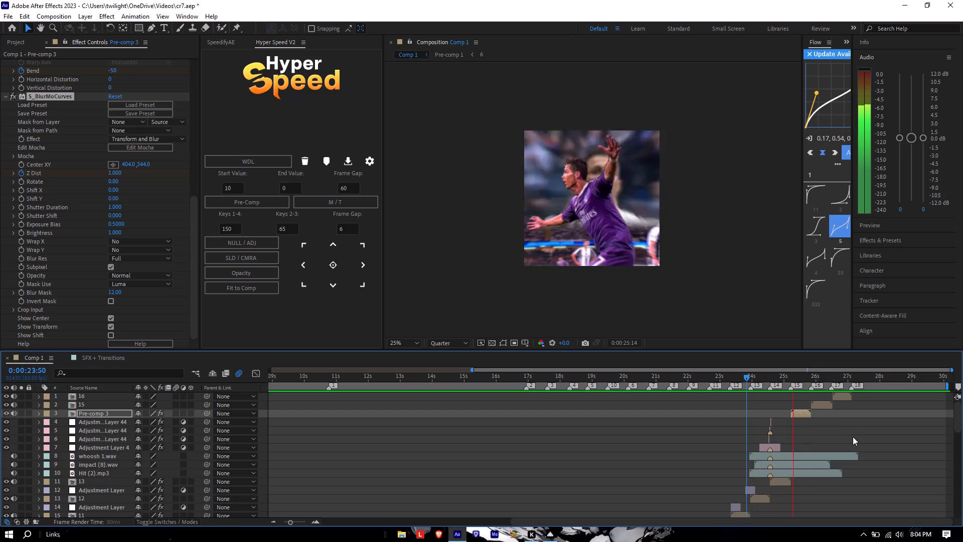
key(space)
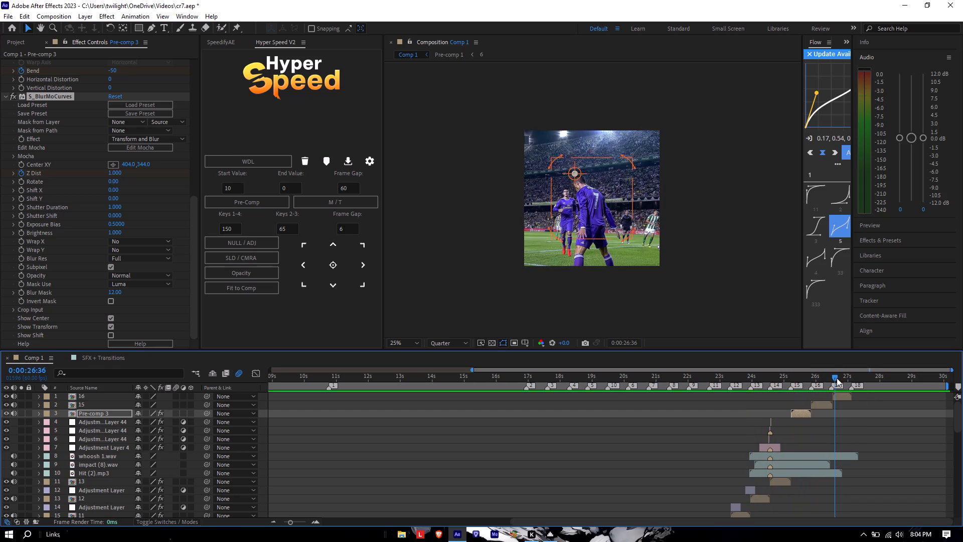
drag(833, 378, 780, 398)
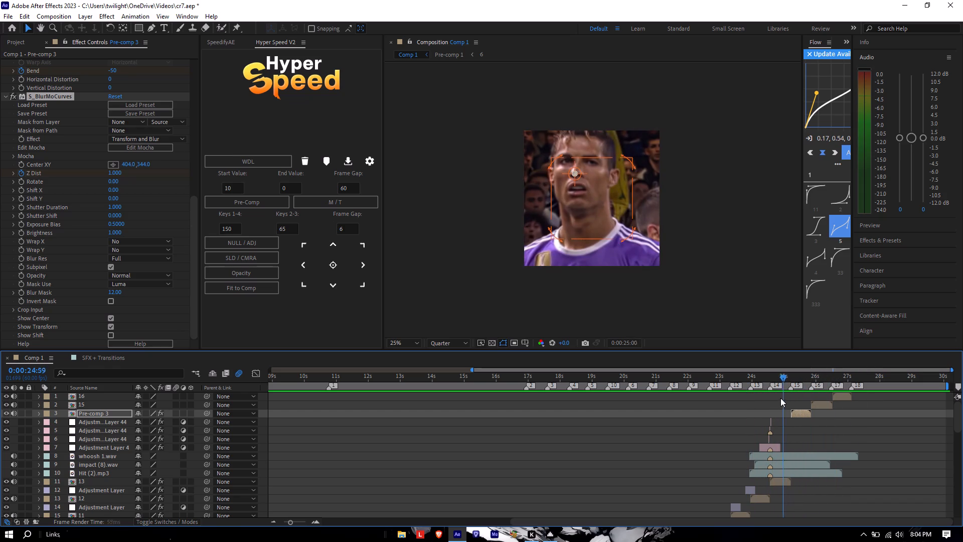
drag(780, 398, 778, 399)
key(space)
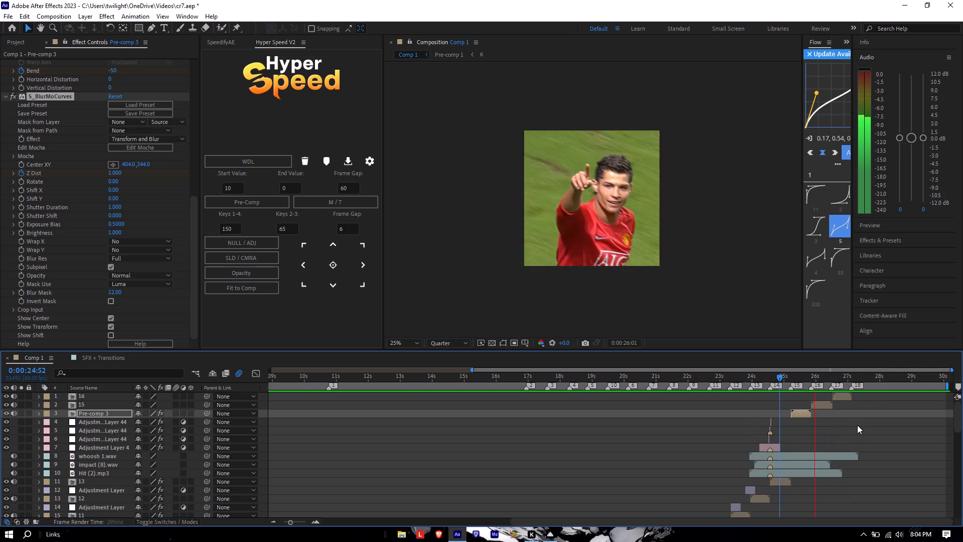
key(space)
drag(829, 380, 788, 395)
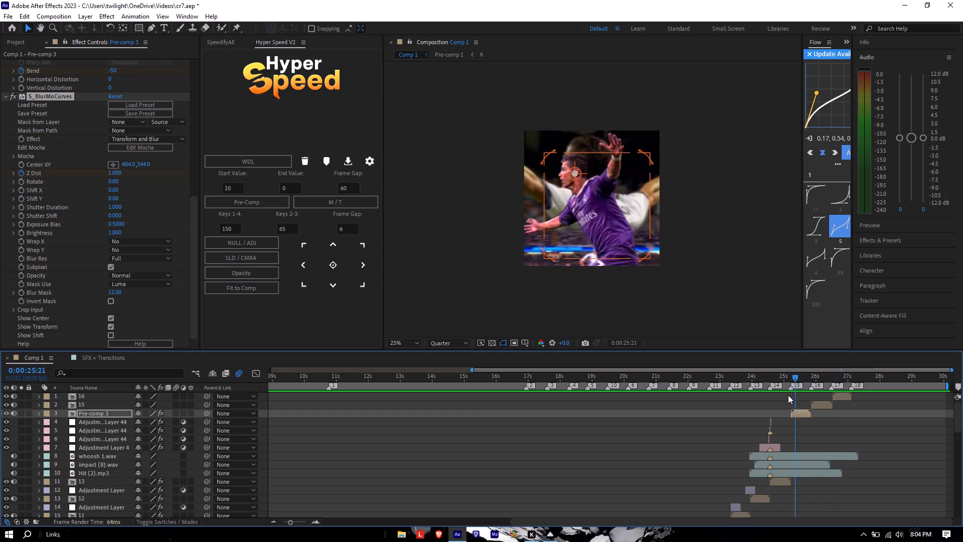
drag(788, 395, 780, 397)
key(space)
key(space)
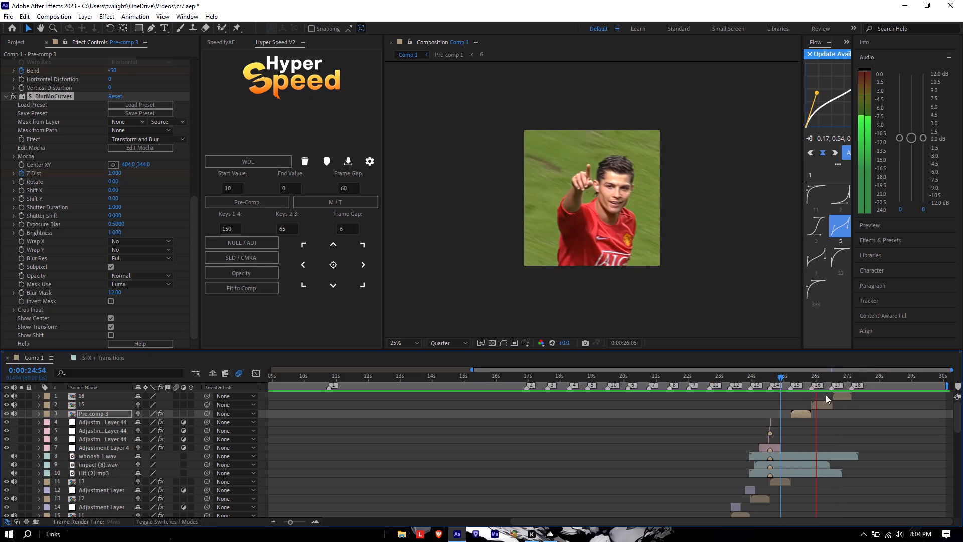
Delete the Twixtor Pro effect from Pre-comp 3.
drag(817, 379, 802, 387)
key(i)
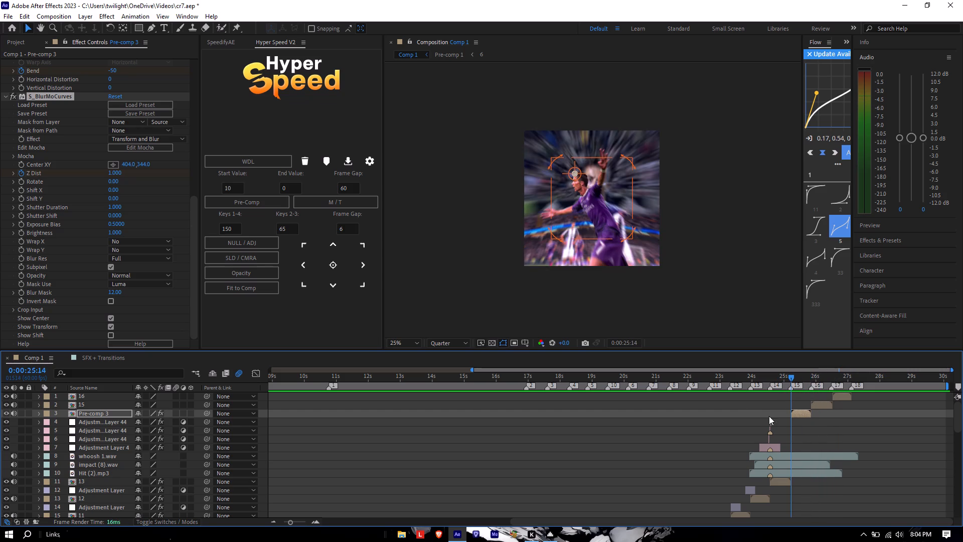
scroll(38, 93, up, 19)
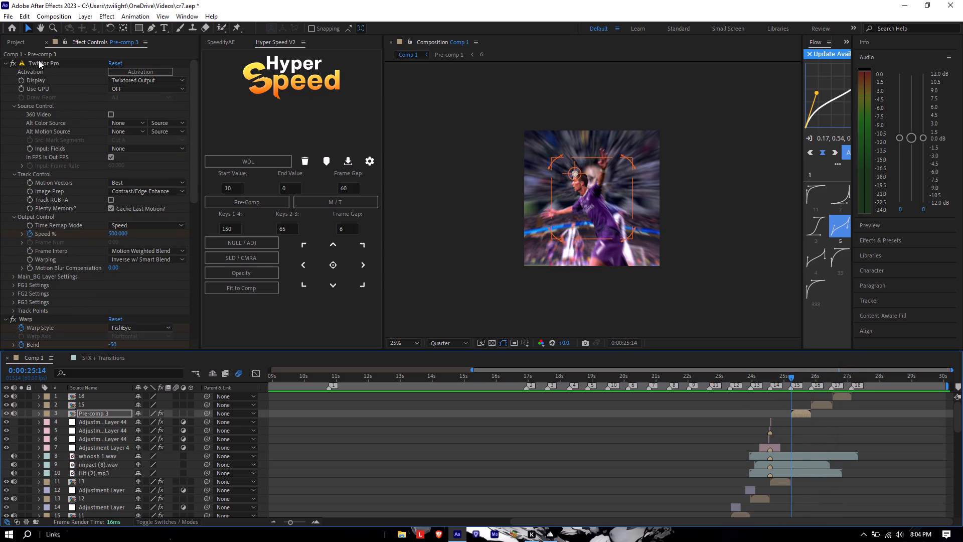
click(39, 60)
key(BackSpace)
Copy the Twixtor Pro effect from Pre-comp 1, the layer starting near 0:00:20:11.
scroll(682, 408, down, 4)
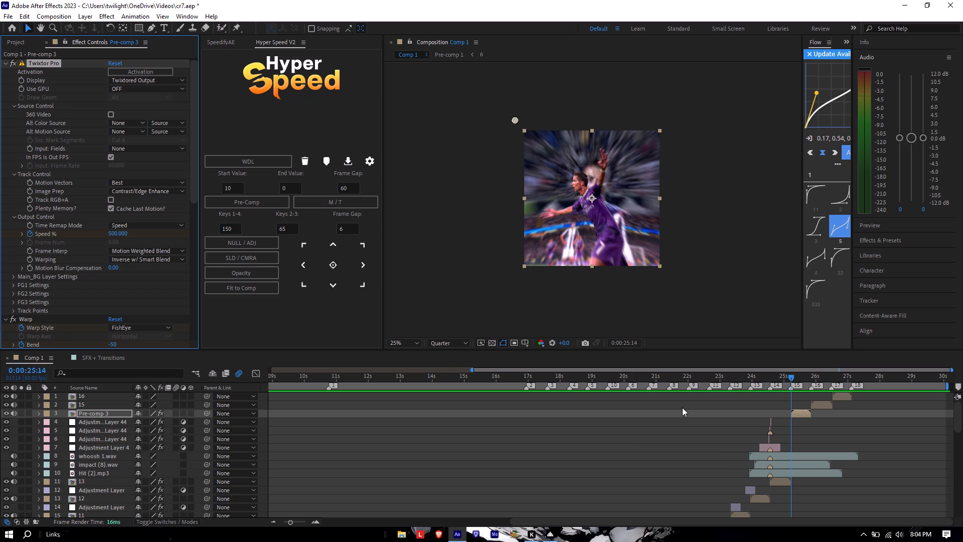
scroll(682, 408, down, 7)
scroll(641, 415, up, 2)
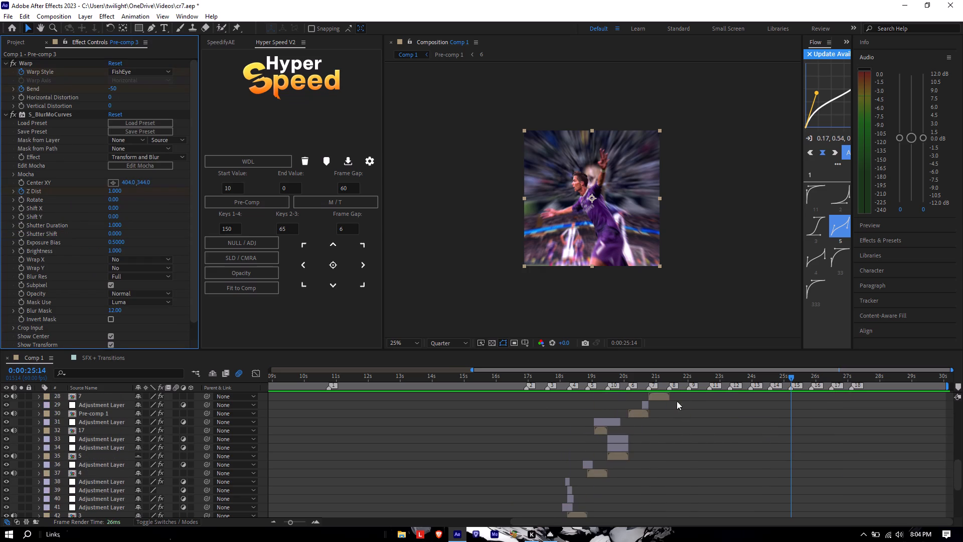
drag(792, 377, 630, 402)
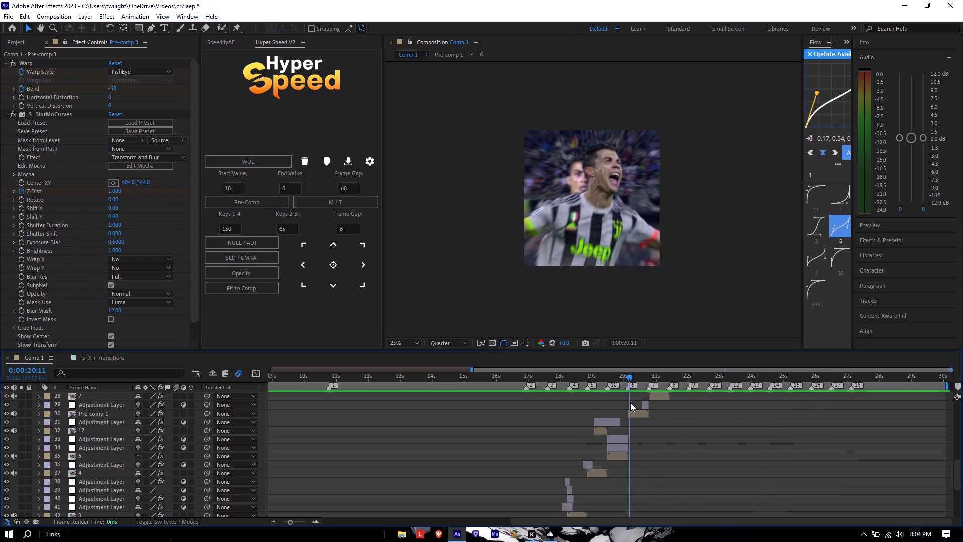
drag(630, 402, 631, 402)
scroll(26, 76, up, 5)
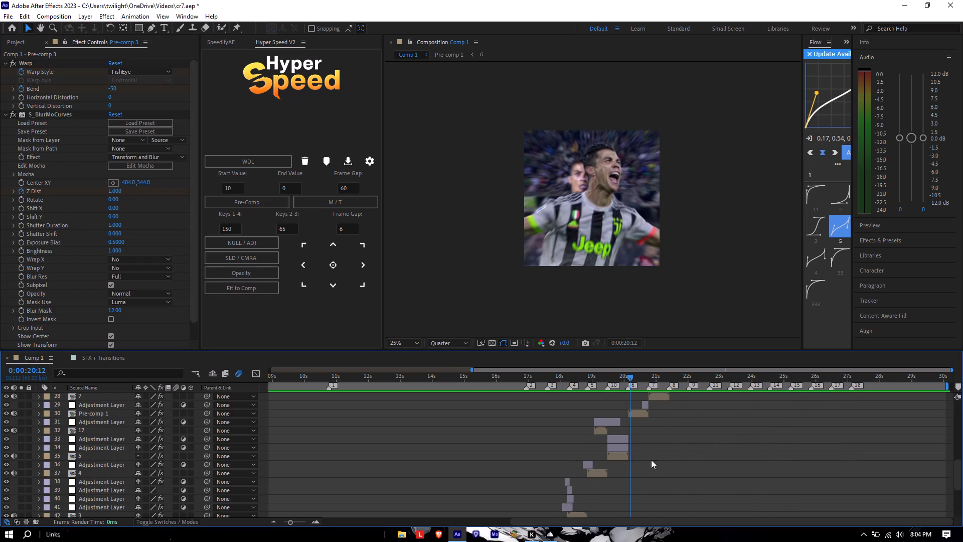
click(629, 412)
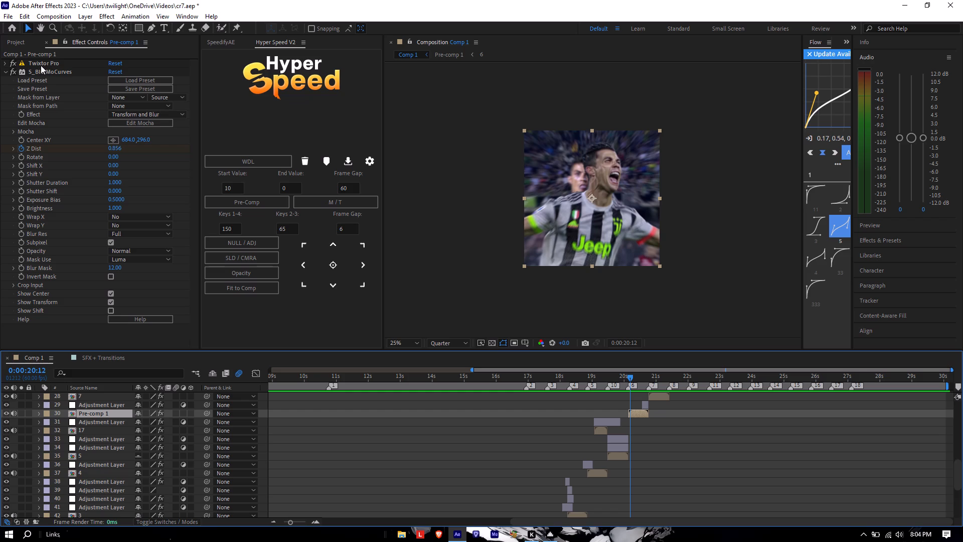
click(39, 61)
key(ctrl+c)
Paste the copied Twixtor Pro effect onto Pre-comp 3 at its in point, 0:00:25:14, and reveal the layer's keyframes.
scroll(737, 428, up, 7)
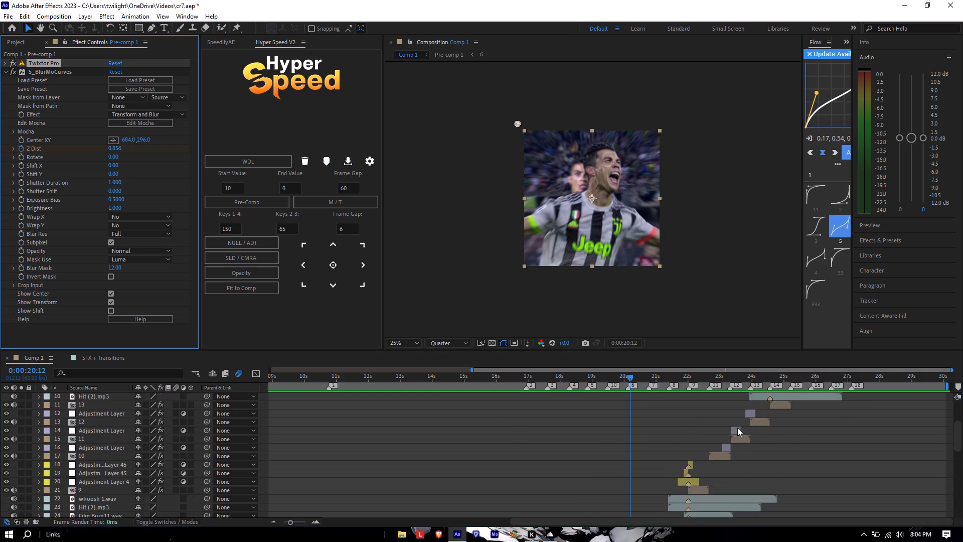
scroll(758, 436, up, 2)
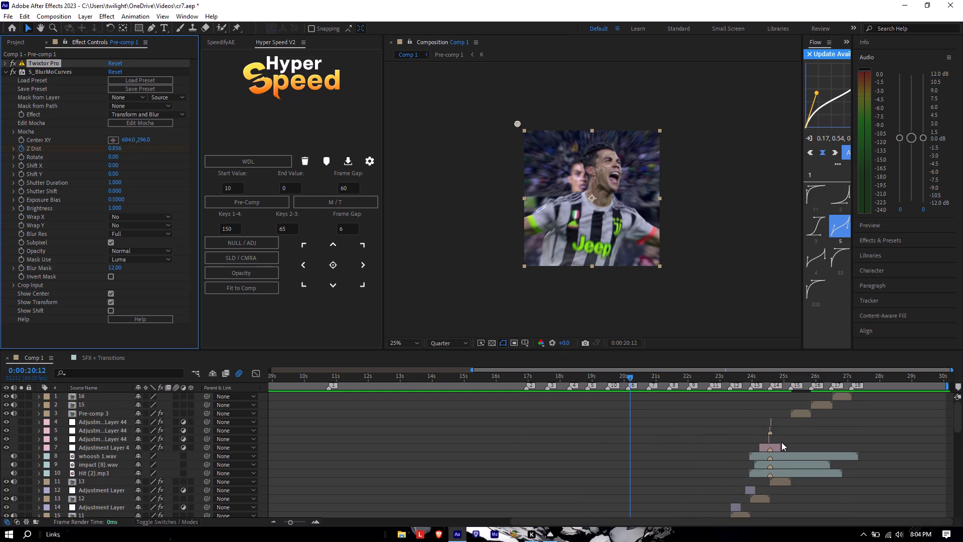
click(801, 416)
click(801, 414)
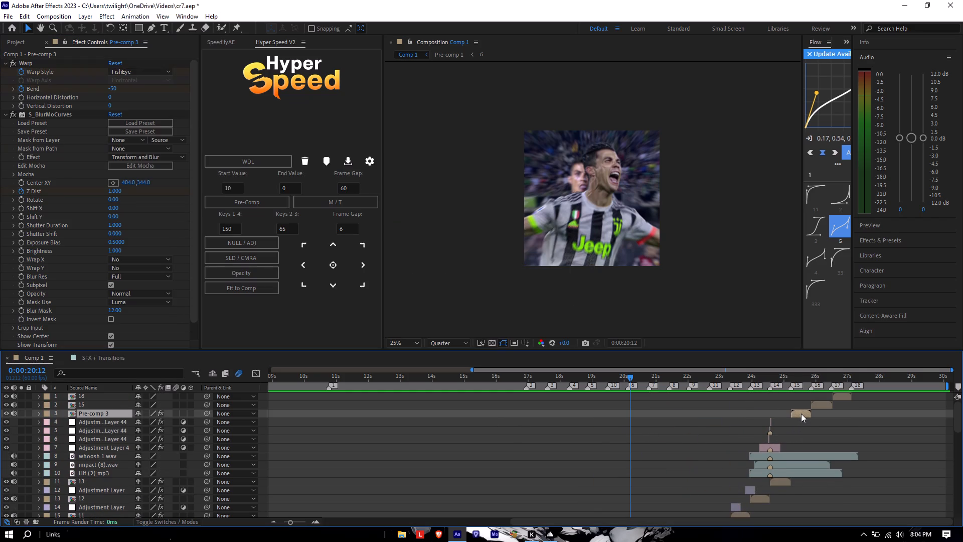
key(i)
key(ctrl+v)
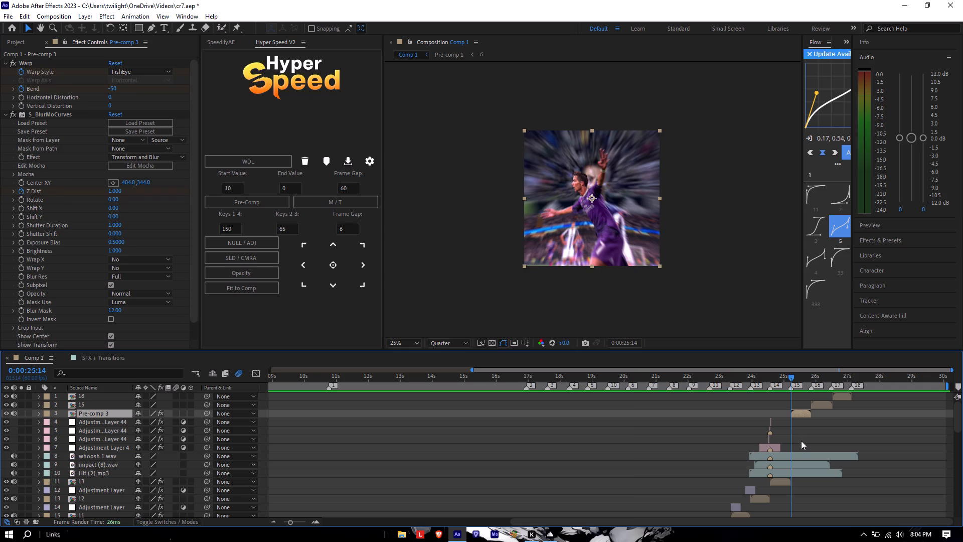
key(u)
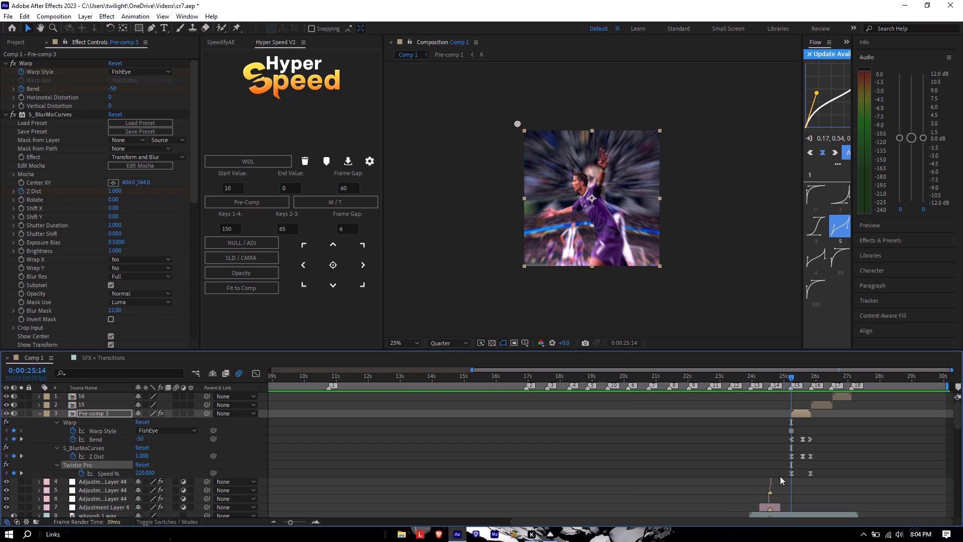
Stretch all of Pre-comp 3's keyframes from 0:00:25:14 so the last Z Dist and Speed % keyframes land at about 0:00:25:52.
drag(287, 524, 292, 517)
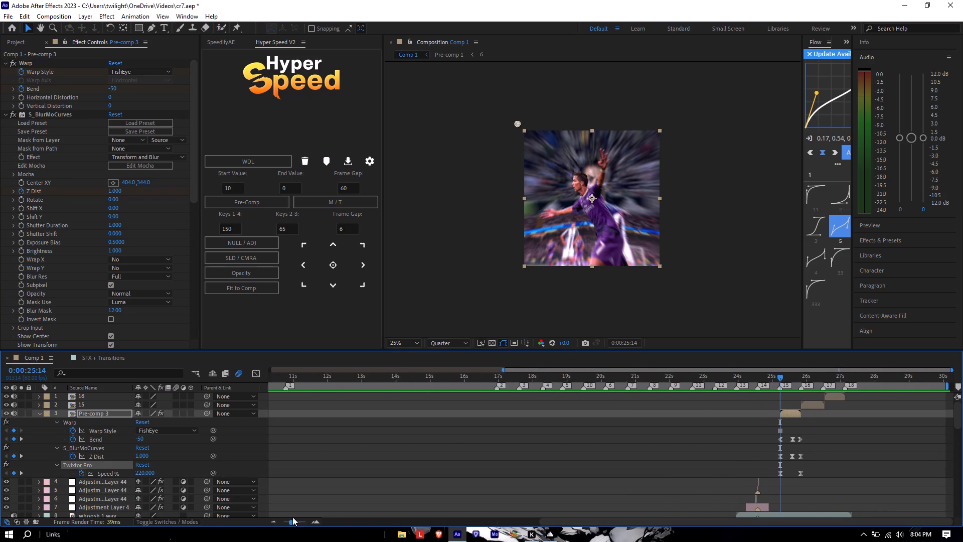
drag(292, 517, 304, 512)
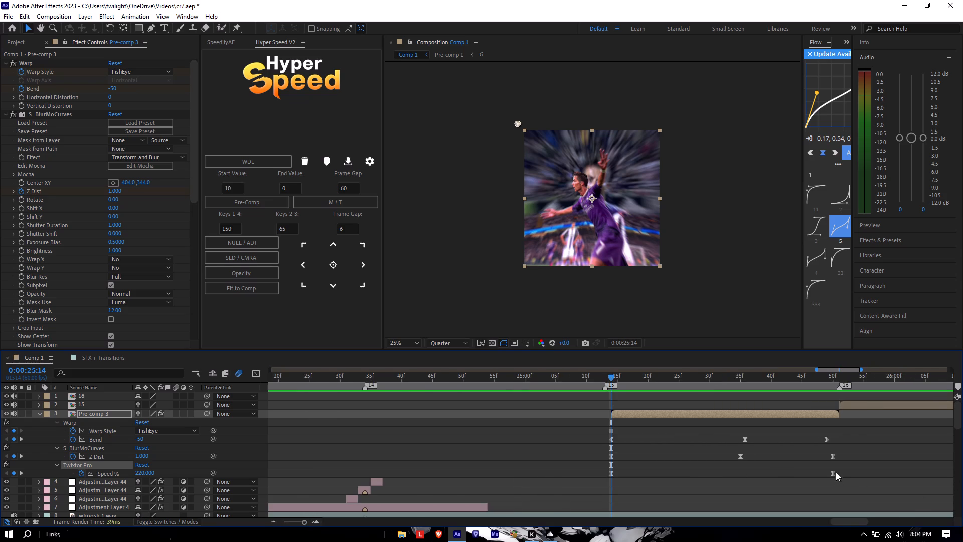
drag(845, 431, 570, 488)
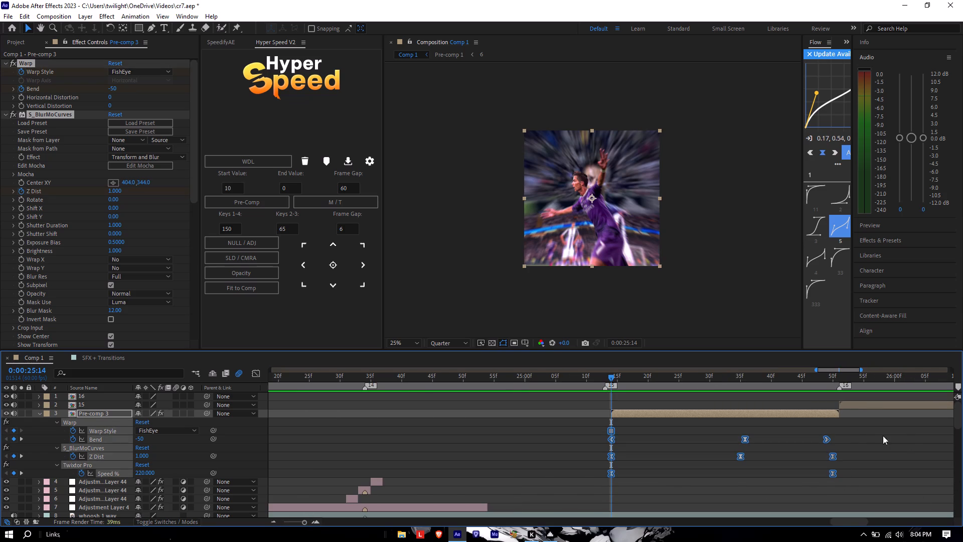
alt+drag(834, 455, 840, 456)
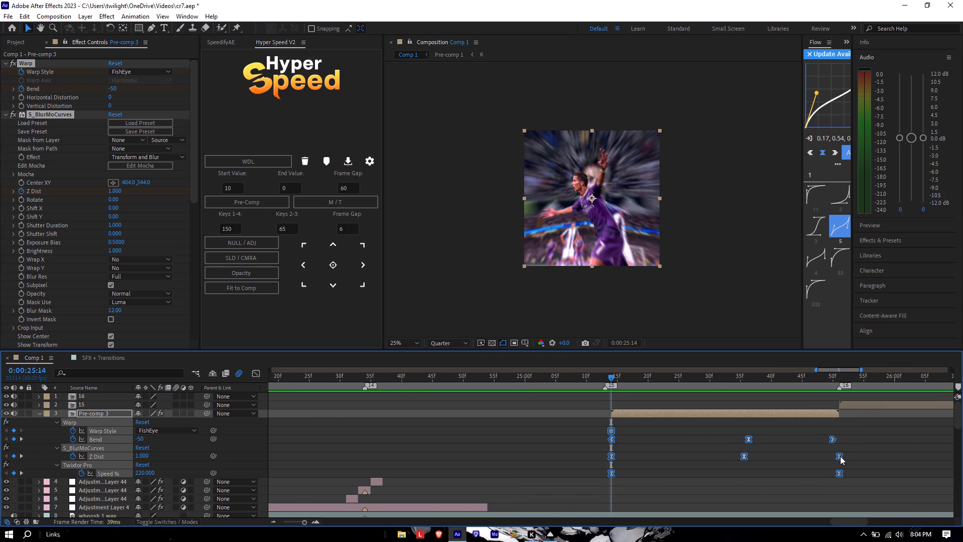
alt+drag(840, 456, 848, 458)
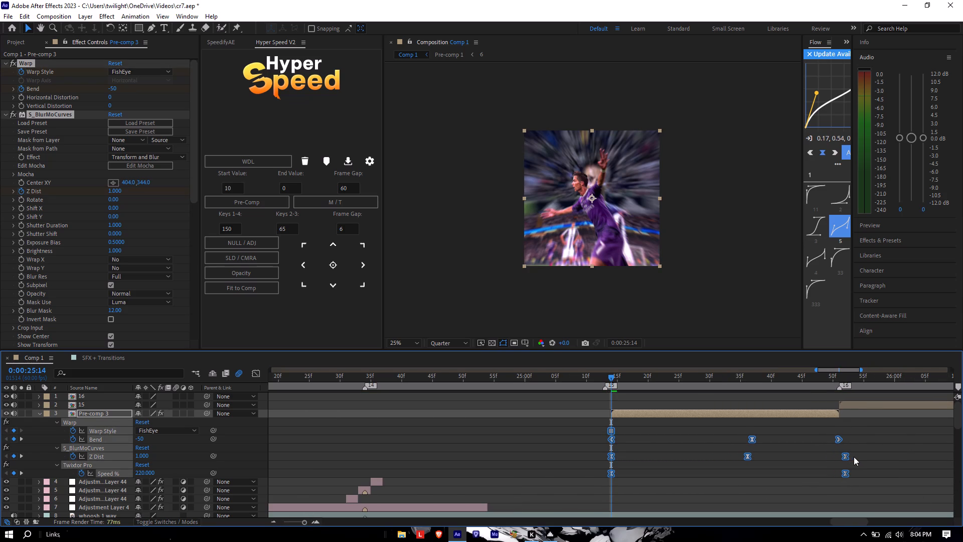
click(854, 457)
Move the last Warp Bend keyframe to about 0:00:25:52, aligned with the last Z Dist and Speed % keyframes, and collapse the layer.
drag(851, 436, 830, 446)
click(843, 435)
drag(839, 437, 840, 441)
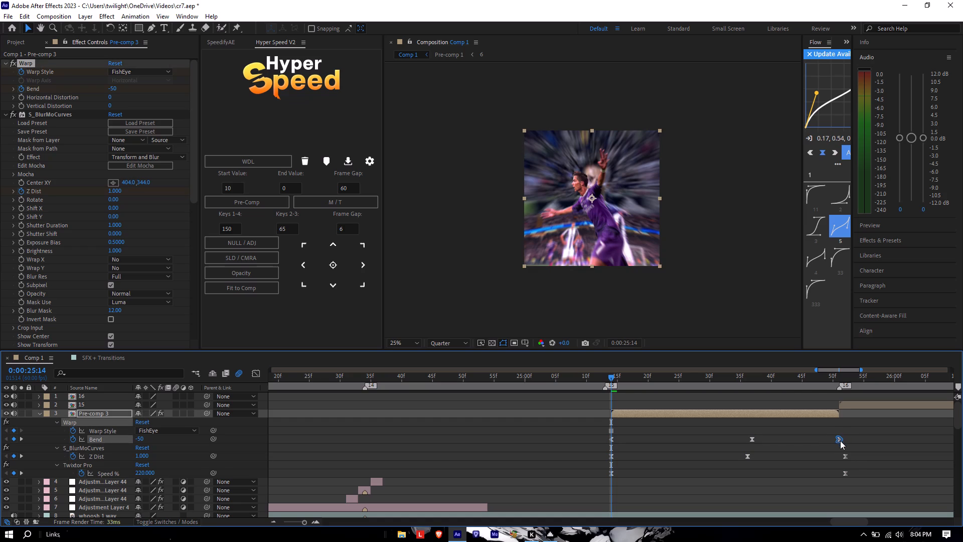
drag(840, 441, 843, 442)
key(u)
Scrub through Pre-comp 3 from its in point to 0:00:25:48 to check the retimed transition.
drag(615, 379, 821, 397)
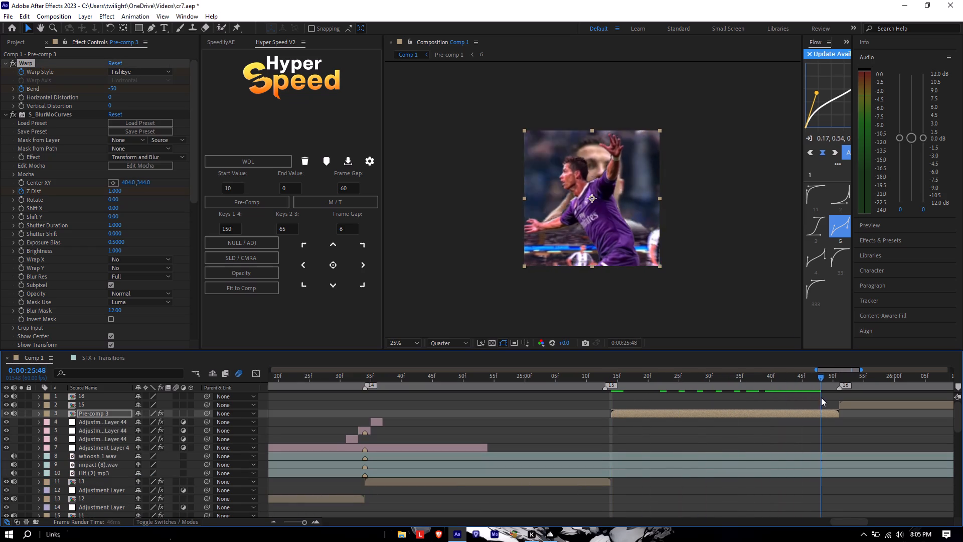
Preview Comp 1 from about 0:00:24:52 and again from 0:00:24:46 to check Pre-comp 3's transitions, and scrub back to 0:00:25:34.
drag(821, 397, 473, 411)
key(space)
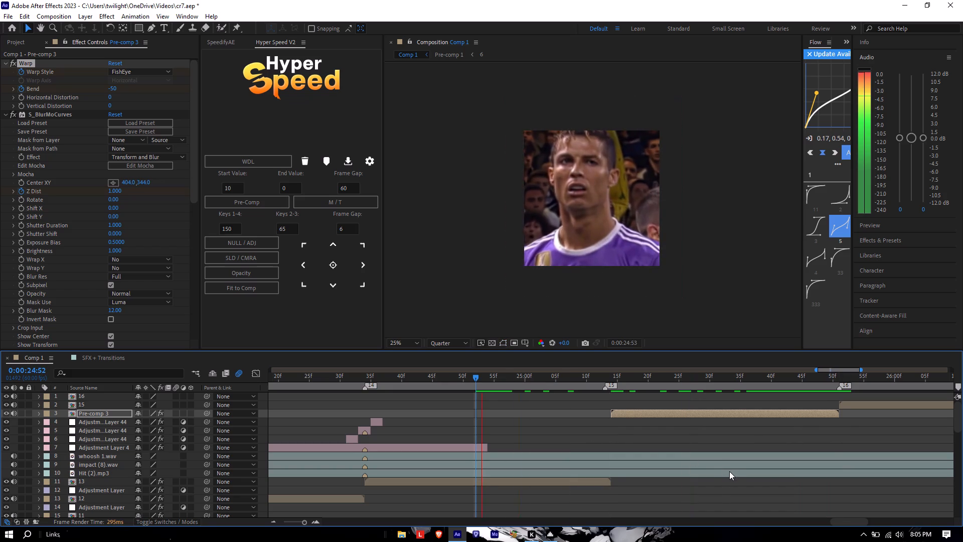
key(space)
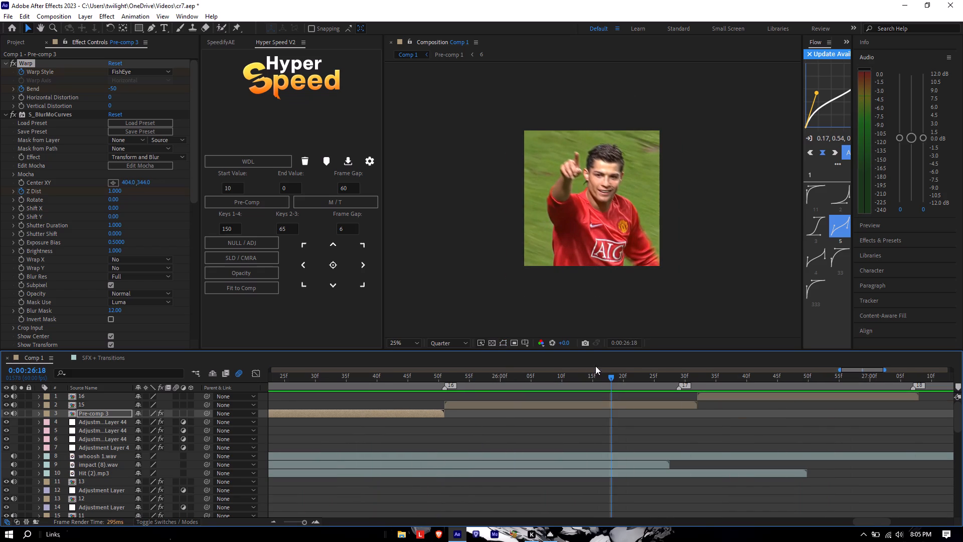
drag(306, 522, 301, 528)
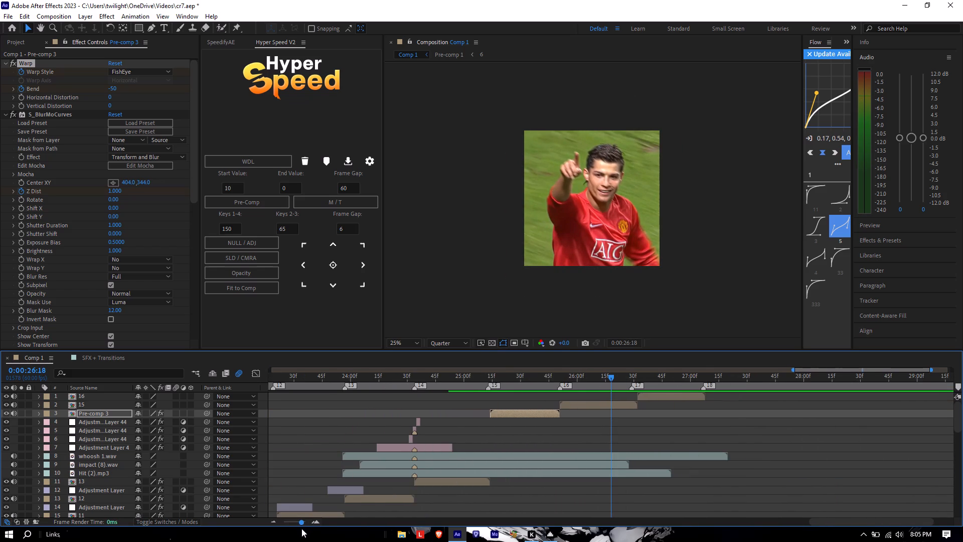
drag(301, 528, 301, 529)
drag(610, 383, 533, 392)
drag(605, 378, 436, 397)
key(space)
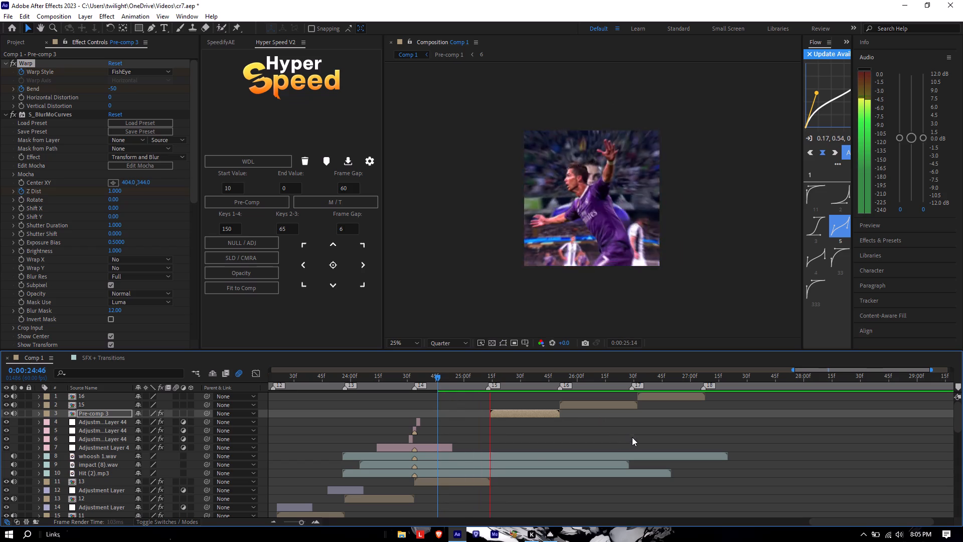
key(space)
drag(598, 376, 546, 387)
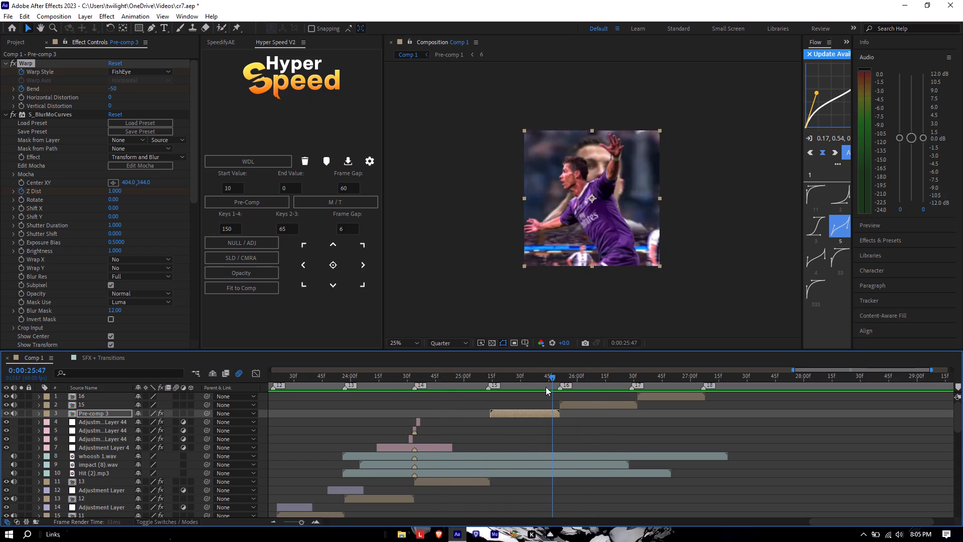
drag(546, 387, 527, 389)
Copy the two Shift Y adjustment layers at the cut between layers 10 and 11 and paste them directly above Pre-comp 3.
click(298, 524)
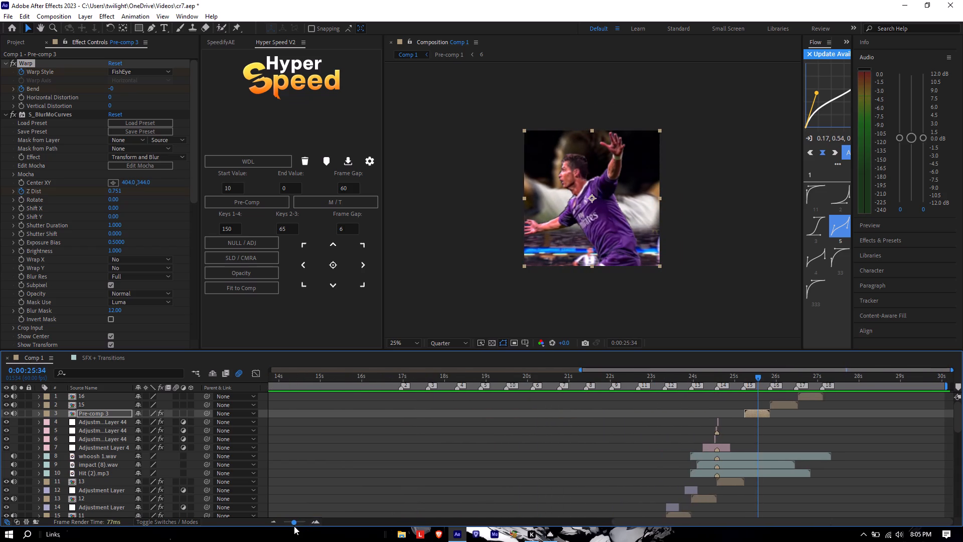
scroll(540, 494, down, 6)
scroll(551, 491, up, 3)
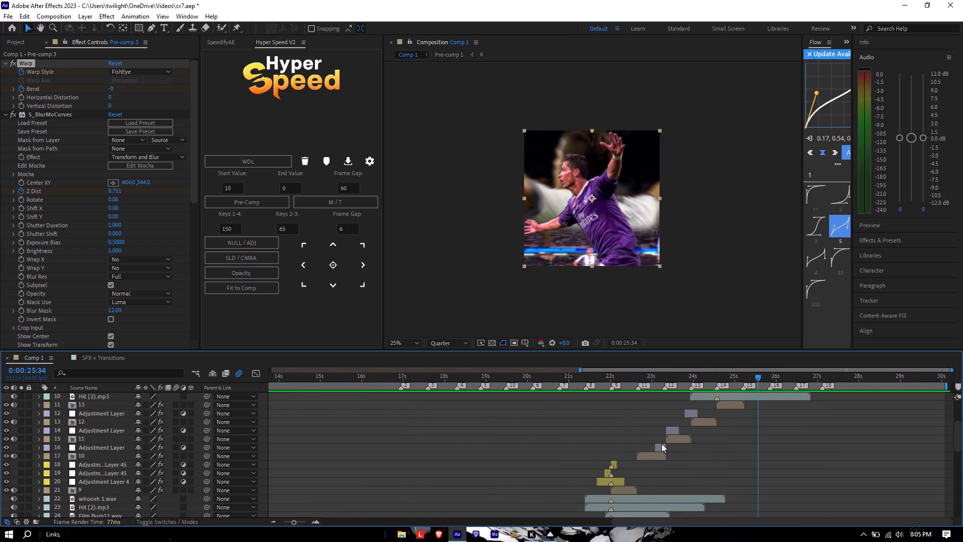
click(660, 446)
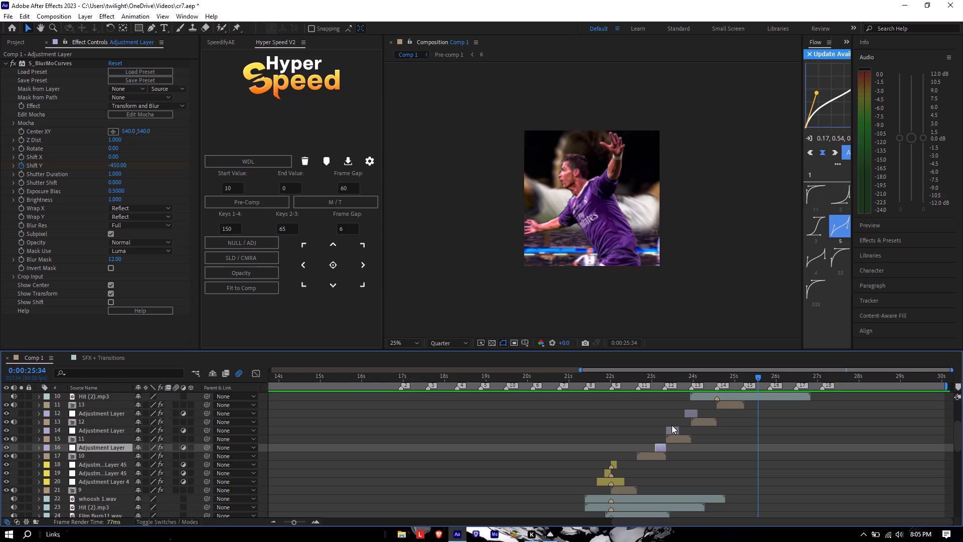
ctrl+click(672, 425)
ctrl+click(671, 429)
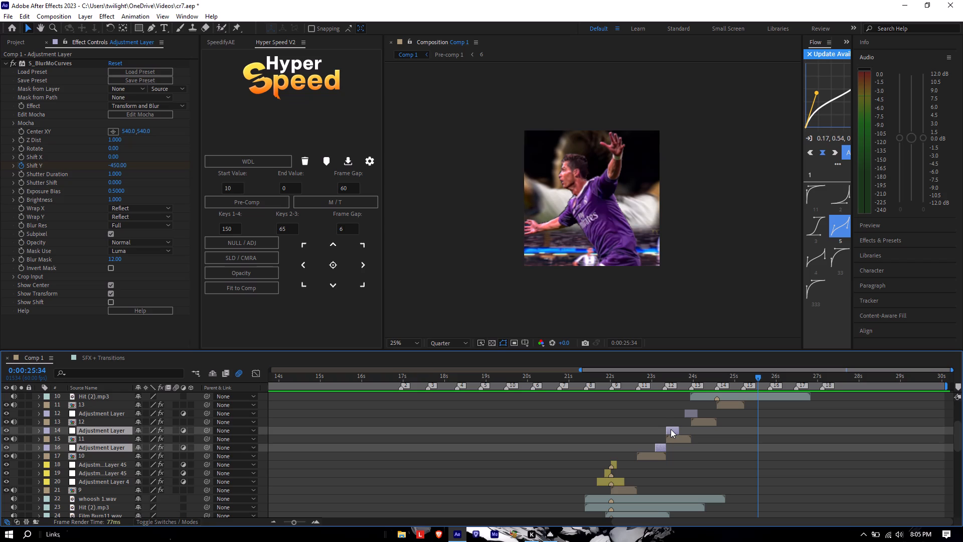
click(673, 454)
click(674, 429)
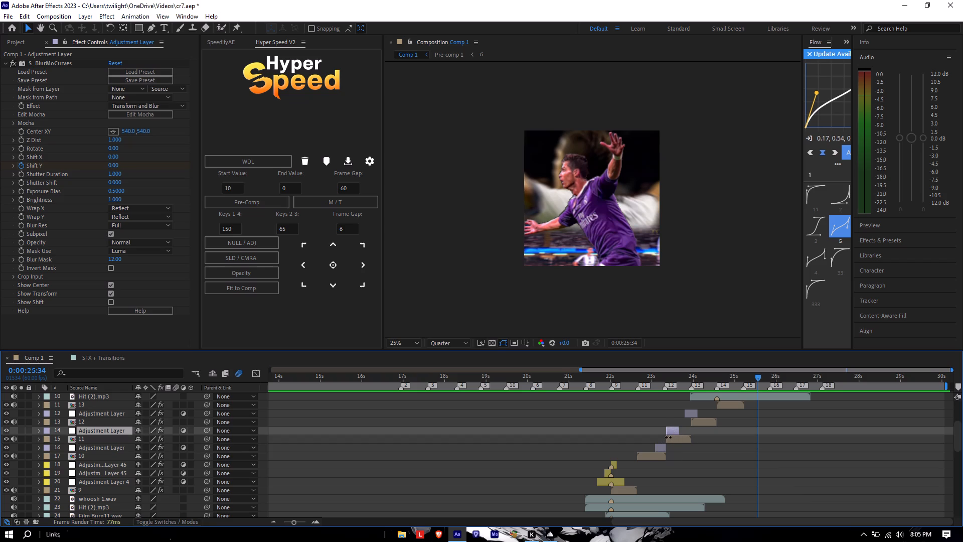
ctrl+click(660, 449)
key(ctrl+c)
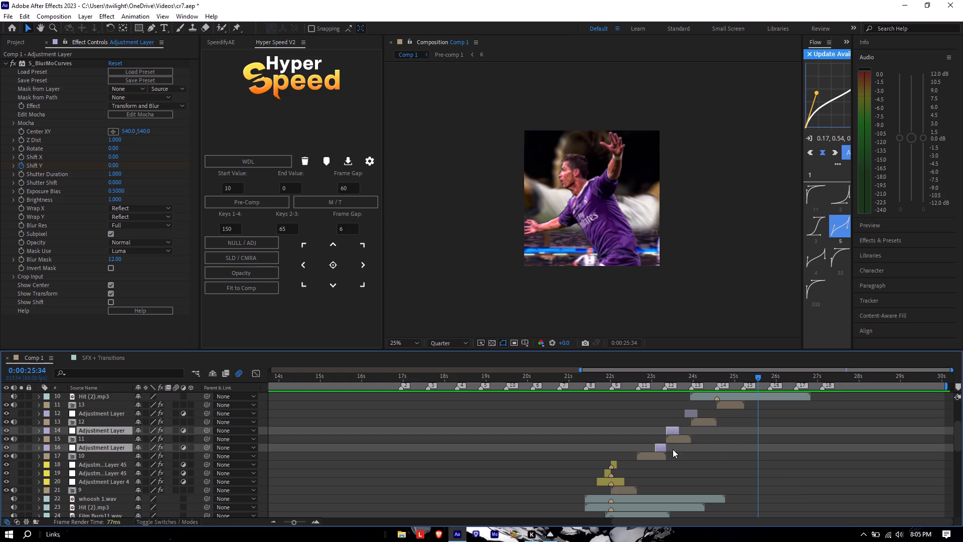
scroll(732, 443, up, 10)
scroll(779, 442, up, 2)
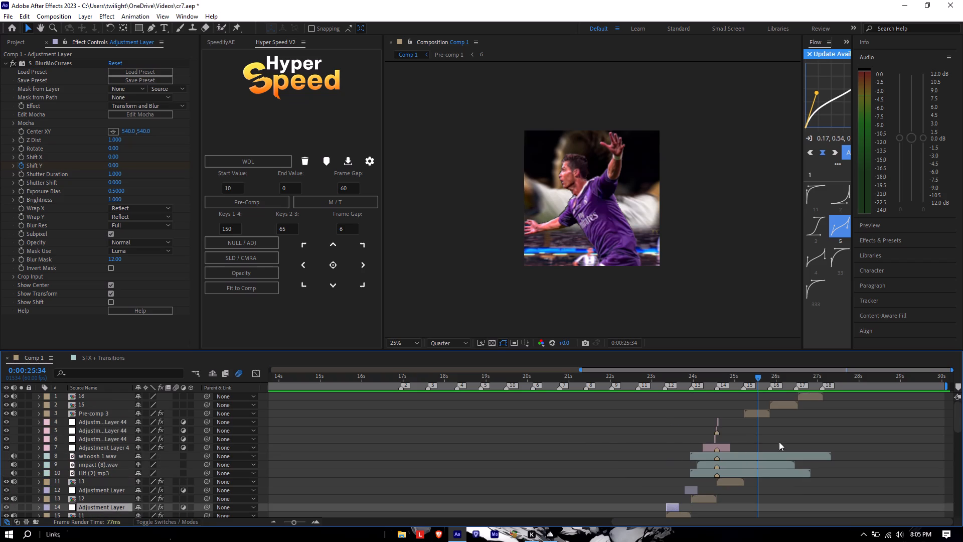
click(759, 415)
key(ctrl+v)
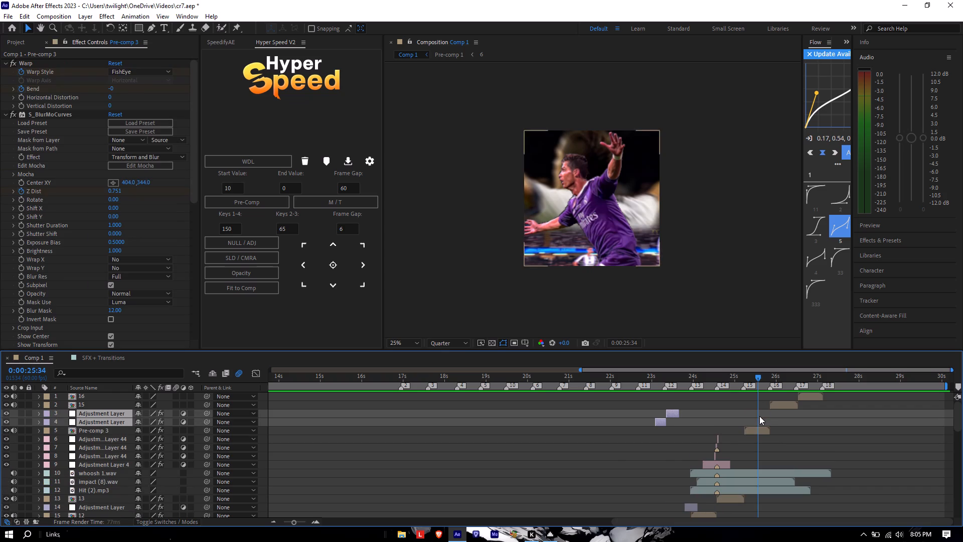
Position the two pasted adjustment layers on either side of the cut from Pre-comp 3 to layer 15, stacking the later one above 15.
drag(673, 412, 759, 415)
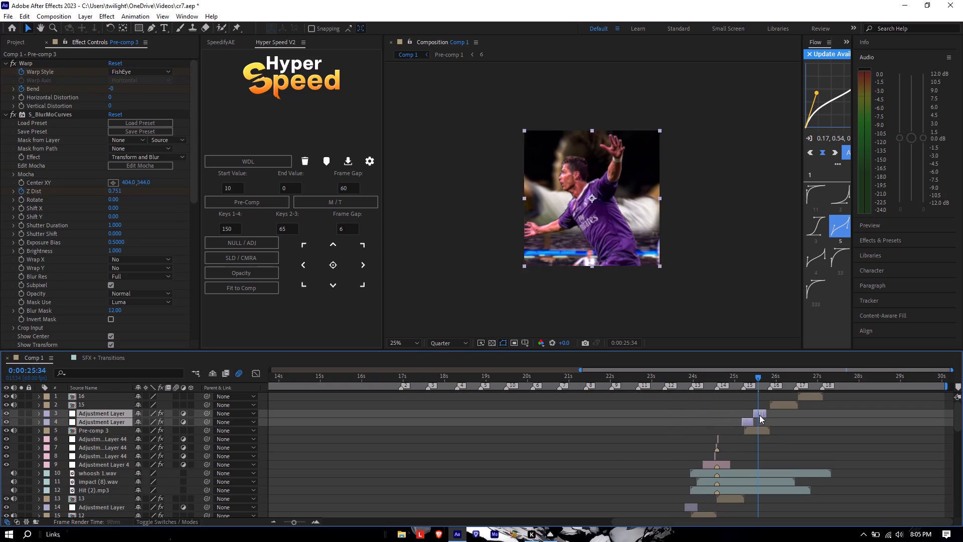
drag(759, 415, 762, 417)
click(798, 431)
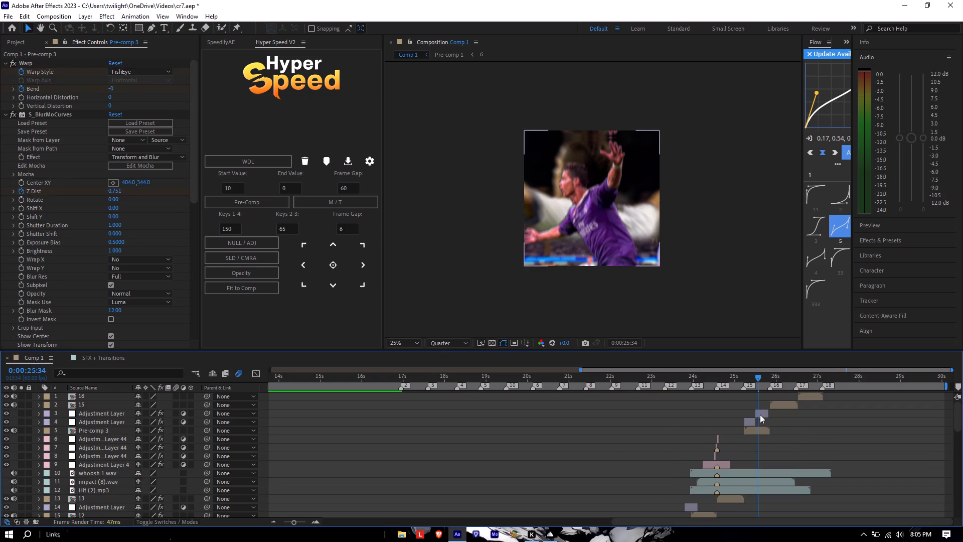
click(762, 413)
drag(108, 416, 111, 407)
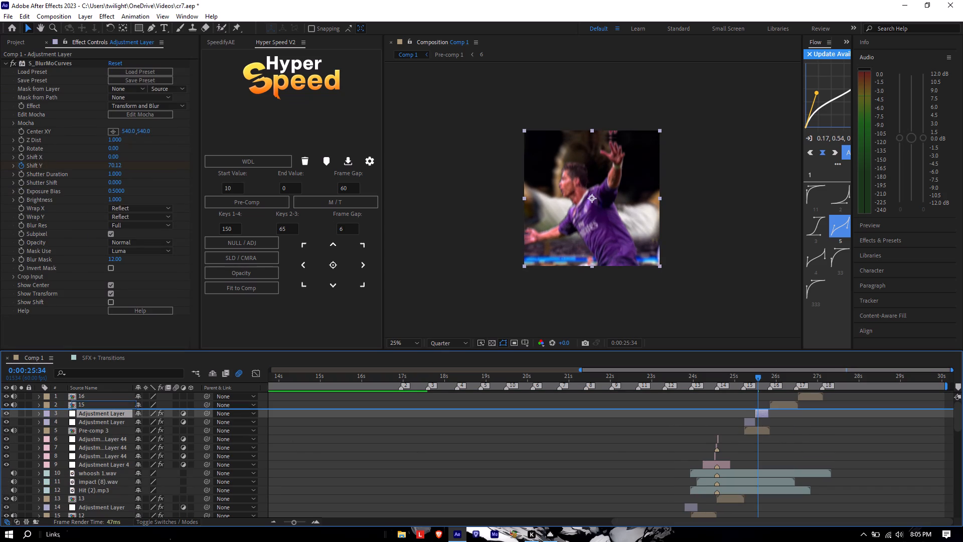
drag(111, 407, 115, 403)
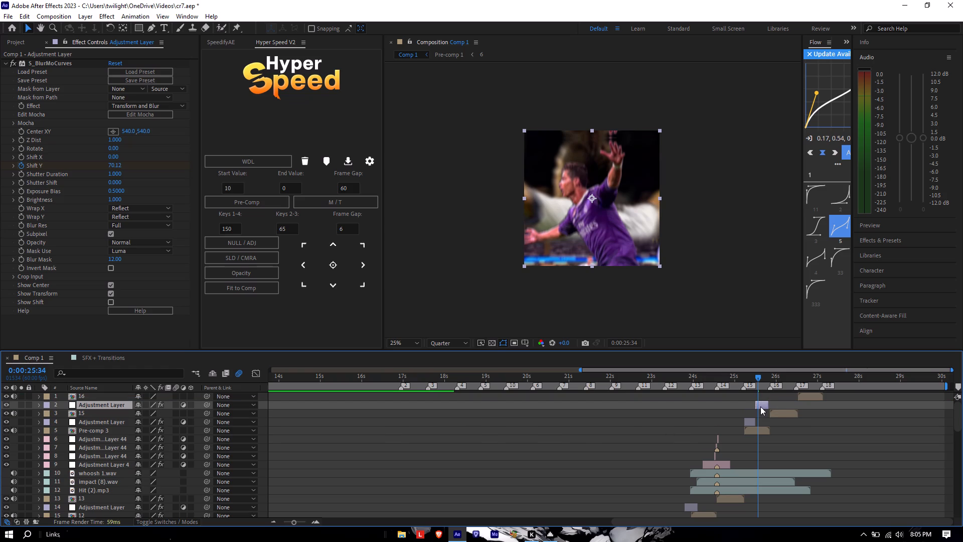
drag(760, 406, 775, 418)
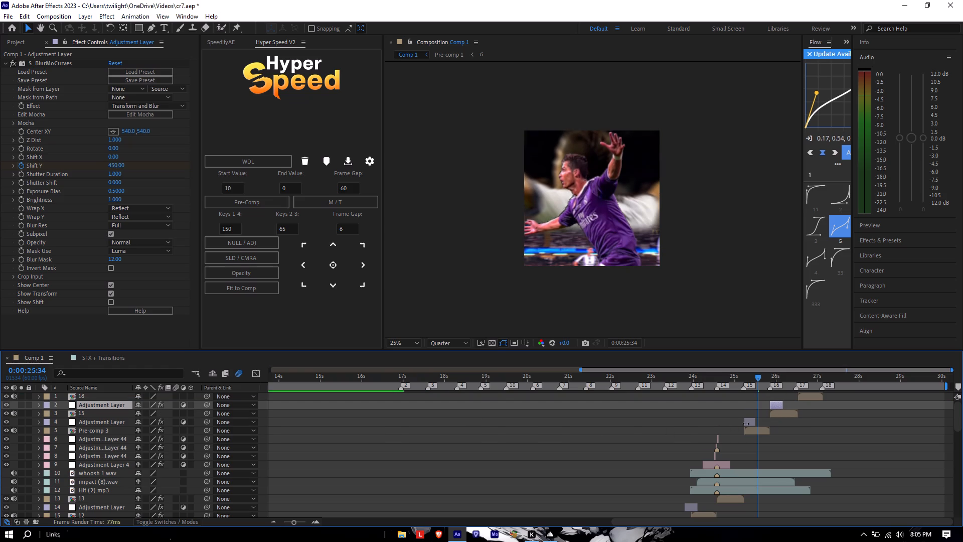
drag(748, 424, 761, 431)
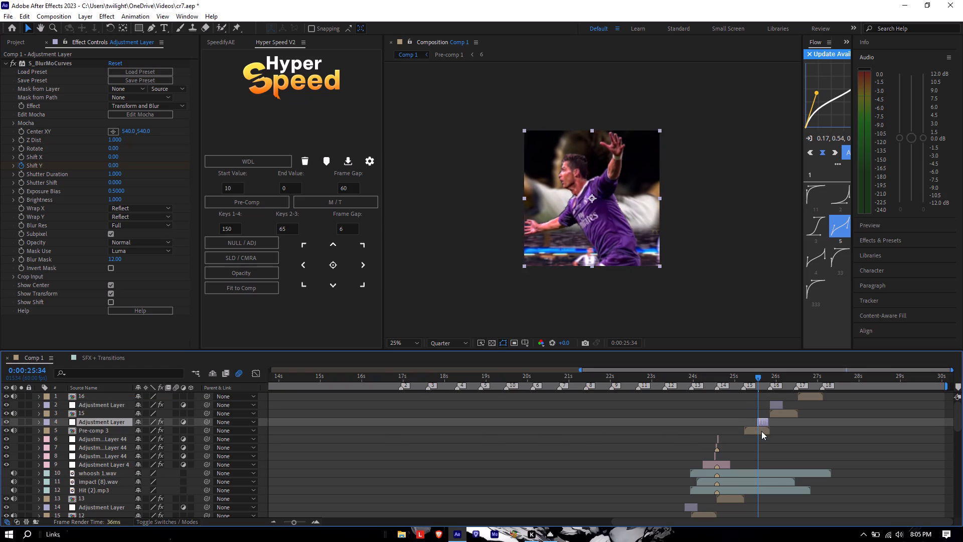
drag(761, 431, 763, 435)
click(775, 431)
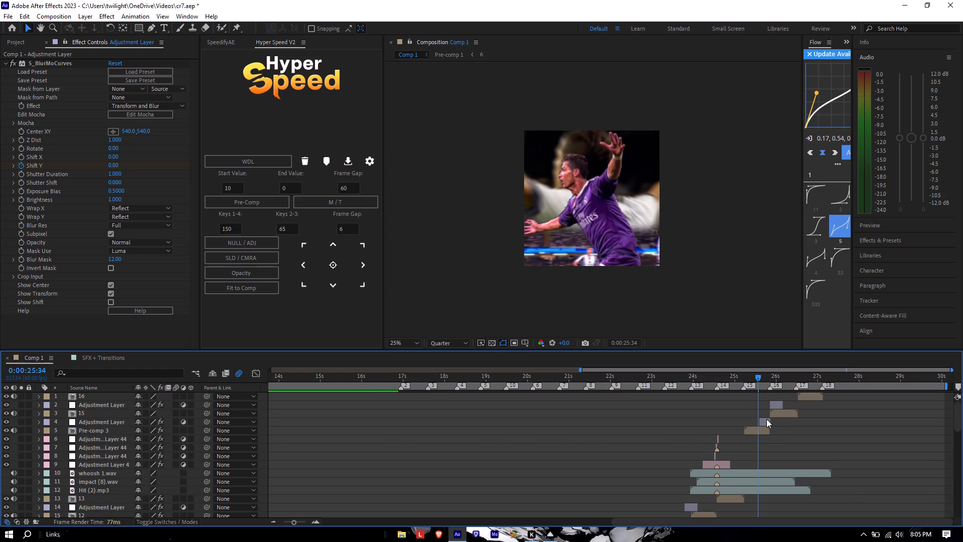
Preview Comp 1 from 0:00:22:40 and scrub across the cut from Pre-comp 3 to layer 15 to check the Shift Y transition.
drag(757, 380, 635, 402)
key(space)
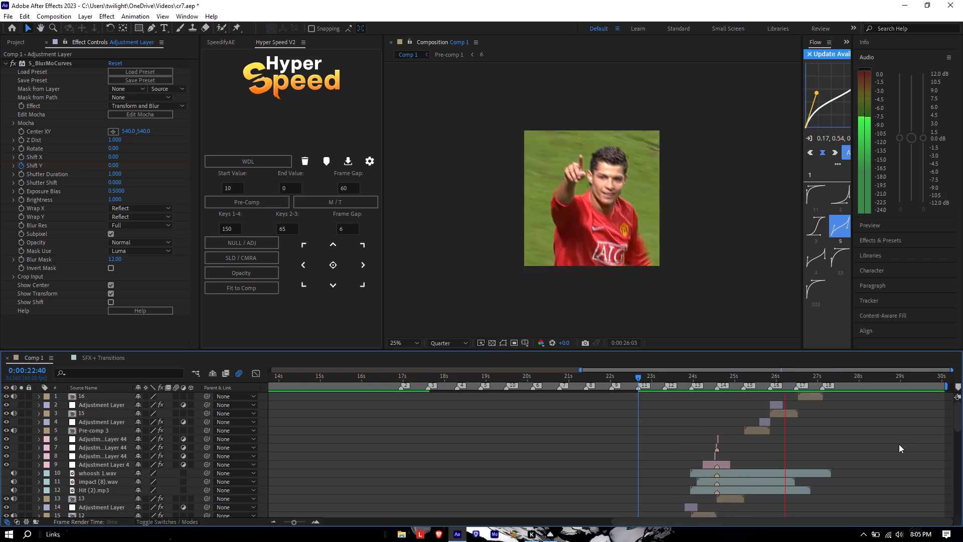
key(space)
drag(792, 380, 775, 390)
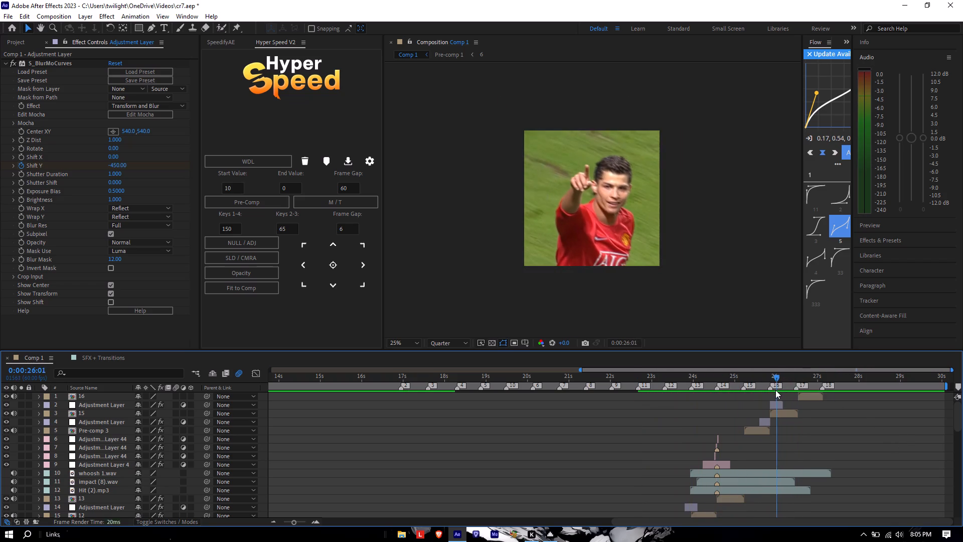
drag(775, 390, 771, 402)
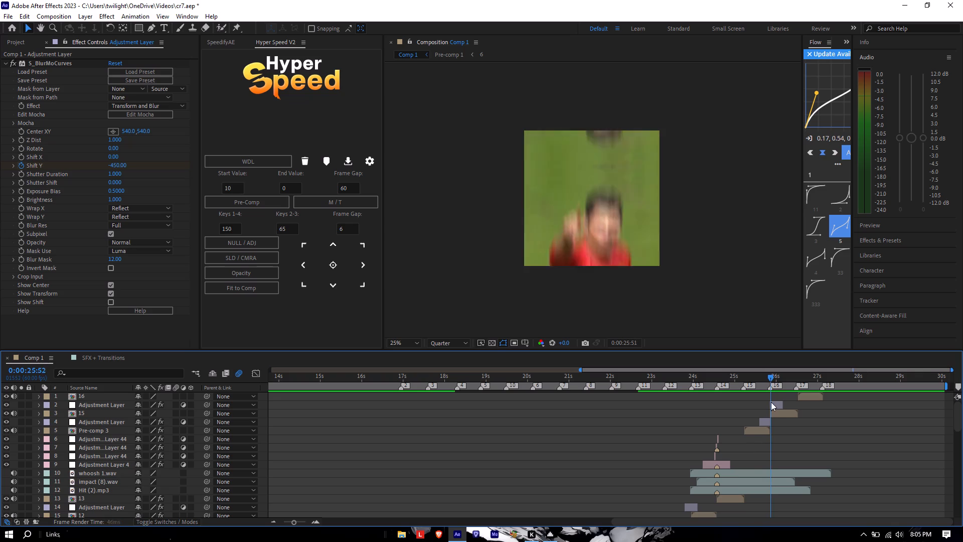
drag(771, 402, 763, 411)
Look over the earlier adjustment-layer transitions, scrubbing back to 0:00:21:31.
scroll(691, 414, down, 7)
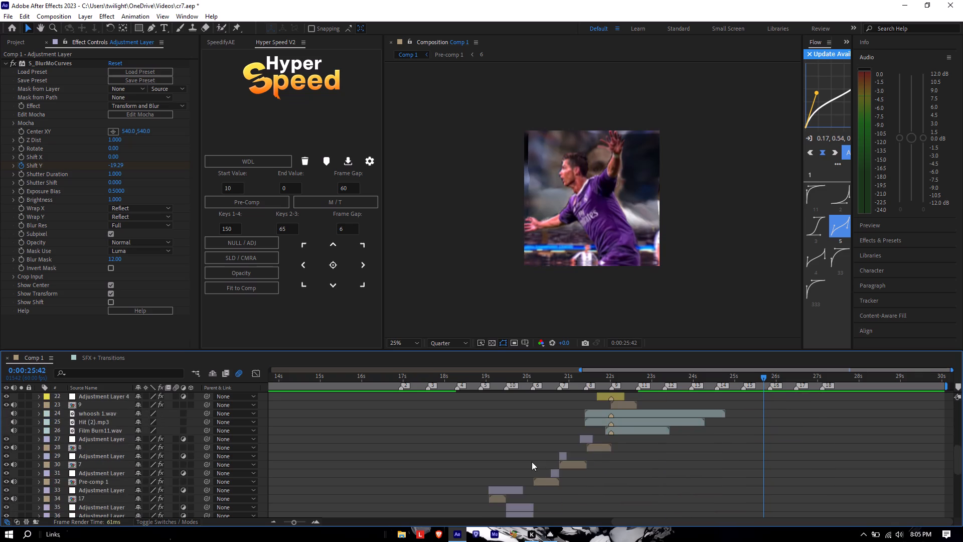
scroll(549, 453, up, 3)
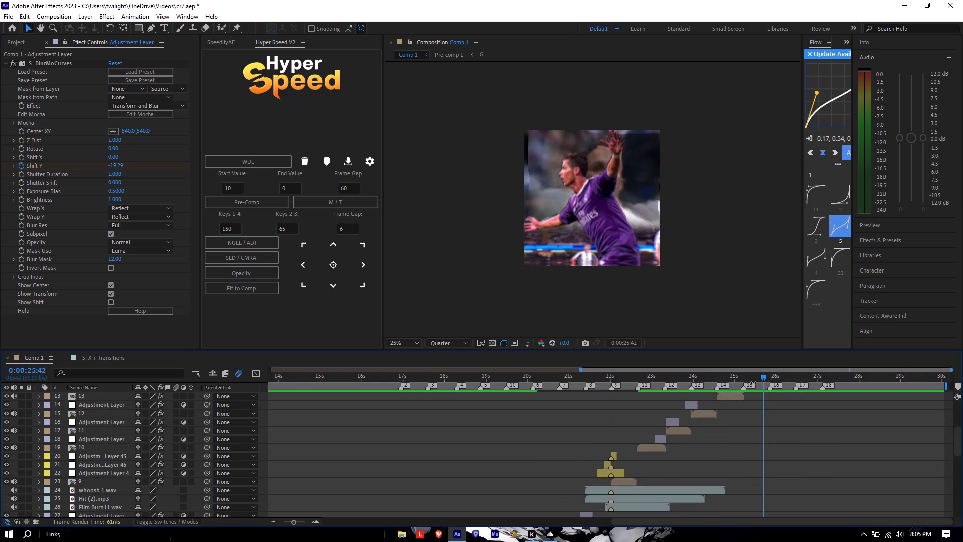
drag(759, 380, 661, 403)
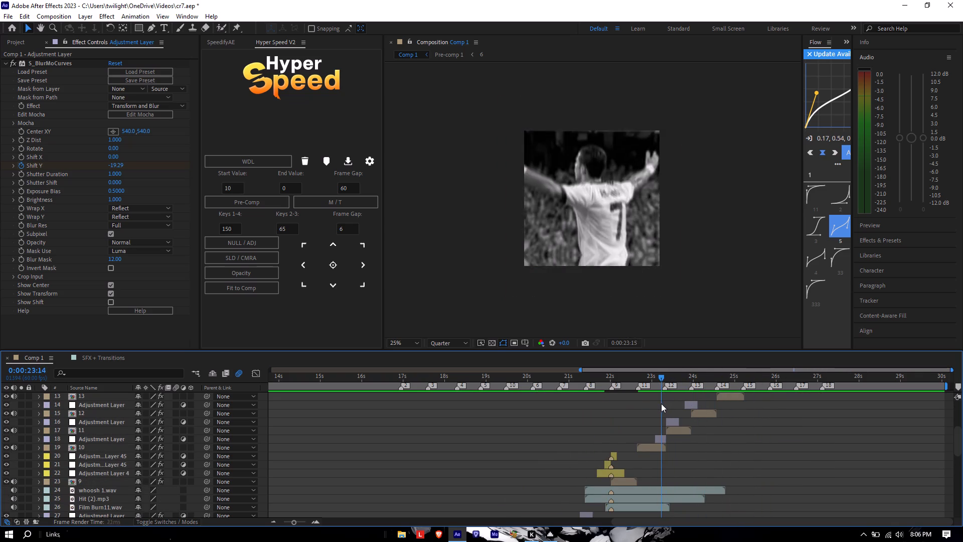
drag(661, 403, 590, 419)
scroll(583, 422, down, 4)
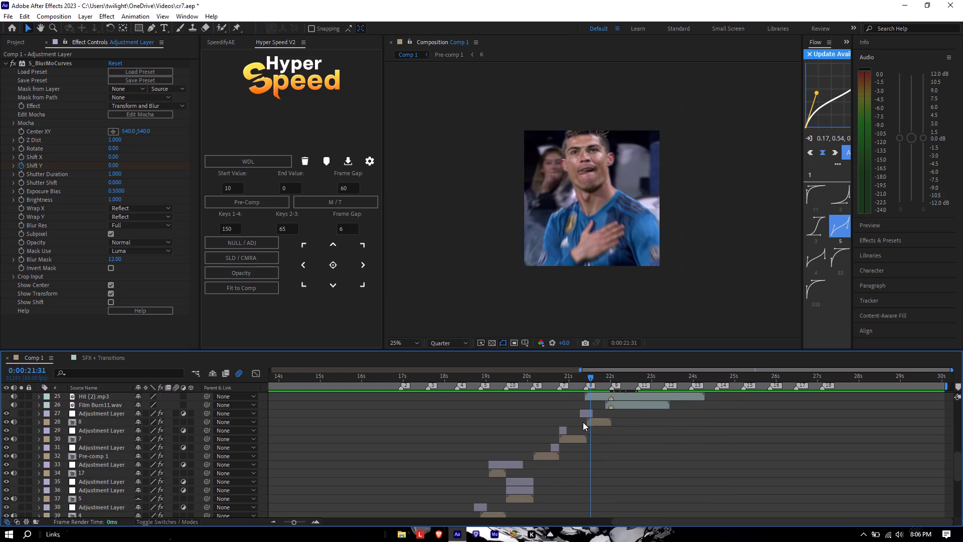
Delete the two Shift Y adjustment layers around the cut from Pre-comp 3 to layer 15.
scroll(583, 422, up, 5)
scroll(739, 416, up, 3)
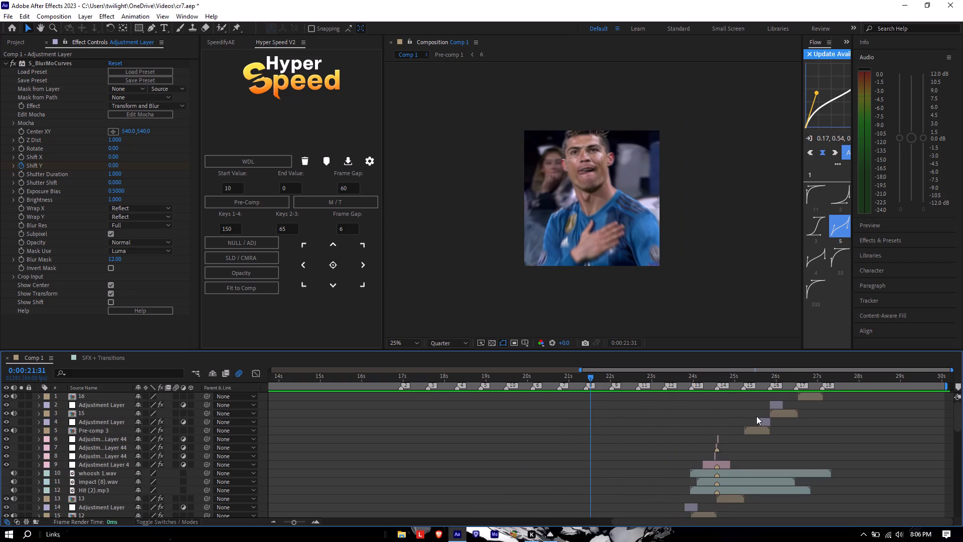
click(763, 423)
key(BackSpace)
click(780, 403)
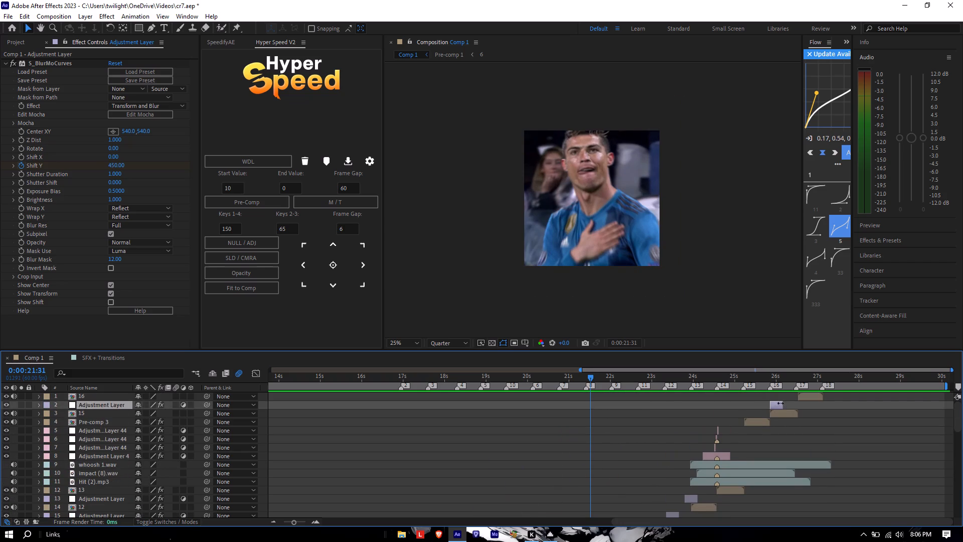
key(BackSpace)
Copy the two adjustment layers at the cut between Pre-comp 1 and layer 7 and paste them directly above Pre-comp 3.
scroll(594, 417, down, 6)
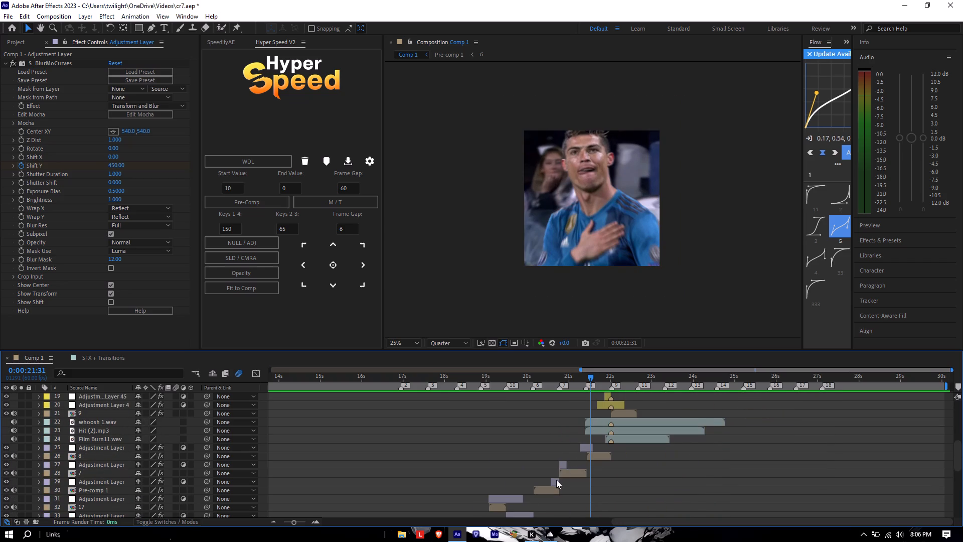
click(568, 465)
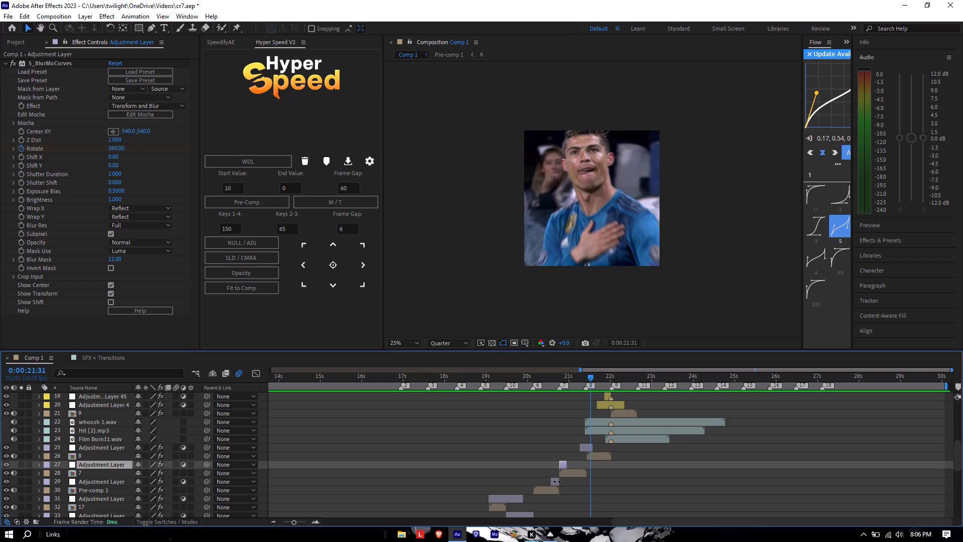
ctrl+click(554, 481)
key(ctrl+c)
scroll(708, 453, up, 10)
click(748, 413)
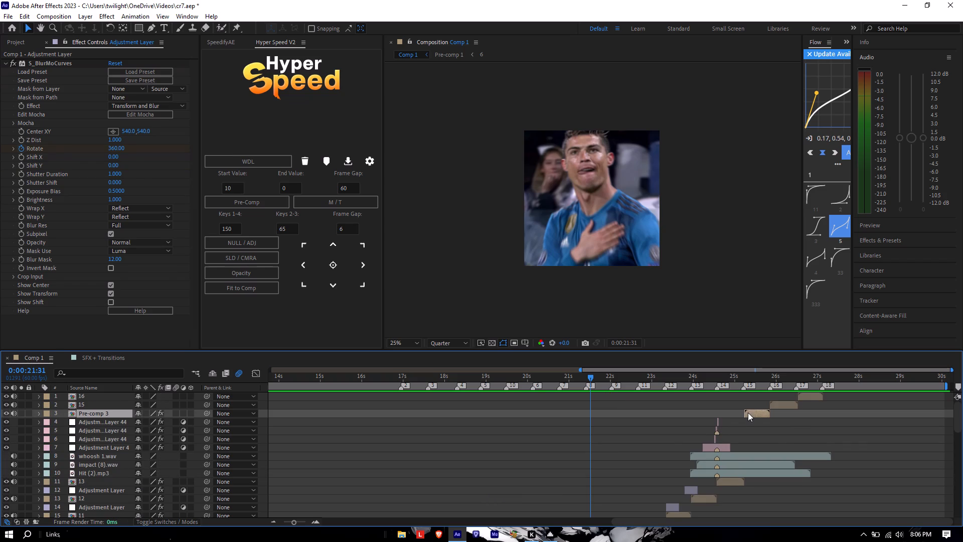
key(ctrl+v)
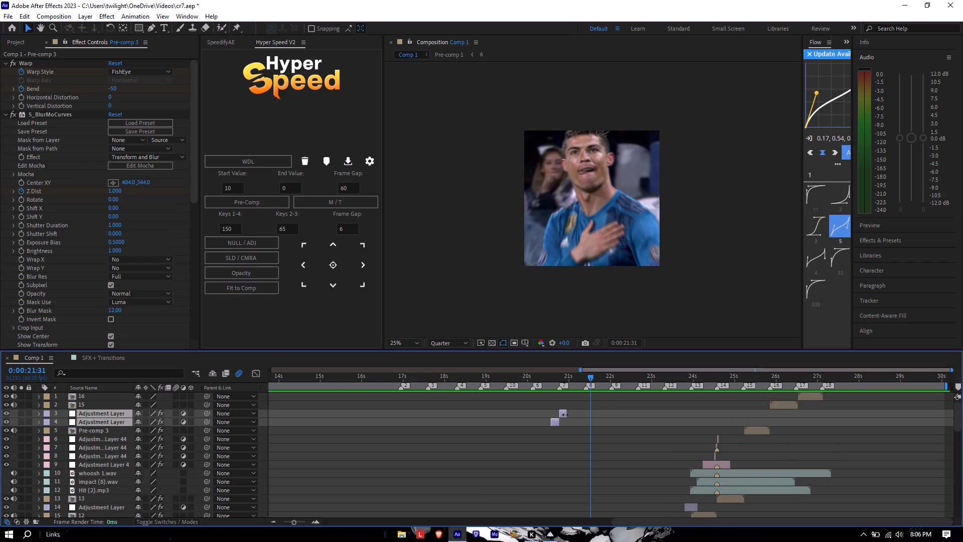
click(561, 415)
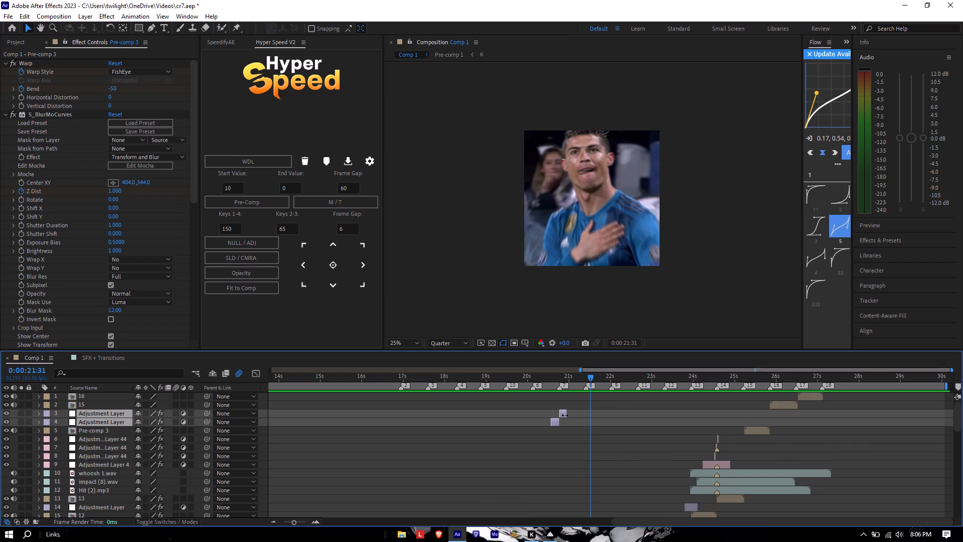
Move the two pasted adjustment layers to the cut from Pre-comp 3 to layer 15, stacking the second above layer 15 and aligning both to the cut.
click(565, 415)
drag(562, 414, 768, 428)
drag(592, 379, 755, 408)
click(793, 421)
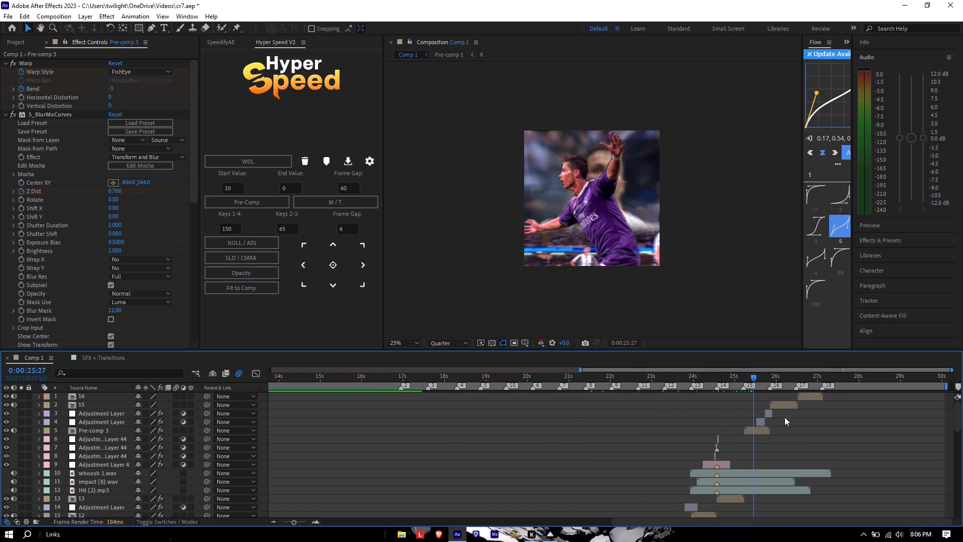
click(769, 413)
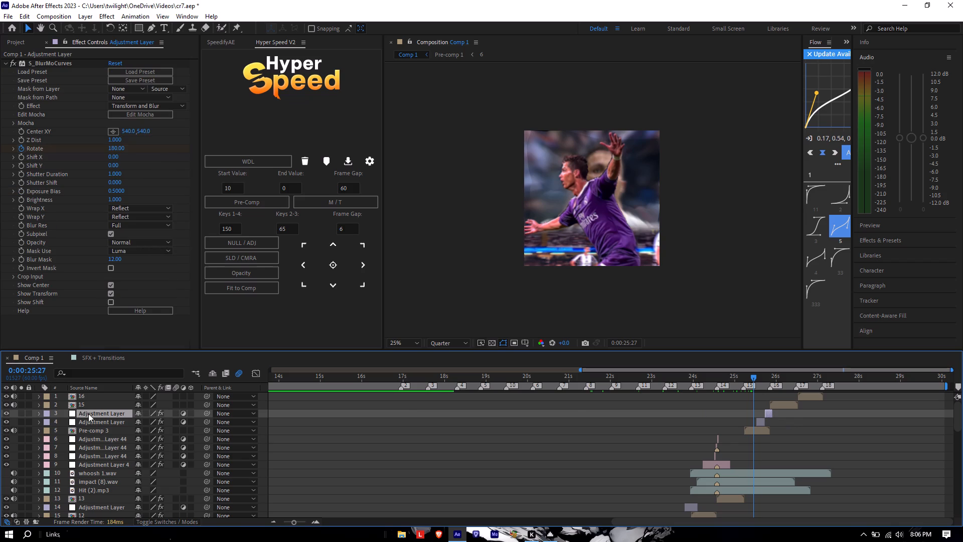
drag(88, 414, 87, 403)
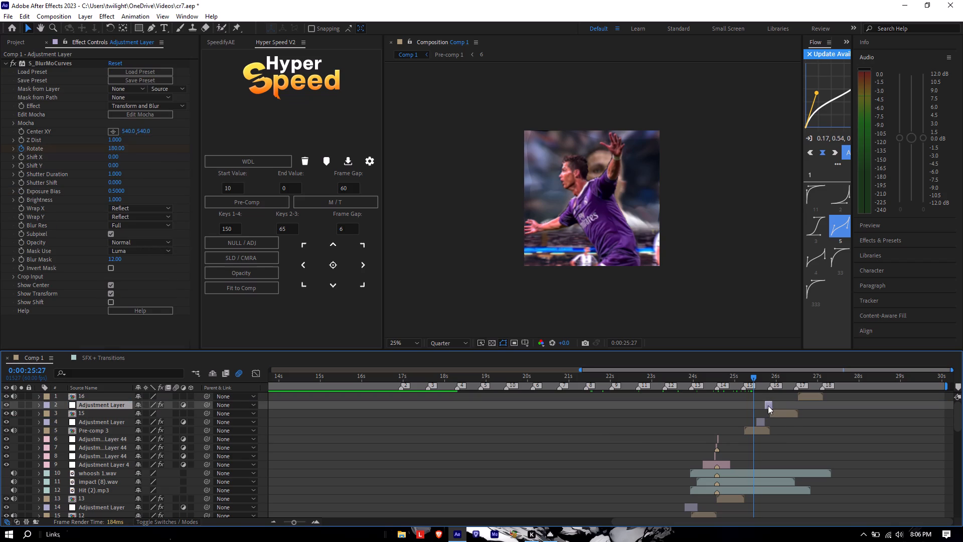
drag(768, 405, 773, 411)
drag(762, 422, 766, 426)
click(776, 433)
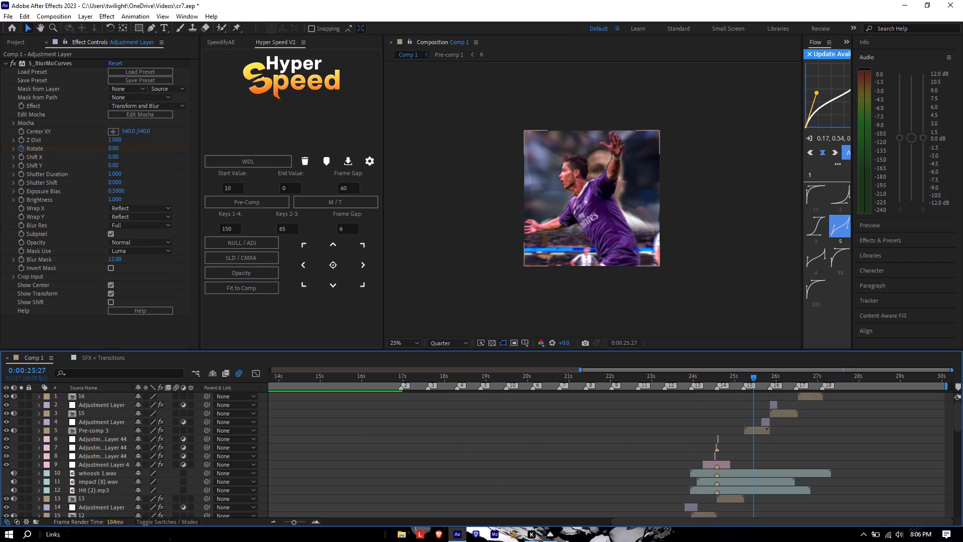
Preview Comp 1 from 0:00:24:40 and again from 0:00:23:59 to check the rotation transition into layer 15.
drag(753, 377, 720, 389)
key(space)
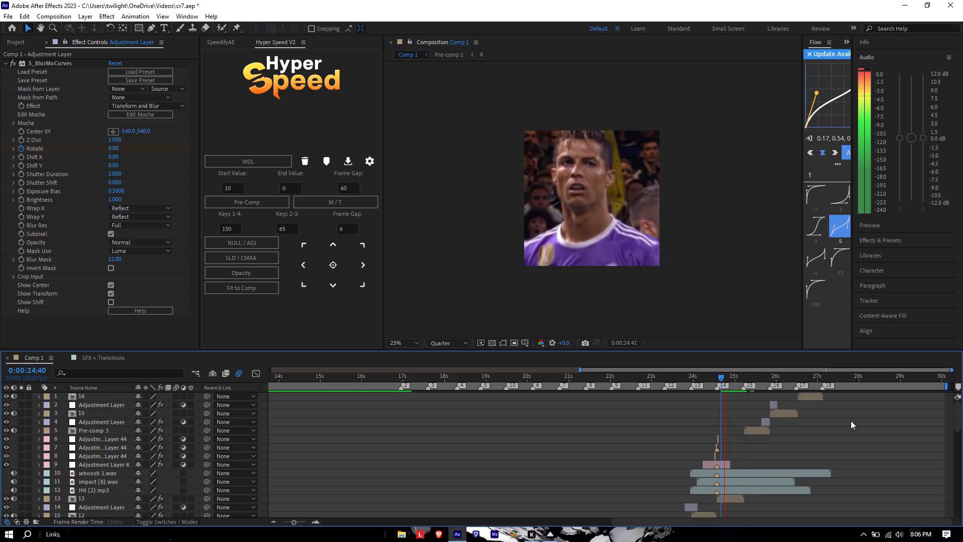
key(space)
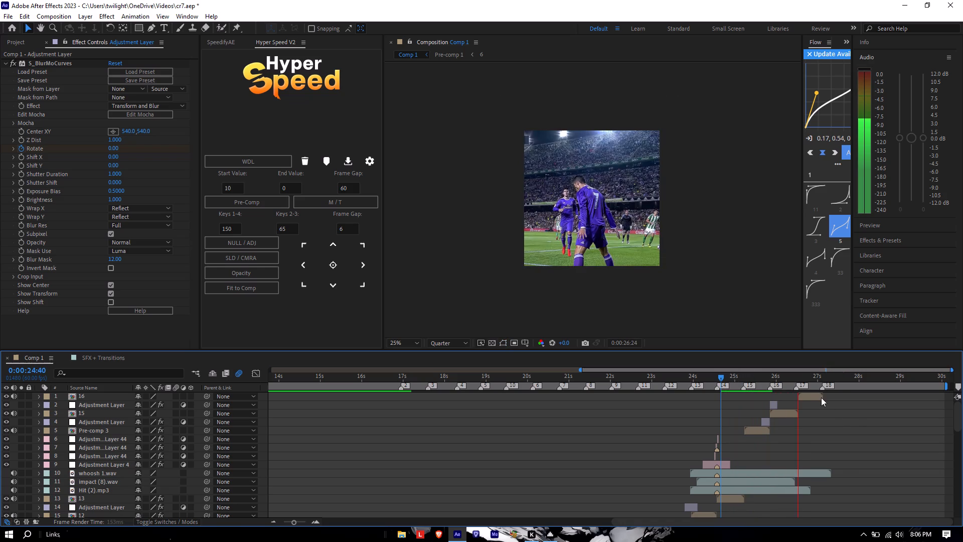
drag(793, 381, 693, 398)
key(space)
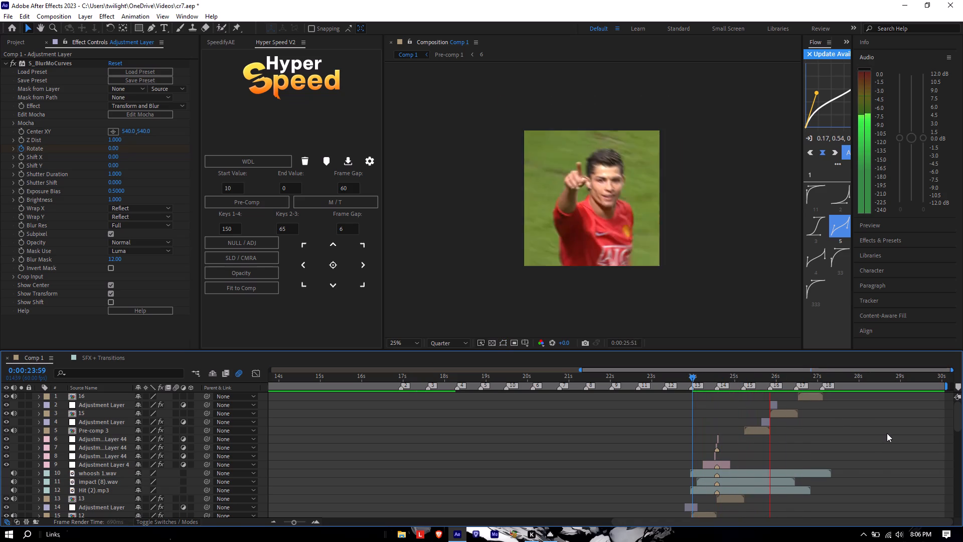
key(space)
drag(800, 379, 737, 389)
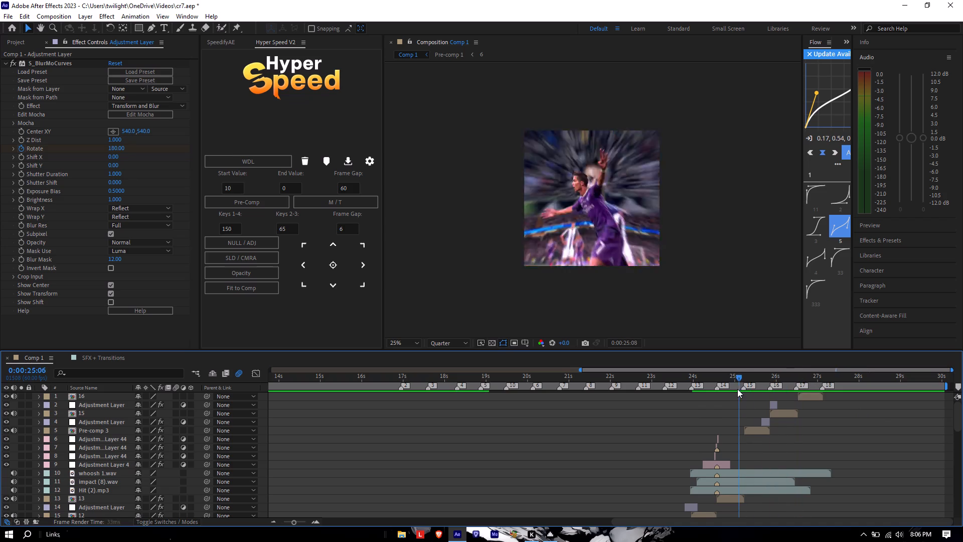
Apply the recent animation preset ZoomWarp IN-OUT_AE2023 to layer 15 at its start, 0:00:25:51.
drag(737, 389, 772, 404)
click(778, 410)
key(i)
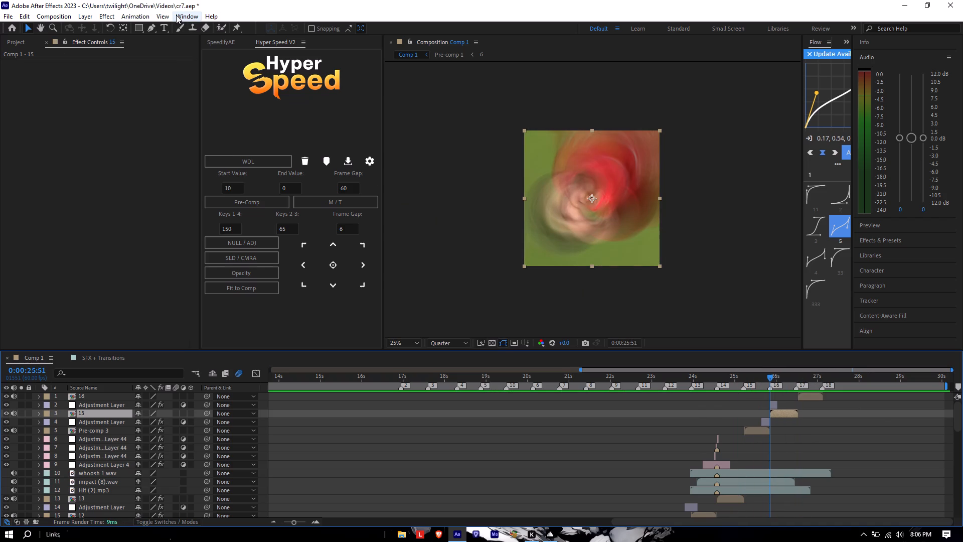
click(132, 17)
click(138, 45)
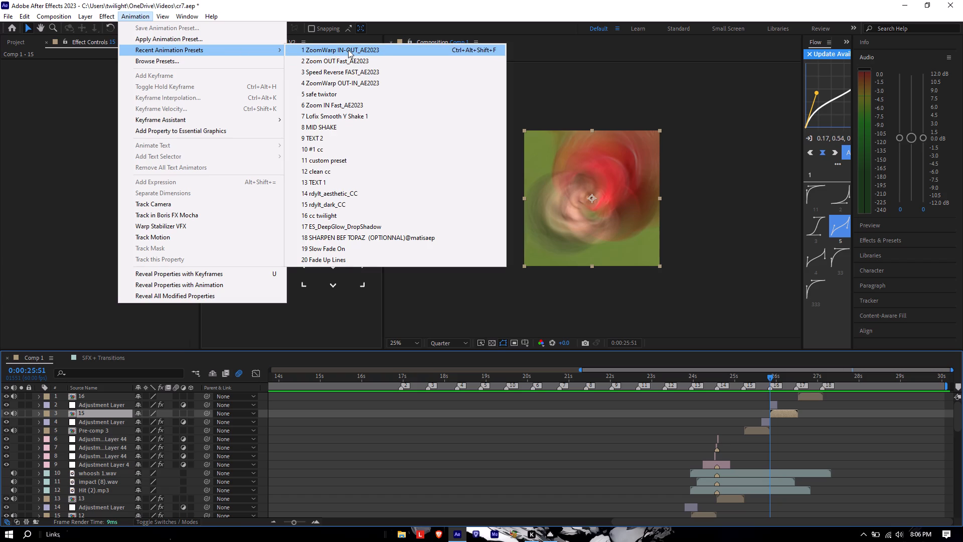
click(348, 50)
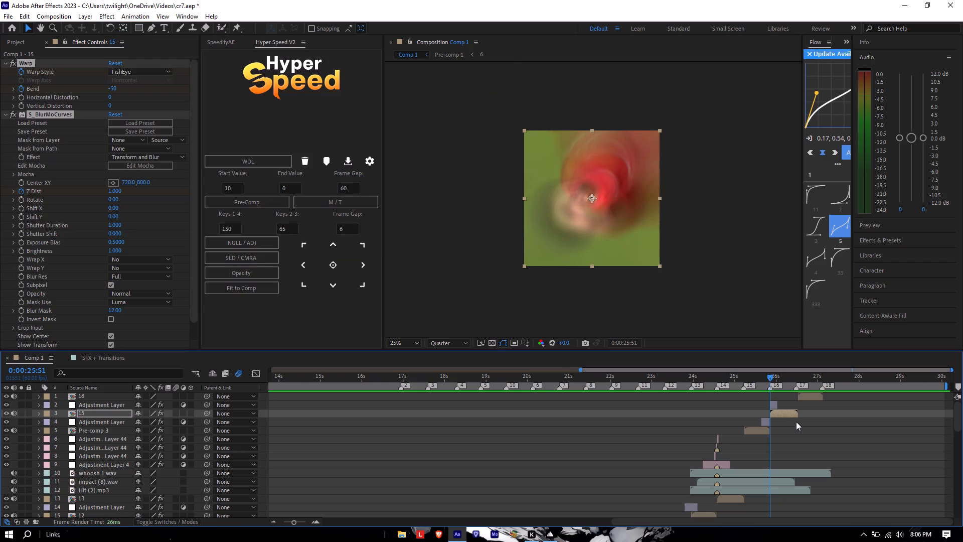
Compress layer 15's Bend and Z Dist keyframes proportionally so the last ones land on the layer's end at 0:00:26:31.
key(u)
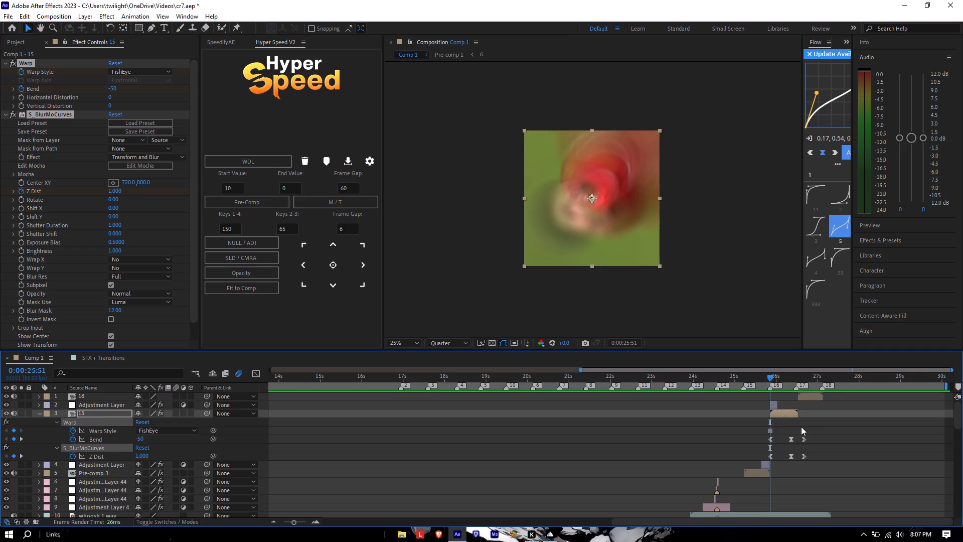
key(o)
drag(813, 436, 758, 457)
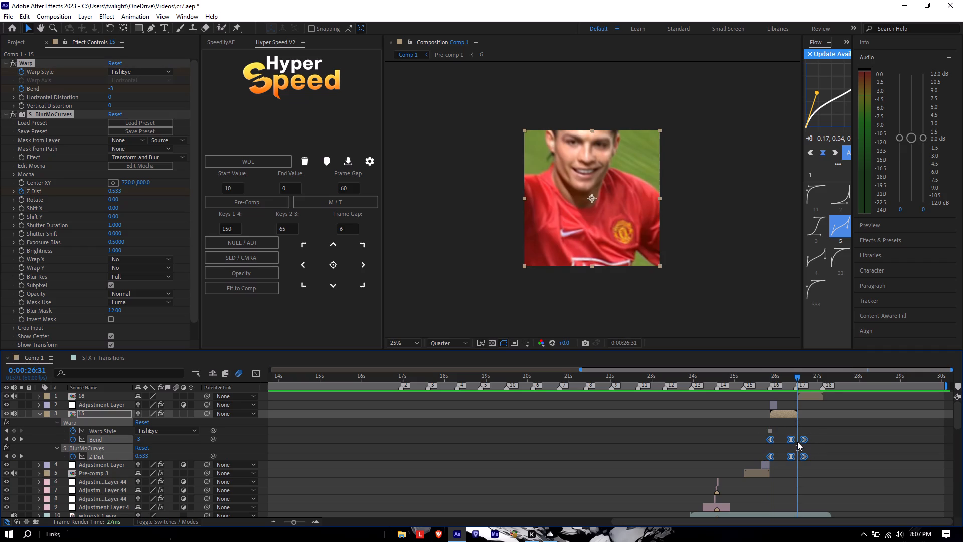
alt+drag(805, 437, 798, 441)
click(801, 441)
click(789, 420)
click(788, 414)
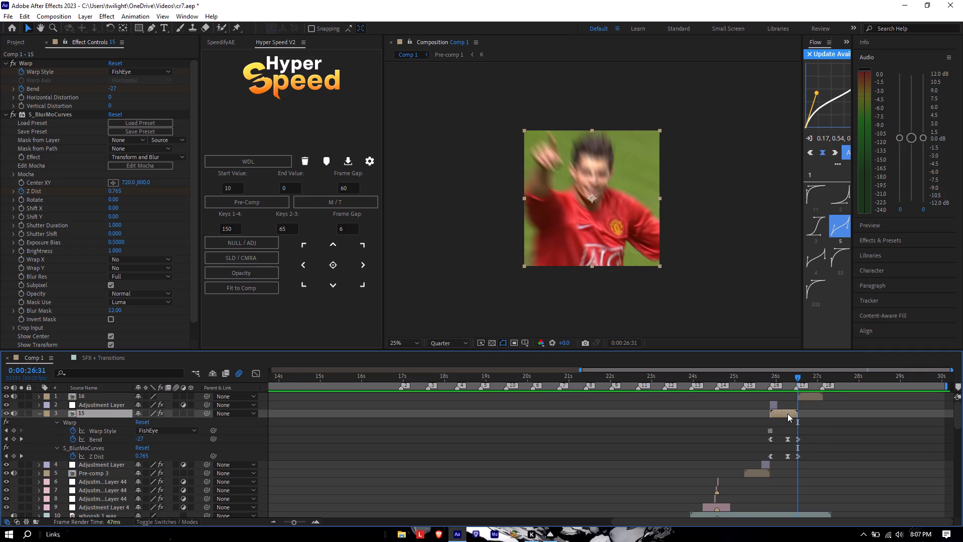
key(u)
Move the Twixtor Pro effect on Pre-comp 3 to the top of its effect stack, above Warp and S_BlurMoCurves.
click(761, 430)
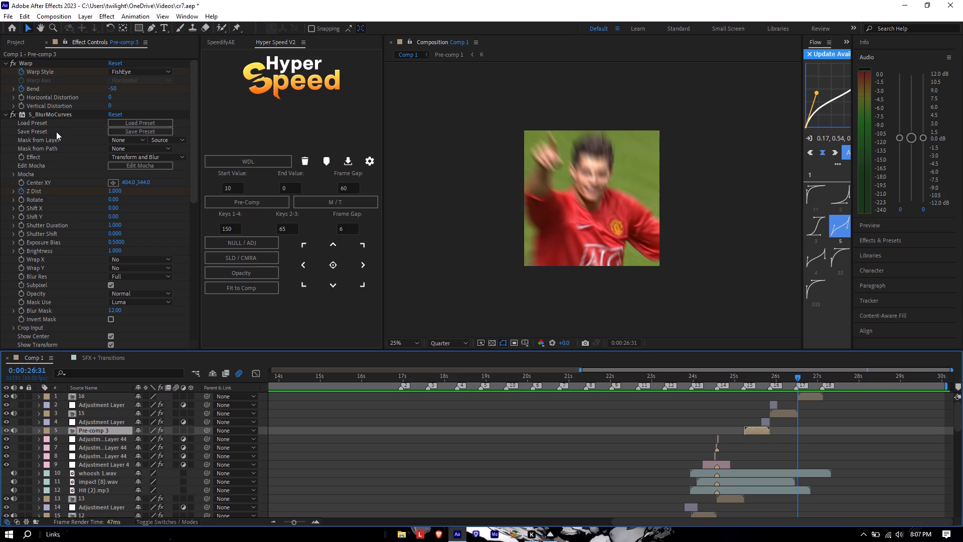
scroll(56, 128, up, 5)
scroll(58, 130, down, 6)
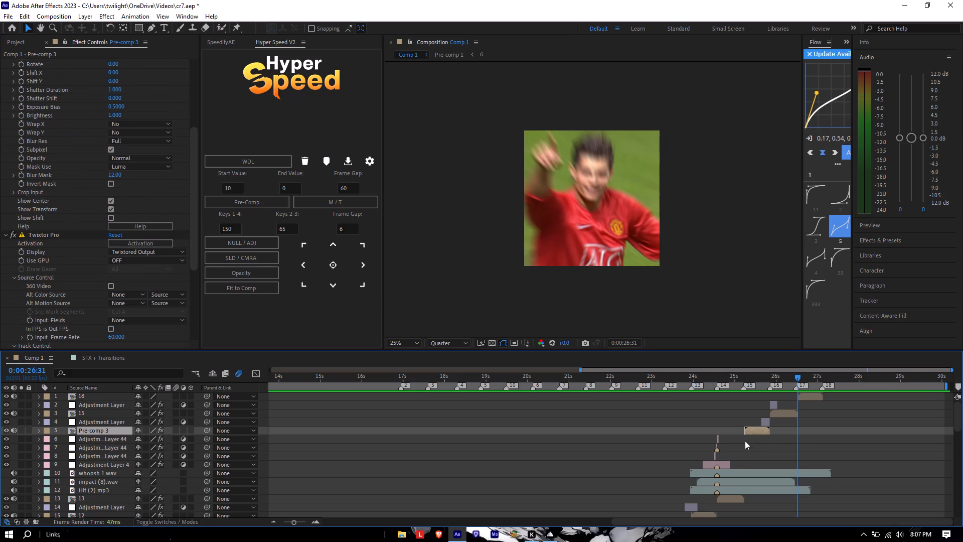
scroll(79, 269, down, 1)
click(41, 211)
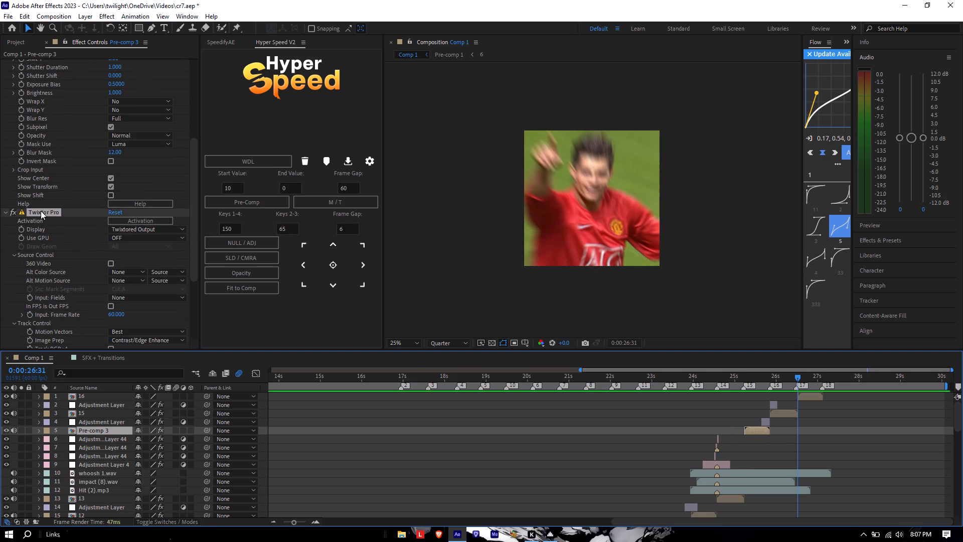
drag(40, 210, 51, 145)
drag(42, 211, 42, 208)
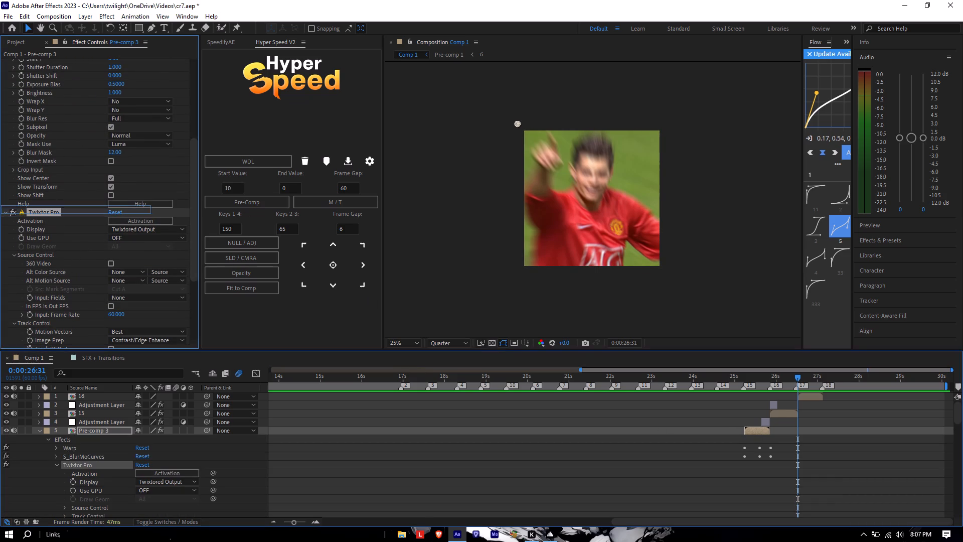
drag(42, 208, 36, 54)
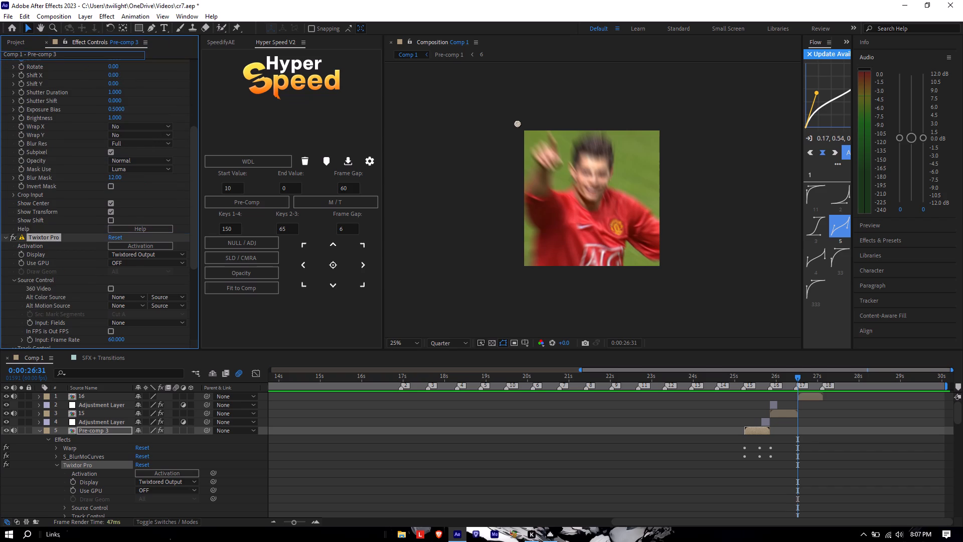
drag(36, 54, 34, 62)
key(u)
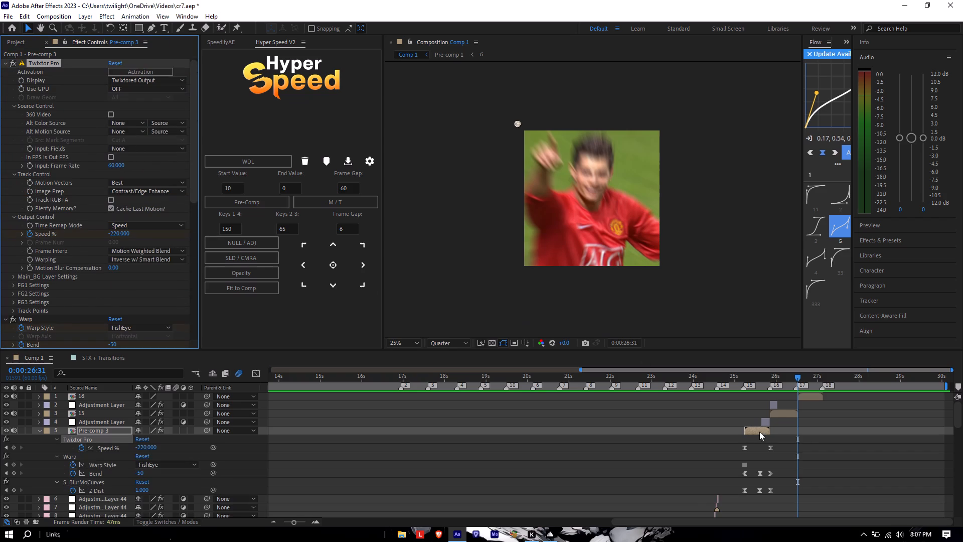
key(u)
Search the effects for Twixtor and apply Twixtor Pro to layer 16.
click(790, 411)
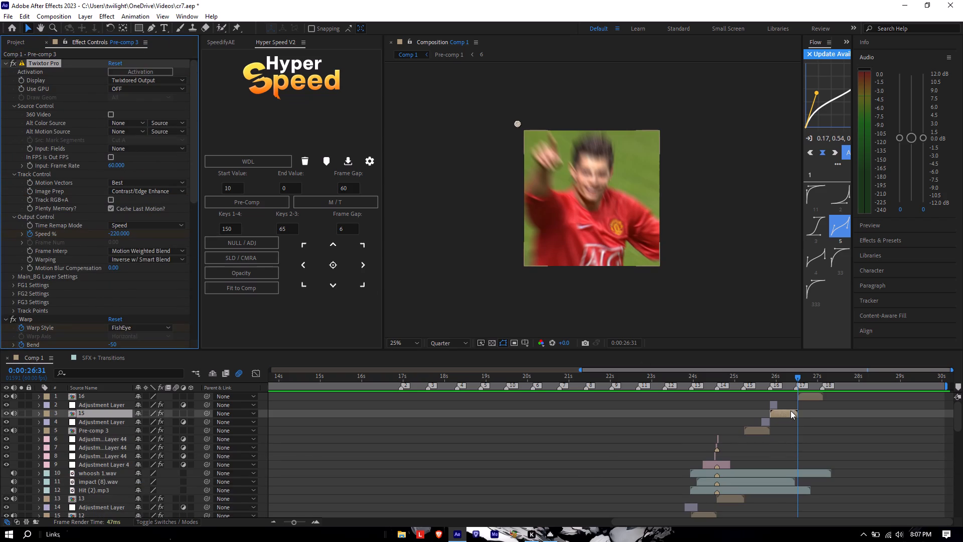
click(803, 400)
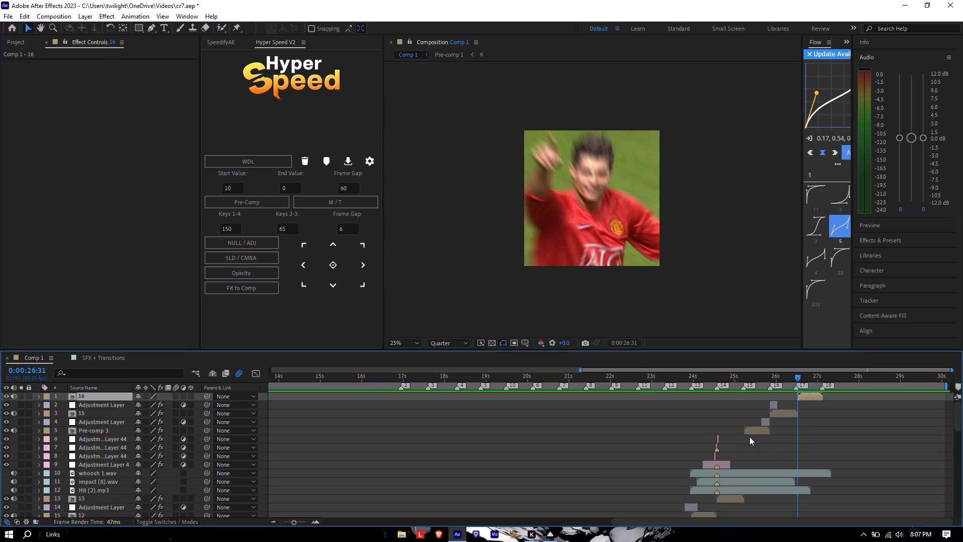
key(ctrl+space)
text(twixto)
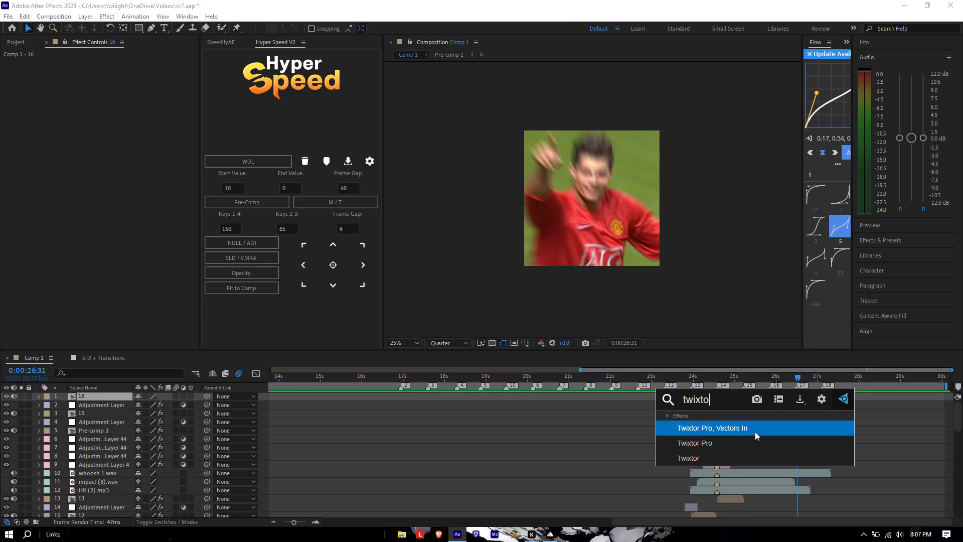
click(755, 441)
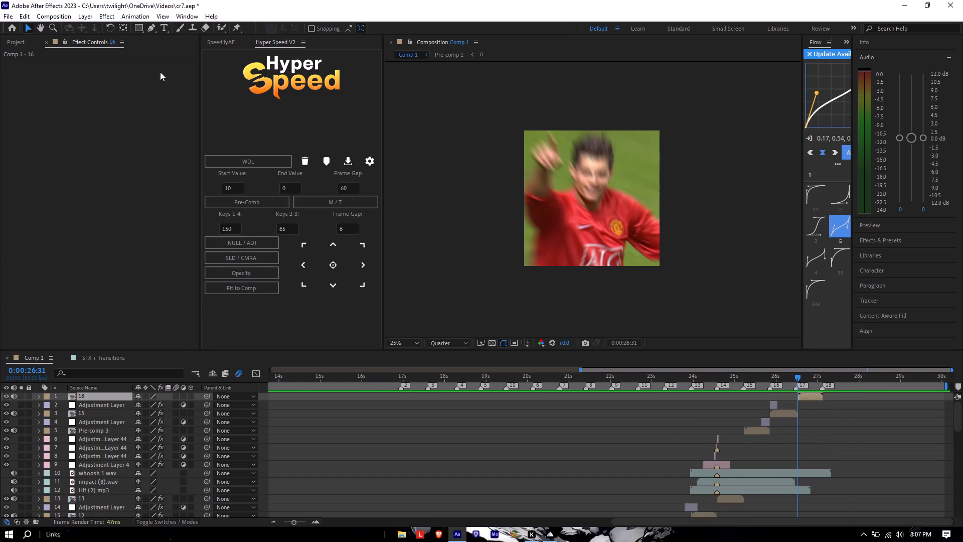
Configure Twixtor Pro: In FPS is Out FPS off, input frame rate 60, Image Prep Contrast/Edge Enhance, Frame Interp Motion Weighted Blend, Warping Inverse w/ Smart Blend.
click(113, 157)
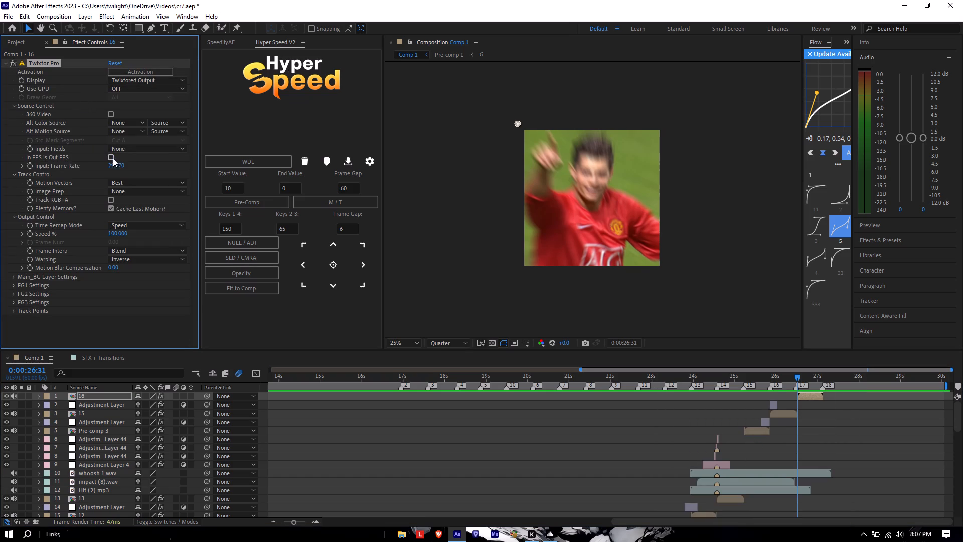
click(112, 163)
text(60)
key(Return)
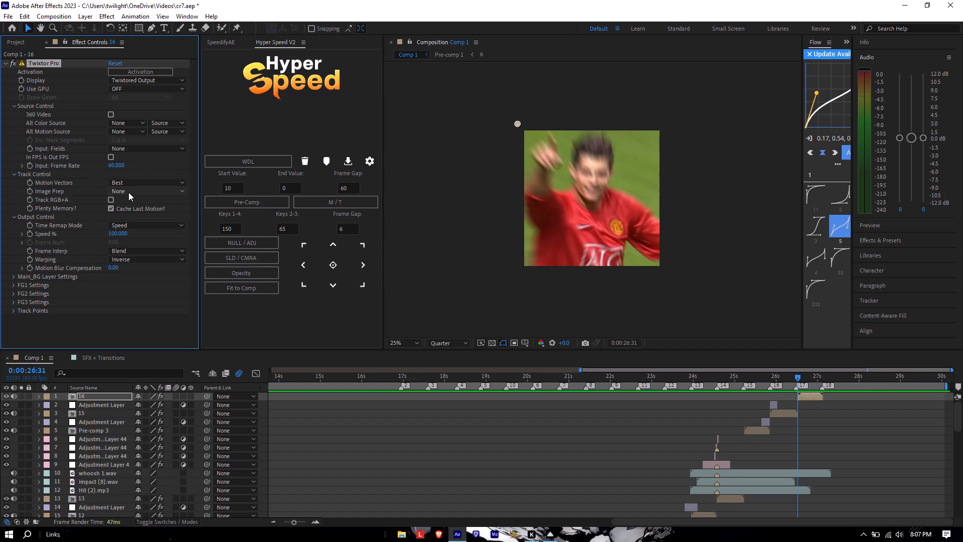
click(128, 192)
click(133, 211)
click(141, 250)
click(152, 285)
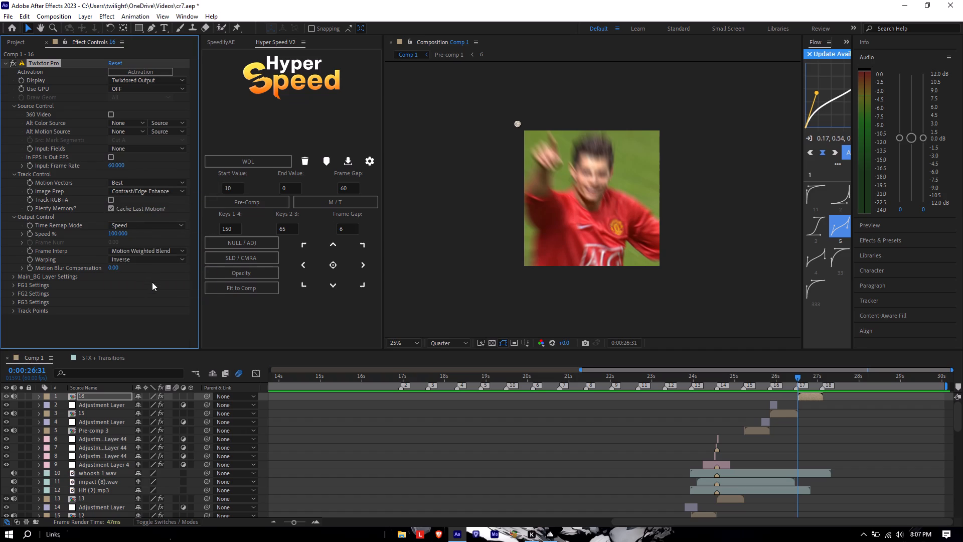
click(143, 260)
click(155, 285)
Set Twixtor Pro's Speed % to 220 and keyframe it at the start of layer 16, 0:00:26:31.
click(117, 237)
key(2)
key(2)
key(0)
key(Return)
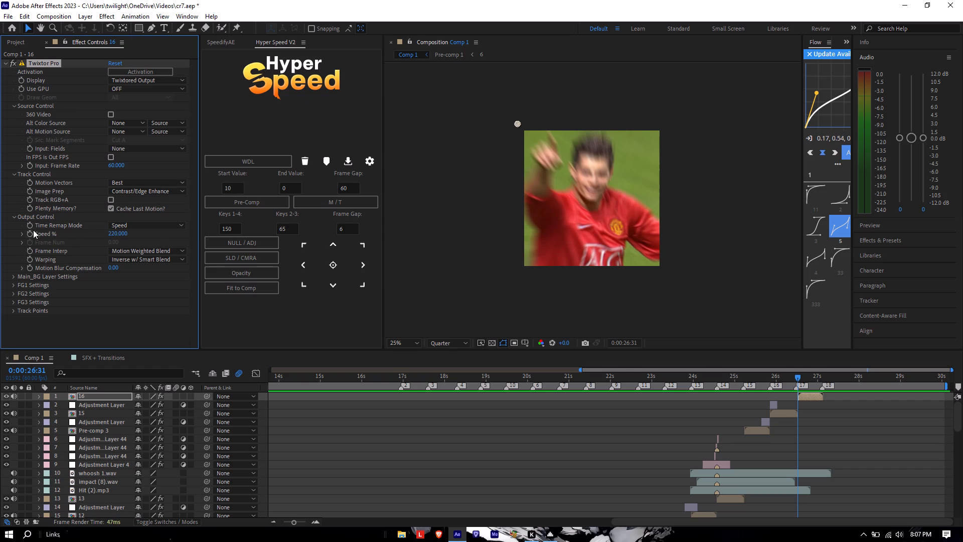
click(29, 232)
Keyframe Twixtor Pro's Speed % at -220 at the end of layer 16, 0:00:27:07.
key(o)
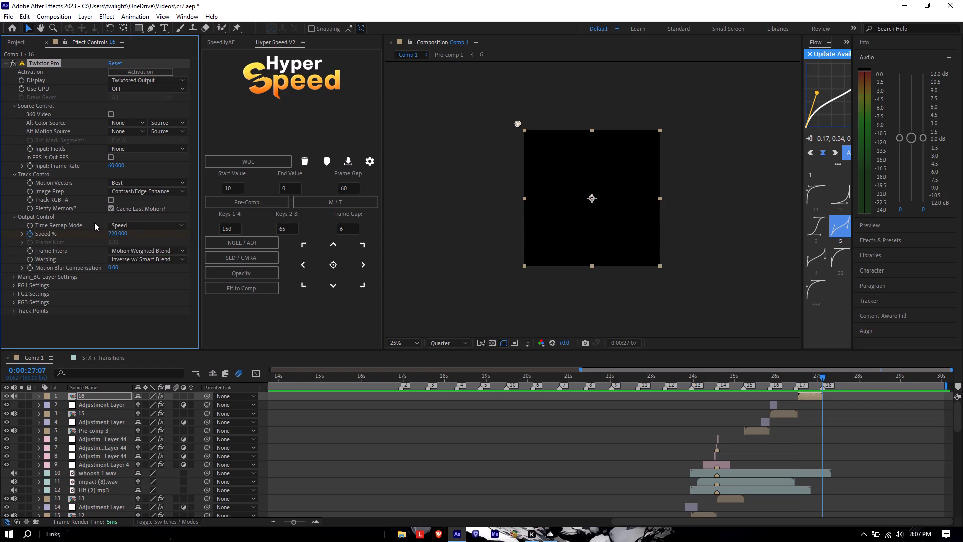
click(113, 235)
click(110, 234)
click(110, 233)
key(minus)
key(Return)
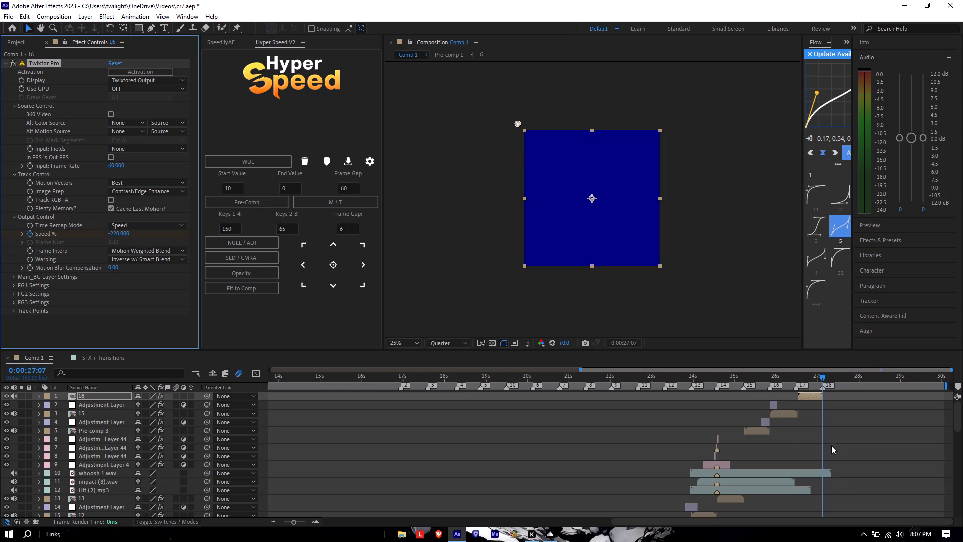
Copy layer 16's Twixtor Pro effect with both Speed % keyframes and paste it onto layer 15 at its start, 0:00:25:51.
key(u)
scroll(829, 410, up, 1)
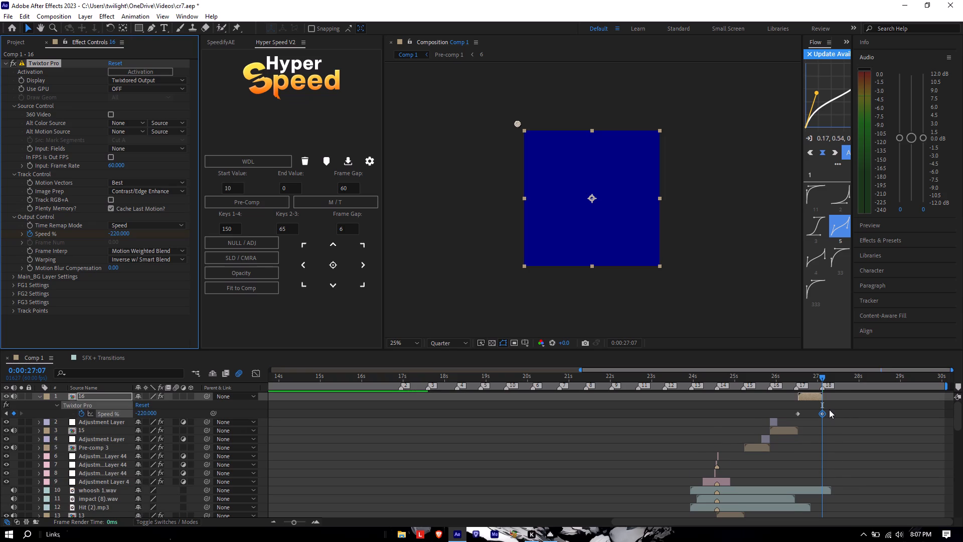
scroll(829, 413, up, 3)
scroll(829, 413, down, 3)
scroll(829, 413, up, 3)
drag(833, 410, 782, 418)
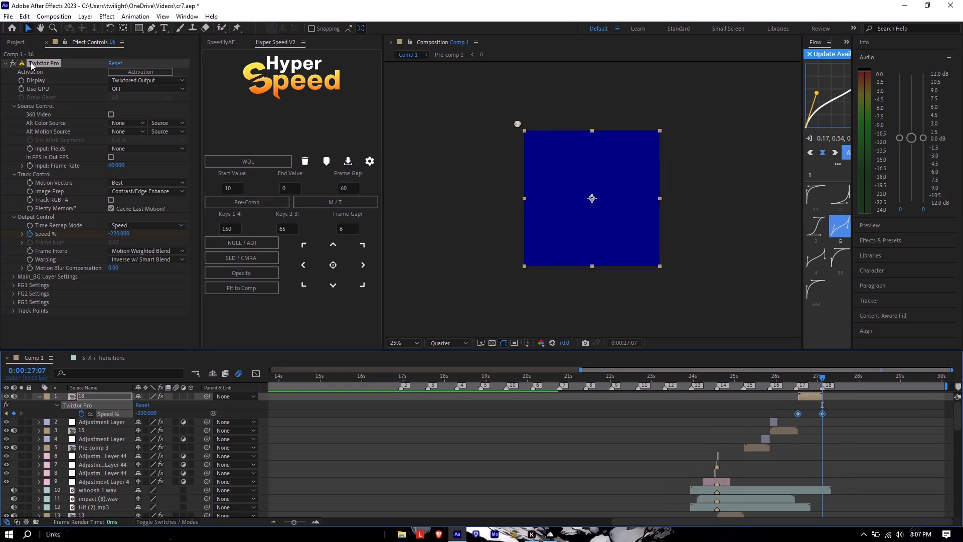
click(34, 64)
key(ctrl+c)
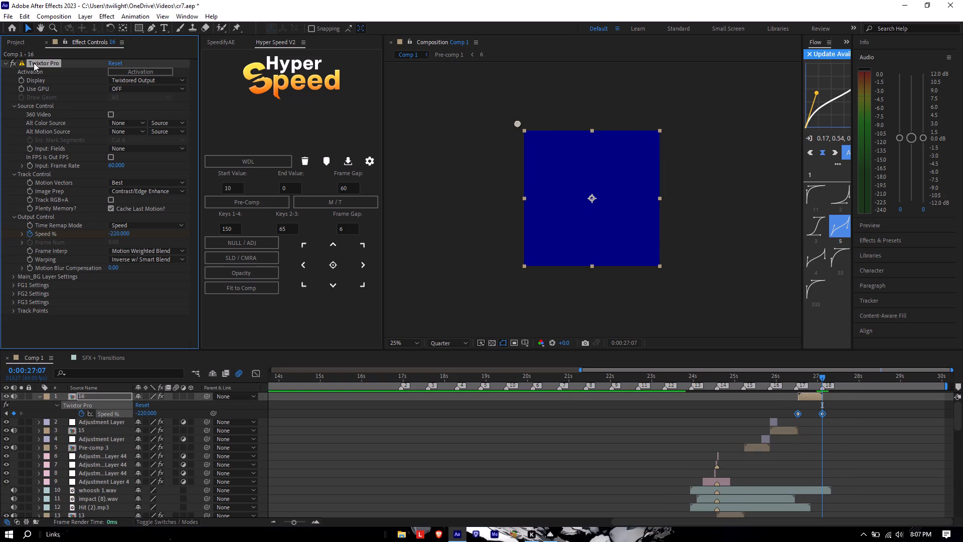
key(u)
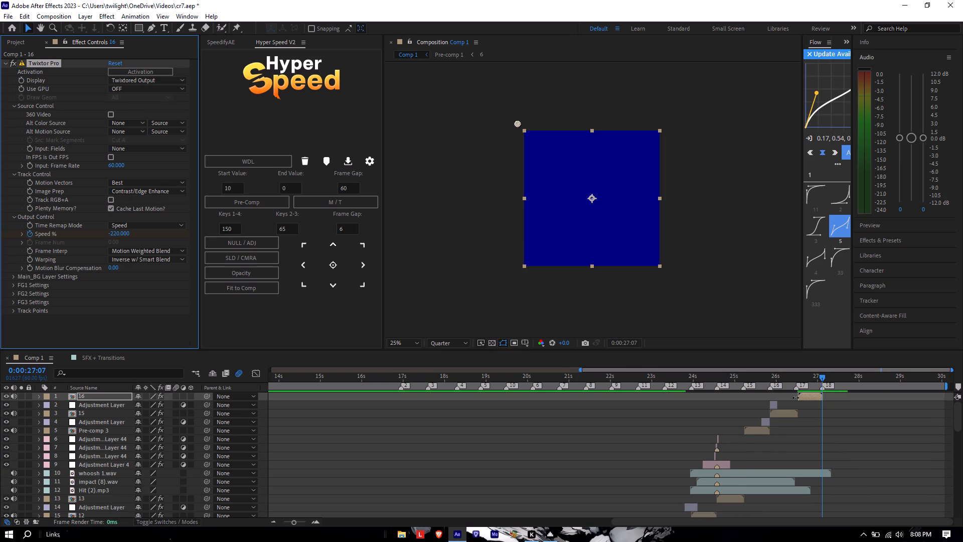
click(786, 417)
key(i)
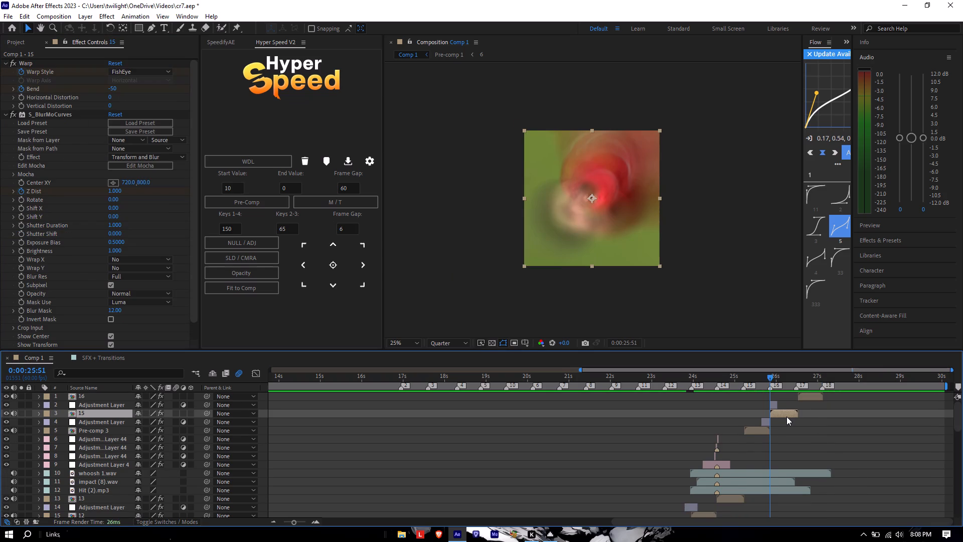
key(ctrl+v)
Move the second Twixtor Pro Speed % keyframe on layer 15 to the end of the layer.
key(u)
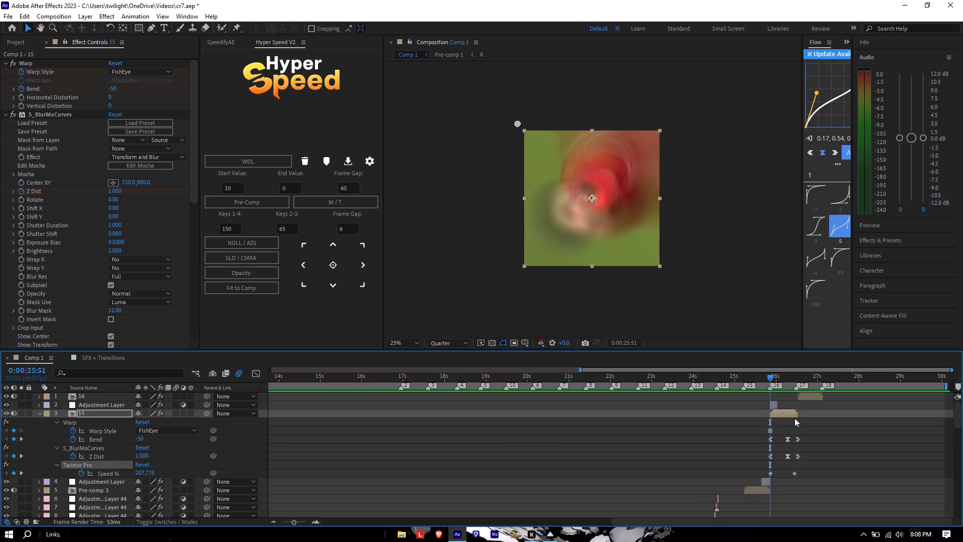
drag(295, 521, 305, 521)
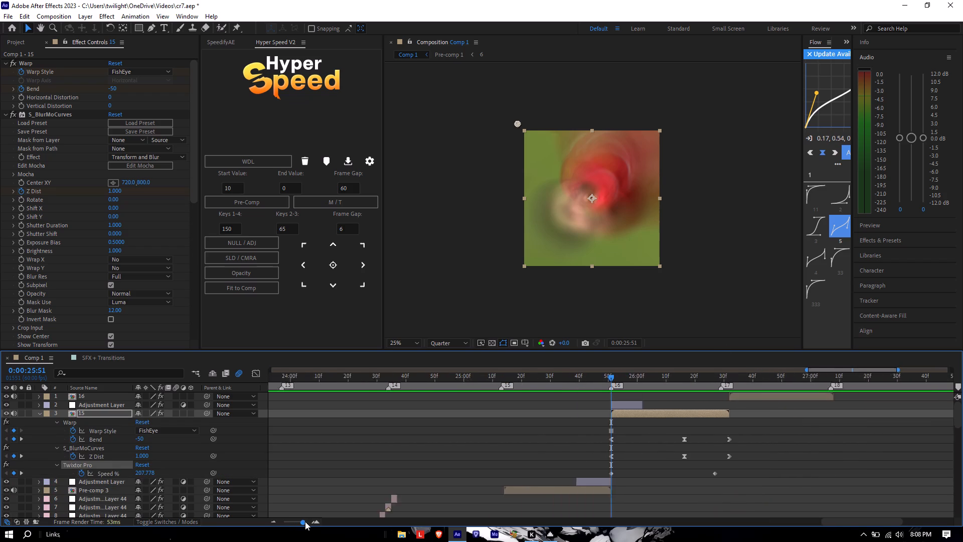
drag(305, 521, 304, 523)
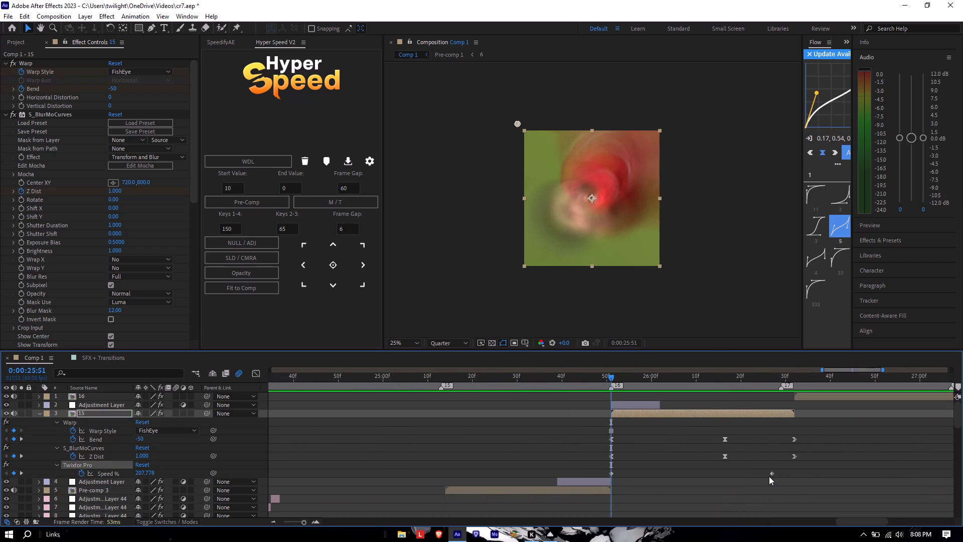
drag(770, 476, 793, 481)
Apply the Flow easing curve 0.17, 0.54, 0.87, 0.40 to both Speed % keyframes on layer 15.
drag(831, 469, 589, 477)
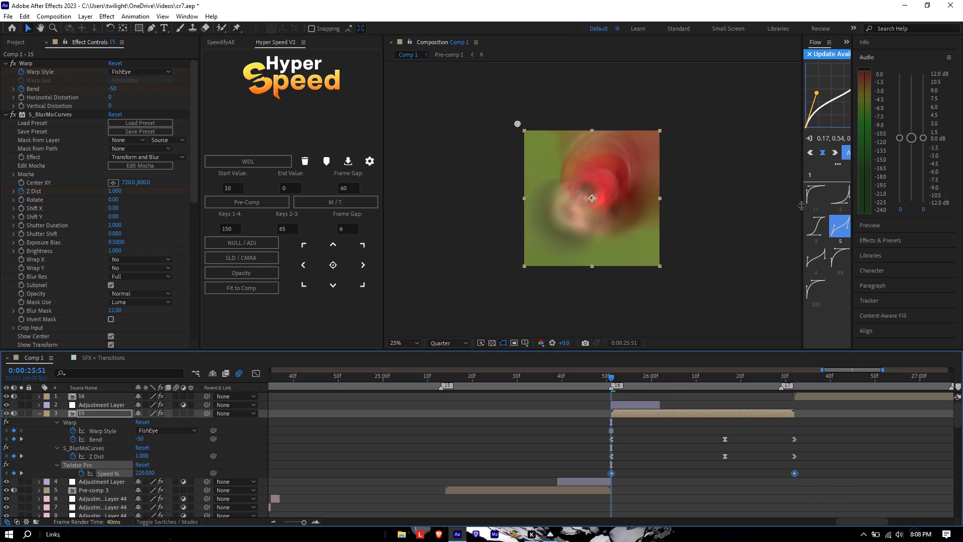
drag(801, 205, 718, 209)
click(825, 158)
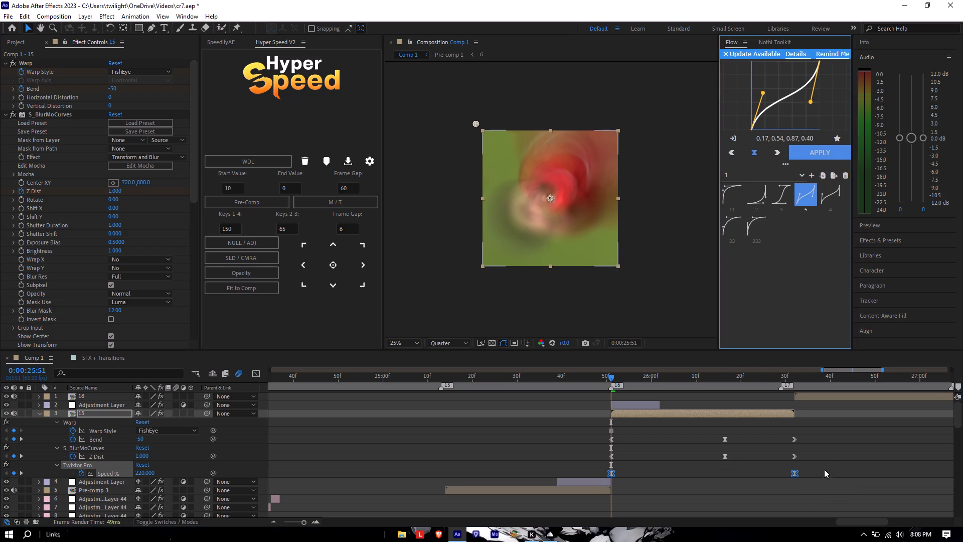
key(u)
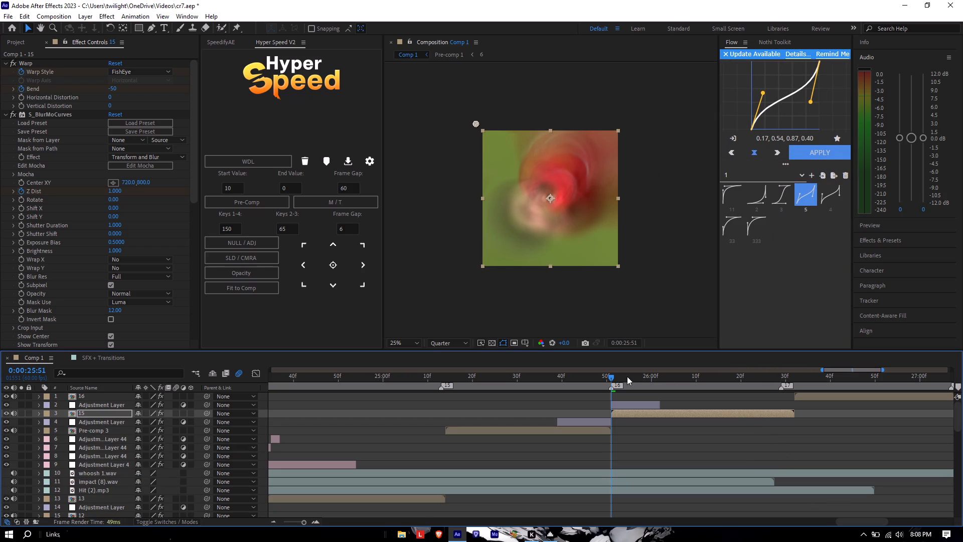
Play back the transition into layer 15, and move its S_BlurMoCurves center up to 740, 424 to reframe the face.
drag(606, 384, 585, 388)
click(302, 524)
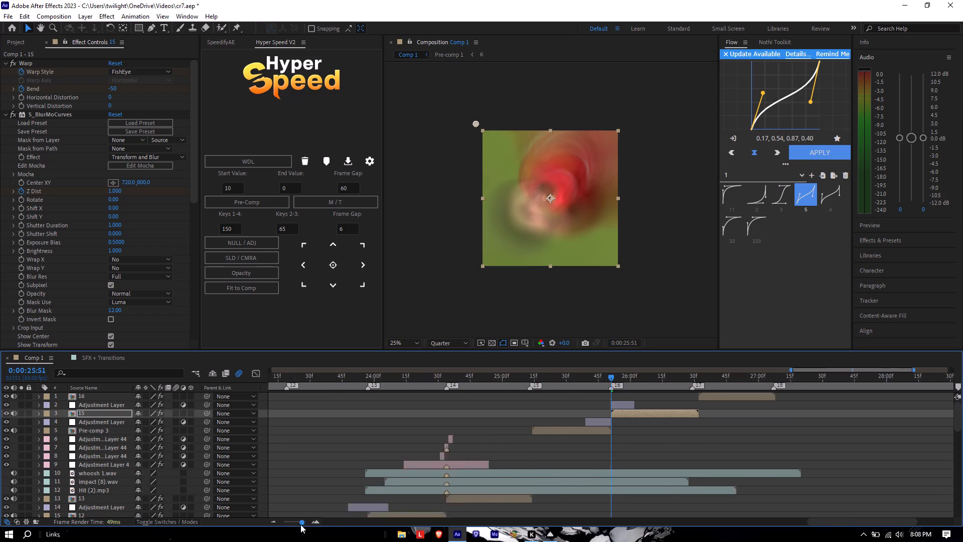
drag(652, 379, 592, 393)
key(space)
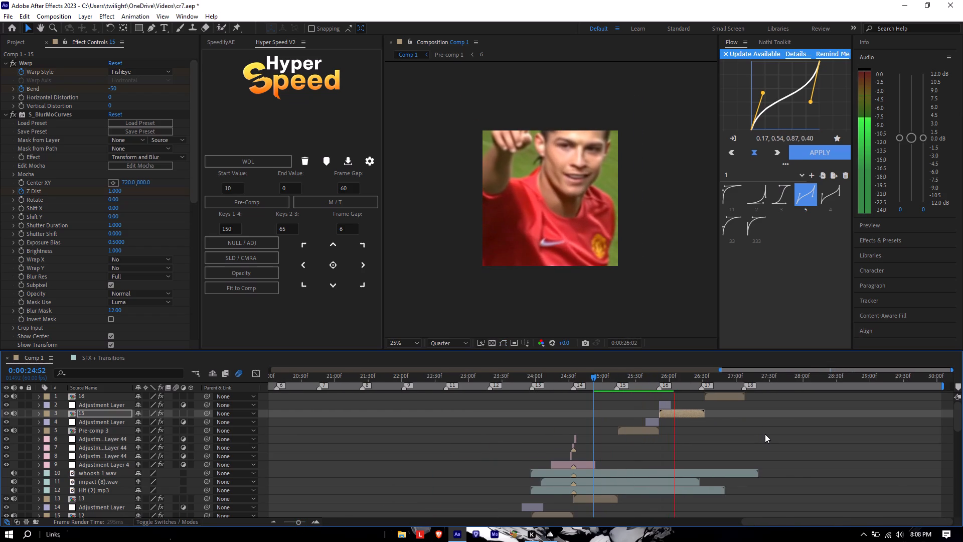
key(space)
key(u)
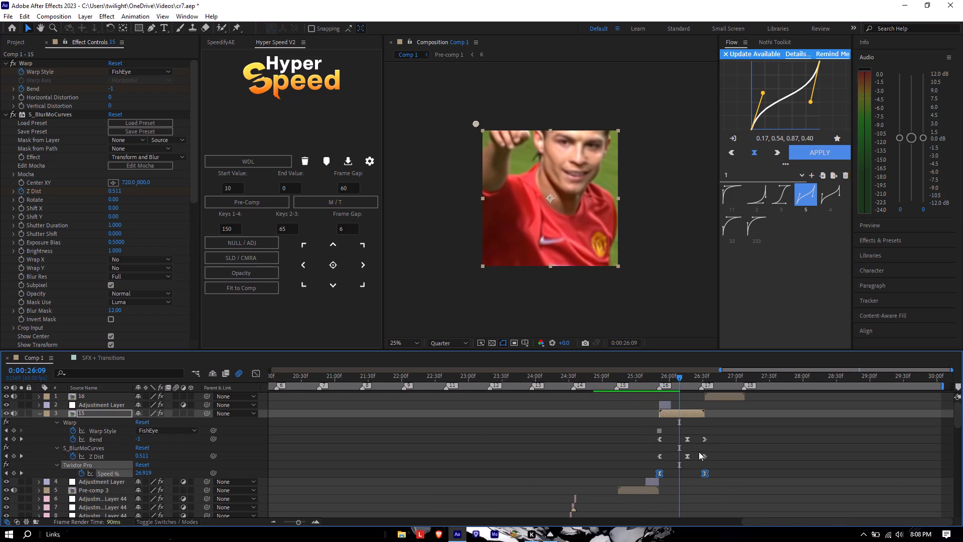
click(691, 453)
click(689, 455)
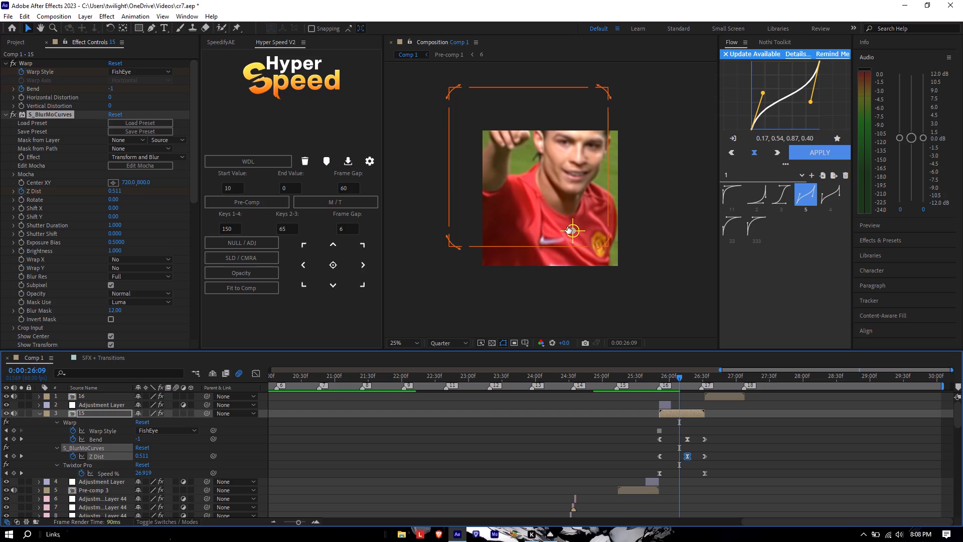
drag(567, 226, 571, 179)
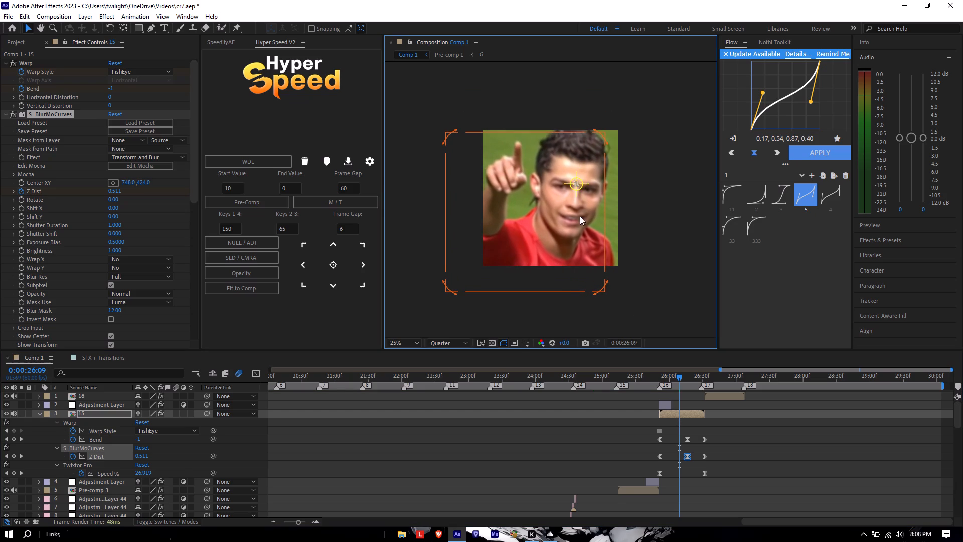
key(u)
Play back the sequence through layers 15 and 16 to review the reframed clip, speed ramp and transitions.
drag(679, 380, 606, 398)
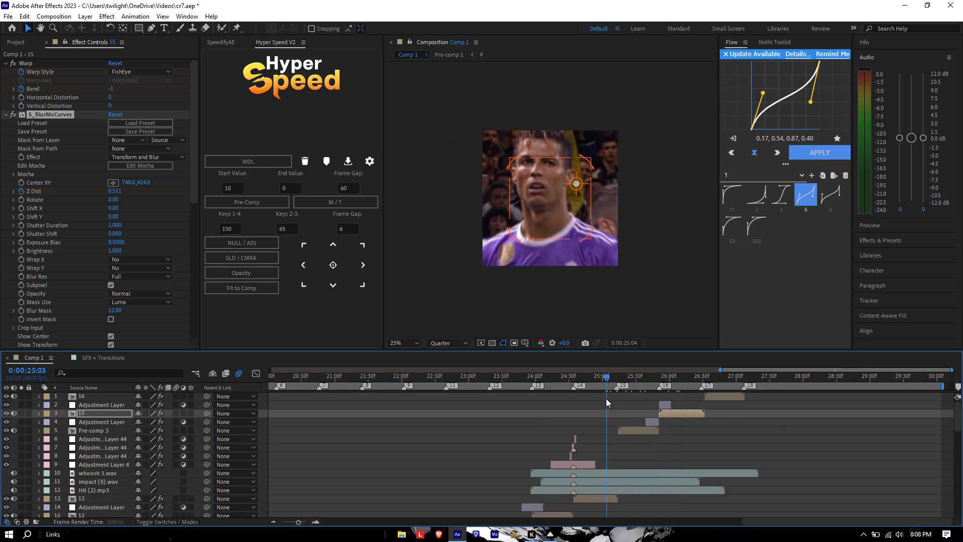
drag(606, 398, 604, 397)
key(space)
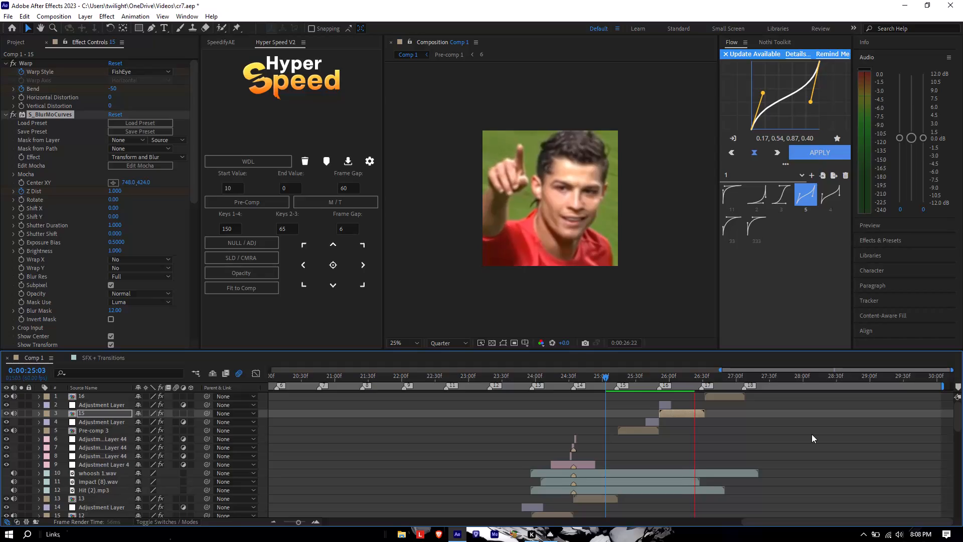
key(space)
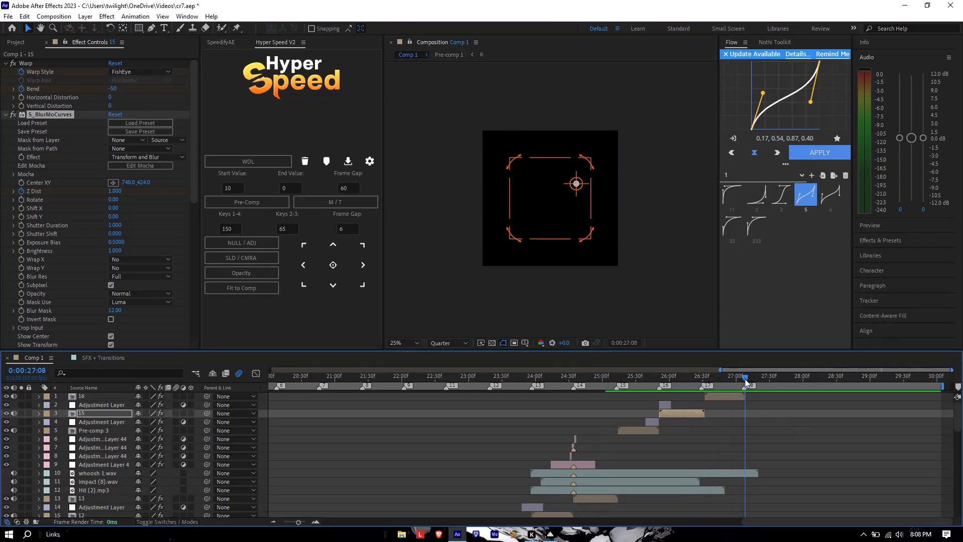
drag(743, 379, 573, 390)
key(space)
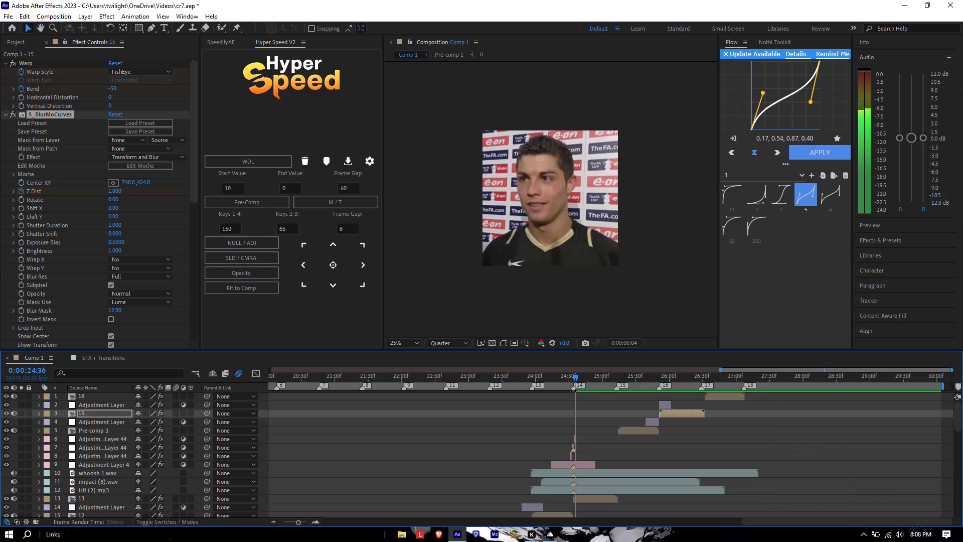
drag(579, 378, 588, 382)
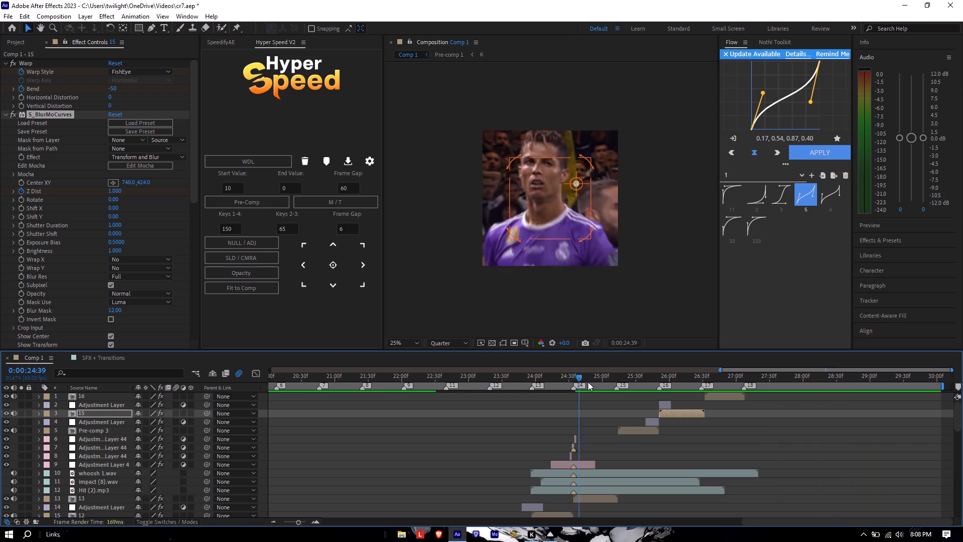
drag(588, 382, 674, 410)
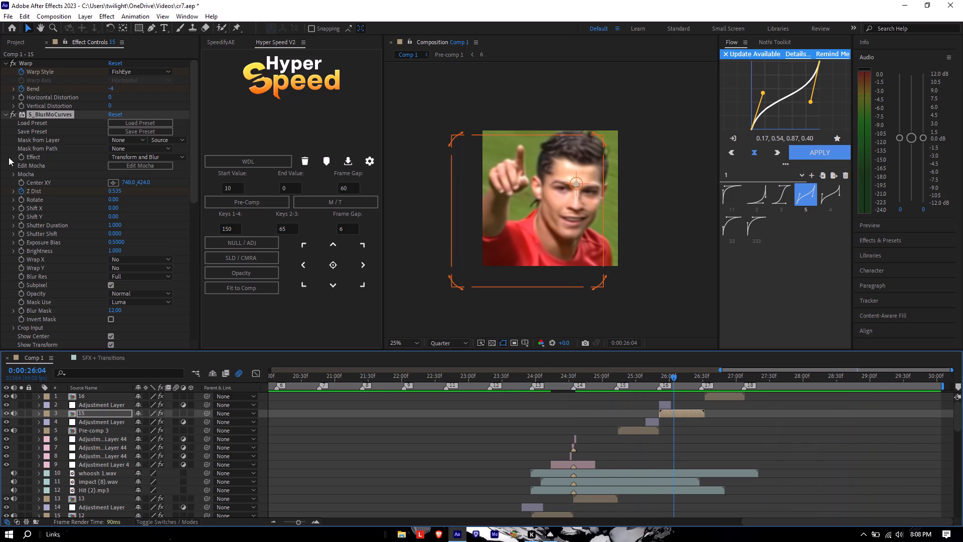
Move Twixtor Pro on layer 15 to the top of its effect stack, above Warp and S_BlurMoCurves.
scroll(32, 135, up, 7)
scroll(33, 133, down, 5)
scroll(79, 245, down, 6)
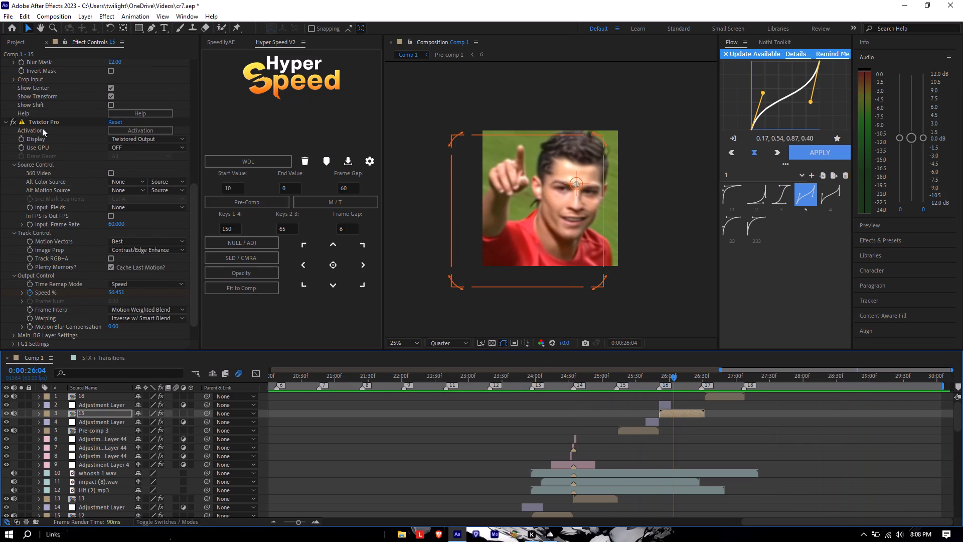
click(39, 124)
drag(31, 121, 30, 108)
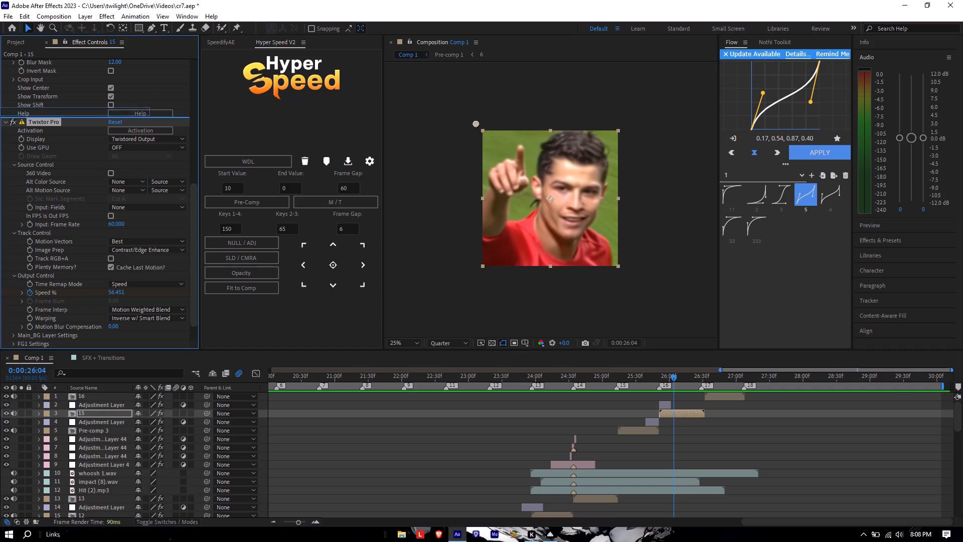
drag(30, 108, 33, 68)
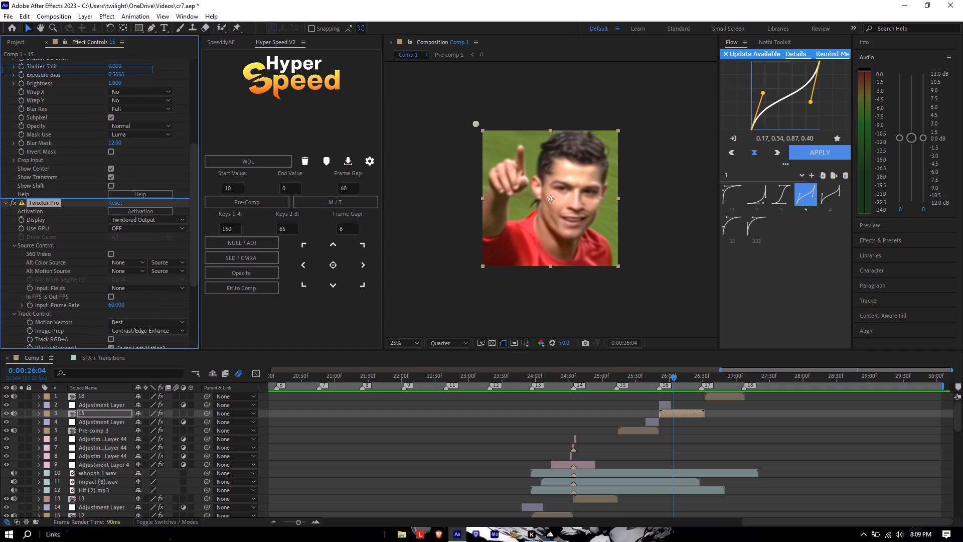
drag(33, 68, 31, 62)
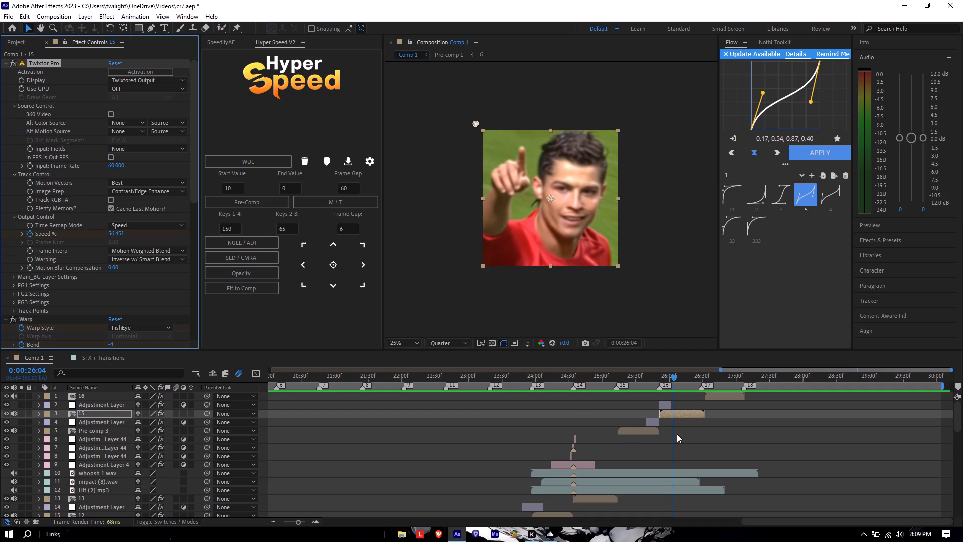
Check the effect keyframes on layer 15 and play back the sequence from the preceding clip through layer 16.
key(u)
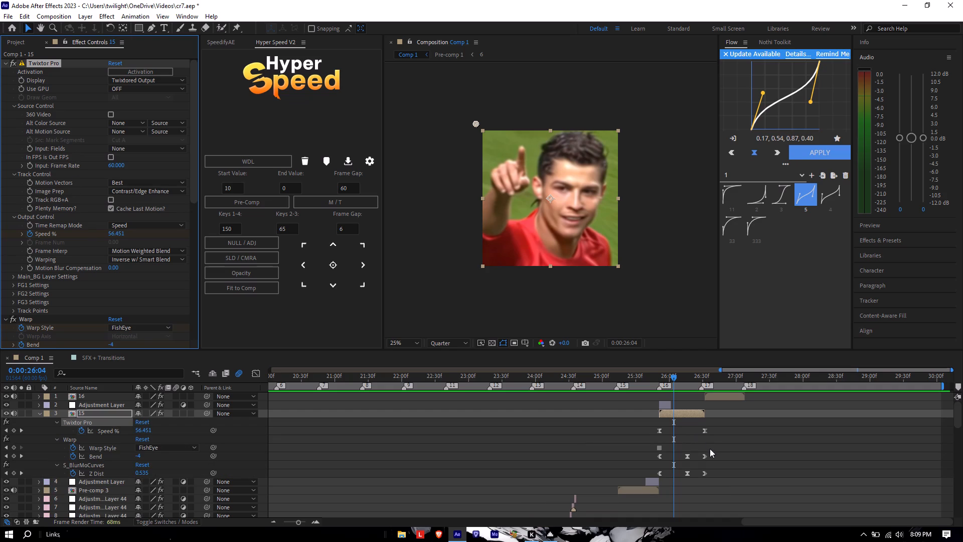
key(o)
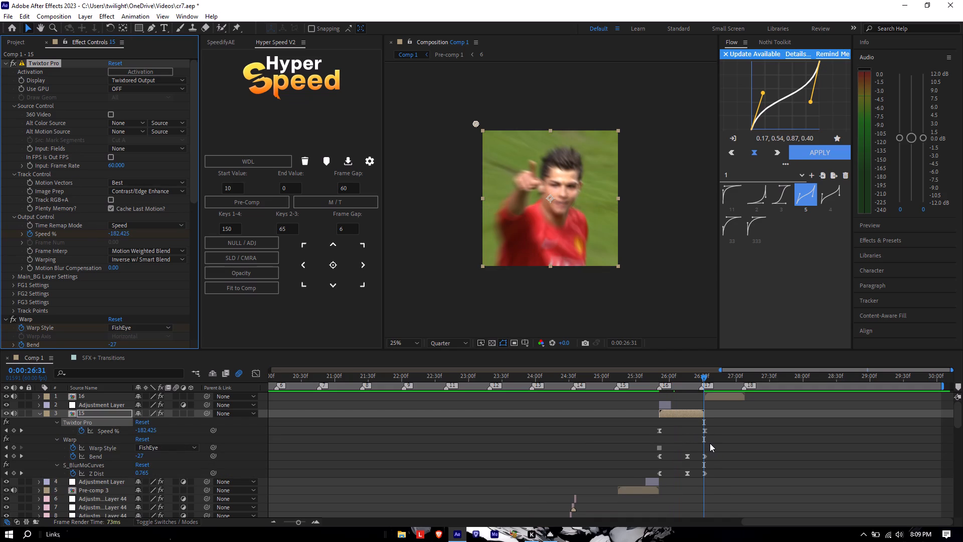
key(u)
drag(701, 375, 620, 390)
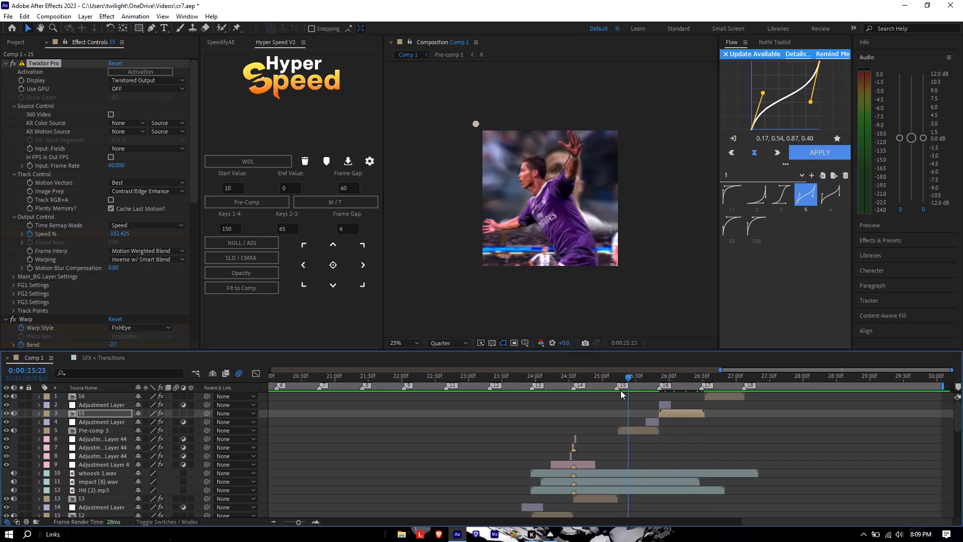
drag(620, 390, 619, 391)
key(space)
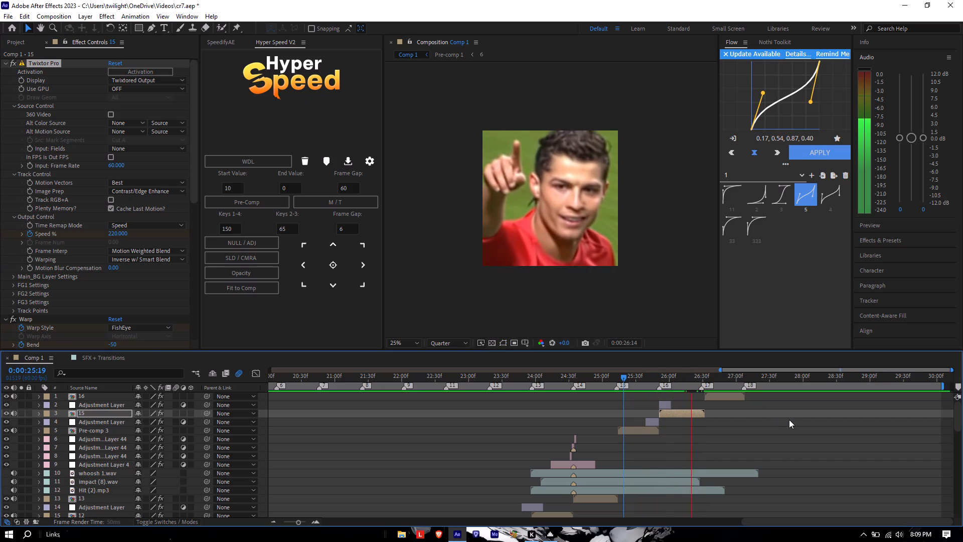
key(space)
drag(723, 372, 698, 379)
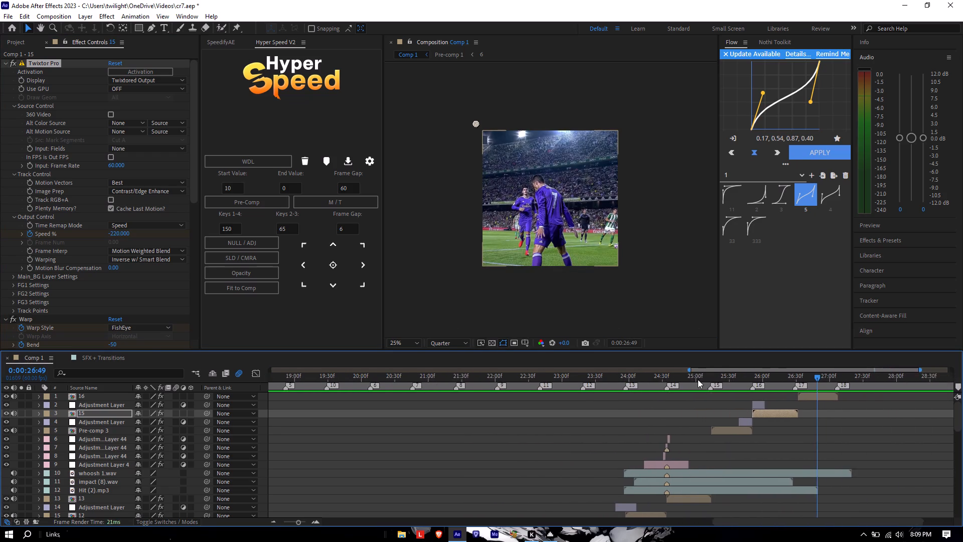
drag(698, 379, 706, 379)
drag(772, 378, 671, 388)
key(space)
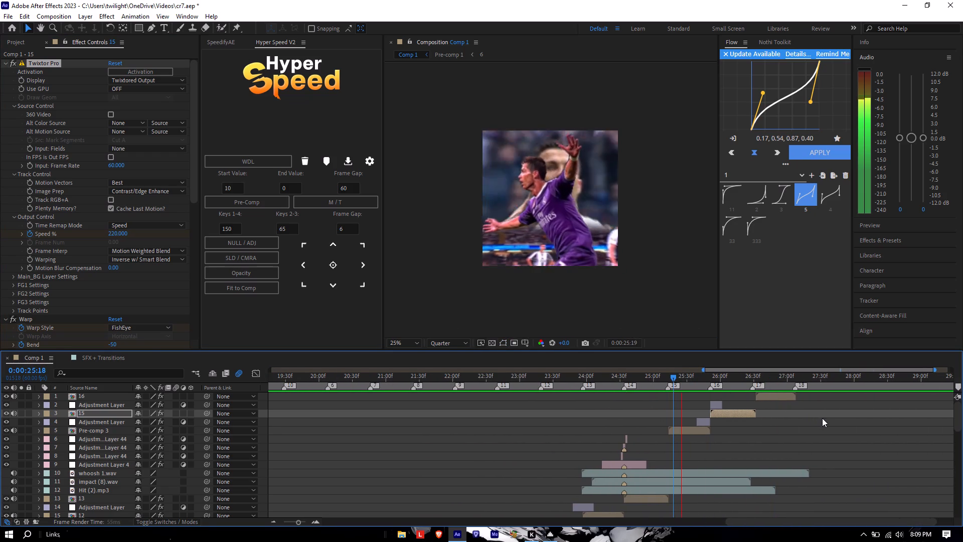
key(space)
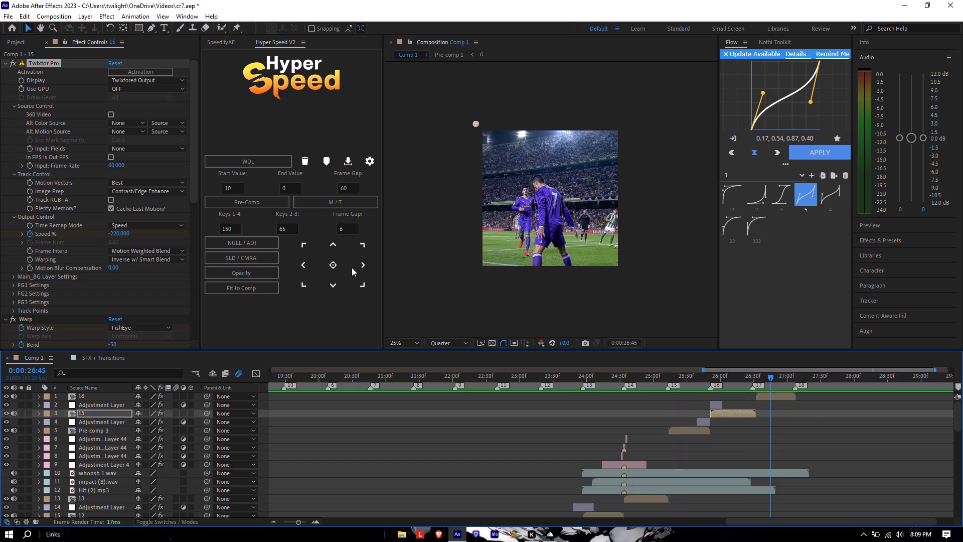
Delete the Warp and S_BlurMoCurves effects from layer 15, keeping only Twixtor Pro.
scroll(59, 162, down, 7)
click(35, 157)
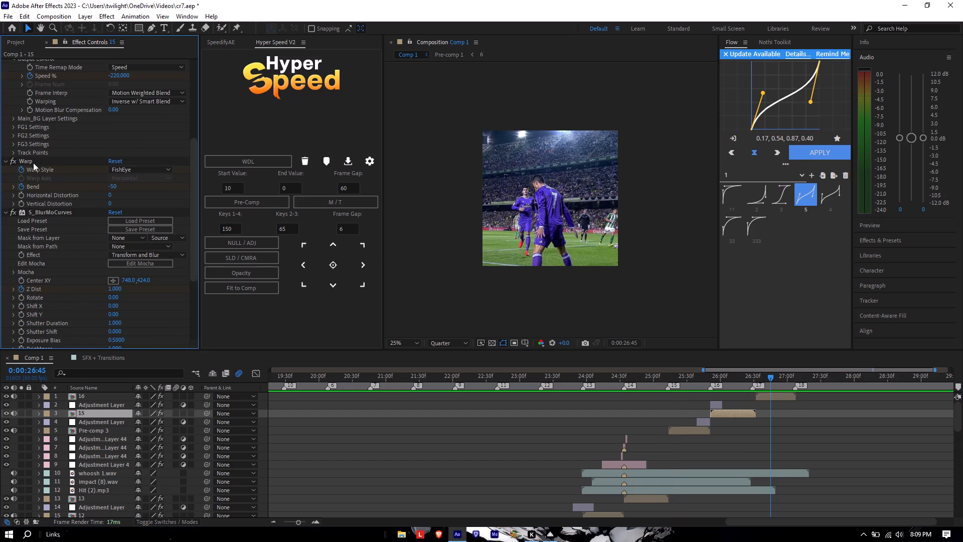
click(33, 163)
key(BackSpace)
click(22, 161)
key(BackSpace)
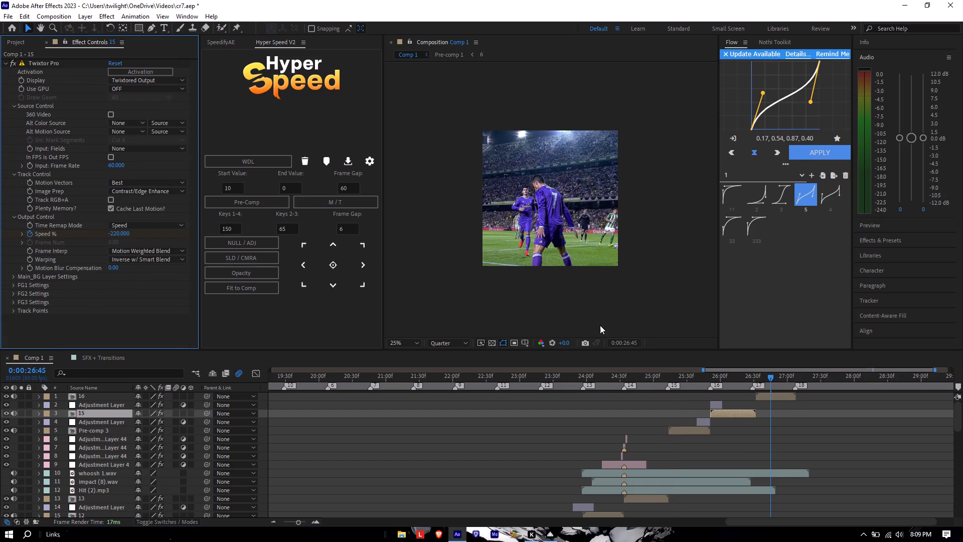
Play back and scrub the sequence through layers 15 and 16 to review the clip with only Twixtor Pro.
drag(769, 378, 683, 403)
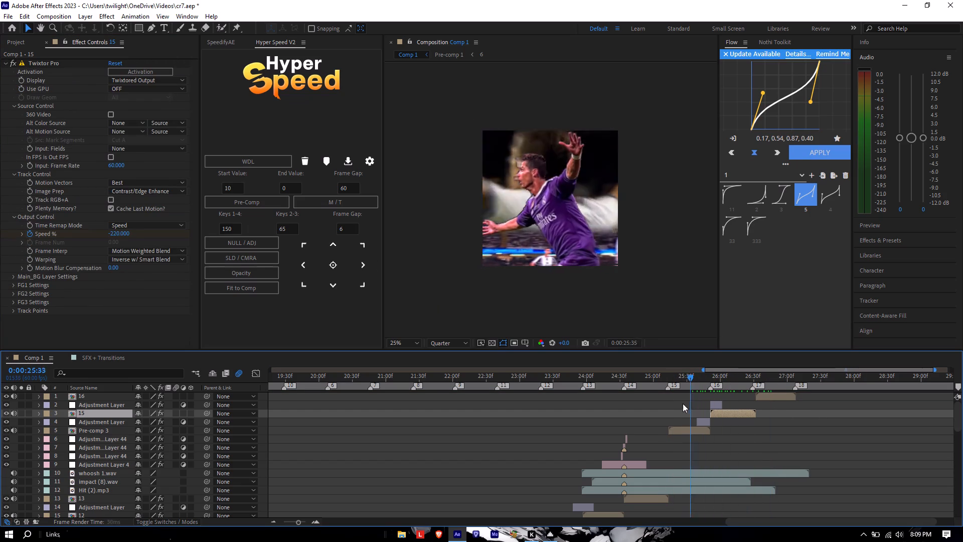
drag(683, 403, 678, 405)
key(space)
key(space)
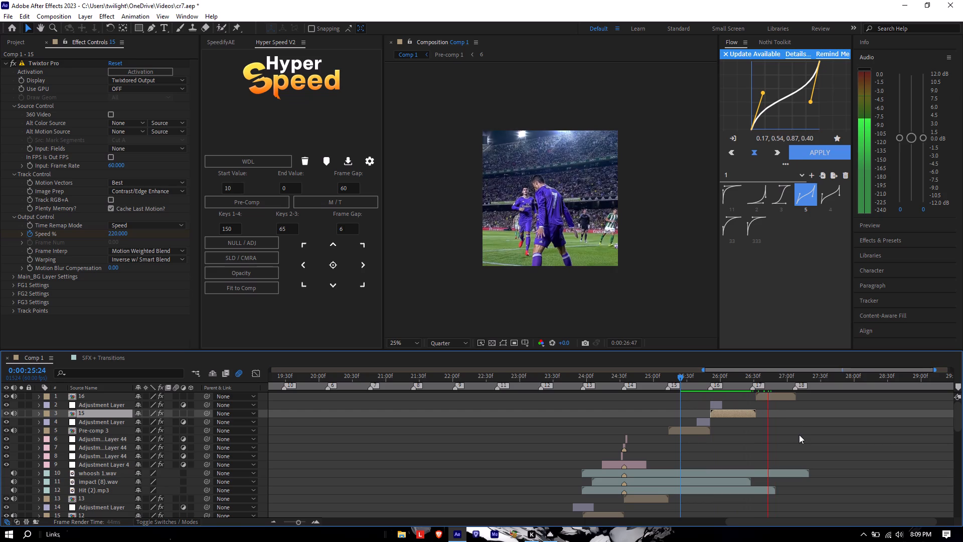
drag(779, 382, 710, 393)
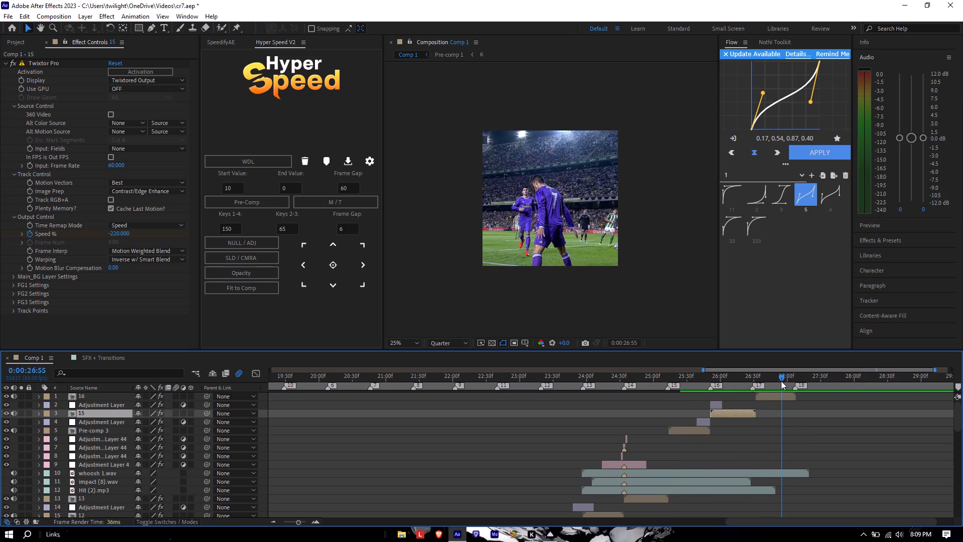
drag(780, 381, 722, 394)
Open pre-comp 15, clear the footage's existing Position keyframes and set a new one at frame 0 with 845, 540.
double_click(732, 411)
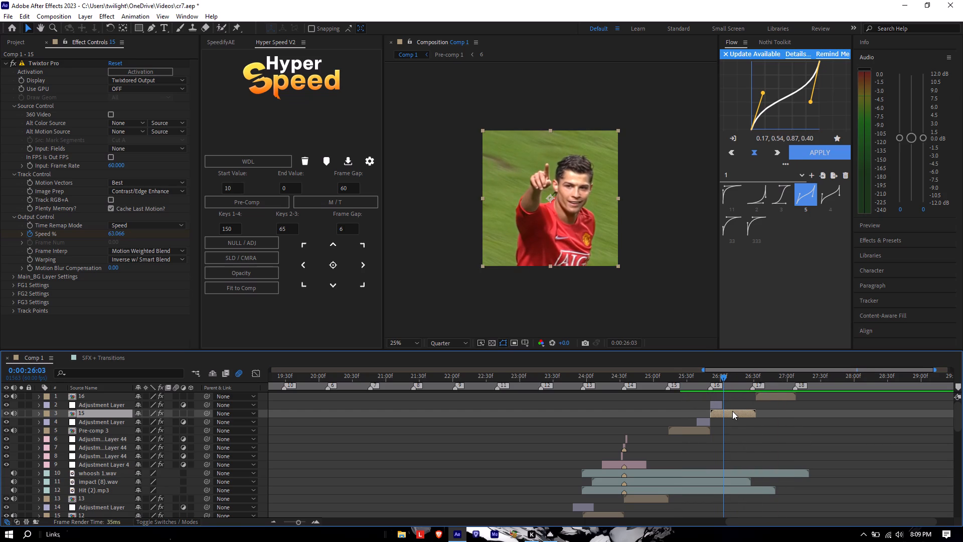
click(500, 393)
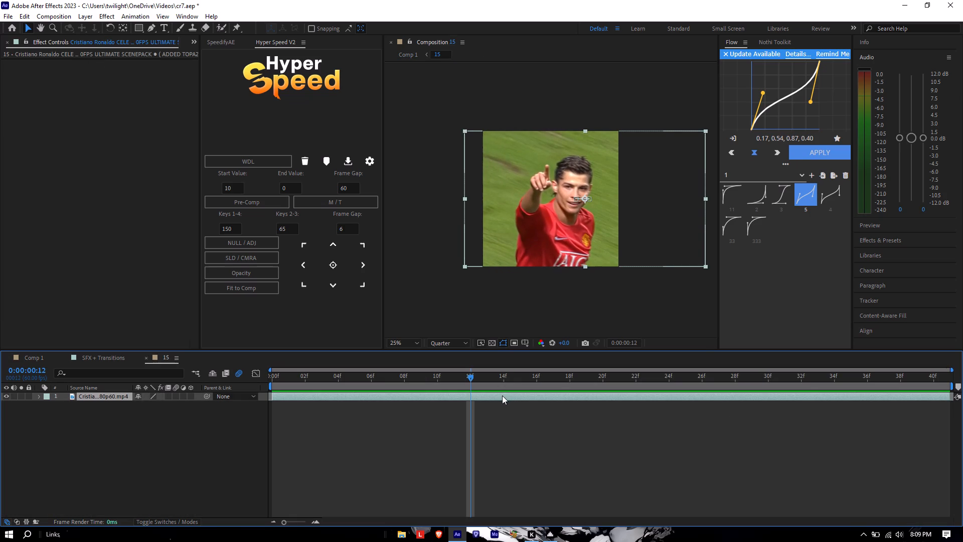
text(oi)
key(p)
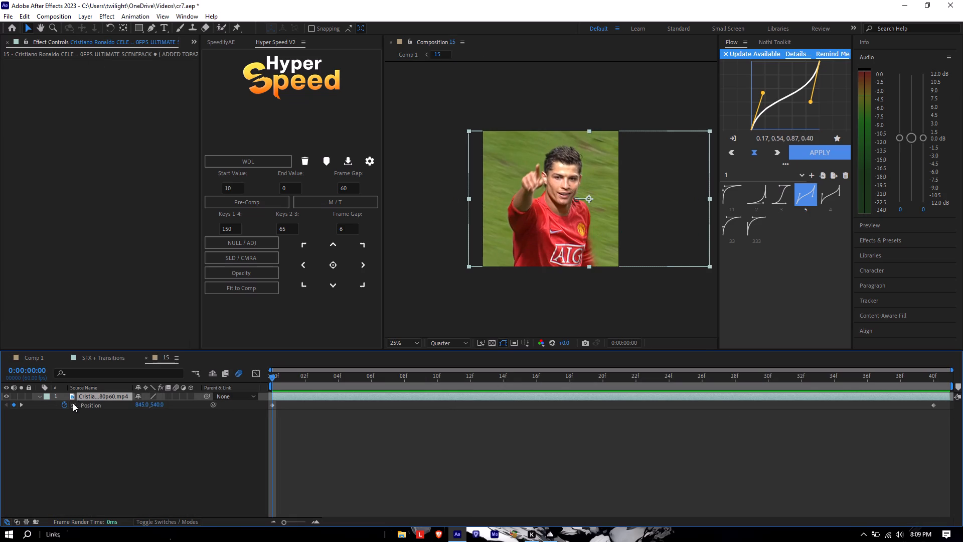
click(66, 405)
click(66, 405)
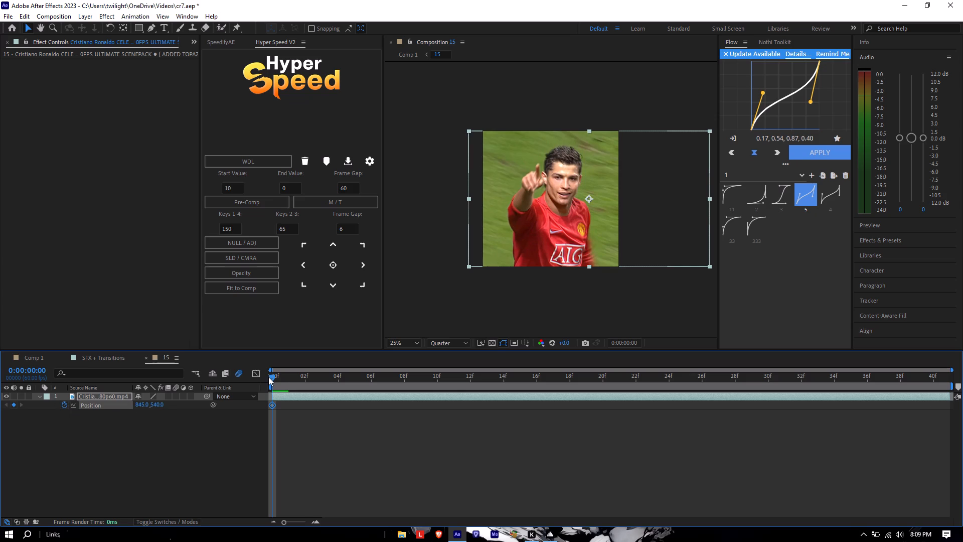
Keyframe the footage's Position at 777, 540 on frame 7, 710, 540 on frame 12 and 735, 540 on frame 24.
drag(268, 377, 453, 381)
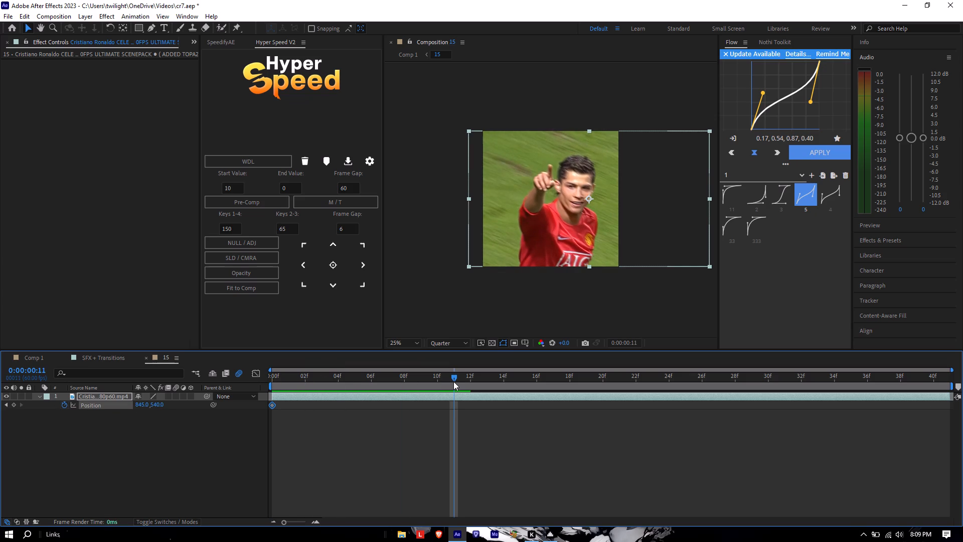
drag(453, 381, 389, 387)
drag(144, 405, 135, 404)
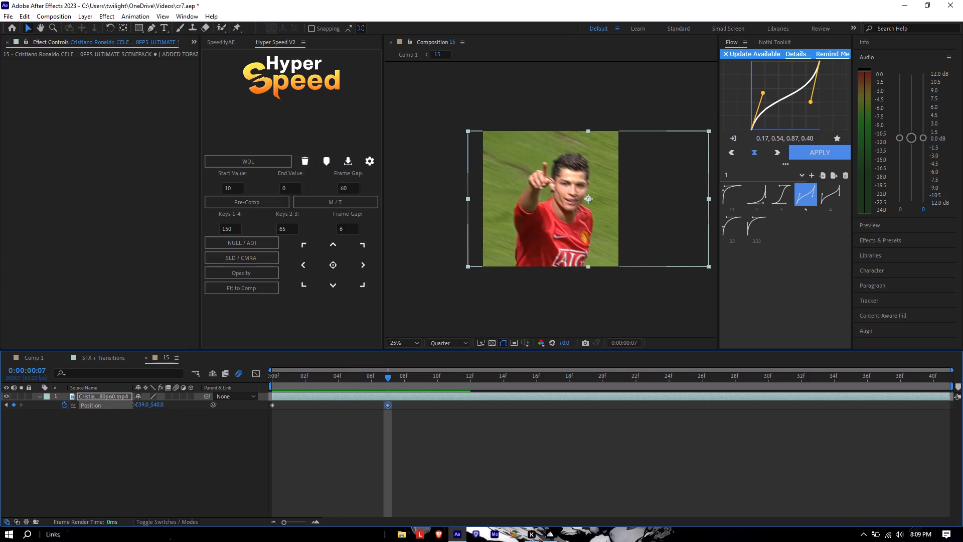
drag(135, 404, 107, 402)
drag(393, 374, 403, 374)
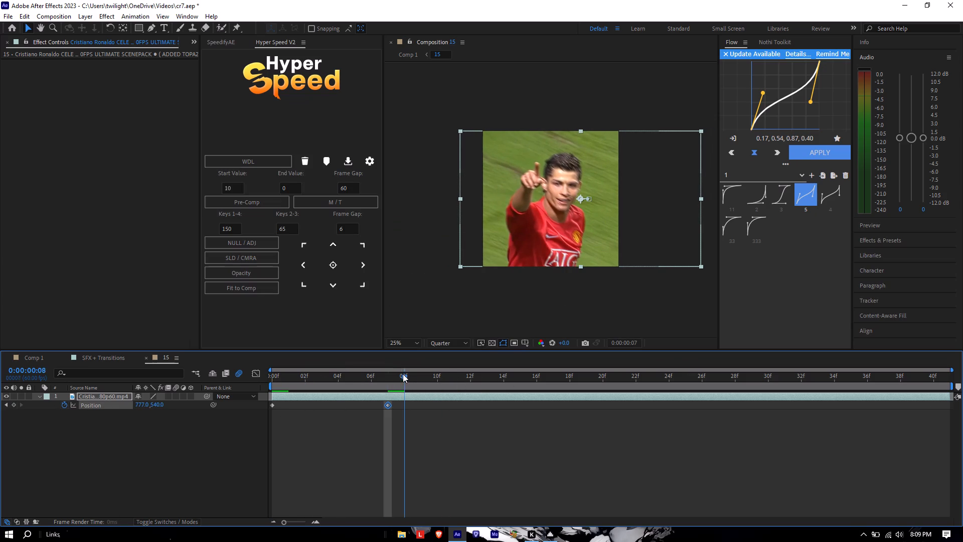
drag(403, 374, 475, 379)
click(140, 401)
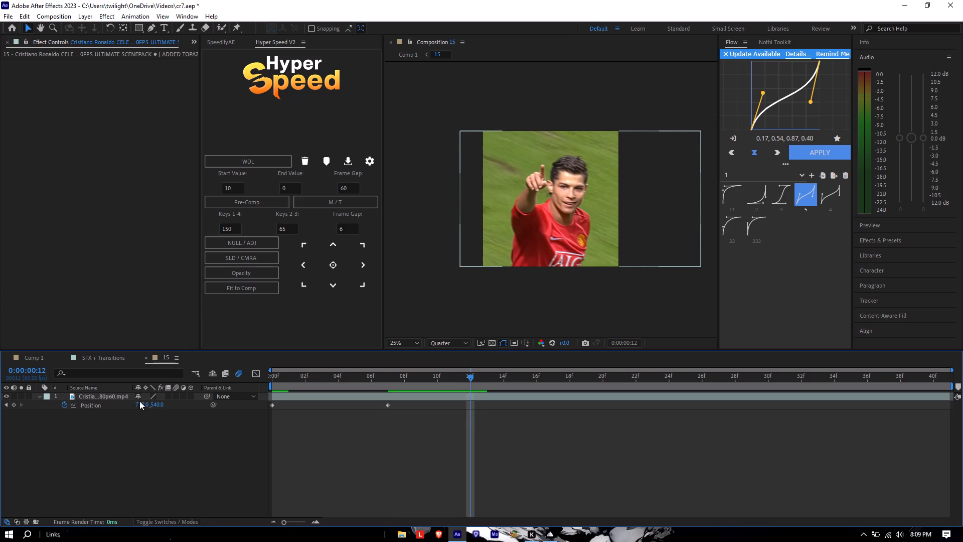
drag(142, 405, 110, 407)
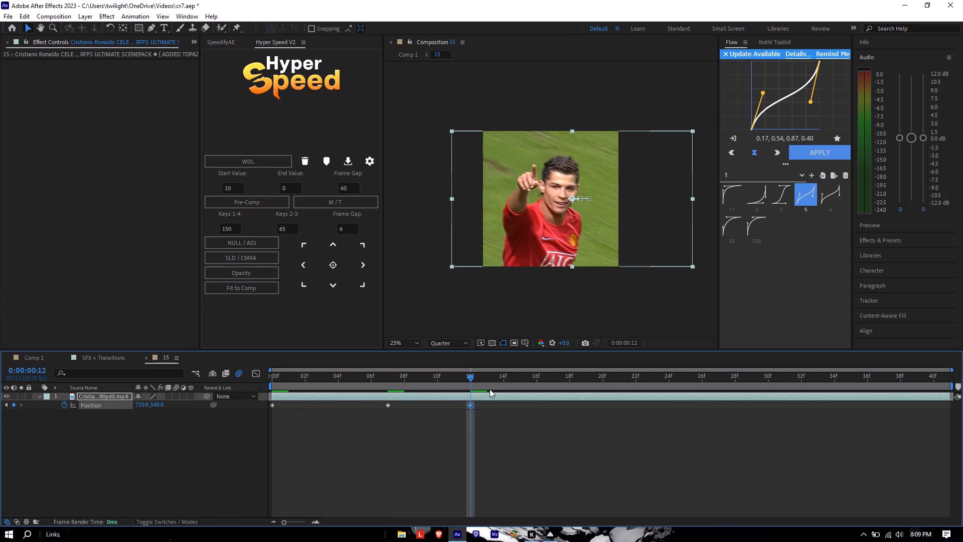
drag(471, 376, 676, 393)
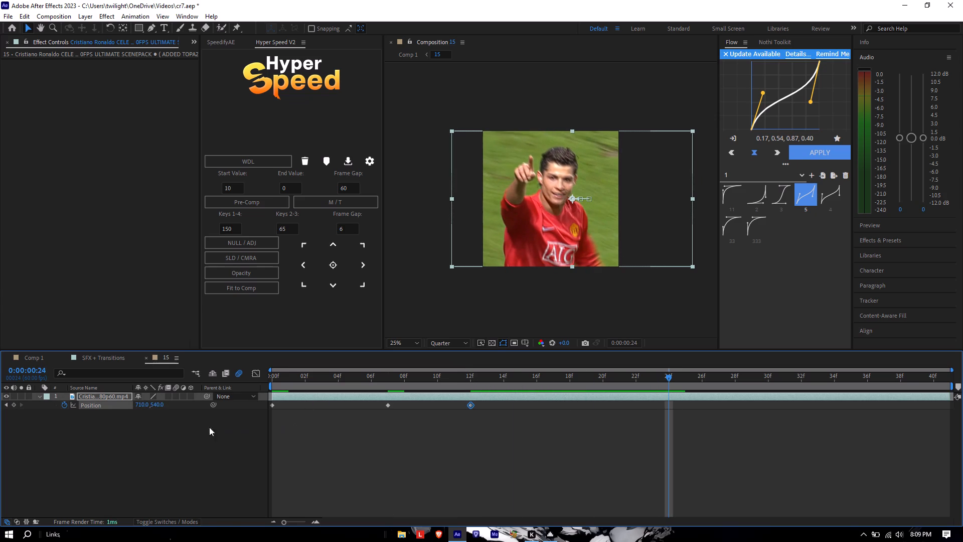
drag(137, 404, 150, 404)
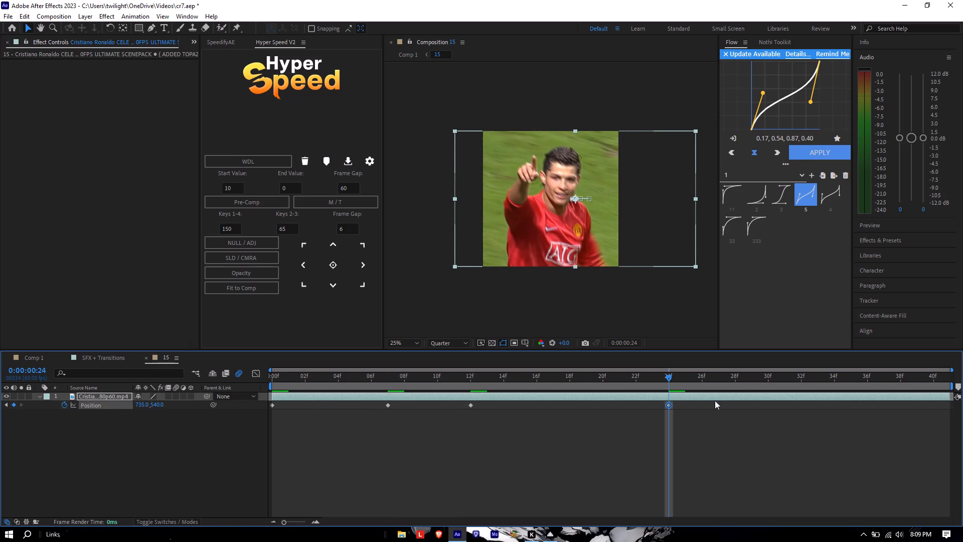
drag(677, 384, 960, 395)
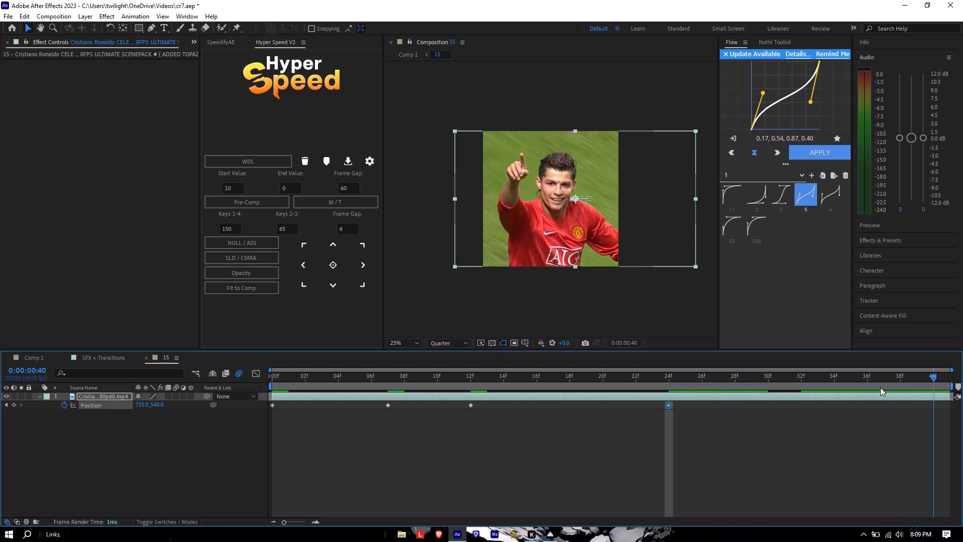
Return to Comp 1 and apply the recent Warp and S_BlurMoCurves animation preset to layer 15 at 0:00:25:52.
click(146, 358)
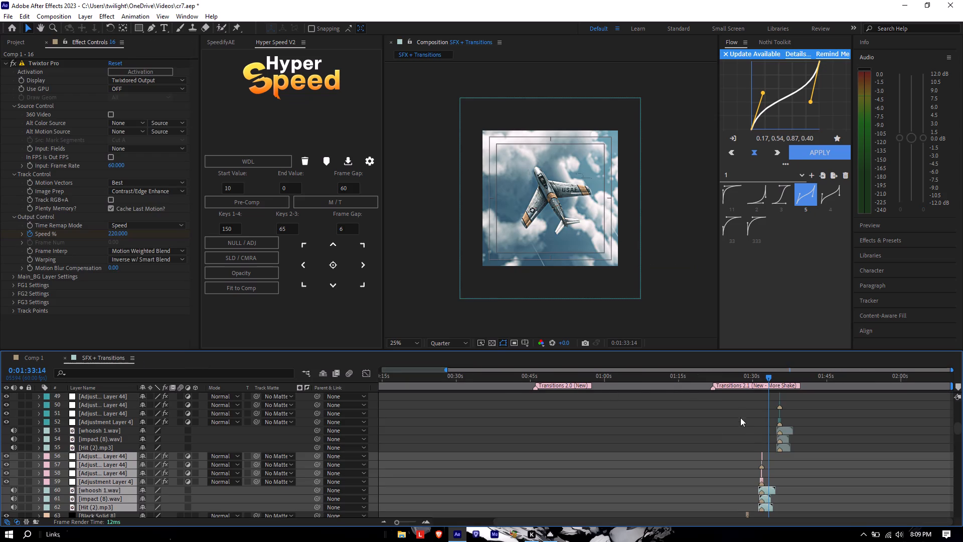
click(25, 358)
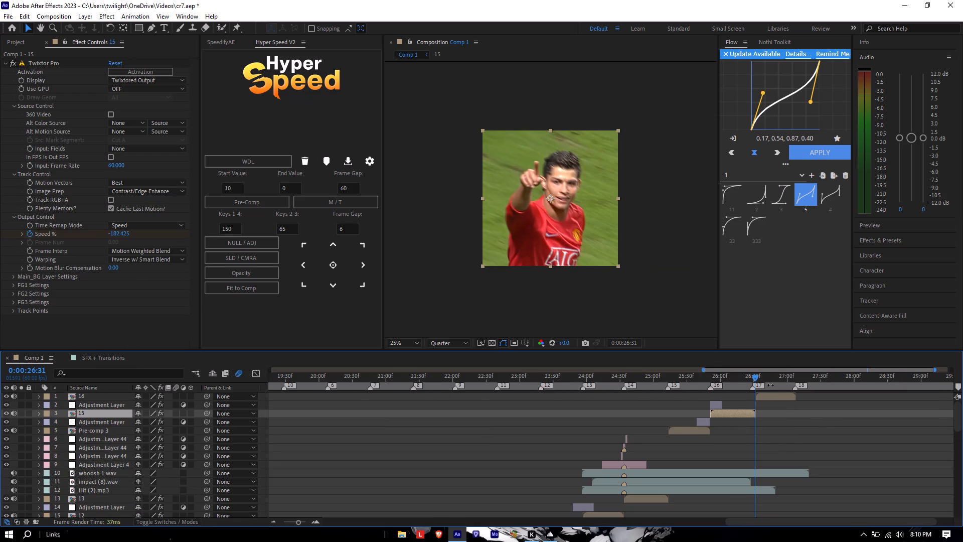
drag(756, 379, 712, 385)
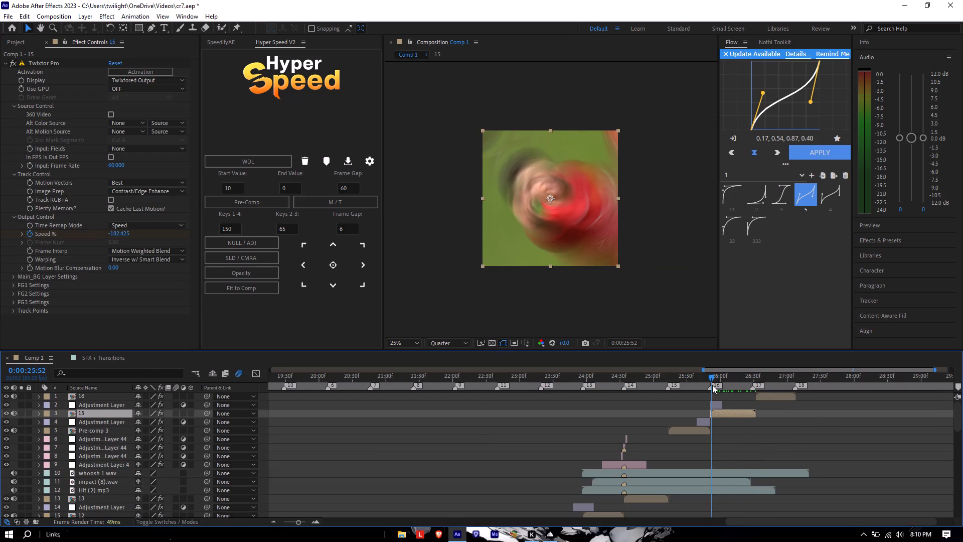
drag(712, 385, 712, 385)
click(129, 12)
click(137, 47)
click(367, 53)
Compress layer 15's Bend and Z Dist keyframes proportionally so the last ones land on the clip's end at 0:00:26:31.
key(u)
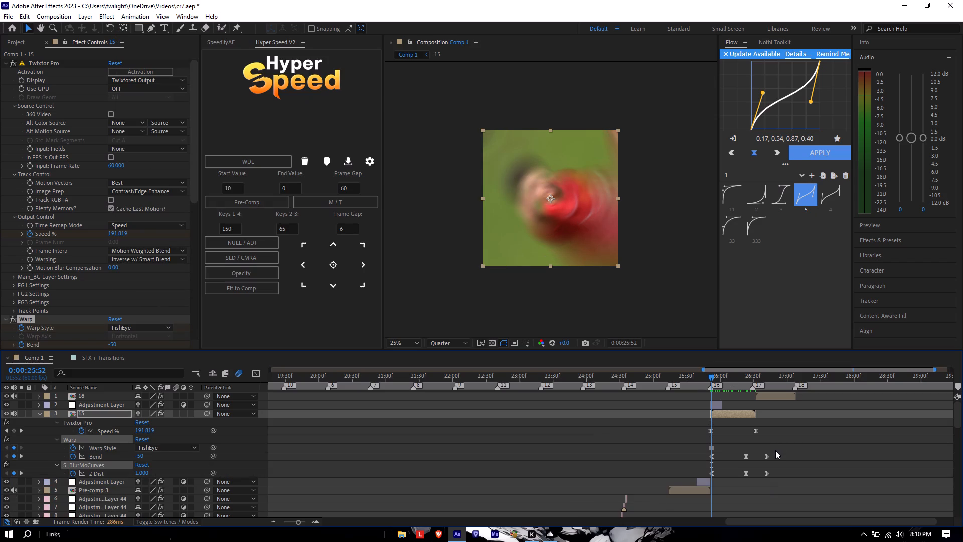
key(o)
drag(784, 455, 699, 476)
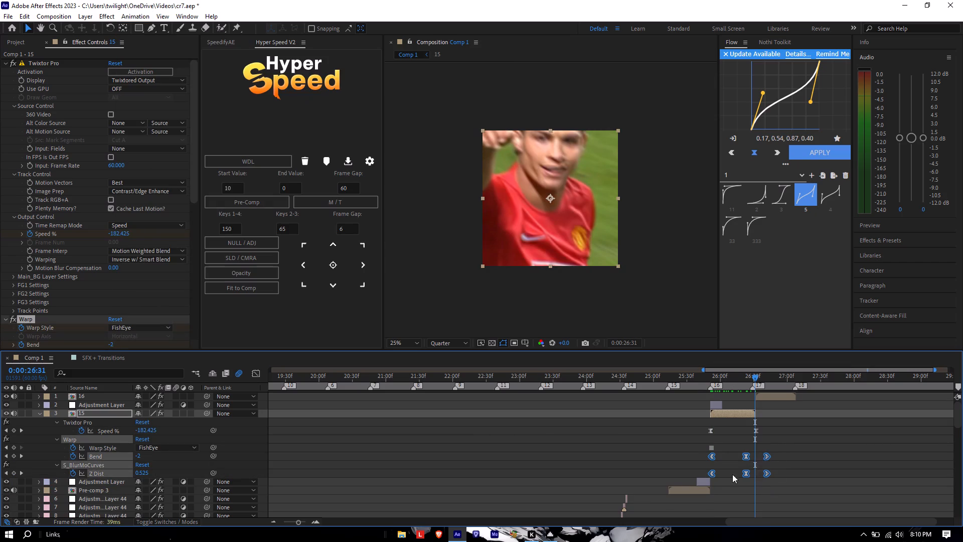
alt+drag(766, 457, 759, 463)
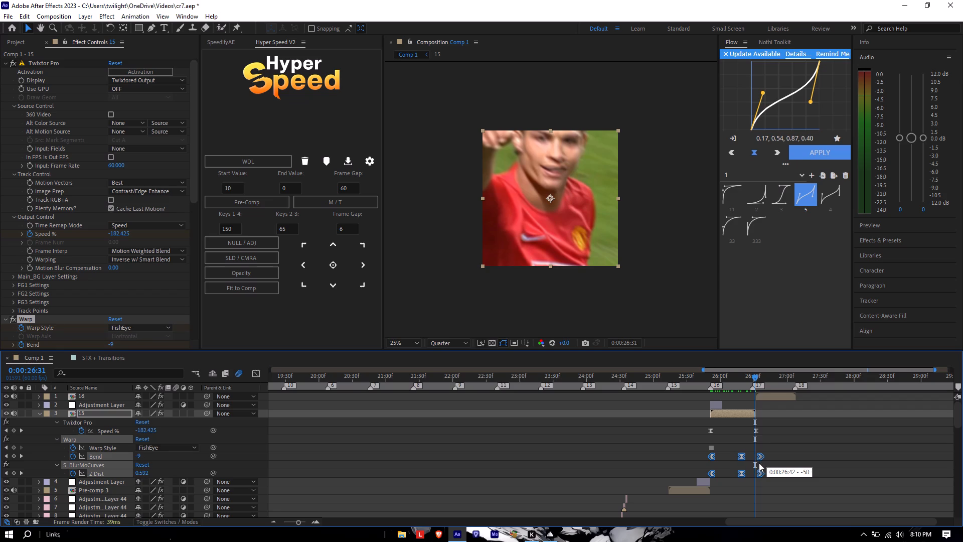
alt+drag(759, 463, 756, 464)
click(782, 466)
Move the S_BlurMoCurves center on layer 15 up onto the player's face and scrub back through the clip.
click(741, 473)
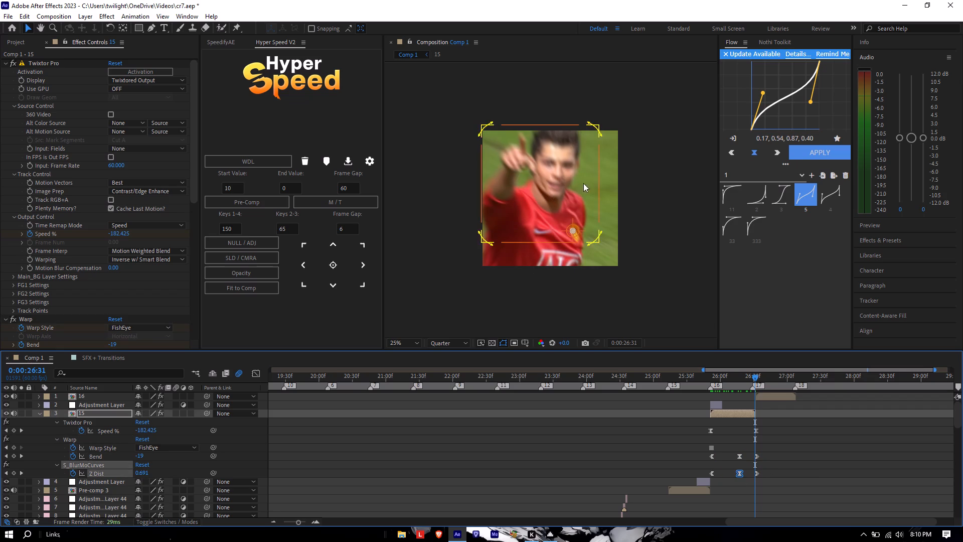
drag(572, 224, 562, 182)
key(u)
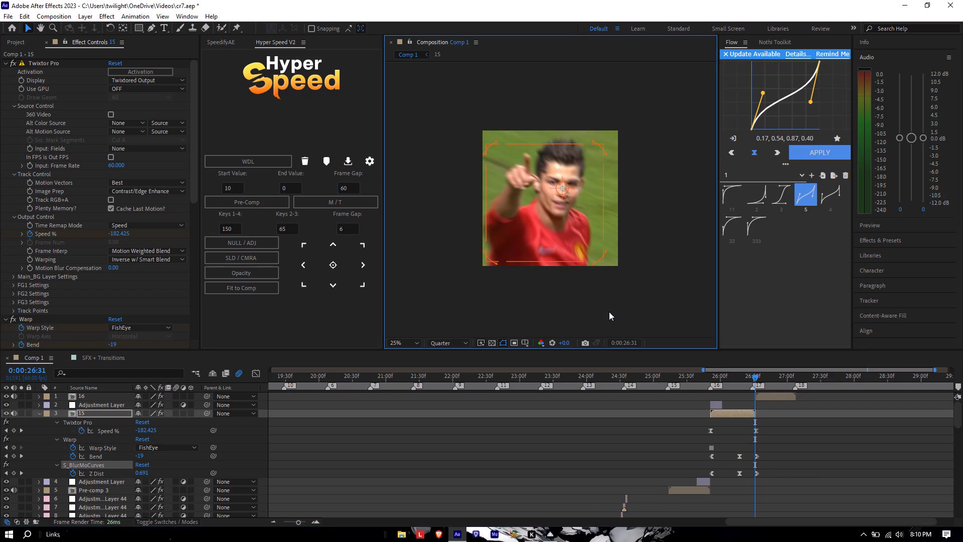
drag(753, 375, 722, 383)
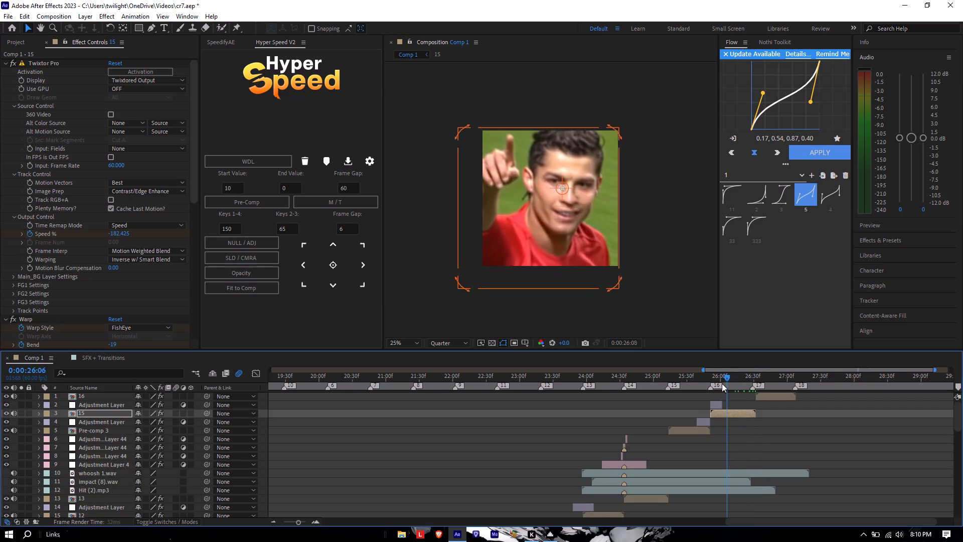
Play back Comp 1 from about 0:00:25:39, 0:00:24:29 and 0:00:19:21, and scrub over layer 15 to review the transitions.
drag(722, 383, 694, 398)
key(space)
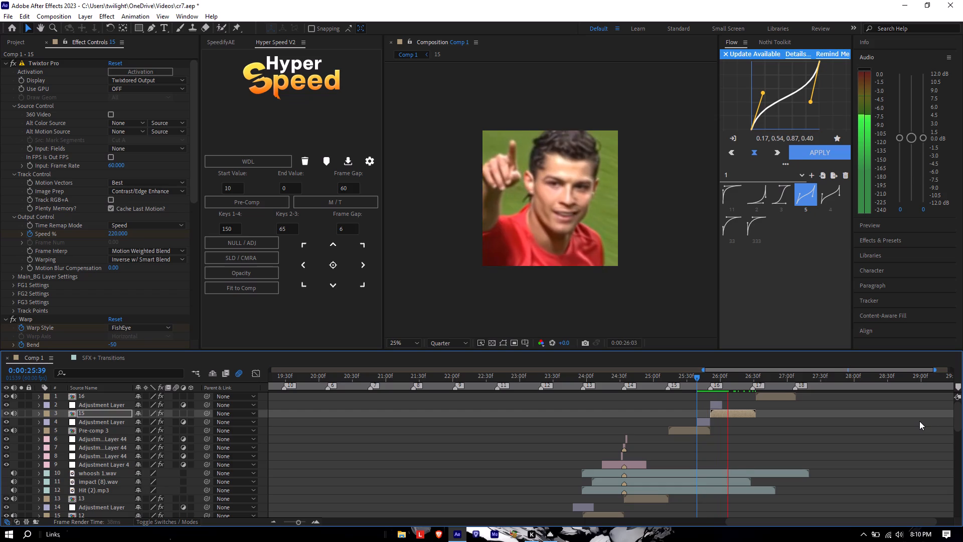
key(space)
drag(781, 377, 762, 379)
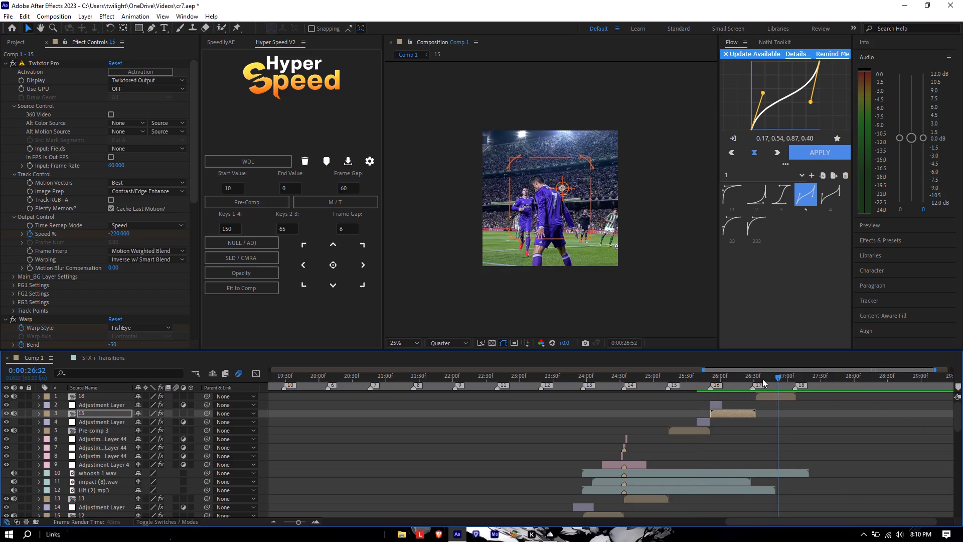
drag(762, 379, 616, 382)
key(space)
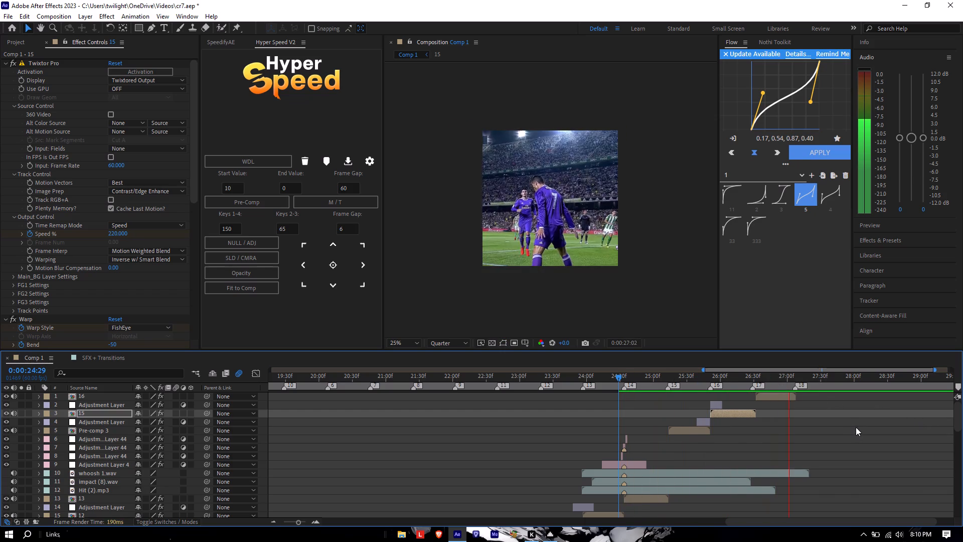
key(space)
drag(809, 377, 388, 382)
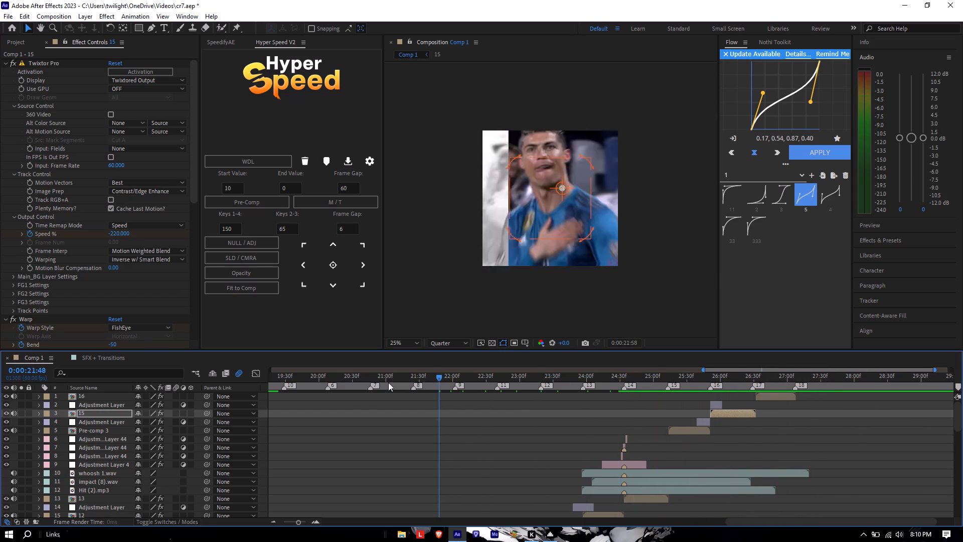
drag(388, 382, 273, 386)
key(space)
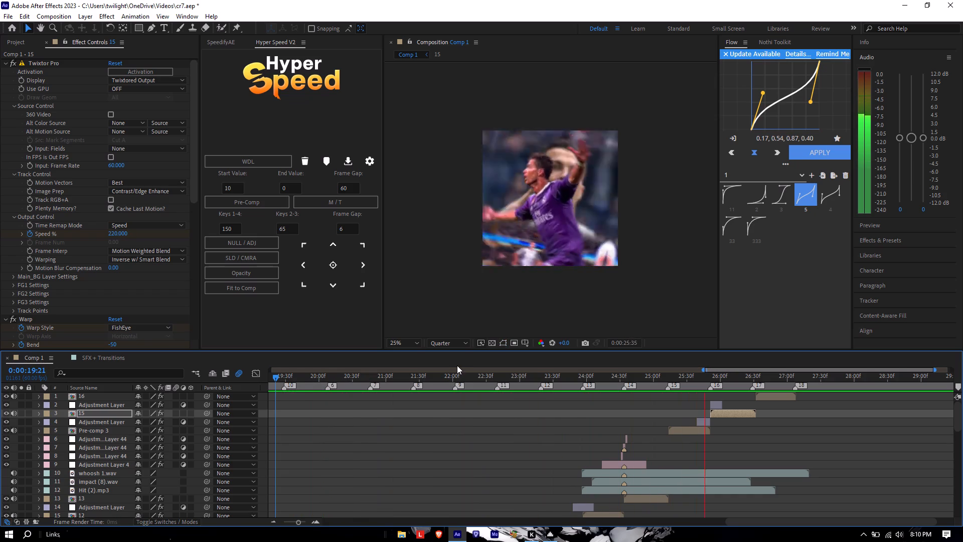
key(space)
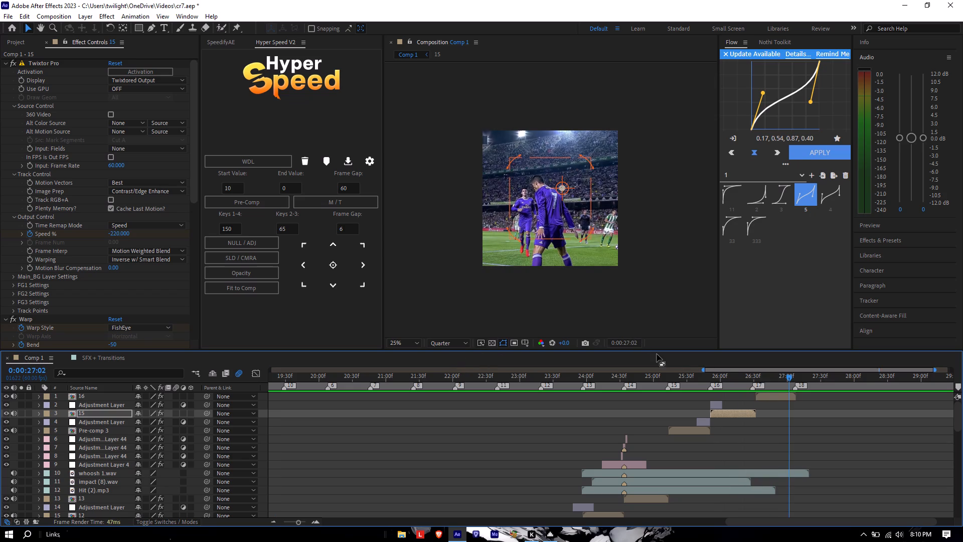
drag(790, 377, 711, 401)
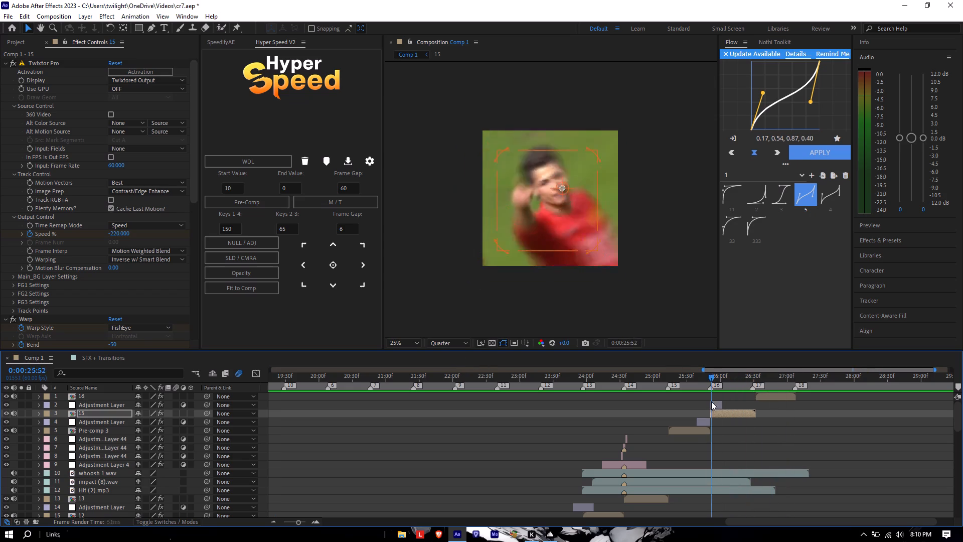
drag(711, 401, 757, 410)
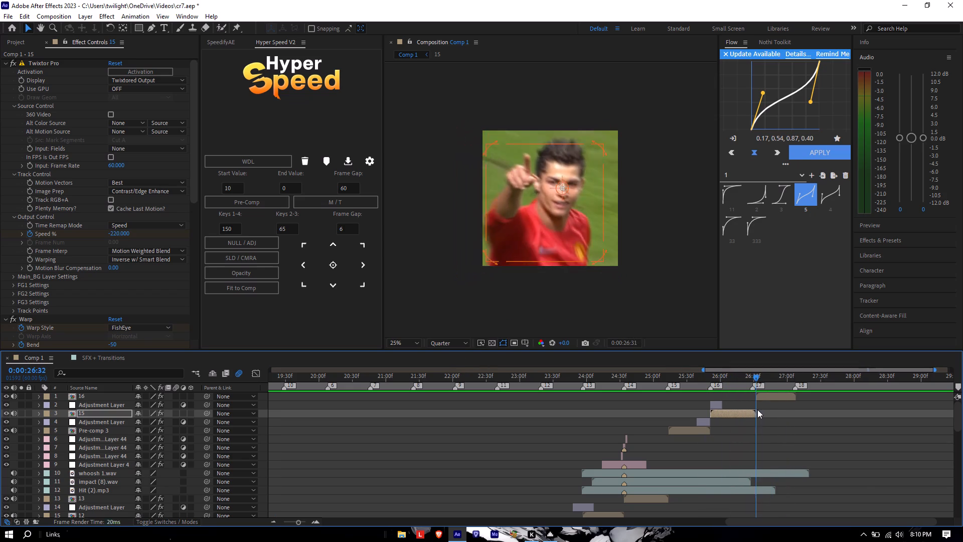
drag(757, 410, 762, 410)
Ease layer 16's two Twixtor Pro Speed % keyframes with the 0.17, 0.54, 0.87, 0.40 Flow curve.
click(765, 393)
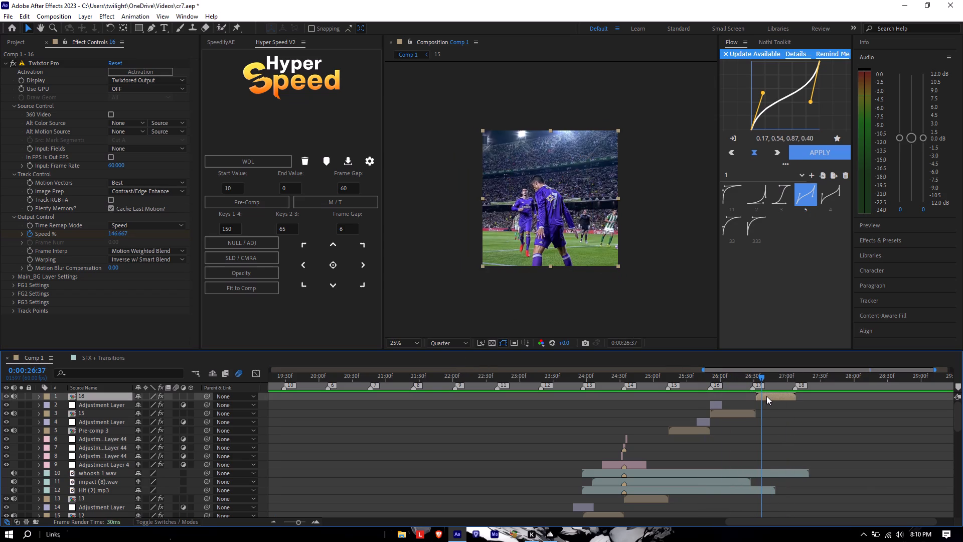
key(i)
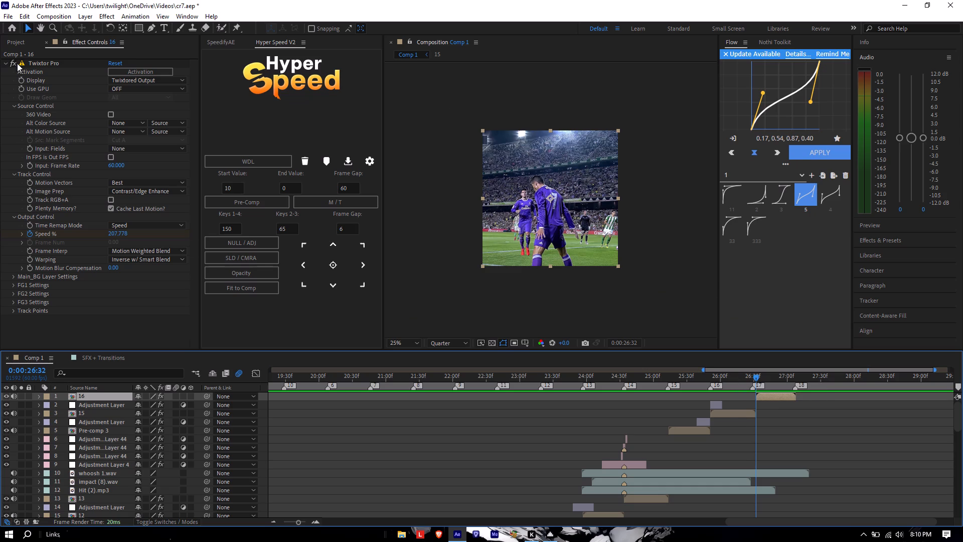
key(u)
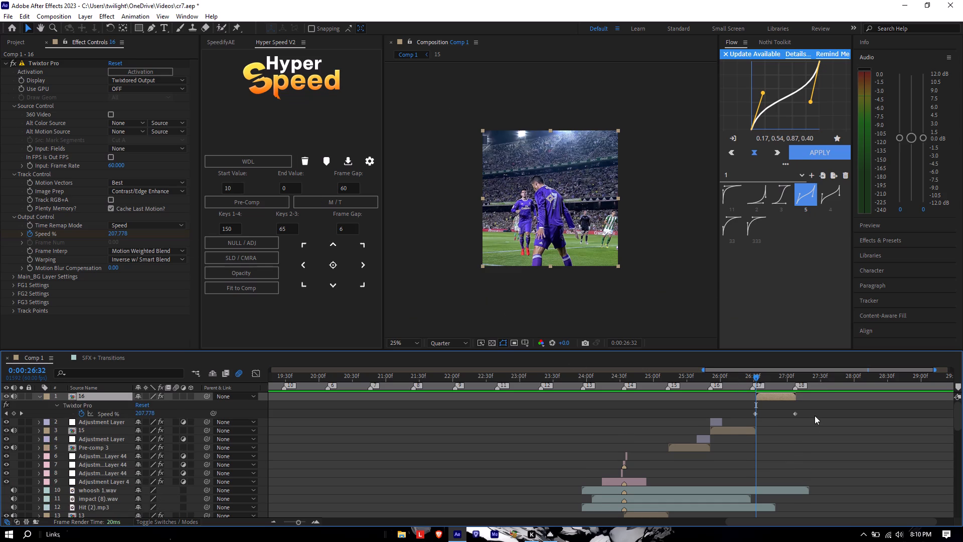
drag(814, 409, 729, 422)
click(827, 151)
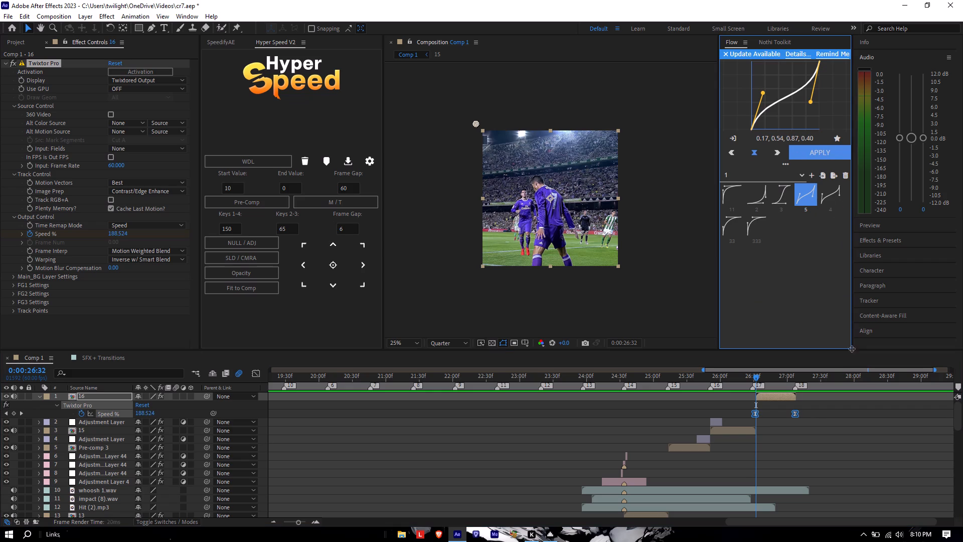
alt+click(794, 413)
key(u)
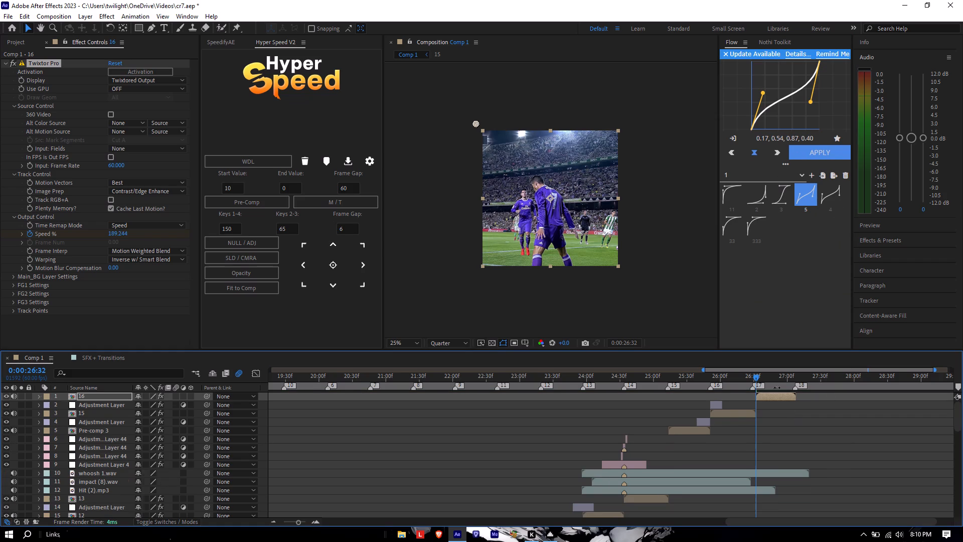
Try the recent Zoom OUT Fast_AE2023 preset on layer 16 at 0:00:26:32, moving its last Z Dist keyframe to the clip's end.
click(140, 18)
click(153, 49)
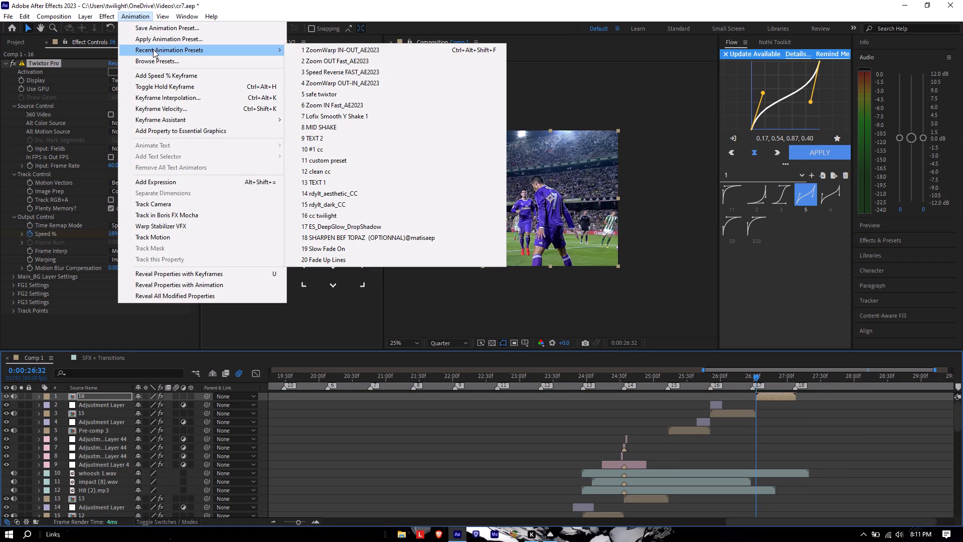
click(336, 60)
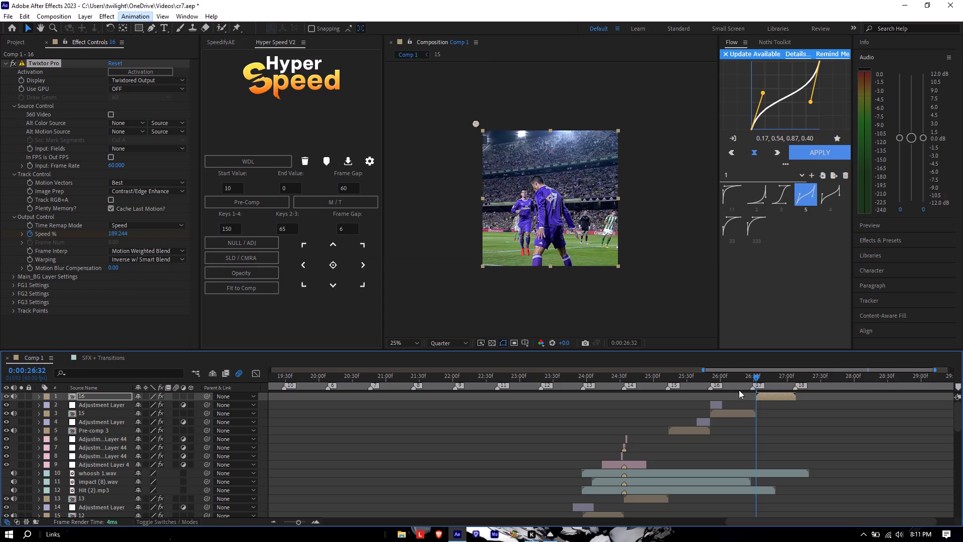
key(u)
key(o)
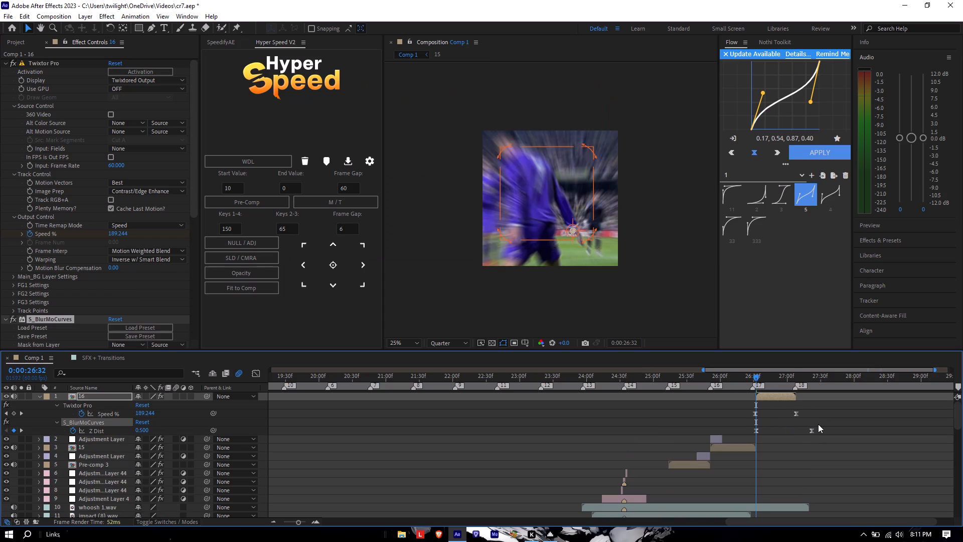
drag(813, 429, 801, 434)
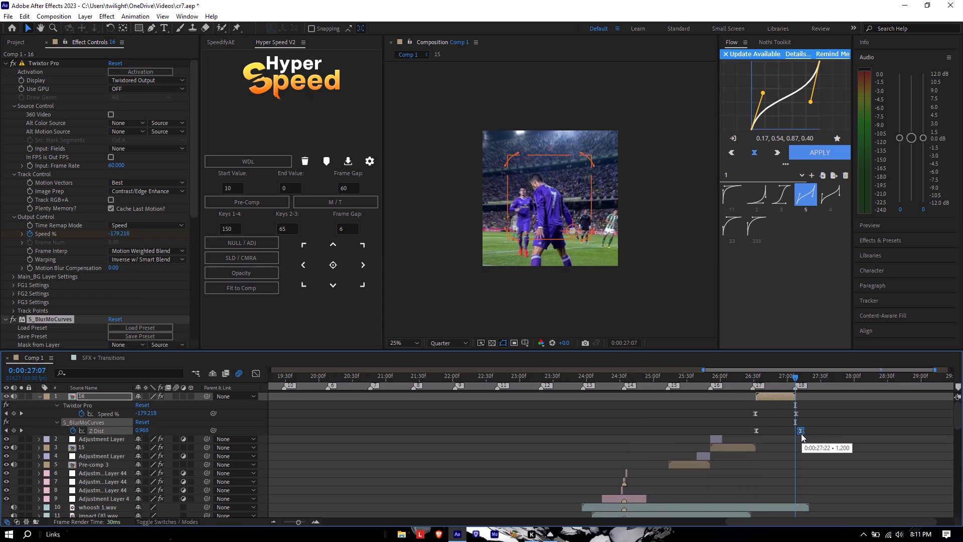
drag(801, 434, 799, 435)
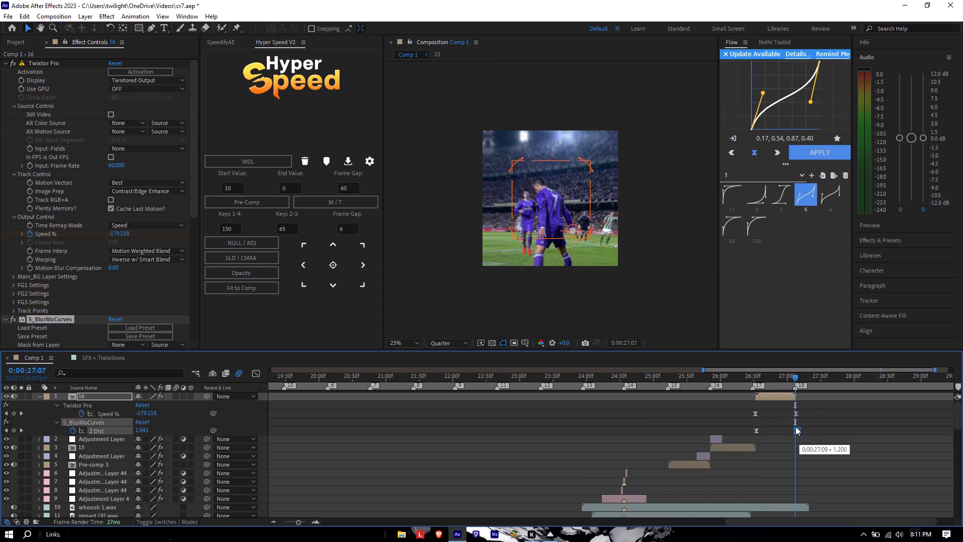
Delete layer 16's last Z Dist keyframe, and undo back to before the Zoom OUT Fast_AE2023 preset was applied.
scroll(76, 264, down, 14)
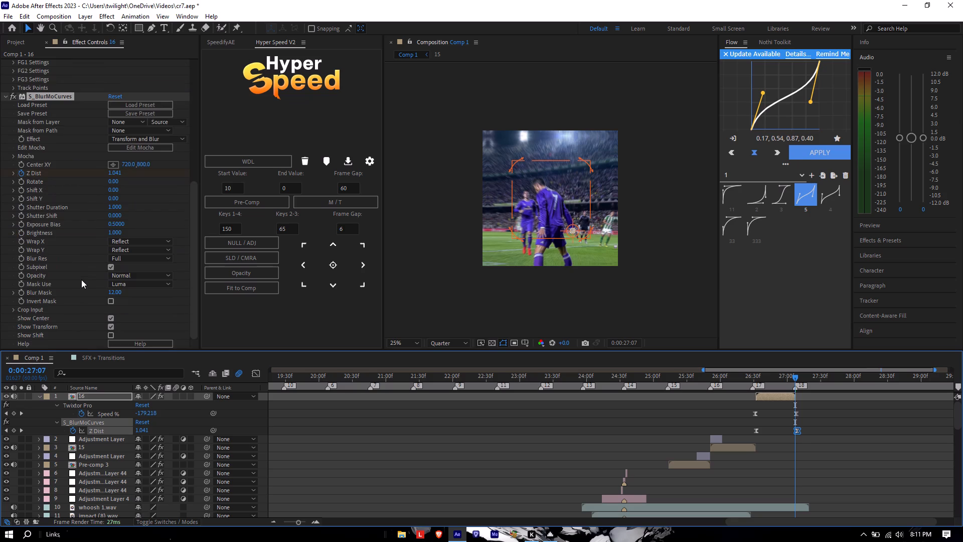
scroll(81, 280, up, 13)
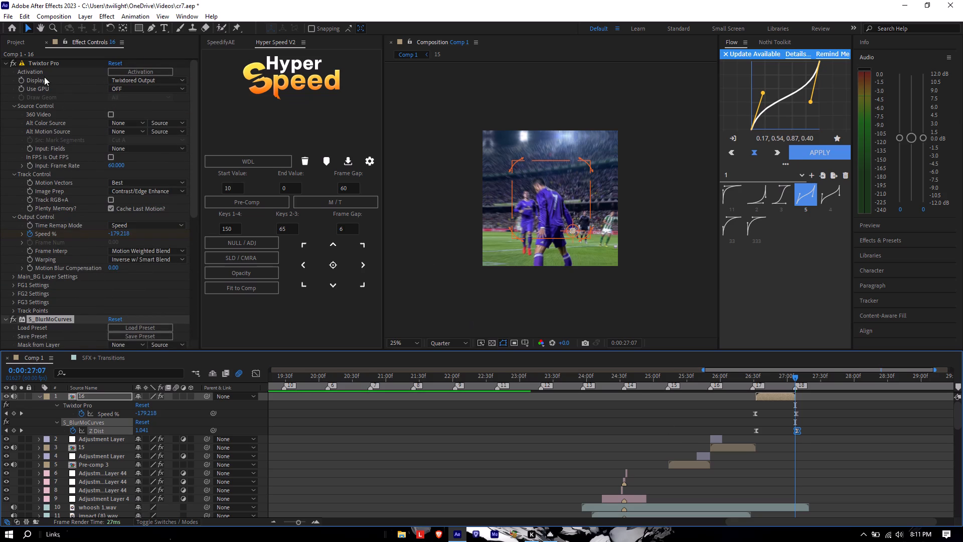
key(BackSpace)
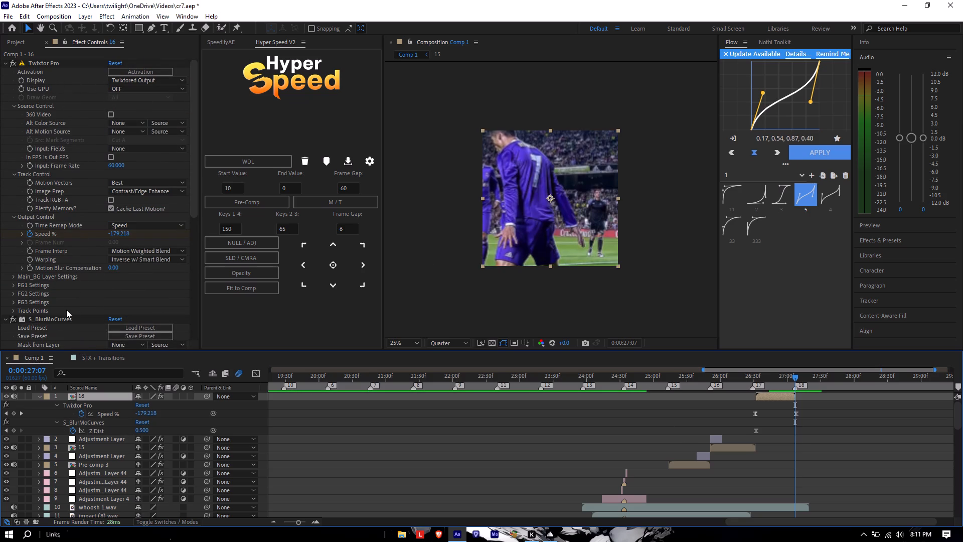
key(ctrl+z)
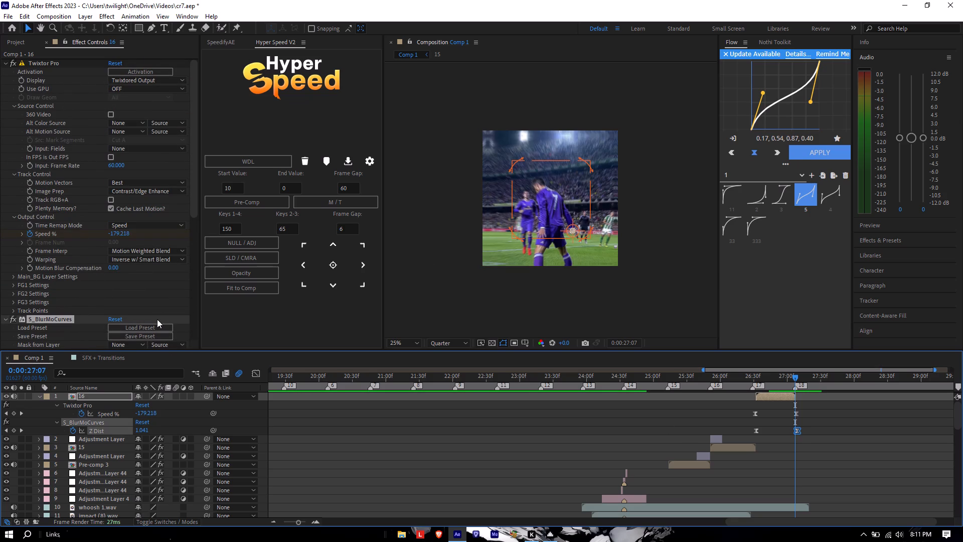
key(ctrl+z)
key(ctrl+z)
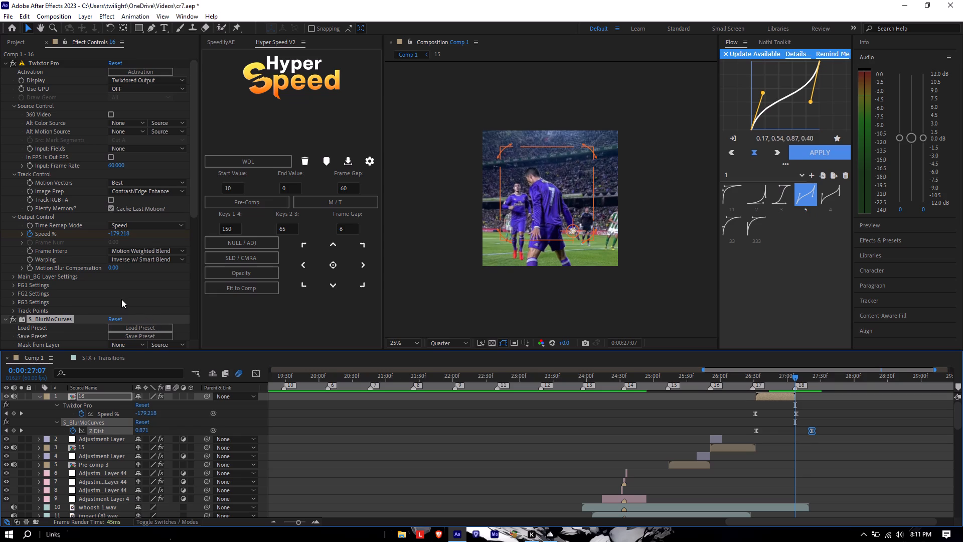
Apply the recent ZoomWarp OUT-IN_AE2023 preset to layer 16 at 0:00:26:32 and reveal its keyframes.
click(132, 18)
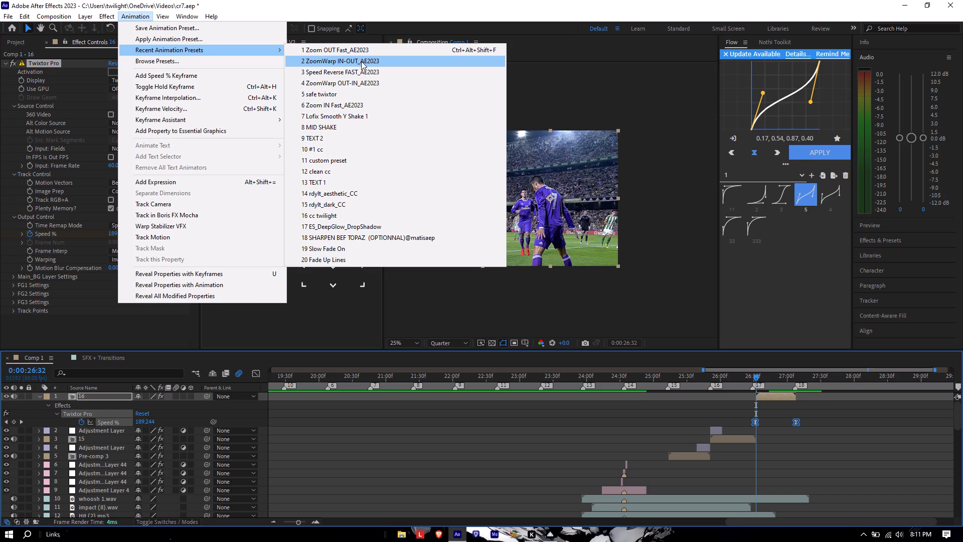
click(367, 82)
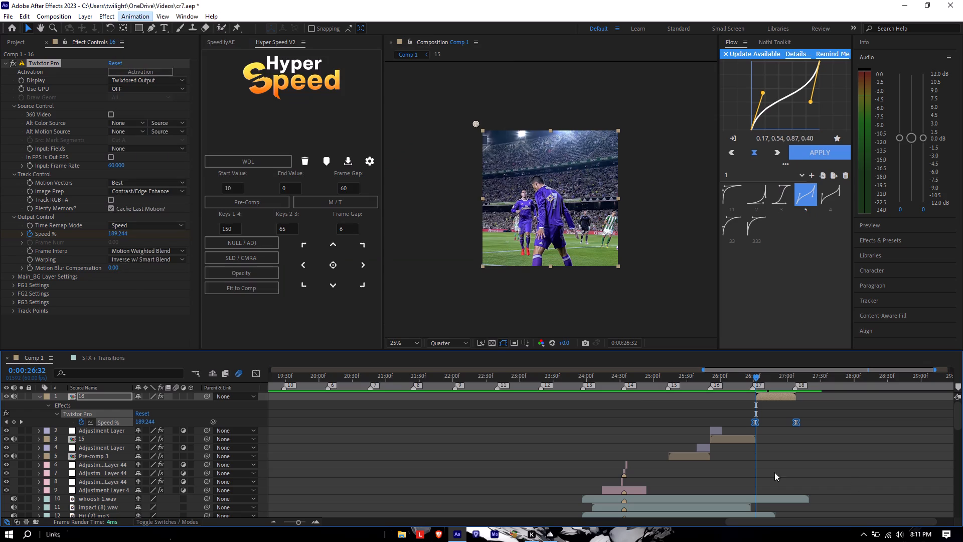
key(u)
key(u)
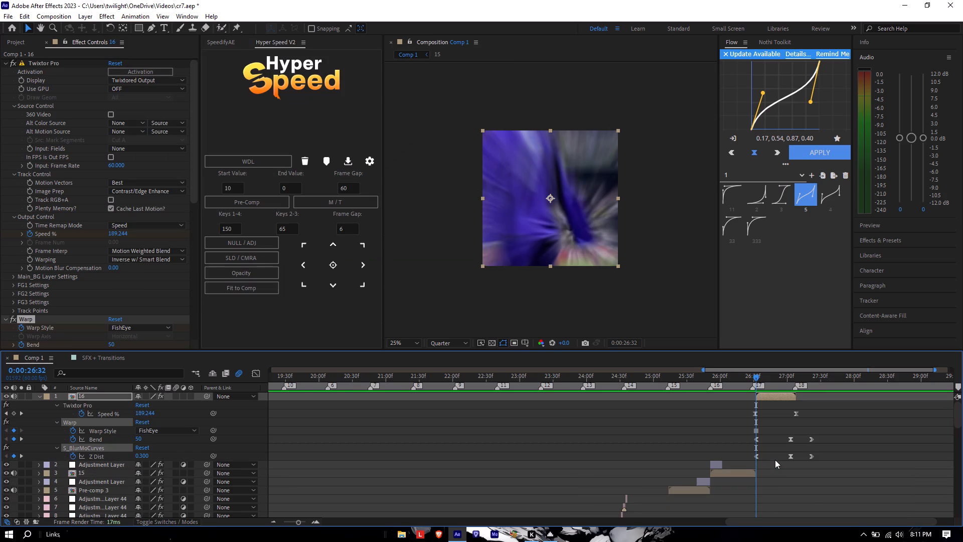
Compress layer 16's Bend and Z Dist keyframes proportionally so the last ones land on the clip's end at 0:00:27:07.
drag(840, 431, 803, 453)
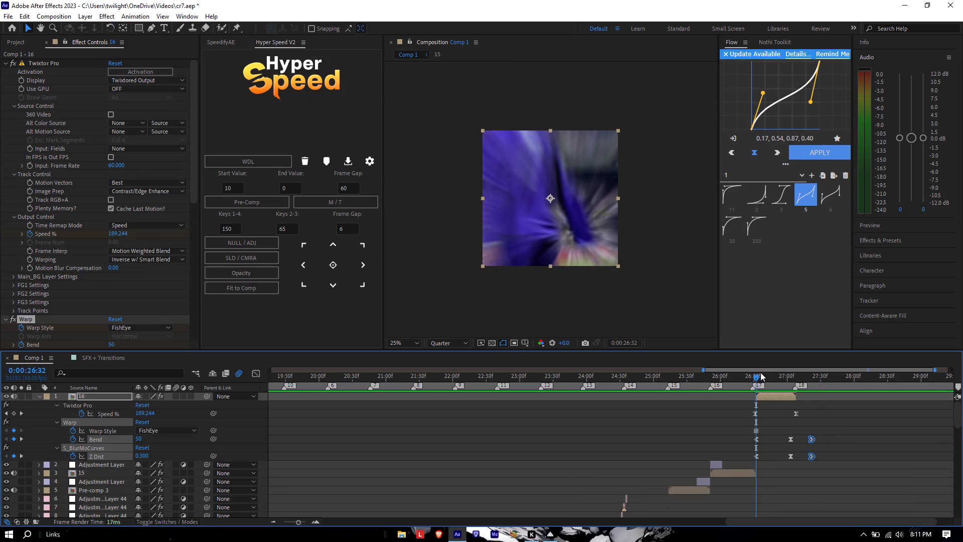
drag(754, 376, 757, 397)
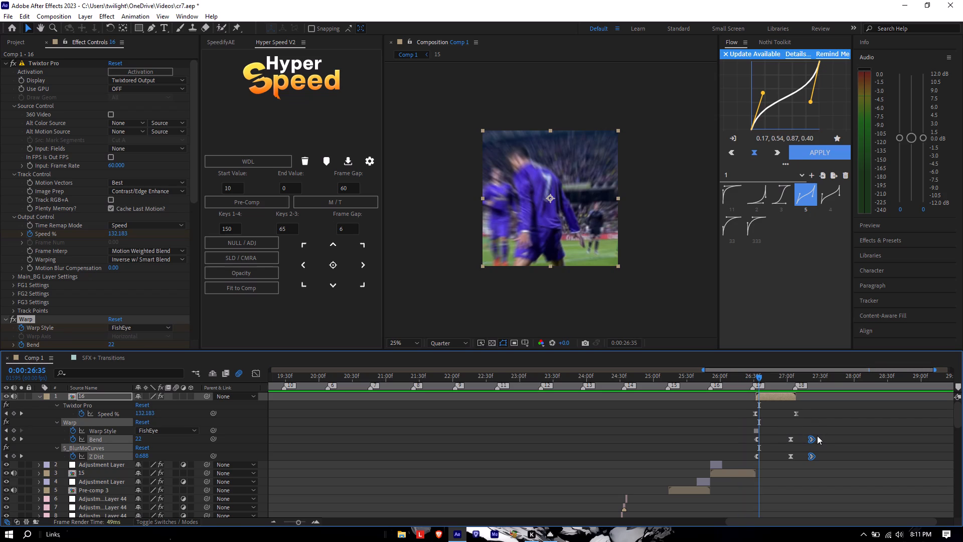
key(o)
drag(817, 436, 750, 464)
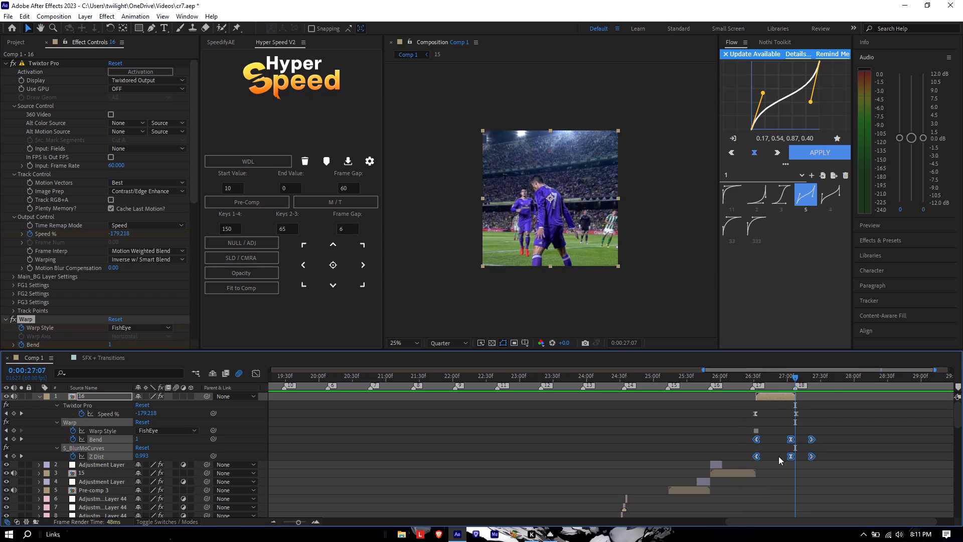
drag(829, 430, 732, 467)
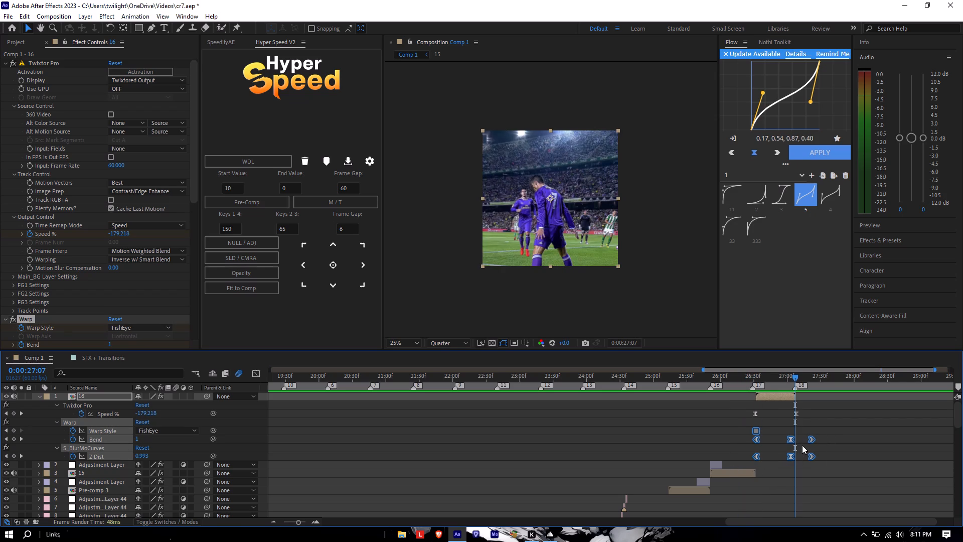
alt+drag(812, 438, 797, 444)
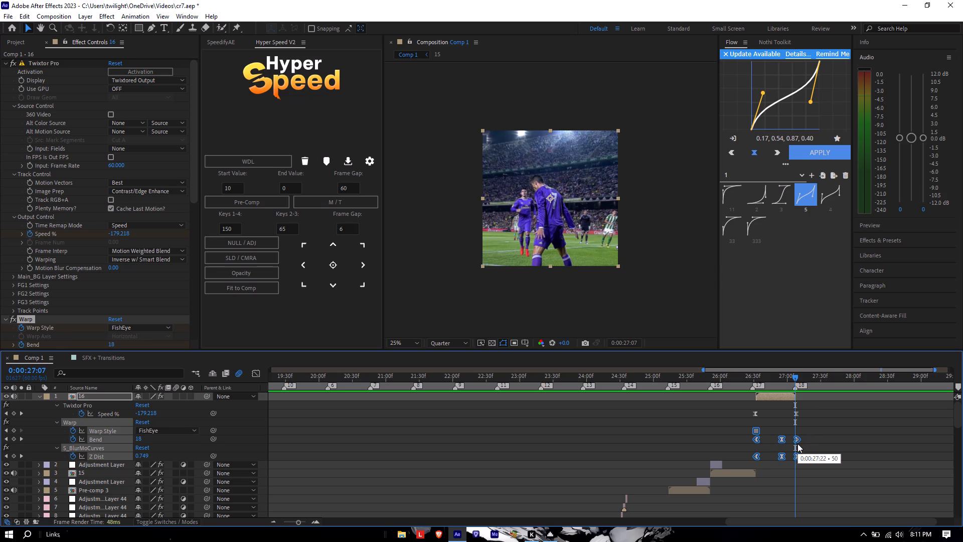
alt+drag(797, 444, 796, 448)
click(799, 448)
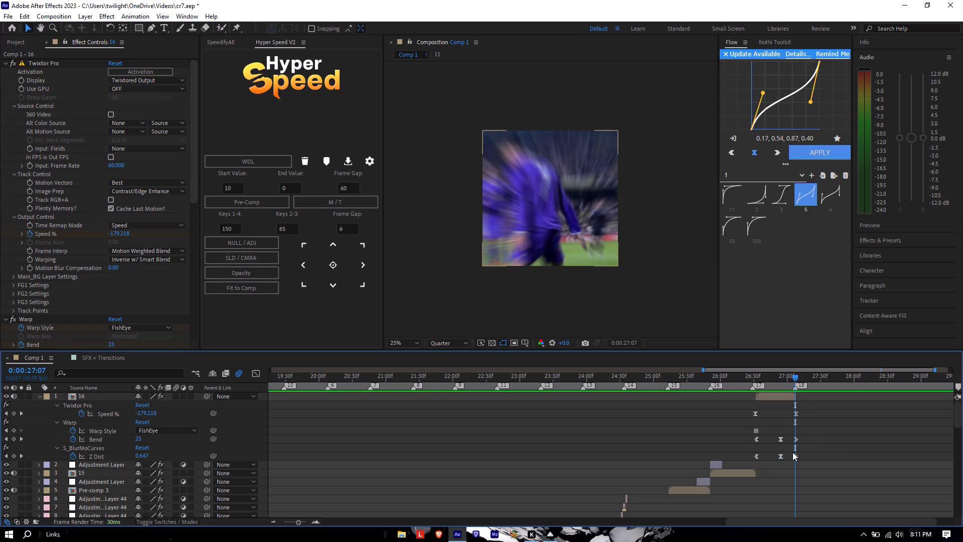
Move the S_BlurMoCurves center on layer 16 up onto the player's head, collapse the layer's keyframes and scrub back through the clip.
click(782, 457)
drag(567, 228, 558, 212)
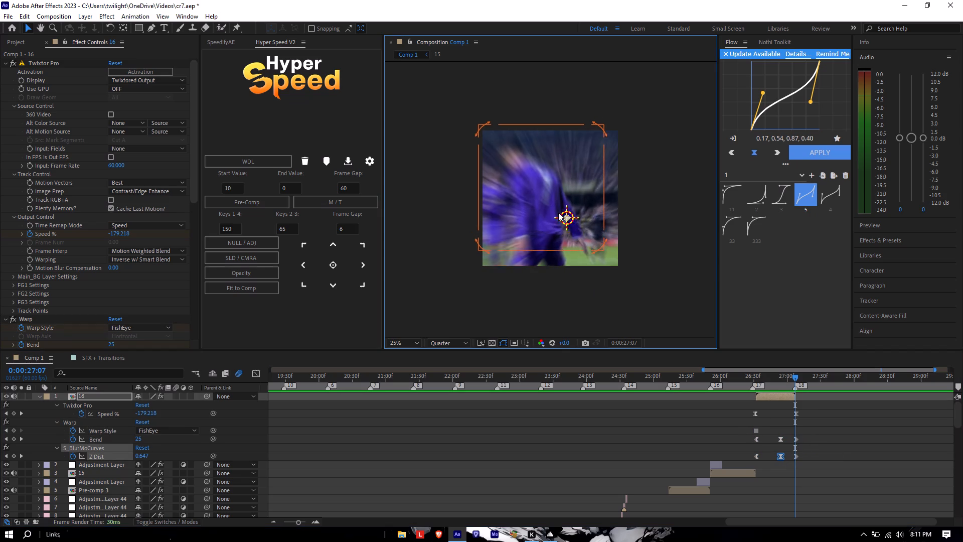
drag(558, 212, 527, 184)
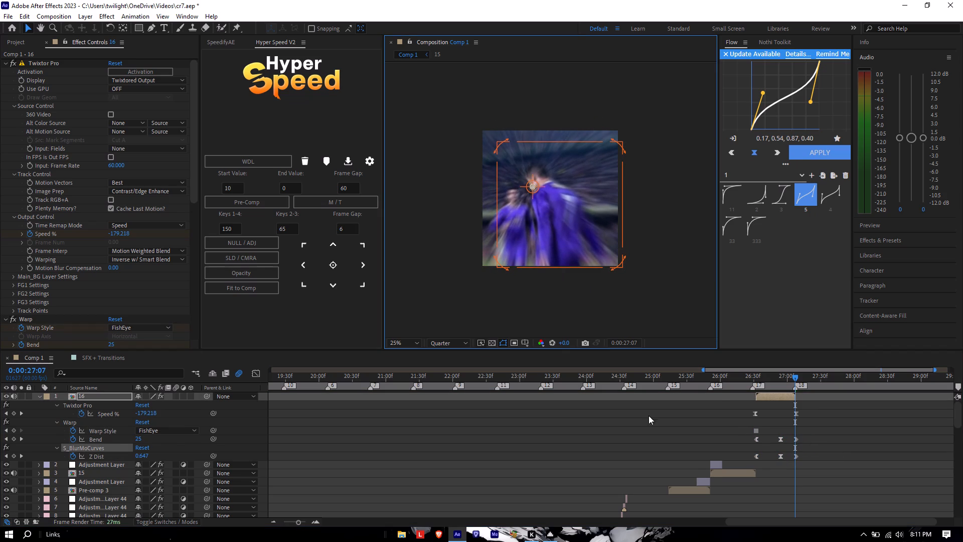
key(u)
drag(790, 382, 757, 394)
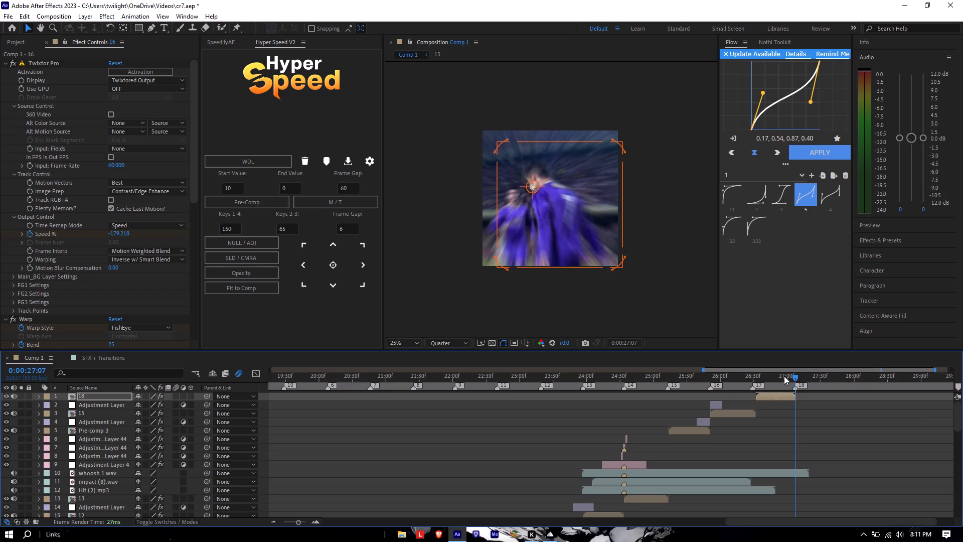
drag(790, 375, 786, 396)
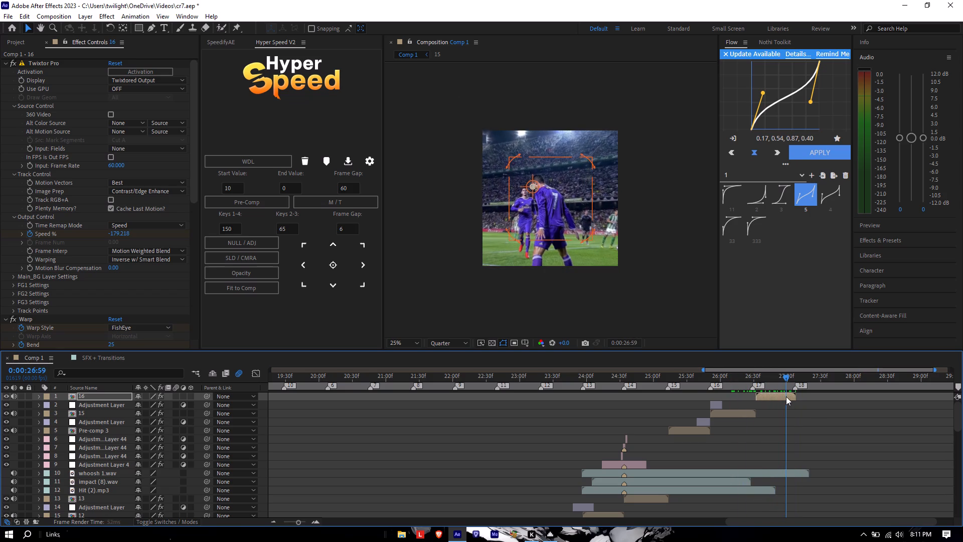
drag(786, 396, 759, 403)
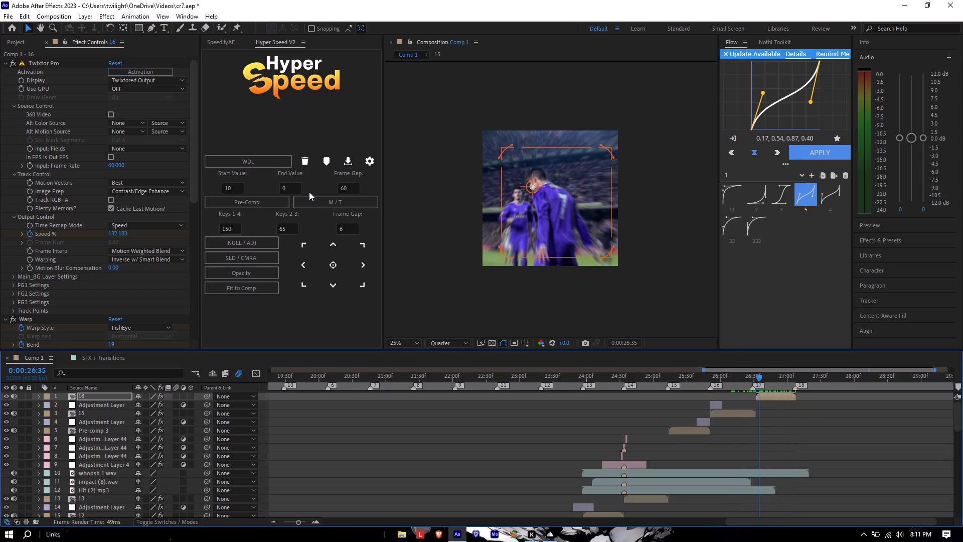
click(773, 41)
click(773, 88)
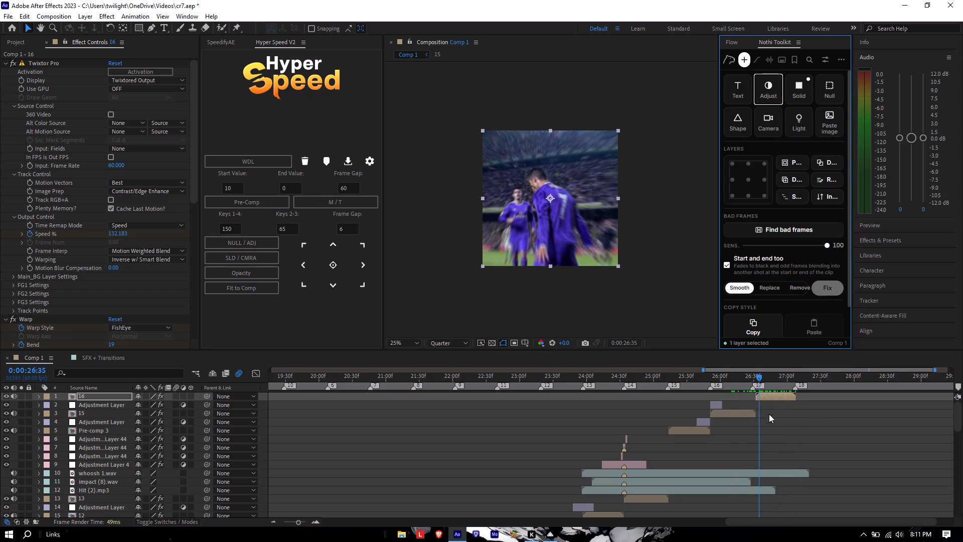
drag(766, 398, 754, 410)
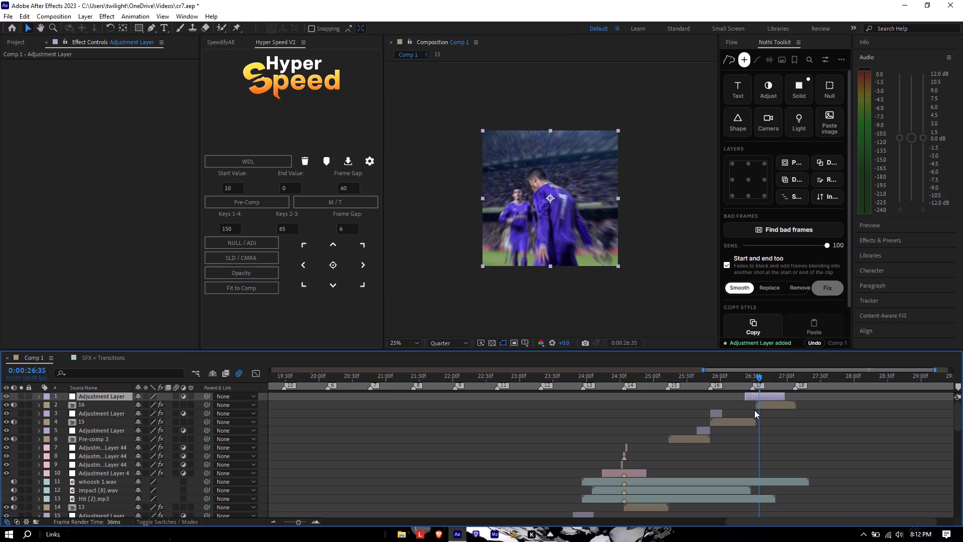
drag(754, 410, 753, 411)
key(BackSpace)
Duplicate the CC Wide Time adjustment layer over clip 12's start and move the copy to the top of the layer stack.
scroll(621, 439, down, 3)
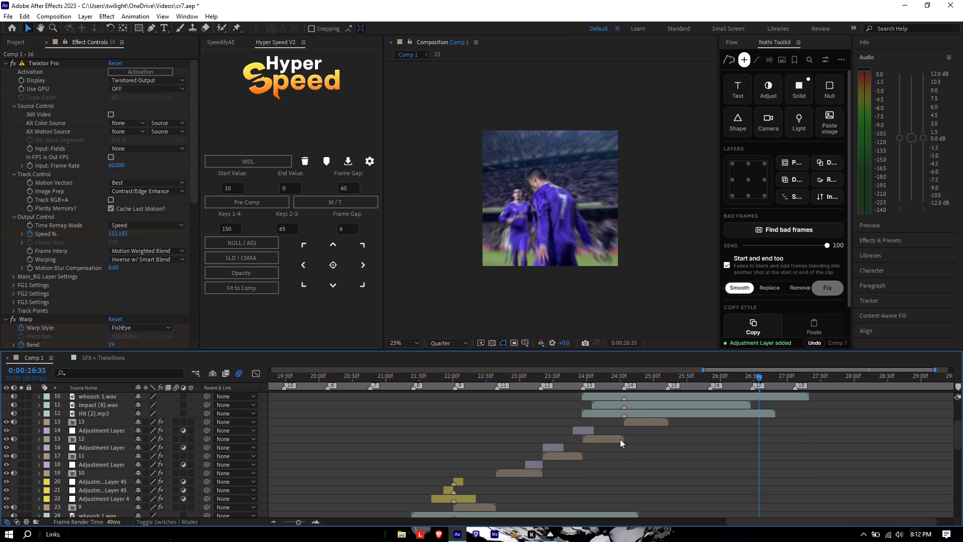
click(584, 427)
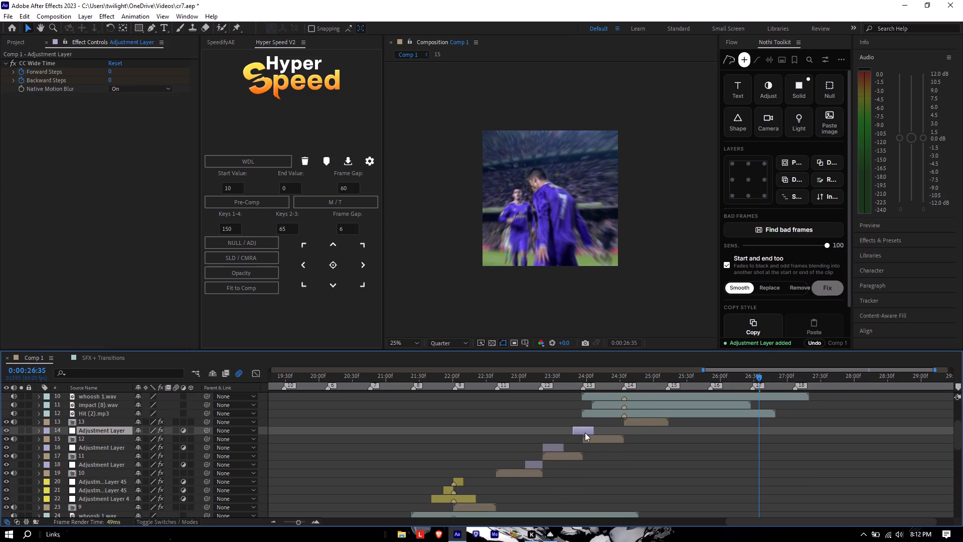
key(ctrl+d)
drag(112, 428, 108, 395)
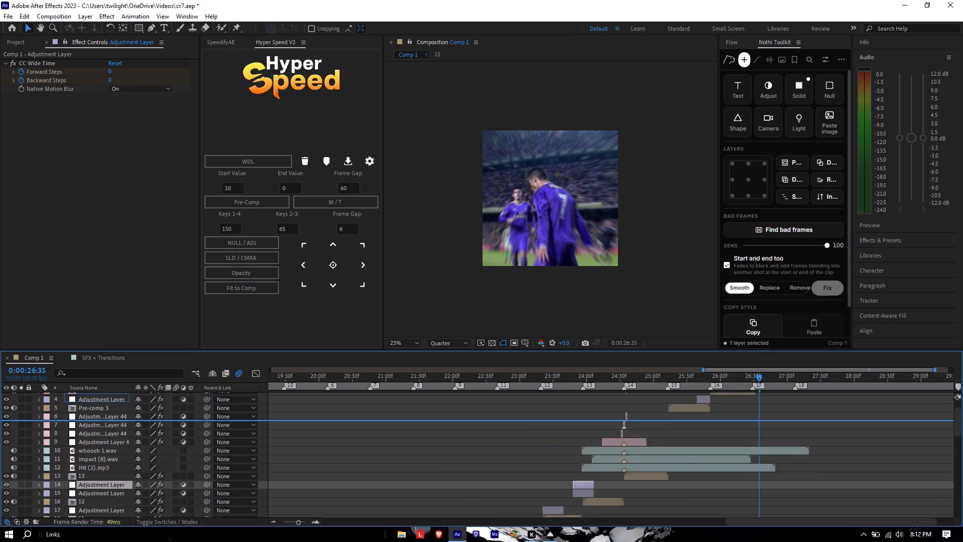
drag(108, 395, 111, 393)
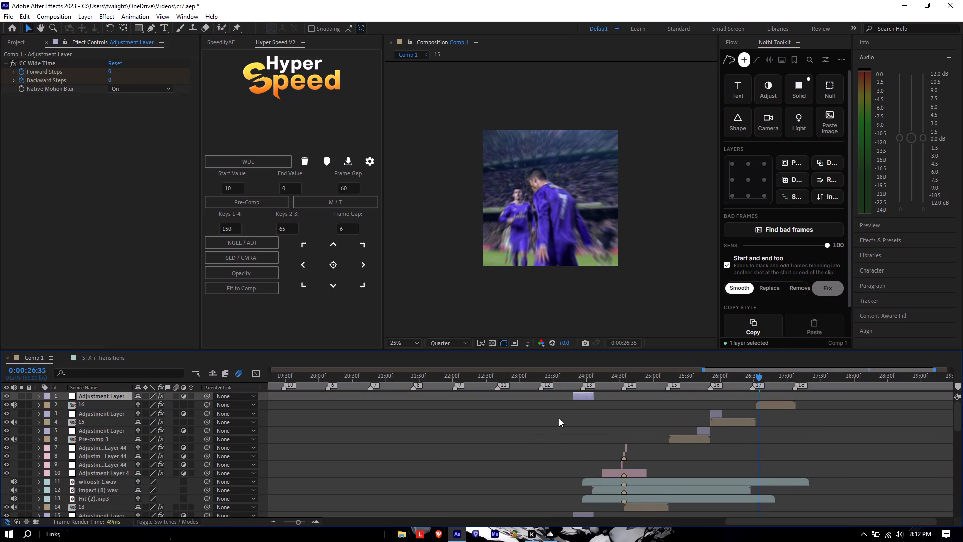
Center the copied CC Wide Time adjustment layer, using its middle keyframes, on the start of clip 16 at 0:00:26:32.
drag(579, 398, 732, 424)
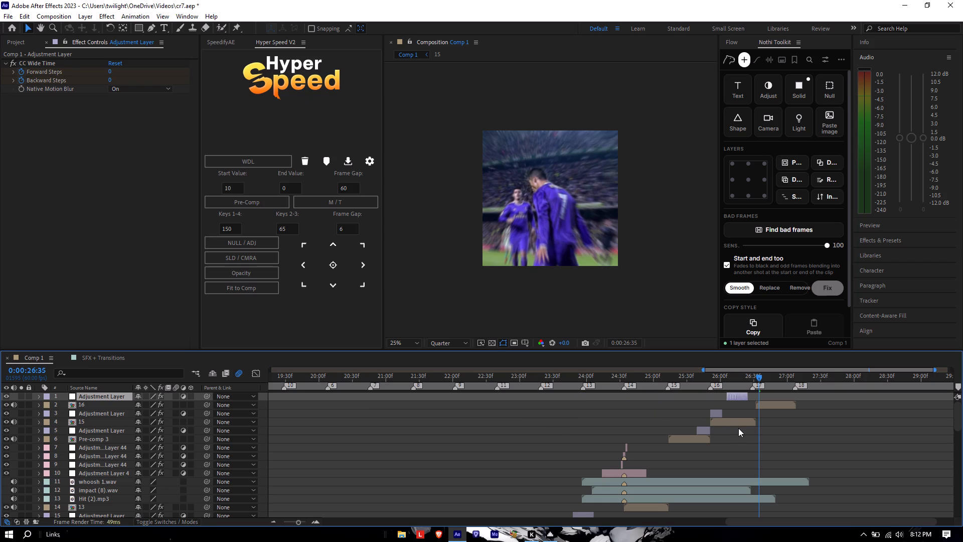
click(770, 404)
key(i)
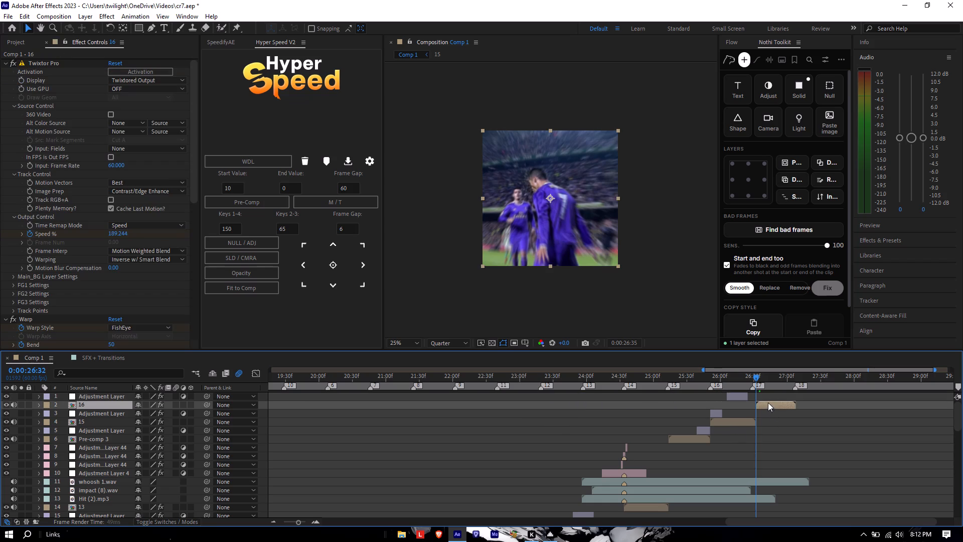
click(740, 398)
key(u)
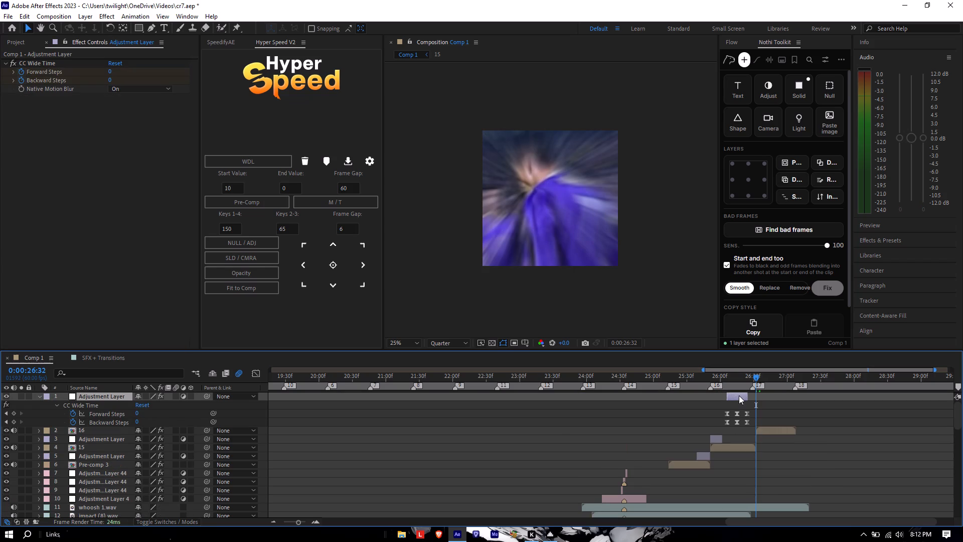
drag(739, 395, 758, 403)
key(u)
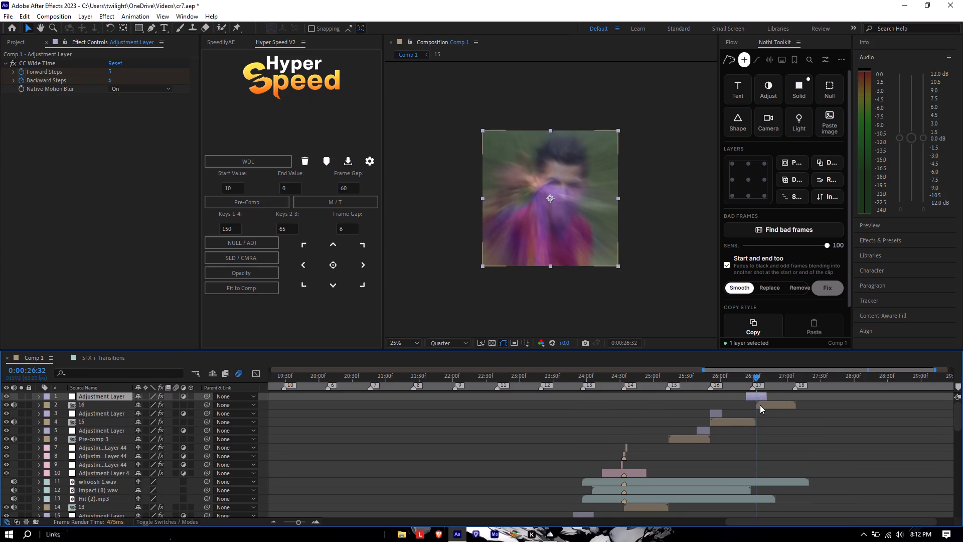
Play back Comp 1 from about 0:00:14:04 past the end of clip 16 to review the transitions.
drag(305, 521, 286, 521)
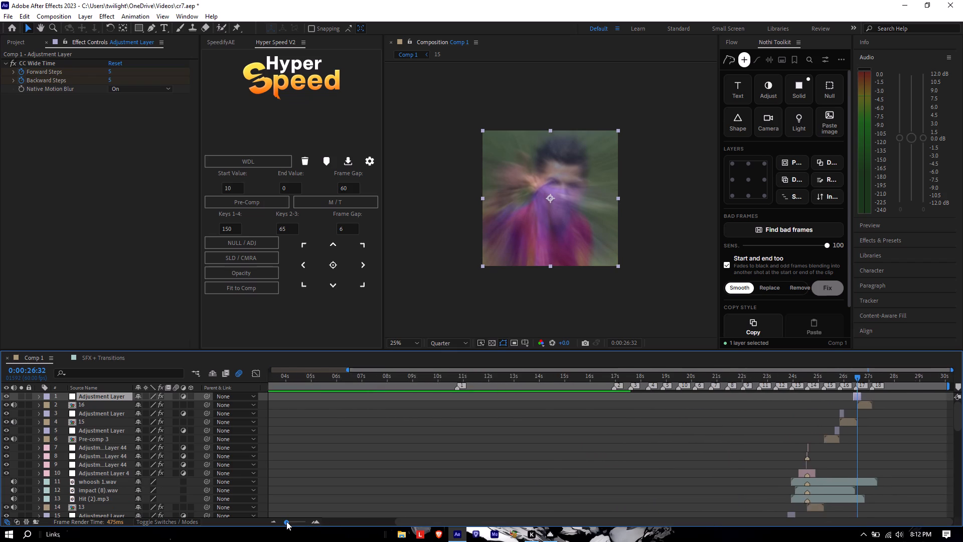
drag(286, 521, 284, 521)
drag(865, 373, 579, 395)
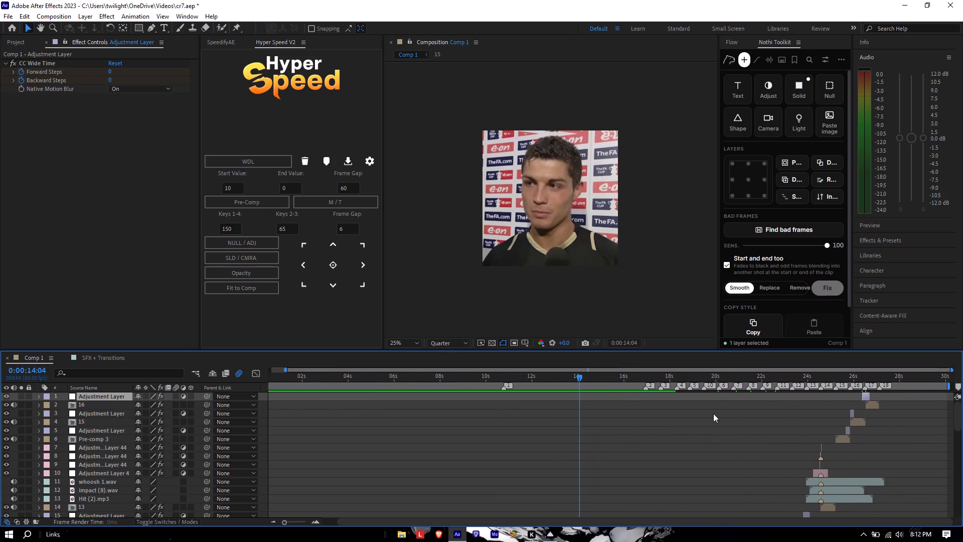
key(space)
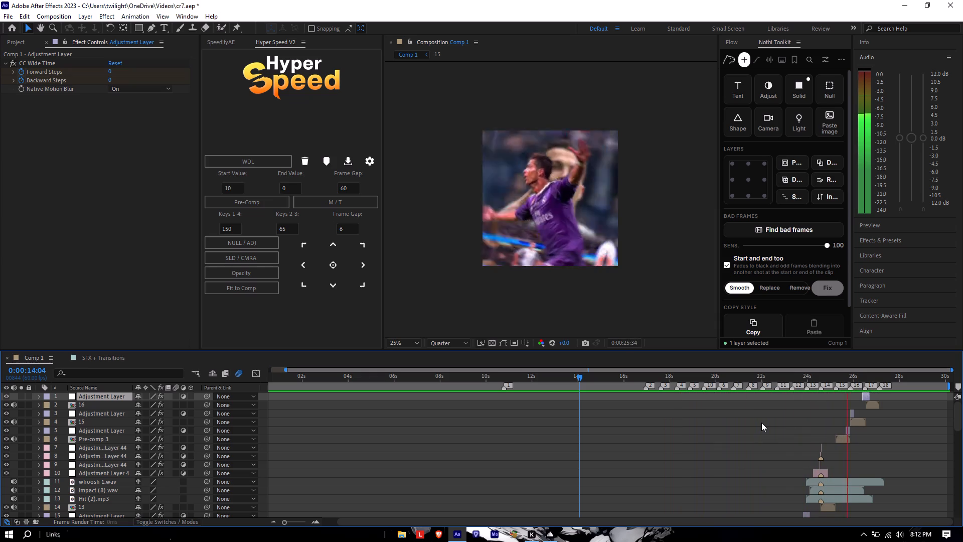
key(space)
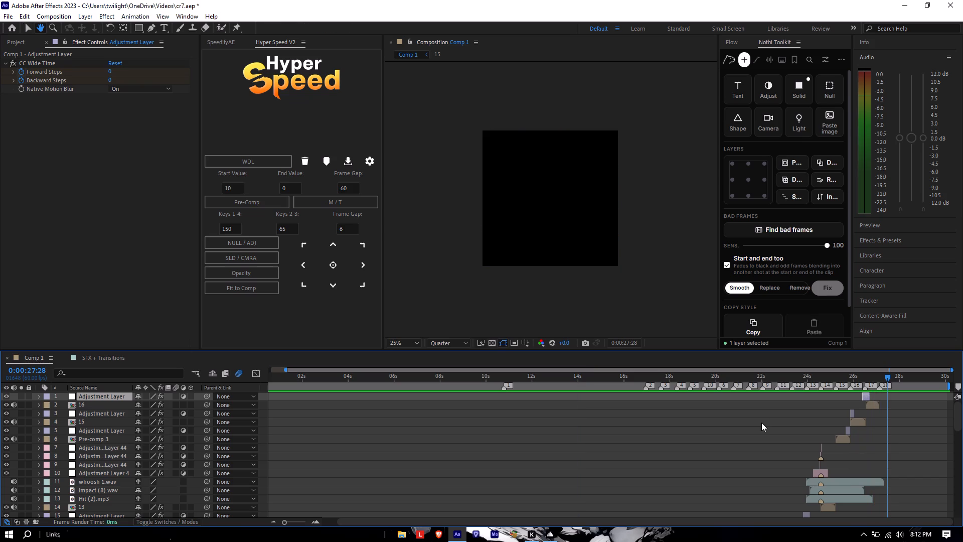
Collapse the FOOTAGE, Strafe's SFX + Transitions pack and TWILIGHT WATERMARK folders in the project.
click(10, 44)
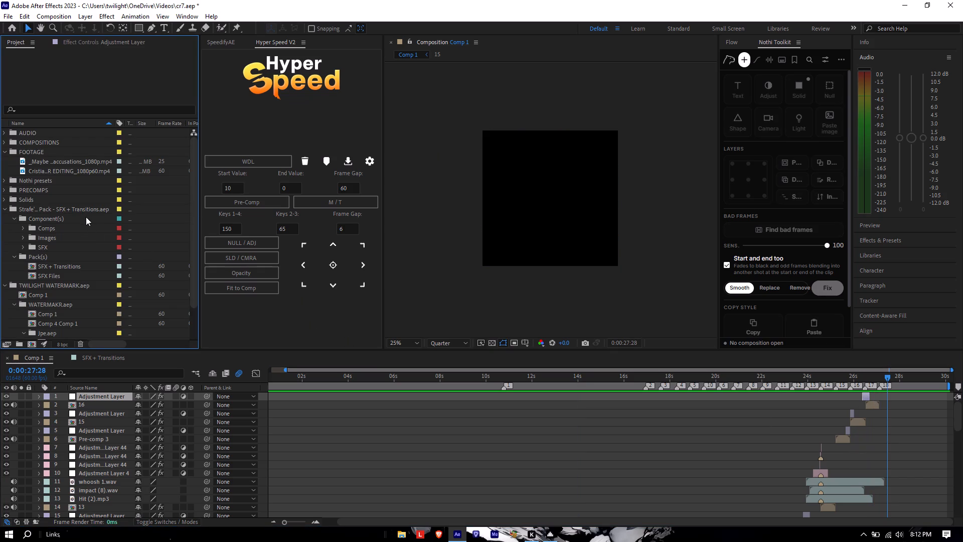
key(u)
click(19, 151)
key(u)
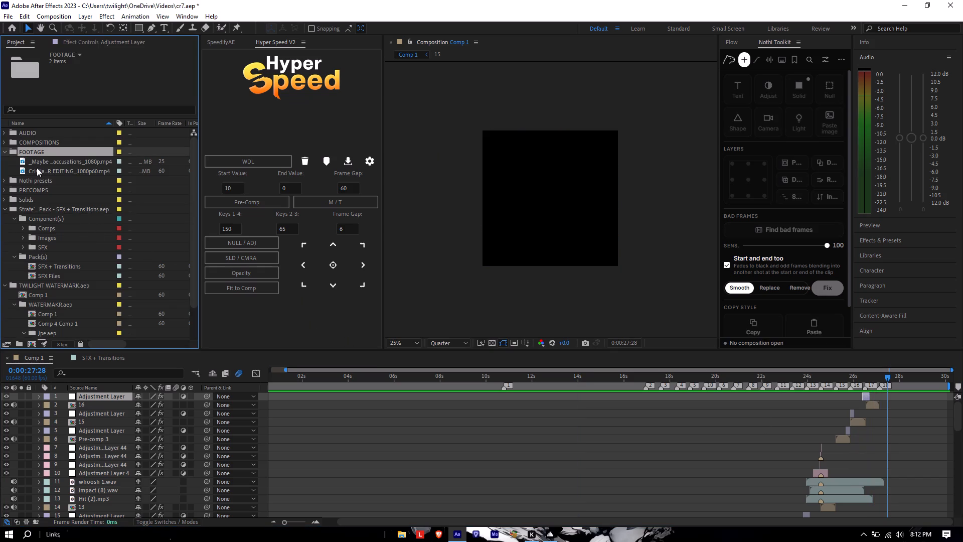
click(41, 152)
key(u)
click(8, 152)
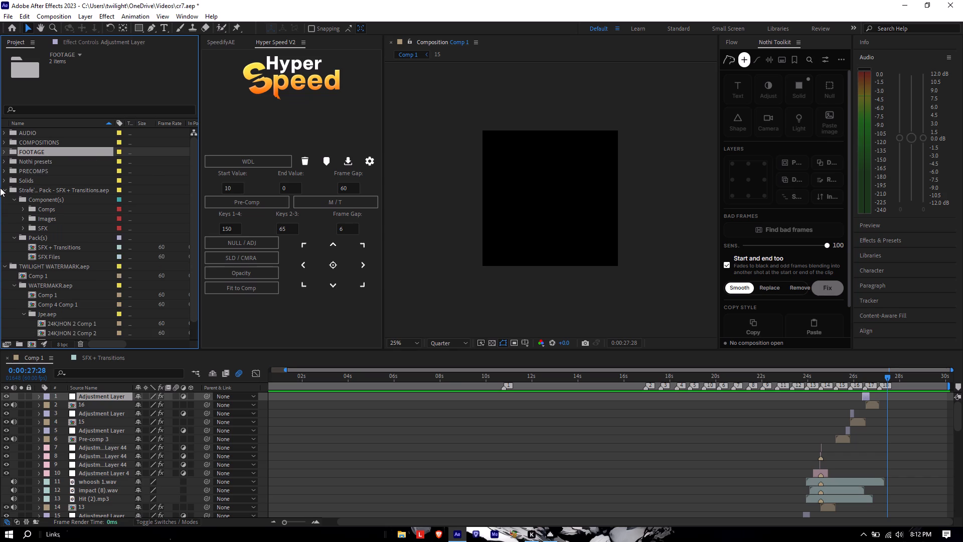
click(2, 190)
click(7, 201)
key(u)
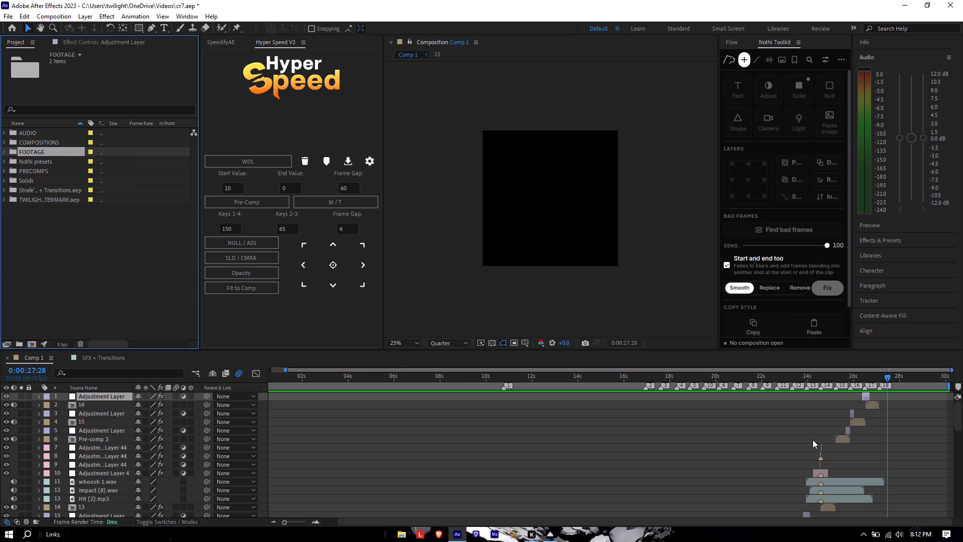
Replay Comp 1 from about 0:00:14:19 and again from 0:00:13:45, and scrub back to 0:00:16:05 to check the edit.
drag(890, 378, 587, 398)
key(space)
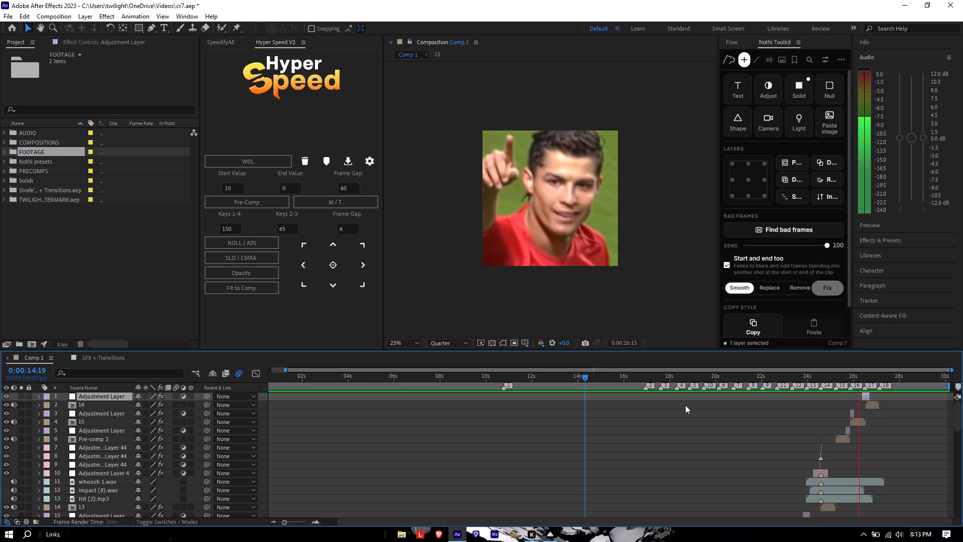
key(space)
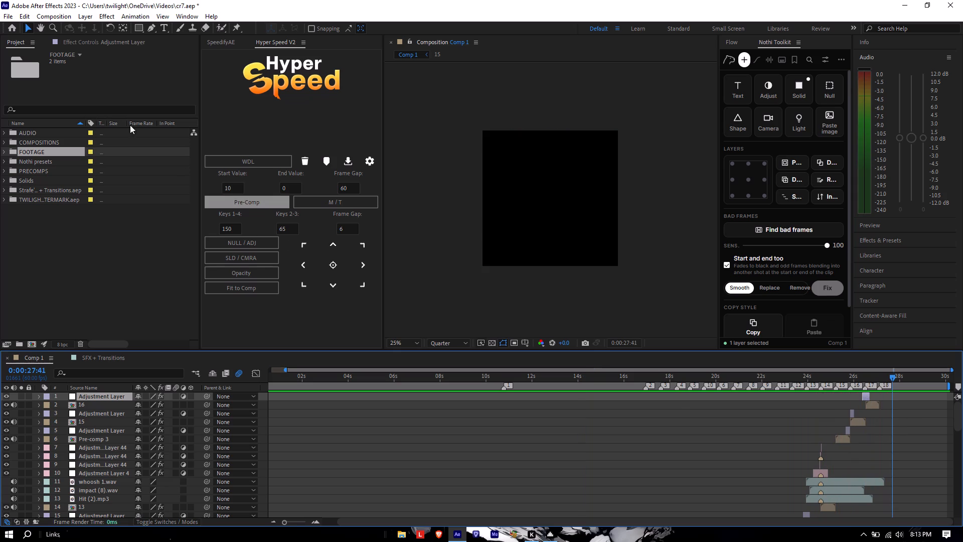
click(99, 41)
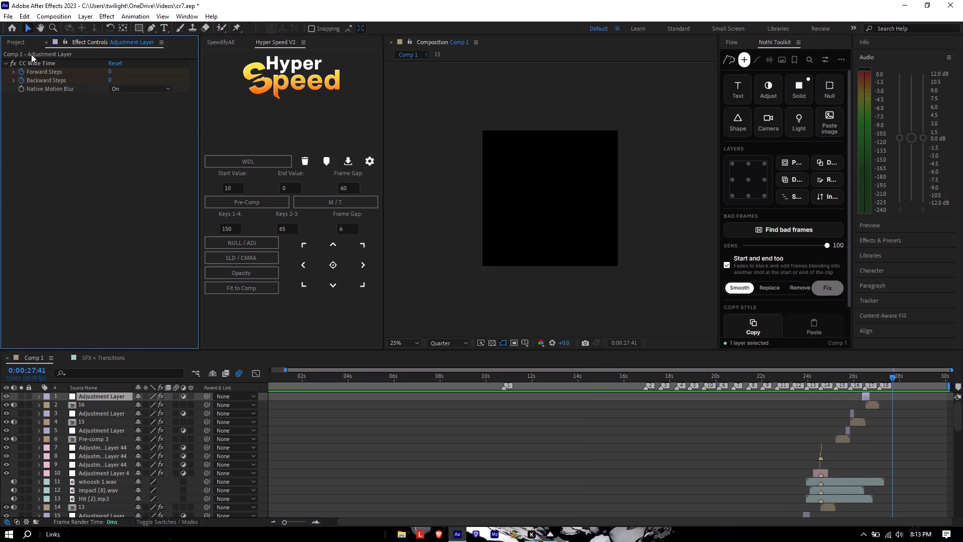
click(25, 46)
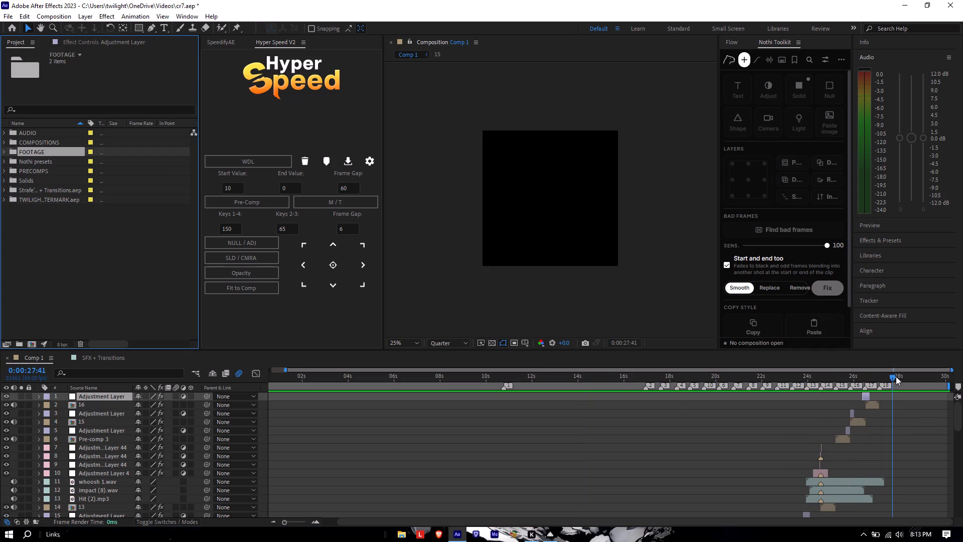
drag(877, 380, 572, 412)
key(space)
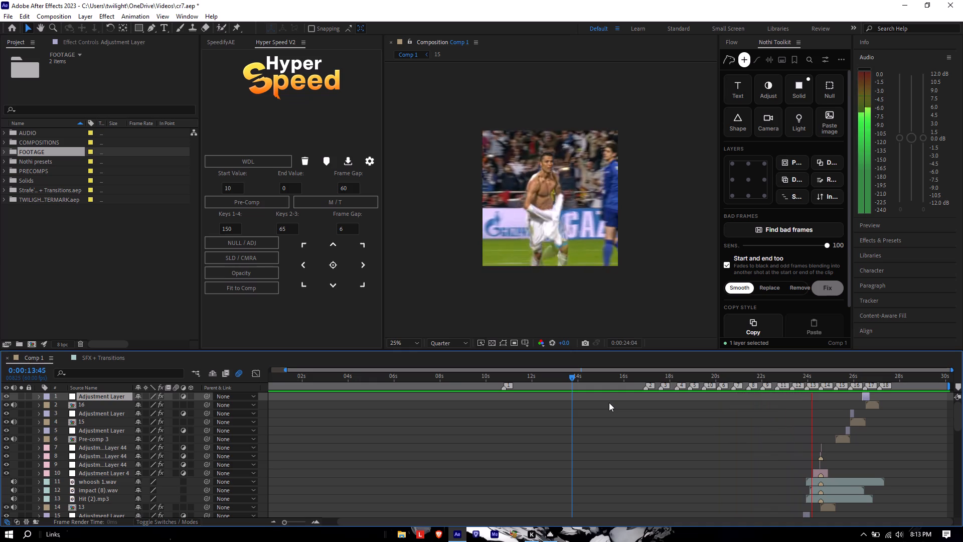
key(space)
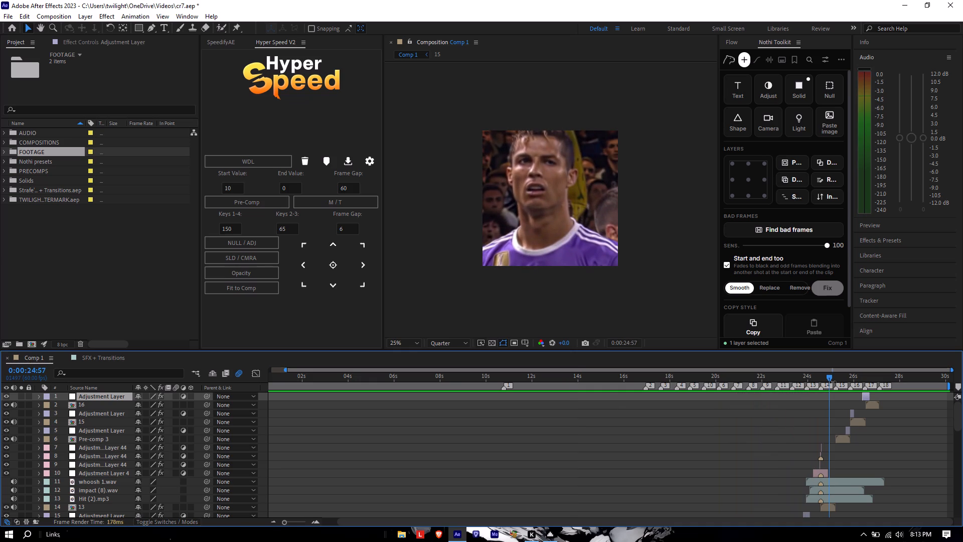
drag(827, 376, 683, 392)
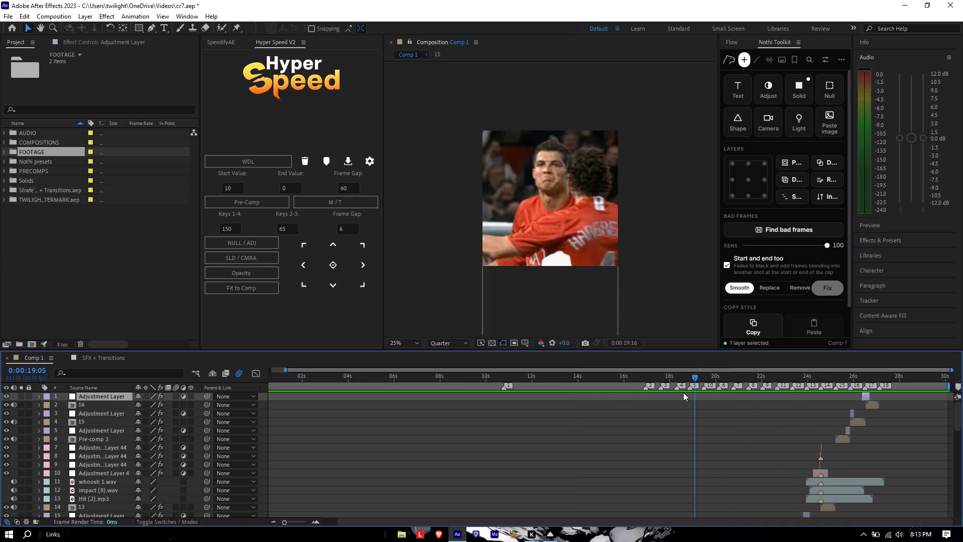
drag(683, 392, 623, 393)
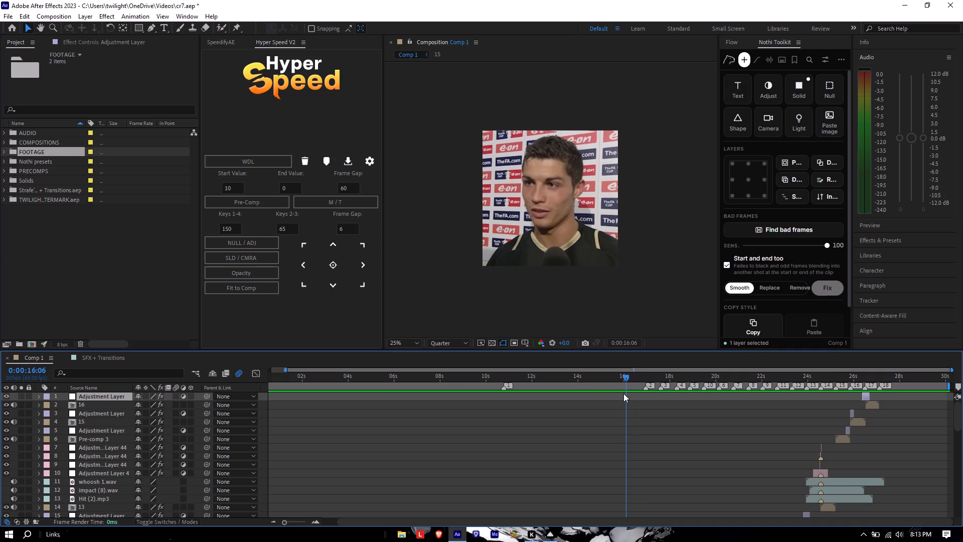
drag(623, 393, 623, 393)
Scrub through the Cristiano Ronaldo celebration scenepack (1080p60) in the FOOTAGE folder to look for usable clips, then return to Comp 1.
double_click(54, 247)
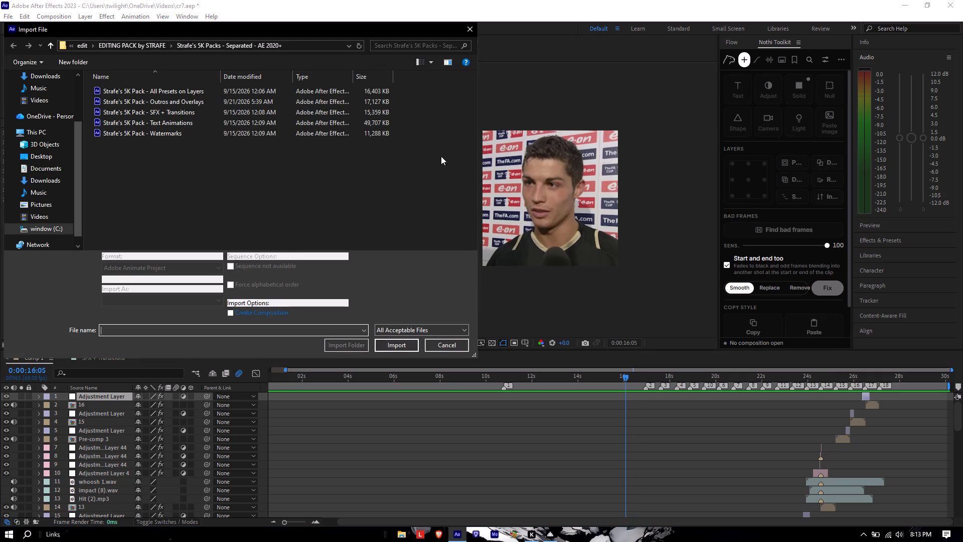
click(443, 344)
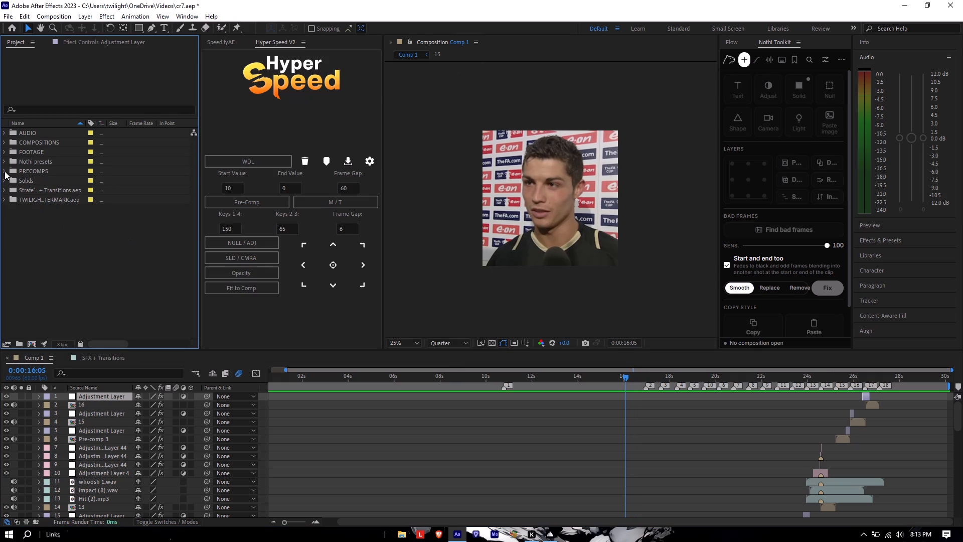
click(5, 151)
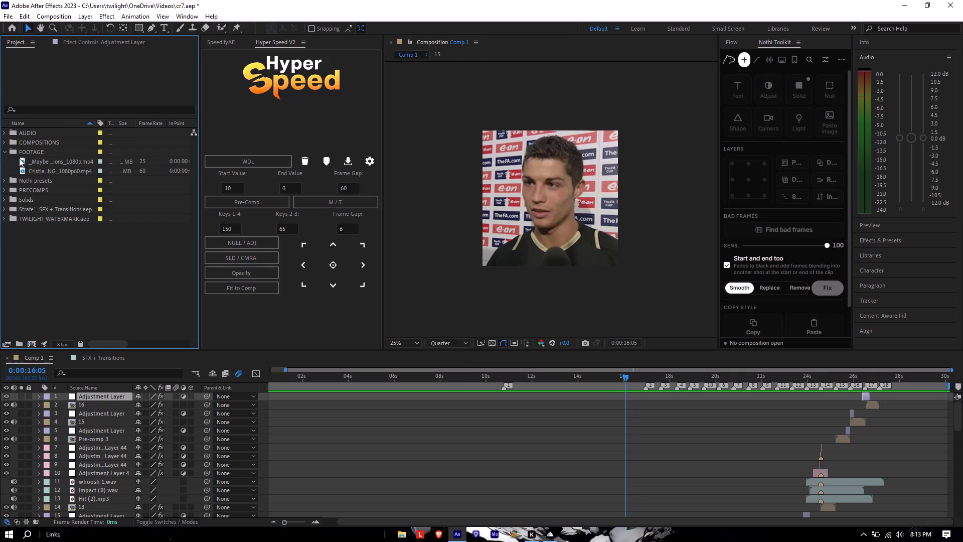
click(35, 163)
click(37, 170)
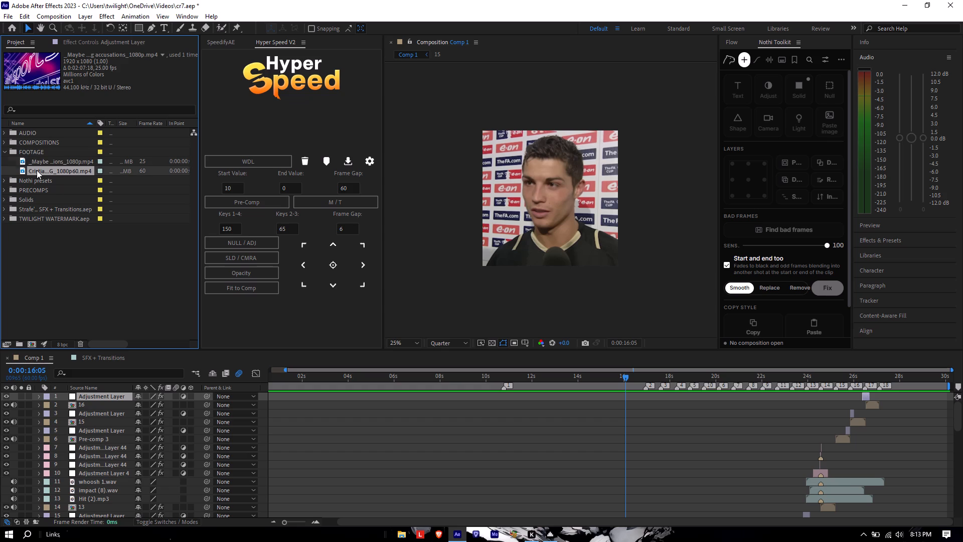
double_click(37, 170)
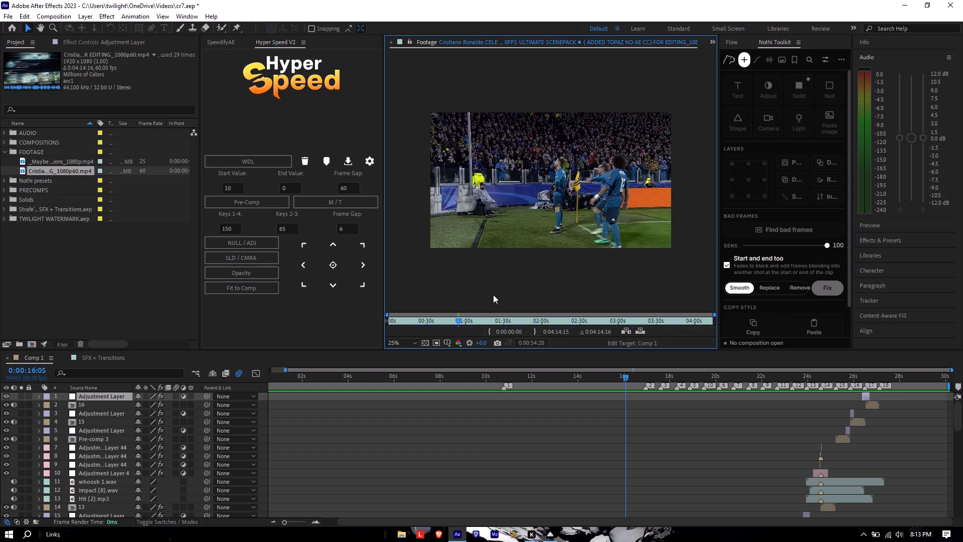
drag(457, 321, 397, 330)
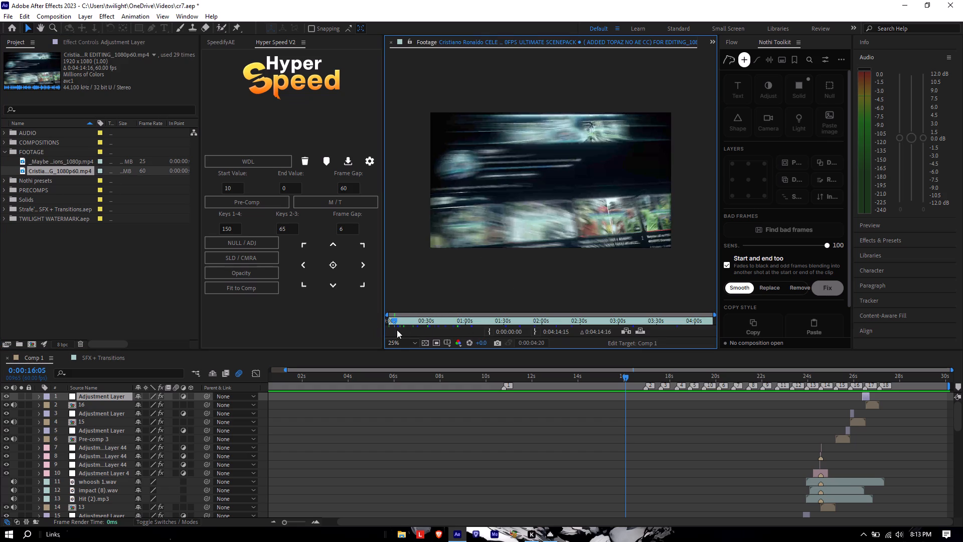
drag(397, 330, 418, 332)
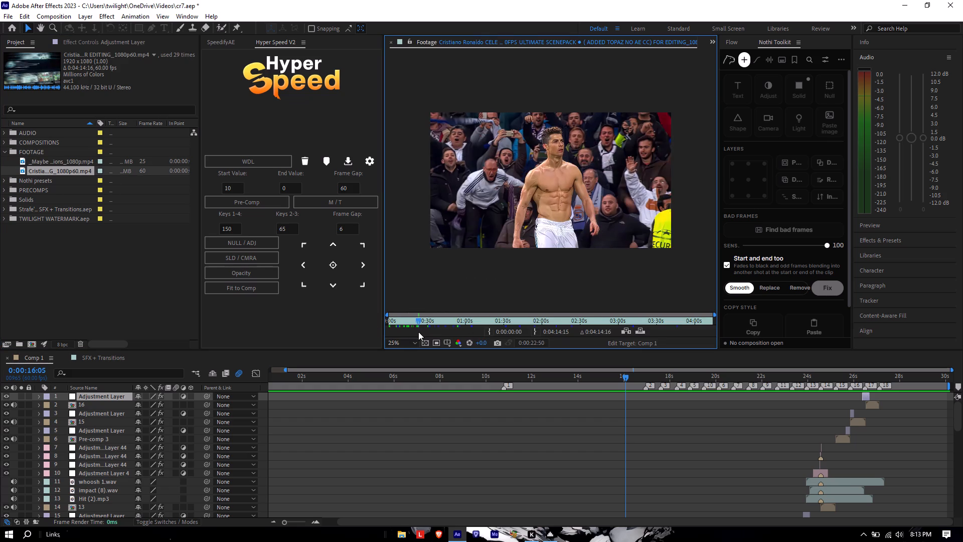
drag(418, 332, 451, 336)
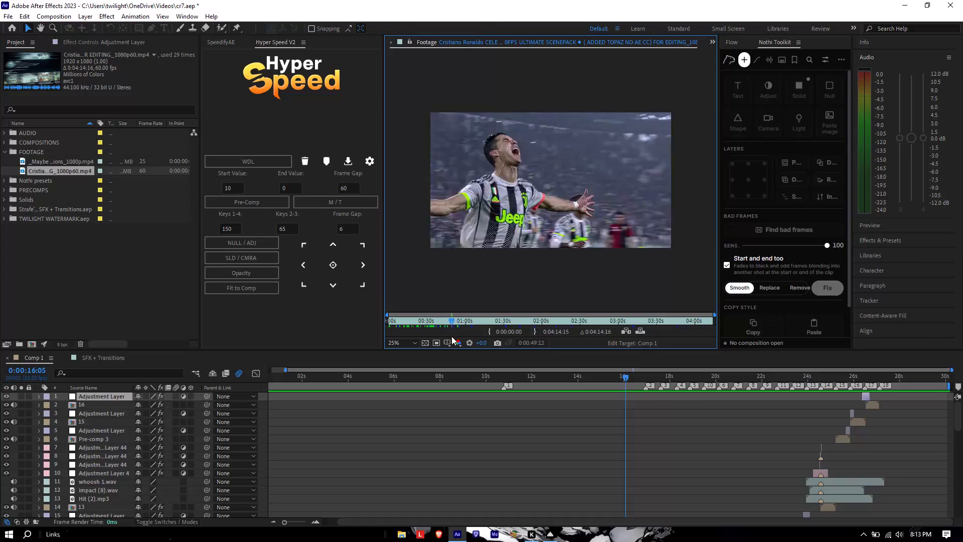
drag(451, 336, 541, 339)
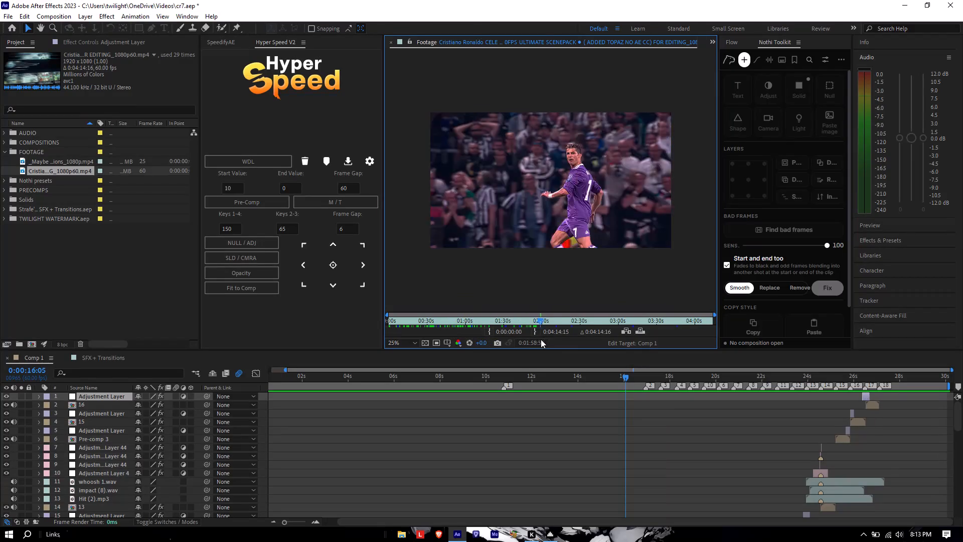
drag(541, 339, 606, 341)
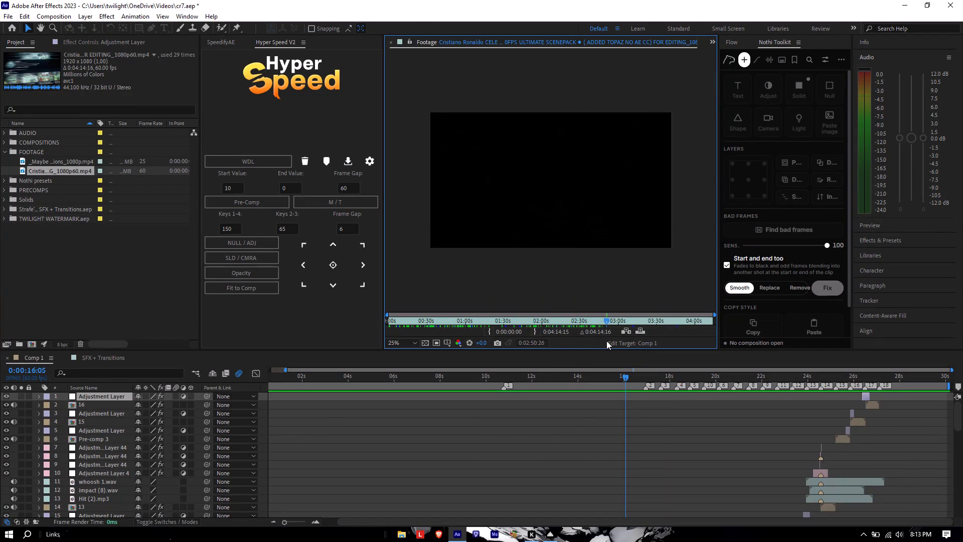
drag(606, 341, 666, 343)
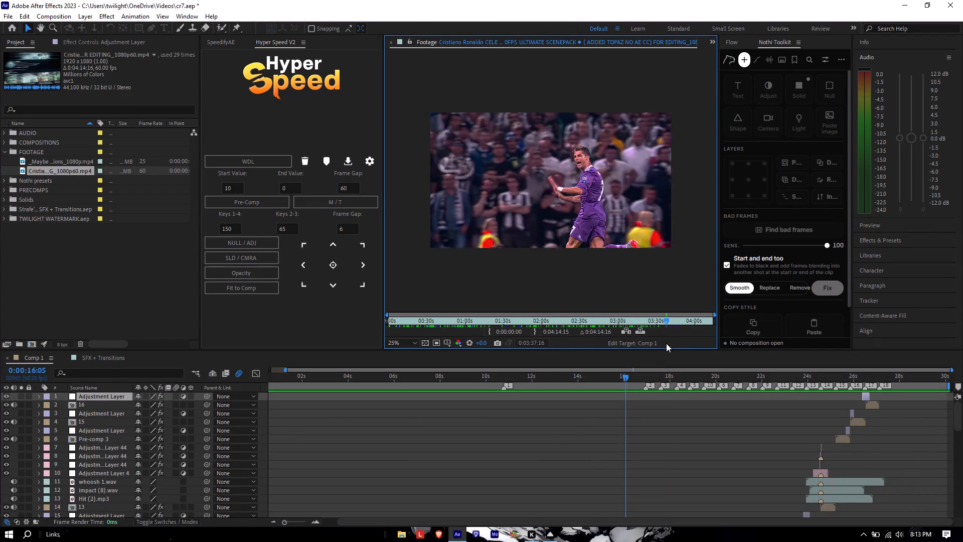
drag(666, 343, 708, 344)
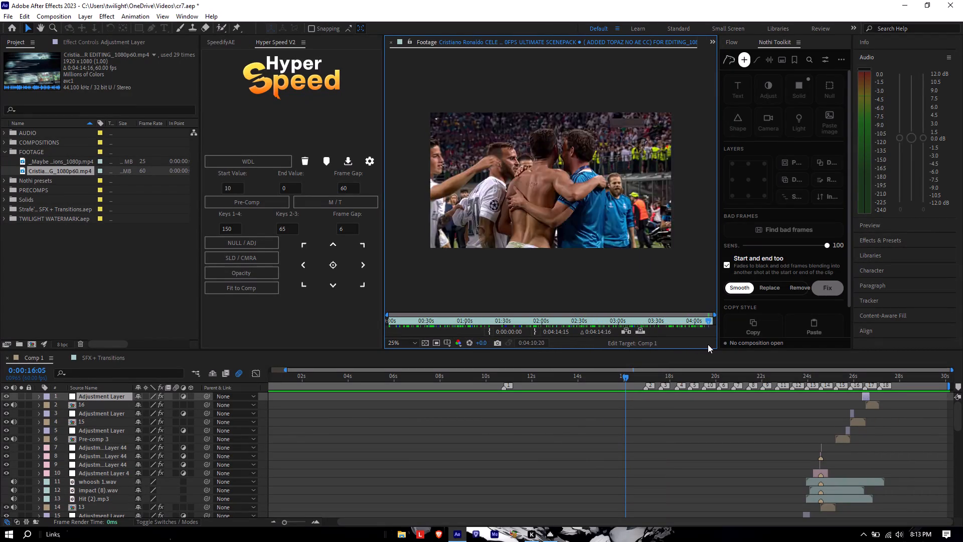
drag(708, 344, 700, 347)
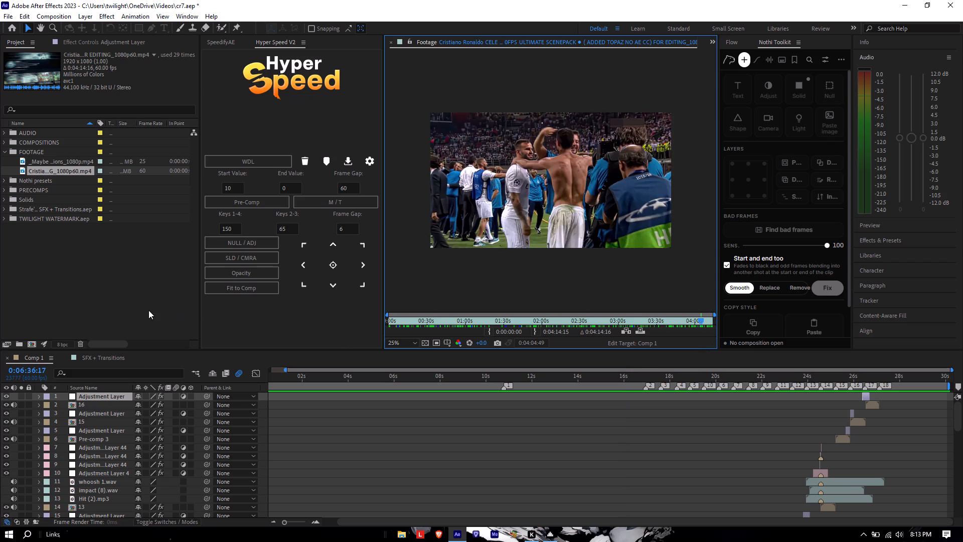
click(148, 310)
click(389, 41)
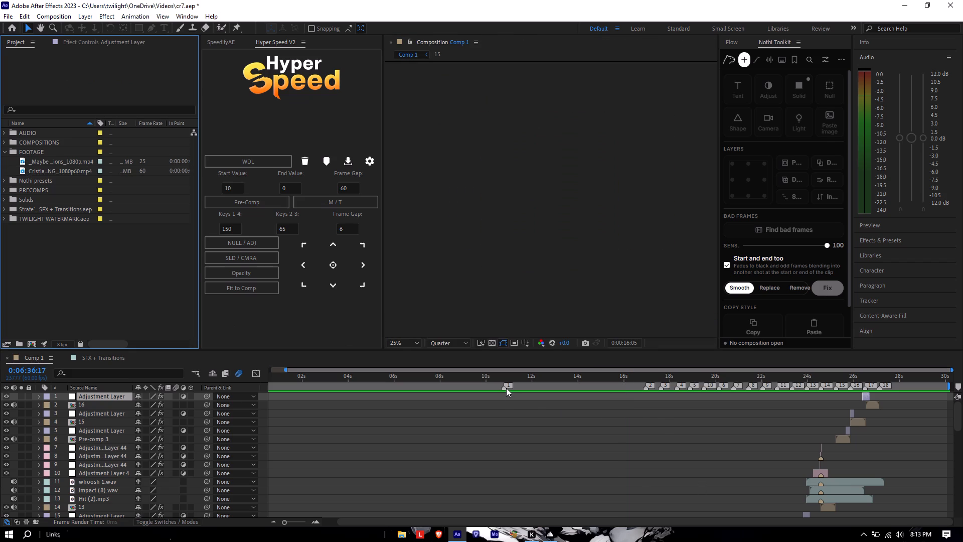
scroll(505, 390, down, 8)
scroll(544, 459, down, 8)
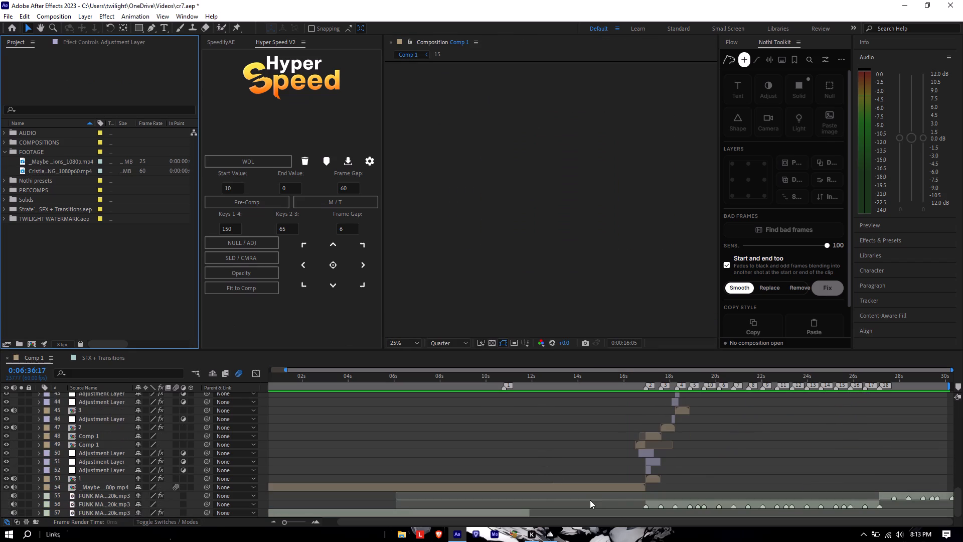
Switch to Brave and search YouTube for "ronaldo hababi scp".
click(442, 537)
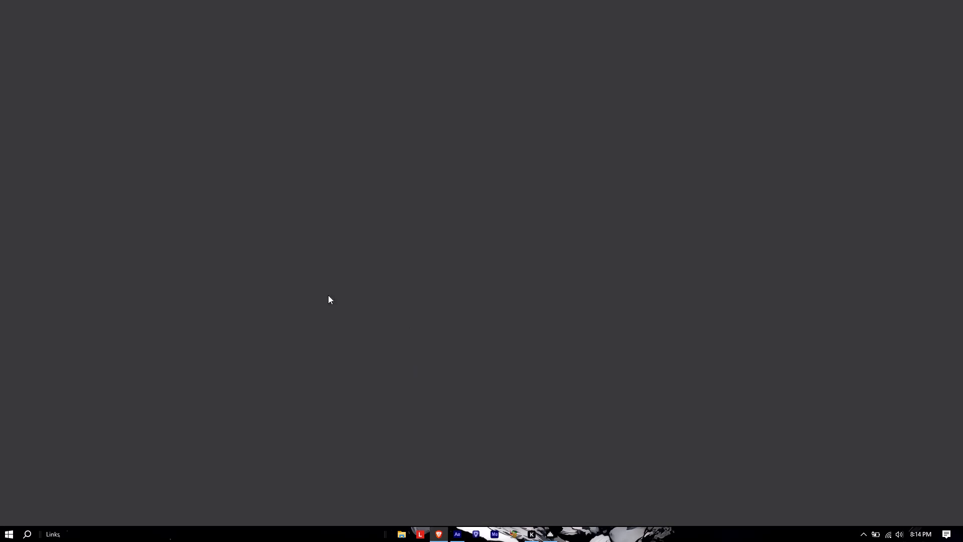
click(413, 100)
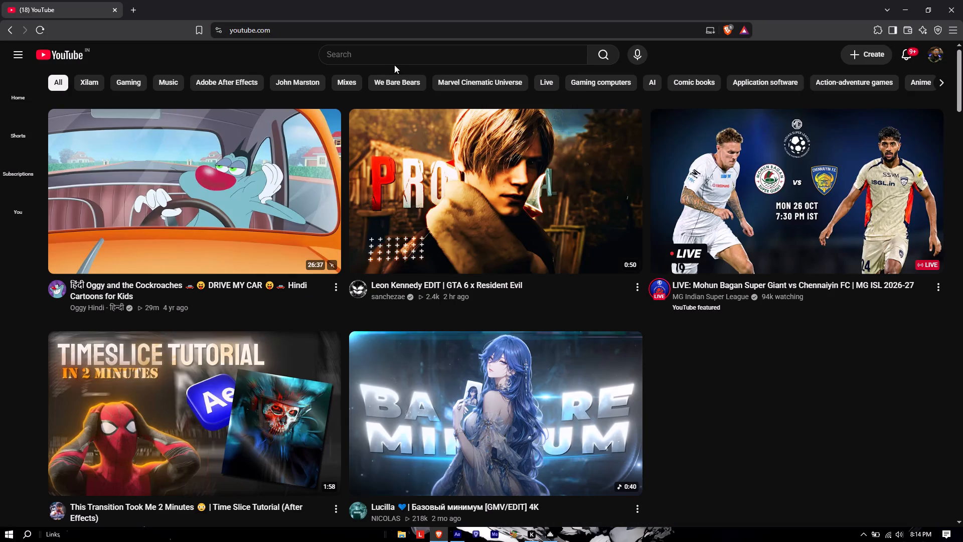
click(395, 63)
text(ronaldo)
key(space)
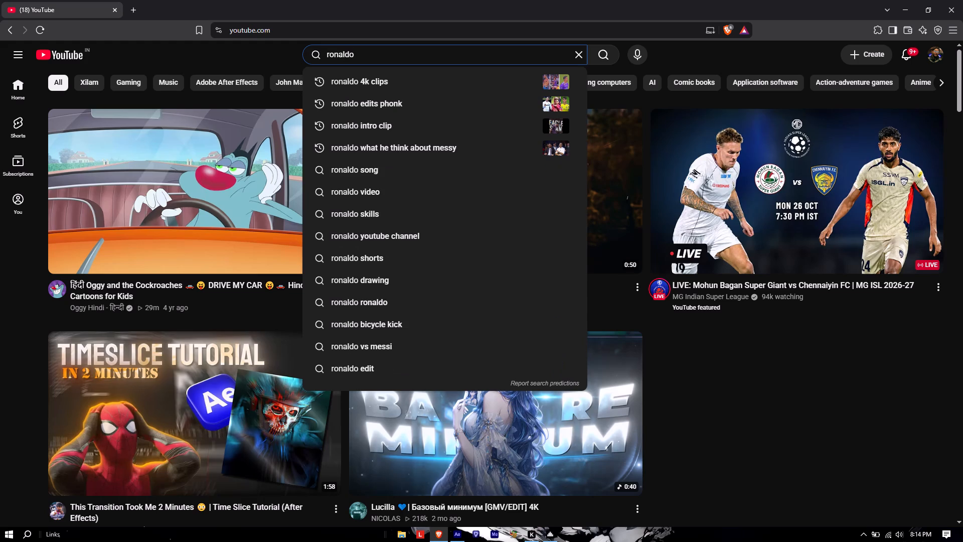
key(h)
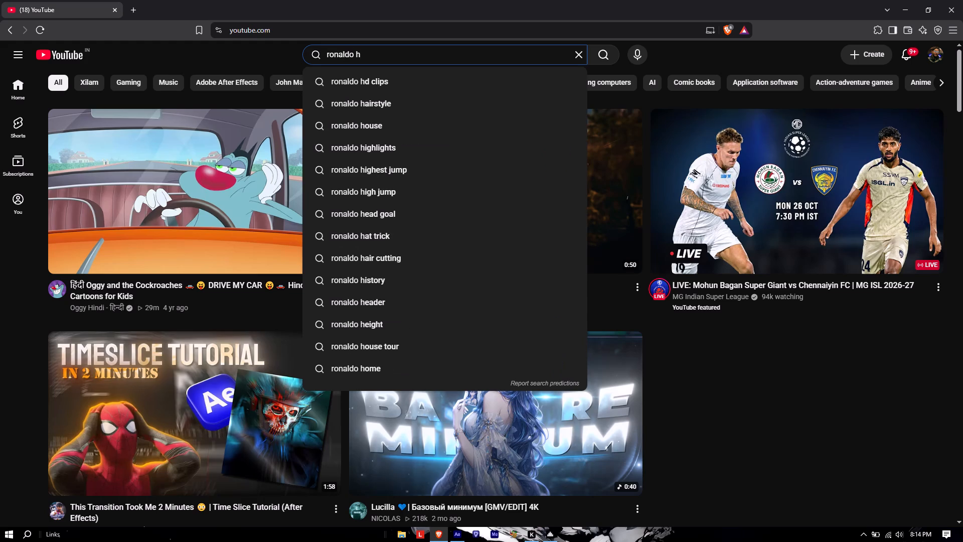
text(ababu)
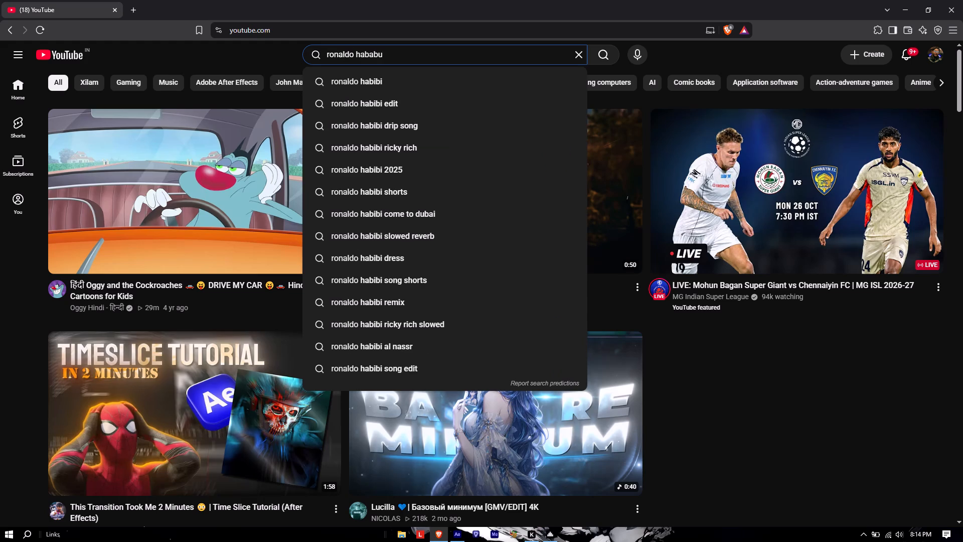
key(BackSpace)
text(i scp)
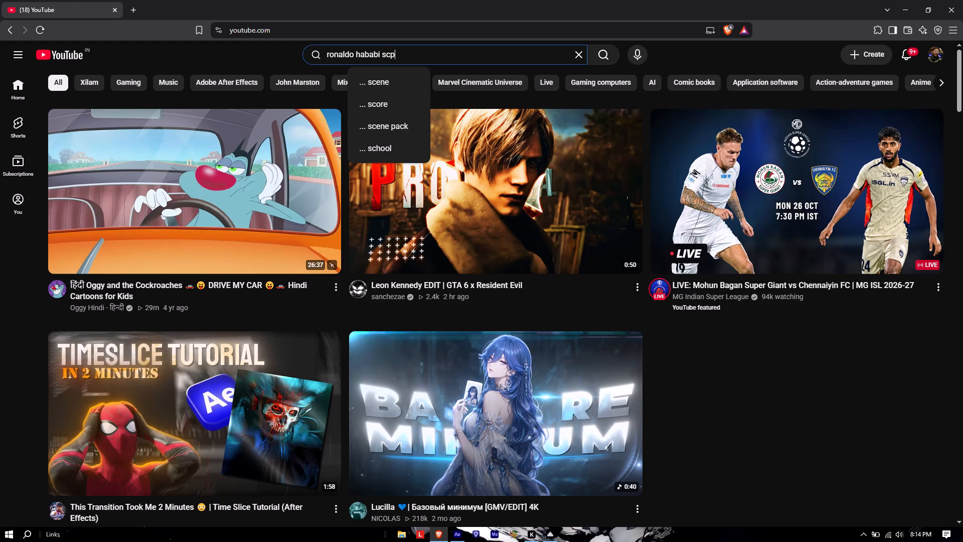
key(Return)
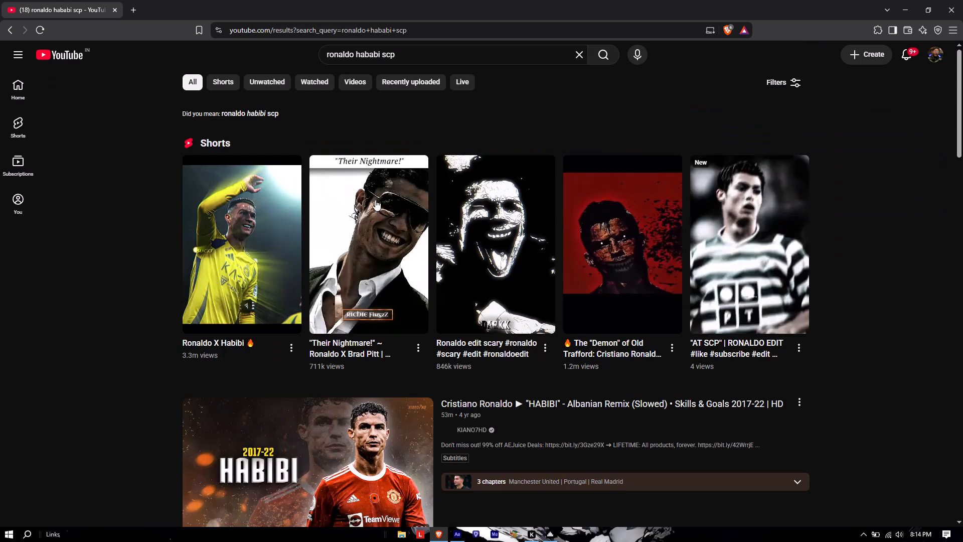
Open the "Ronaldo (4k + Topaz) clip for edit" video from the results, pause it and copy its share link.
scroll(367, 196, down, 7)
scroll(334, 133, down, 2)
click(331, 276)
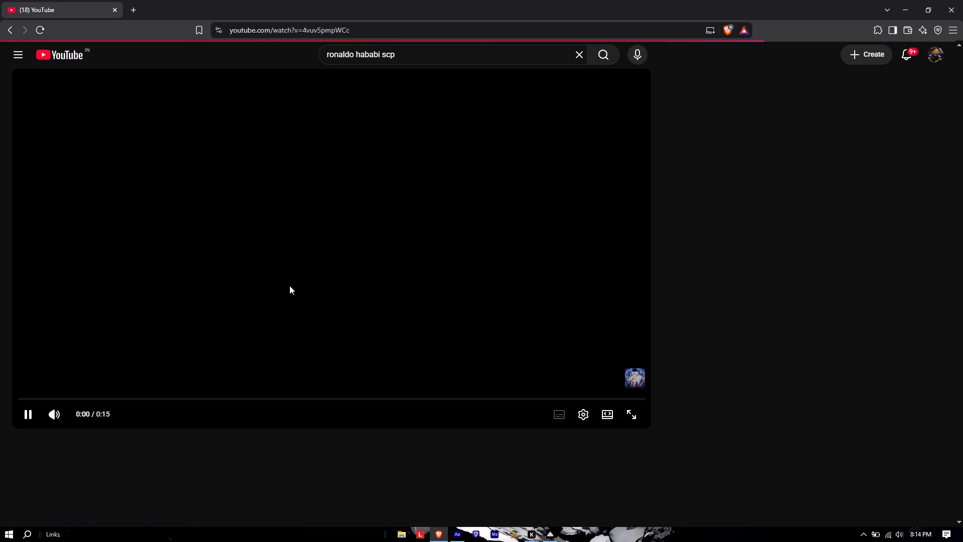
click(209, 258)
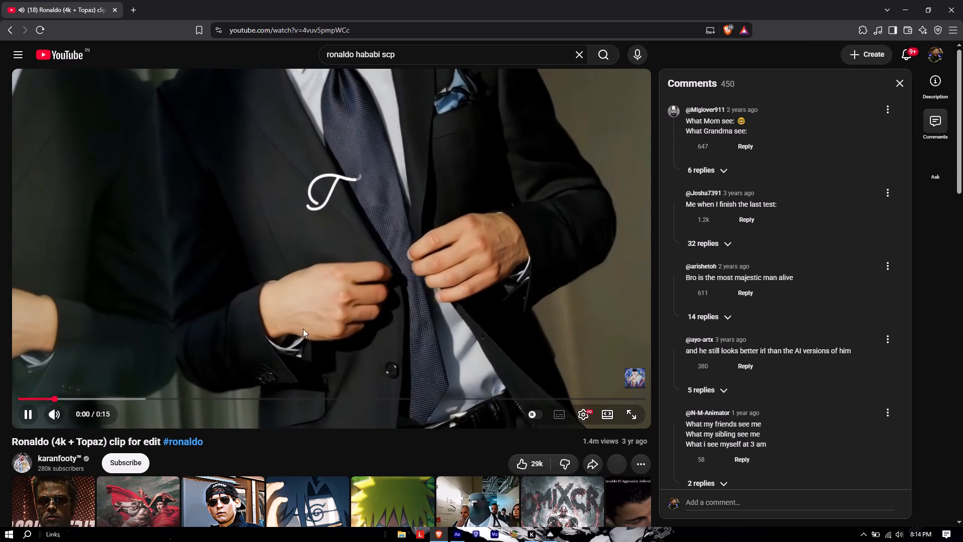
click(585, 460)
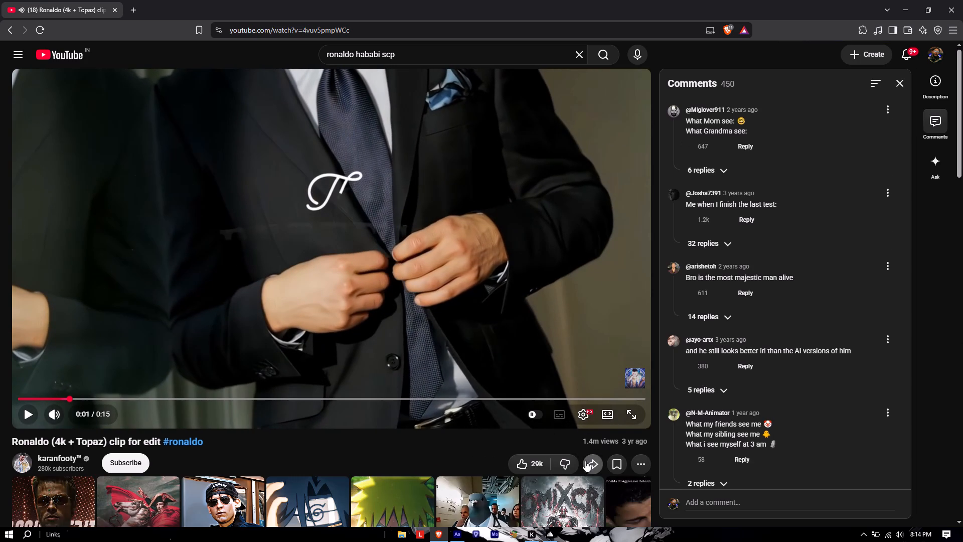
click(573, 340)
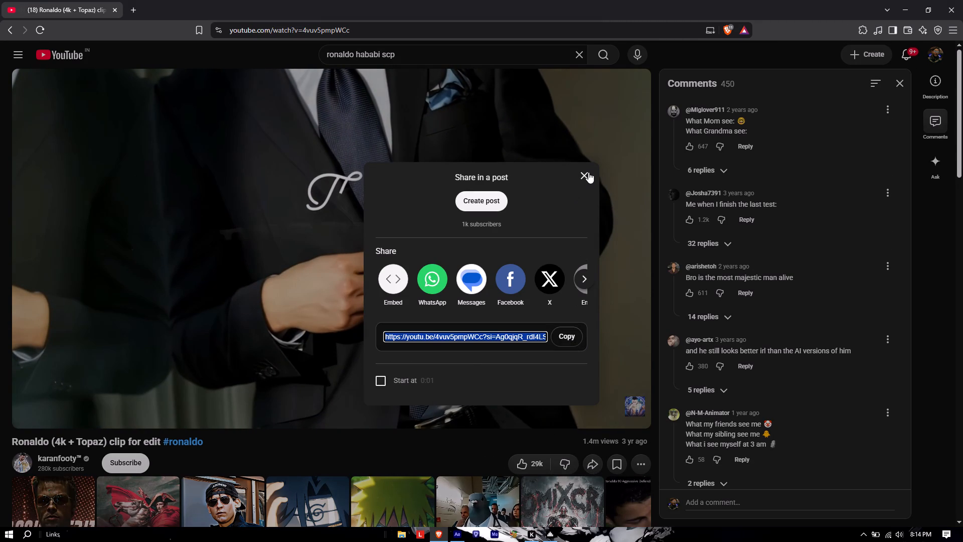
click(588, 172)
Replace the YouTube tab with the bookmarked VD6S downloader and save the linked clip as a 1080p60 MP4 in Downloads.
click(129, 8)
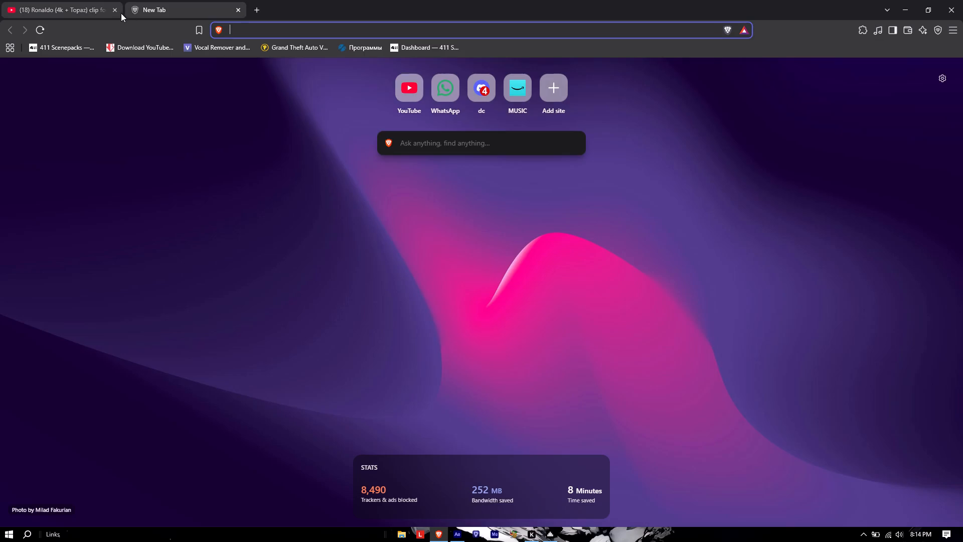
click(111, 10)
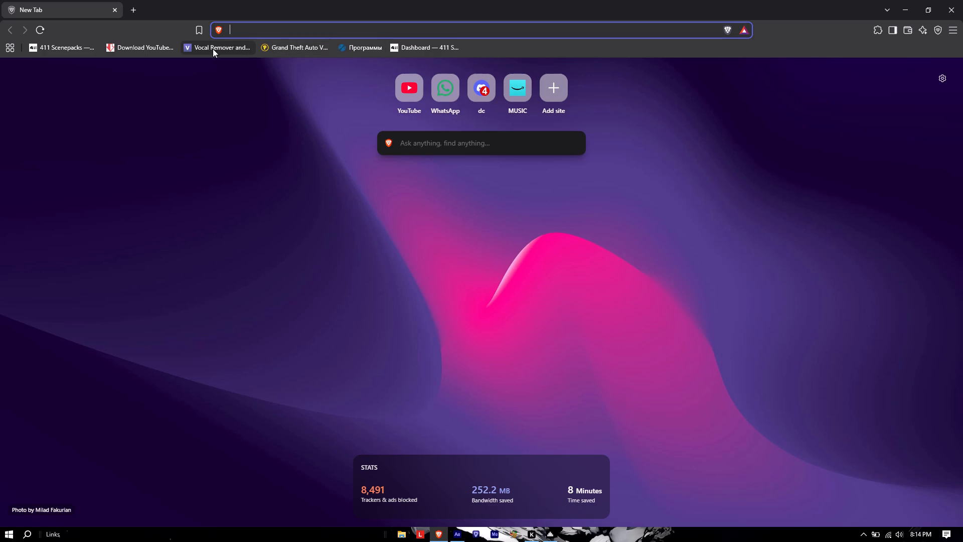
click(121, 48)
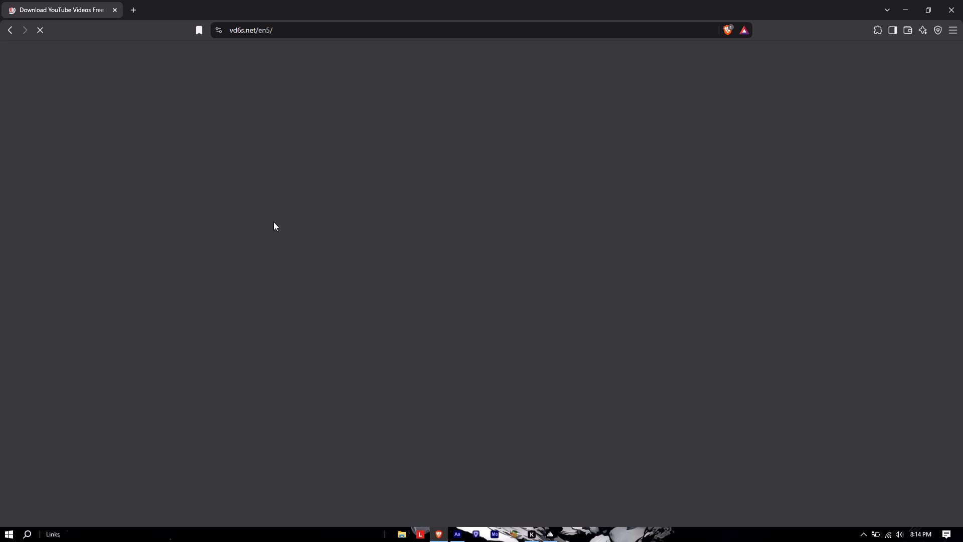
click(358, 228)
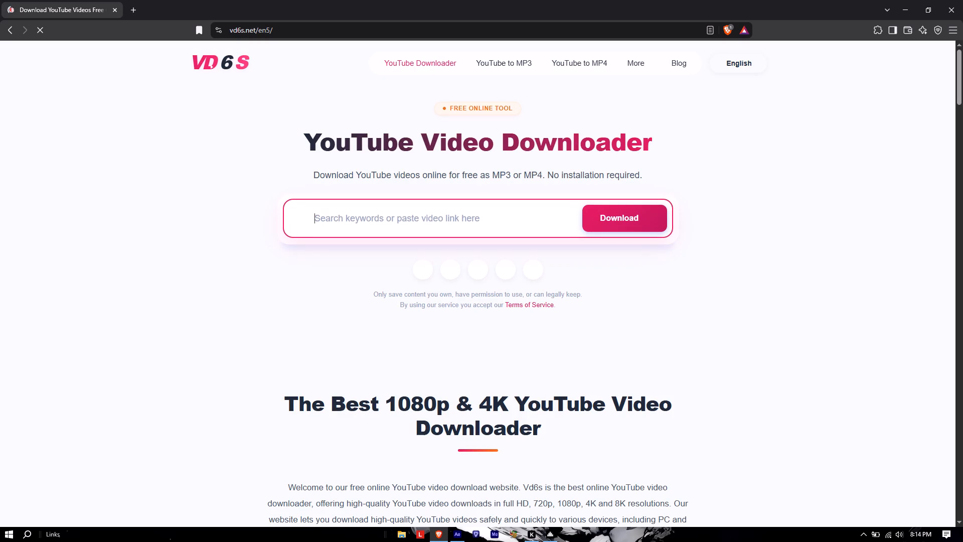
key(ctrl+v)
click(628, 211)
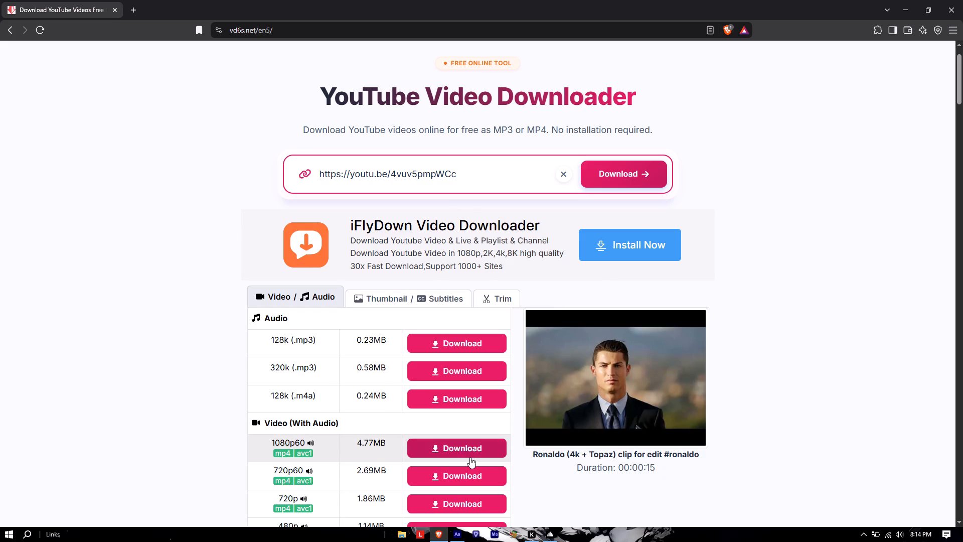
click(461, 452)
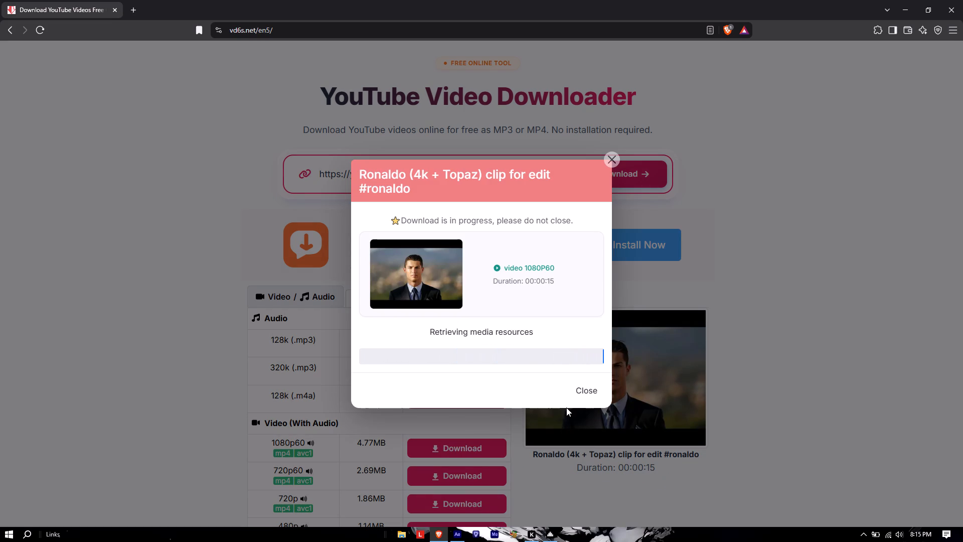
click(475, 264)
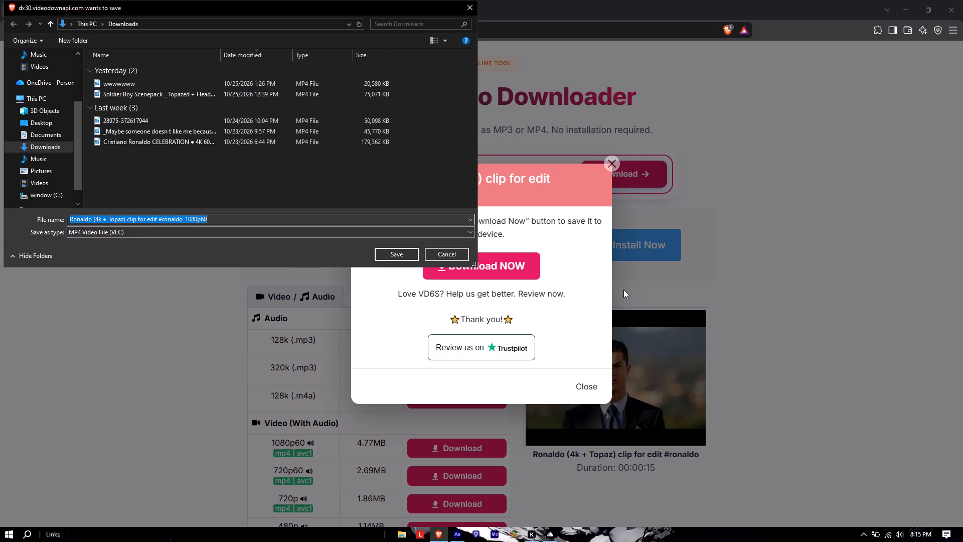
click(396, 254)
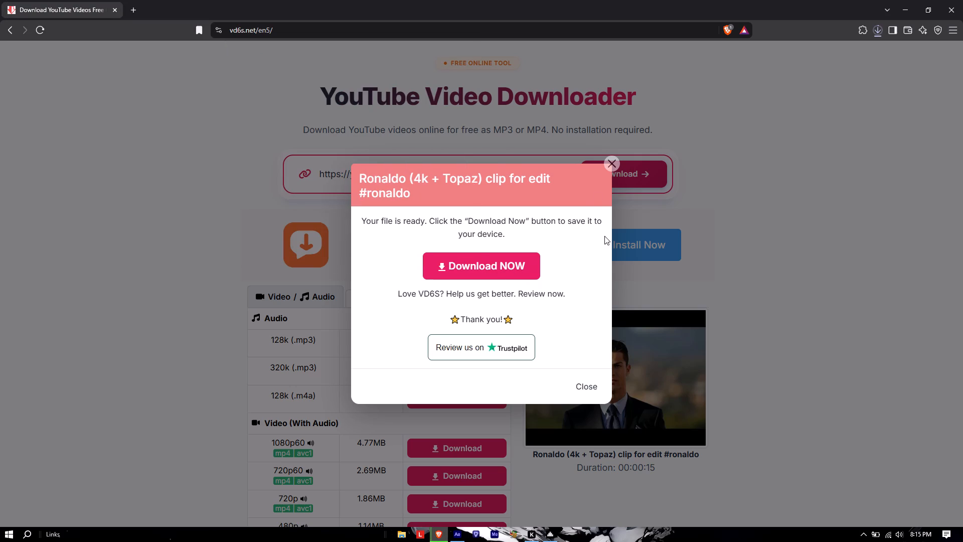
Dismiss the file-ready popup, check the Ronaldo clip's download progress, and switch back to After Effects.
click(620, 166)
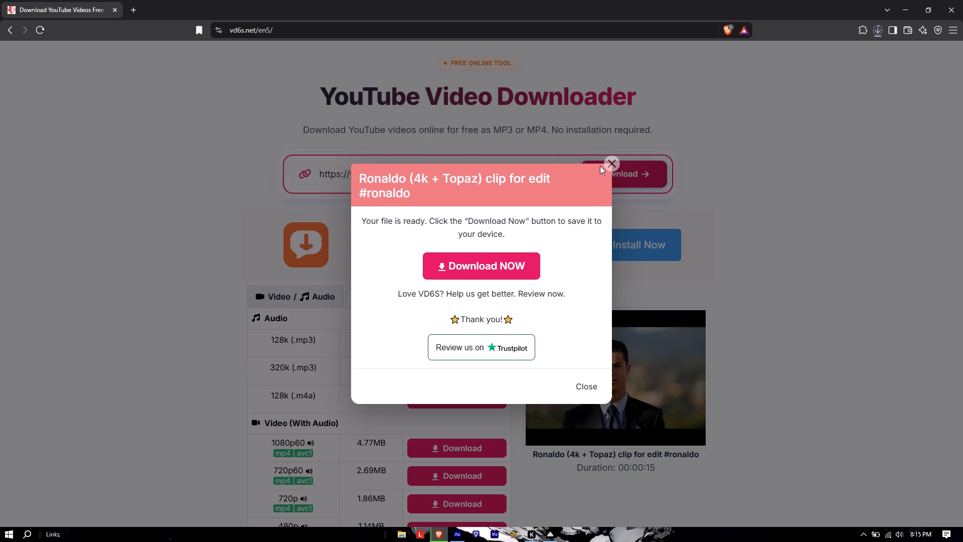
click(607, 162)
click(875, 29)
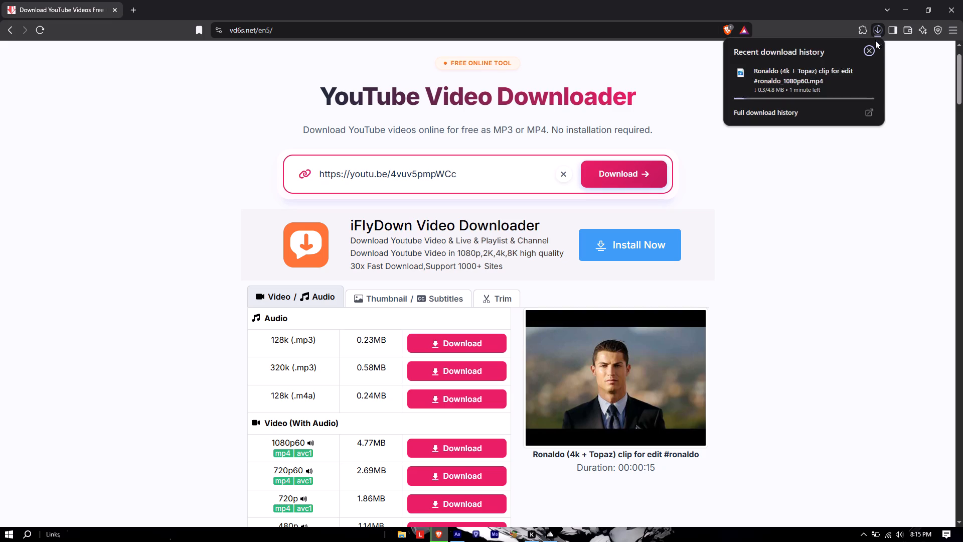
click(907, 5)
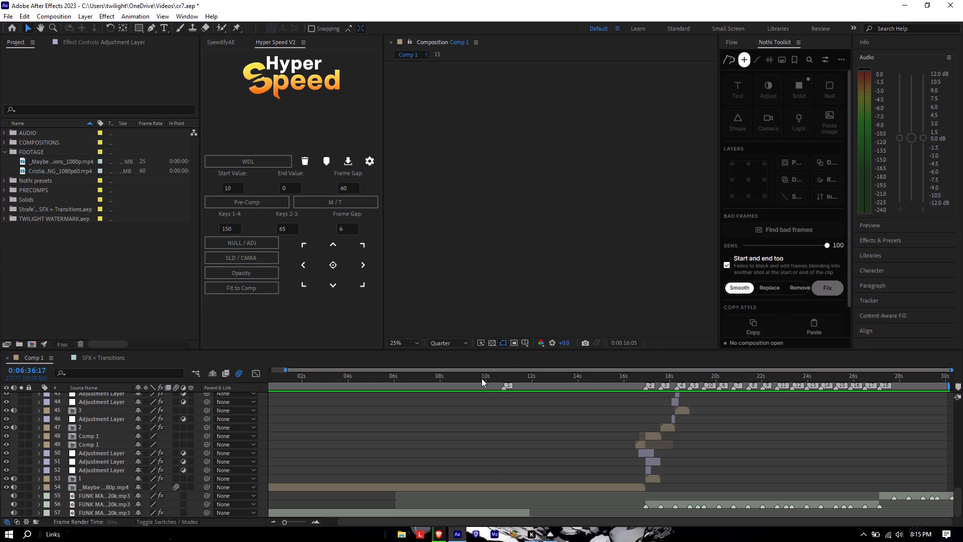
Play Comp 1 from about 9 s, then delete the _Maybe…1080p.mp4 interview layer from the intro.
drag(481, 378, 466, 382)
key(space)
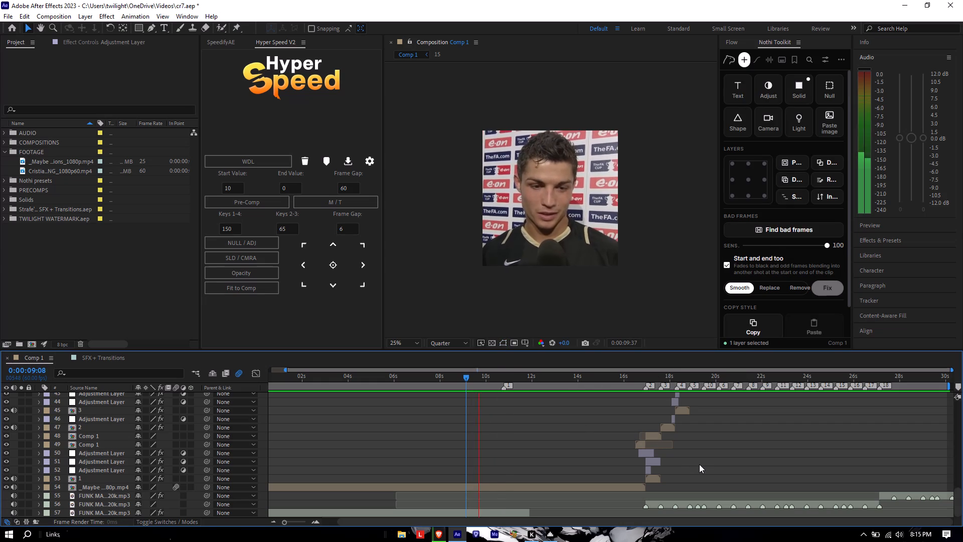
key(space)
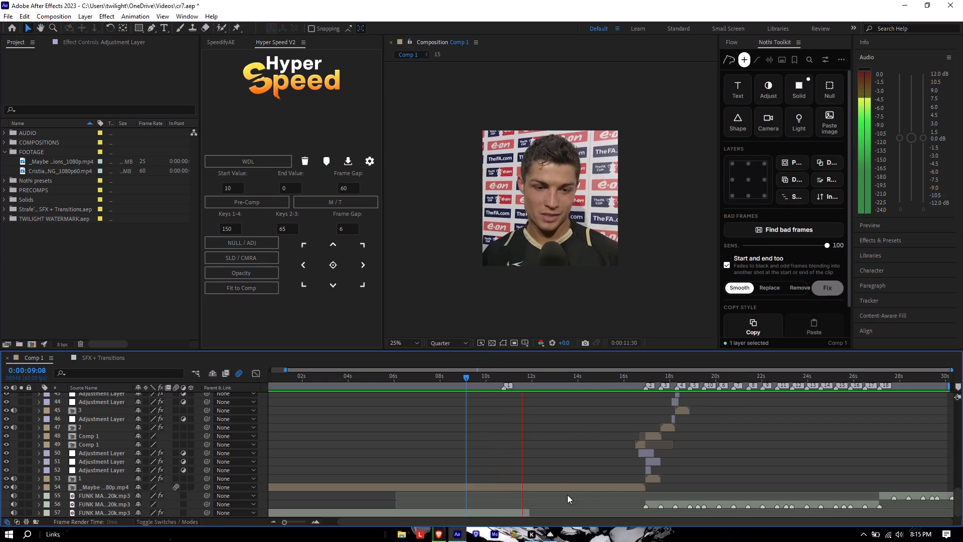
click(559, 487)
key(BackSpace)
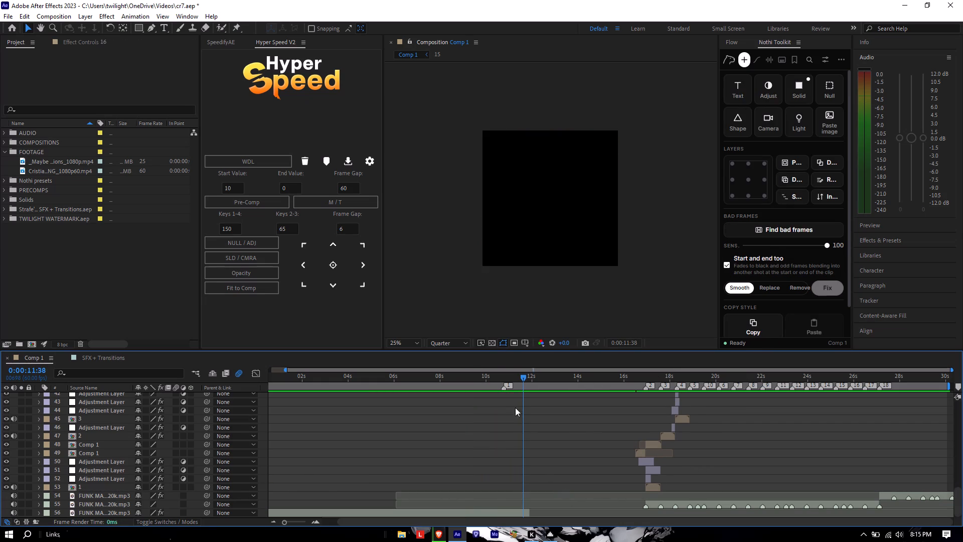
Move the bottom FUNK MADA audio layer later so it ends at marker 2, about 17 s, and play back the join.
drag(525, 379, 510, 384)
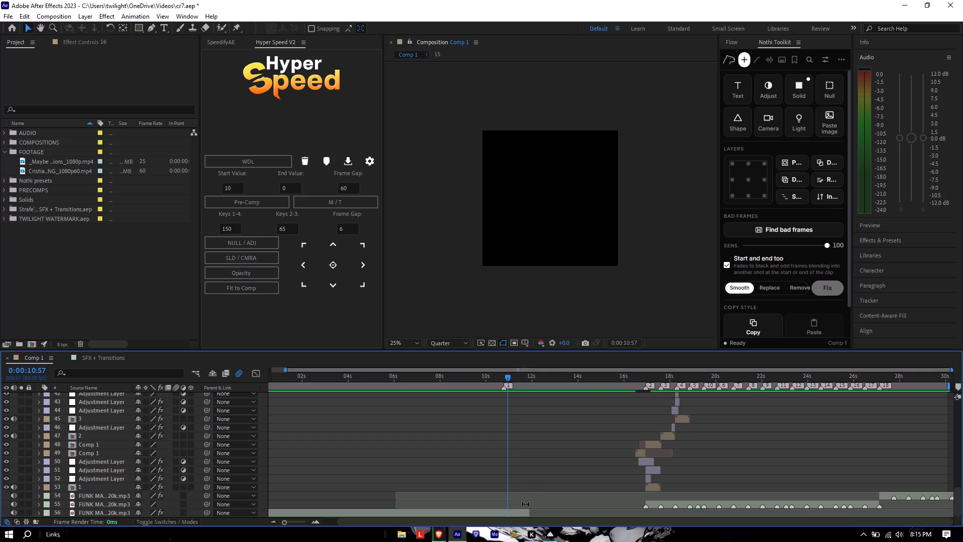
drag(516, 512, 632, 517)
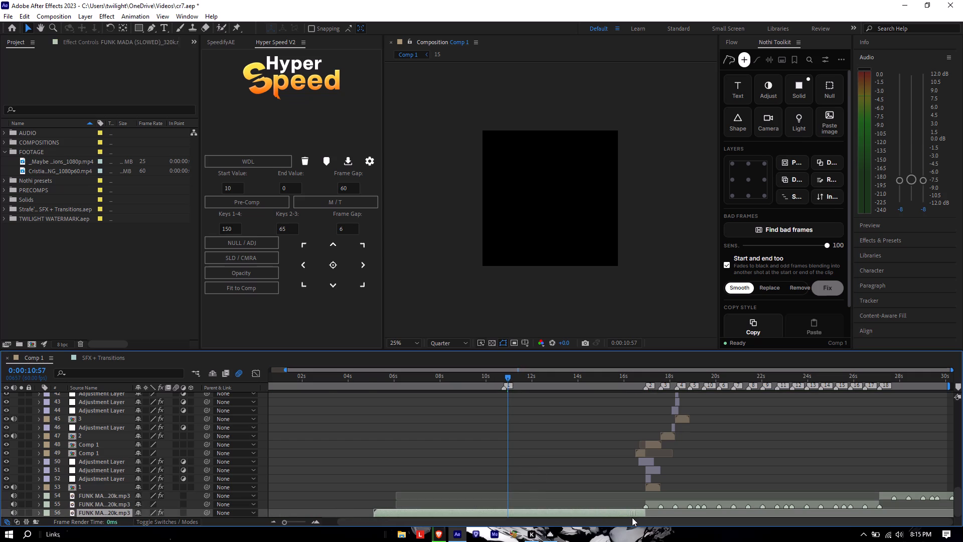
drag(632, 517, 631, 517)
key(space)
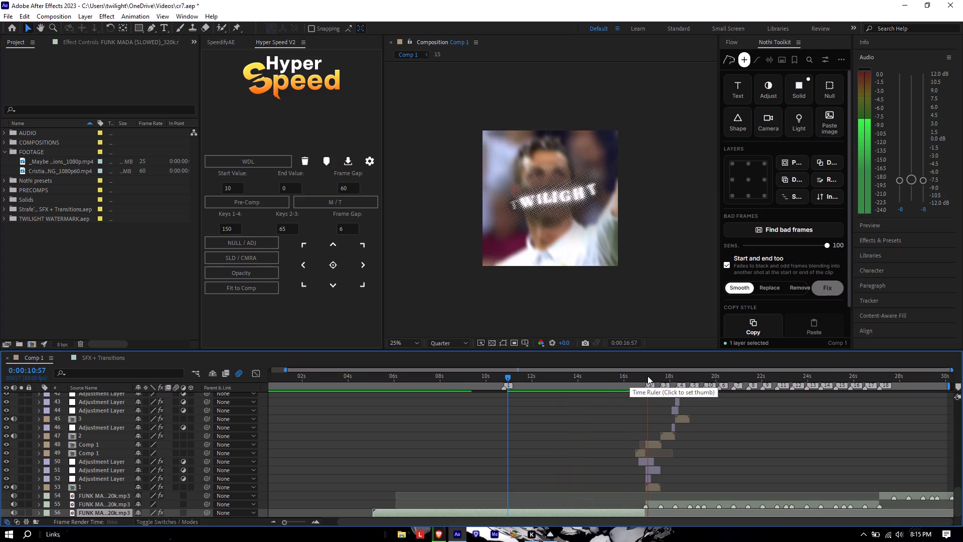
key(space)
drag(650, 380, 599, 388)
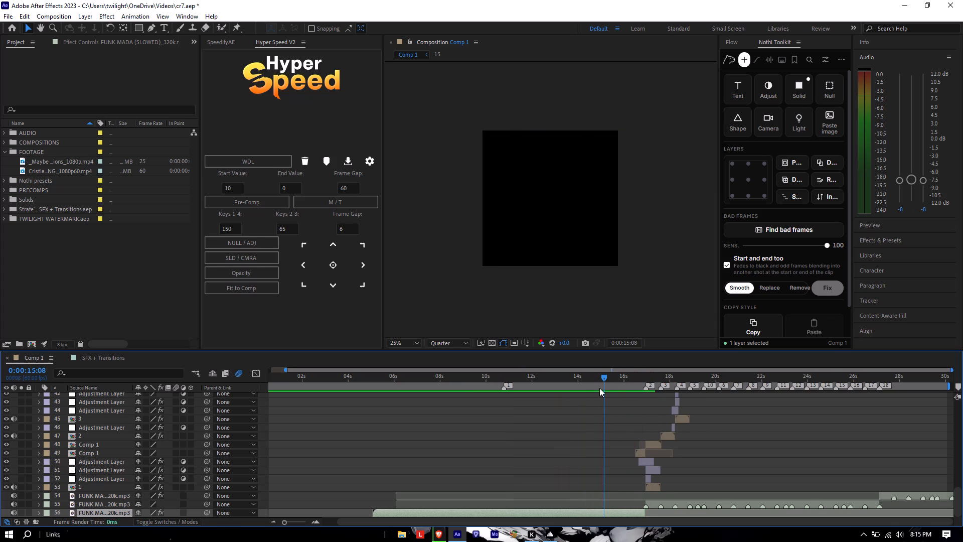
drag(599, 388, 597, 388)
key(space)
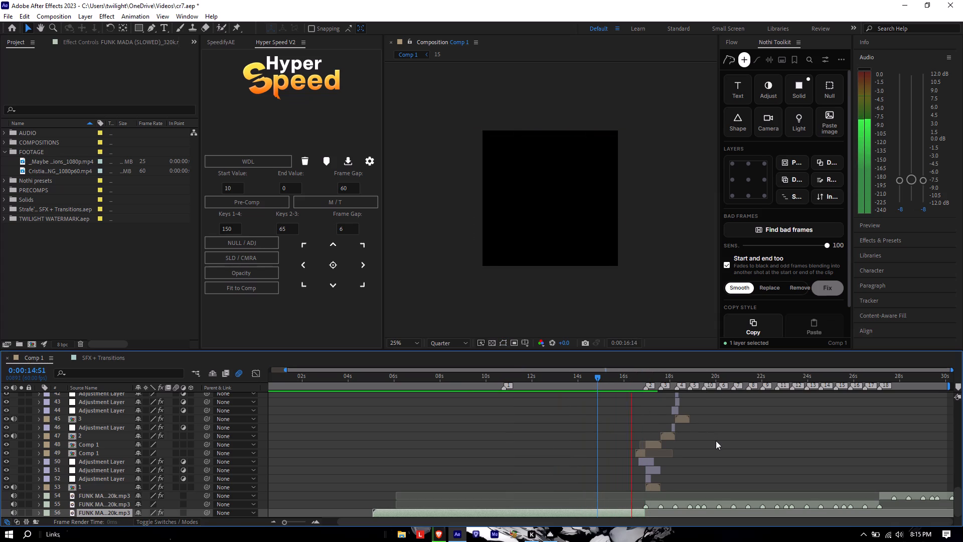
key(space)
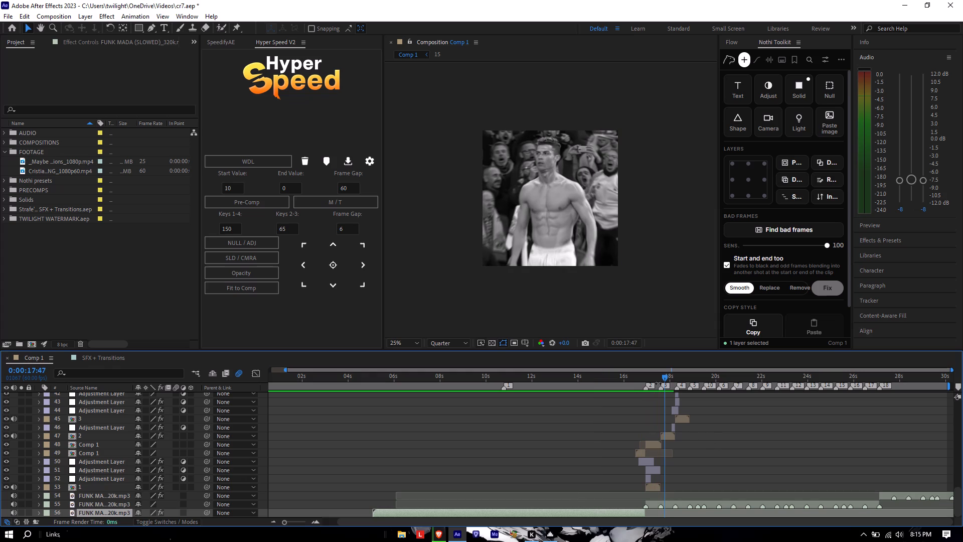
drag(663, 380, 577, 390)
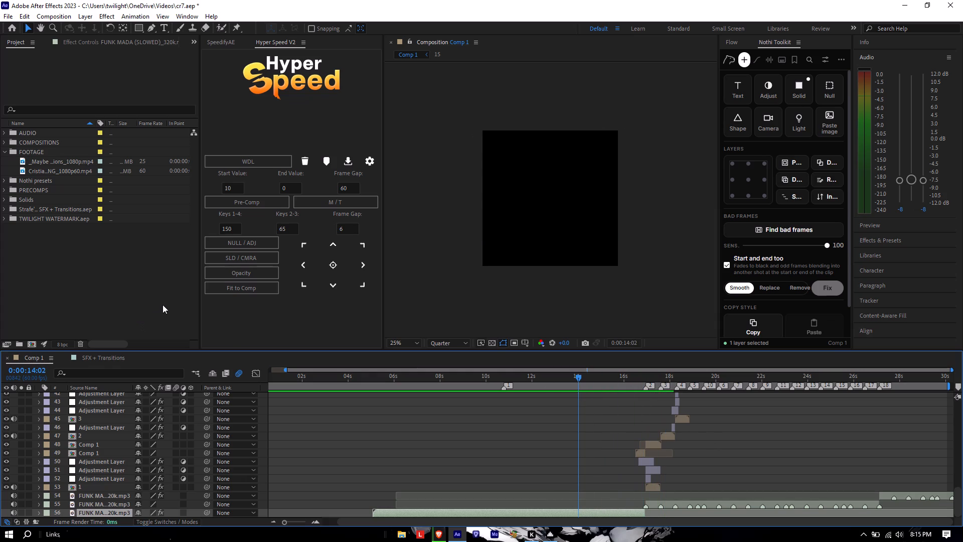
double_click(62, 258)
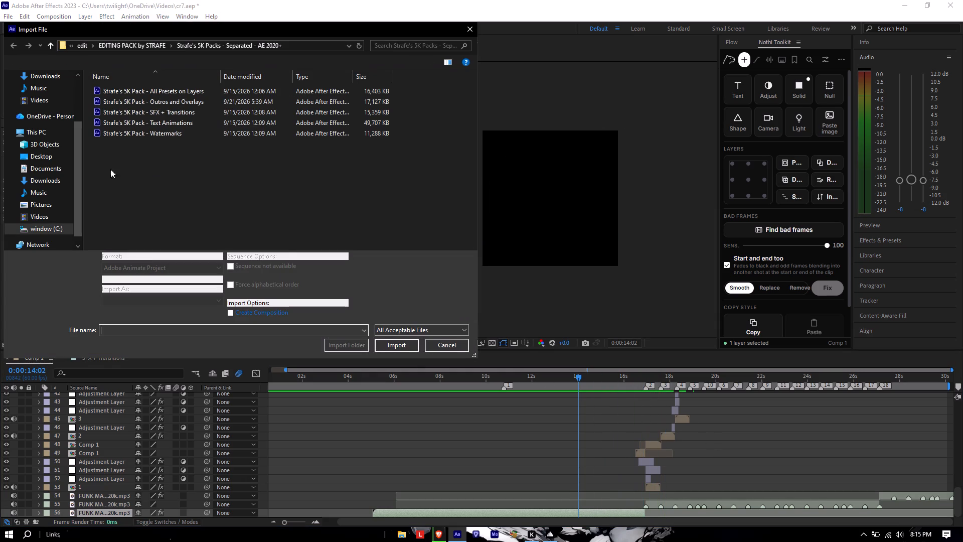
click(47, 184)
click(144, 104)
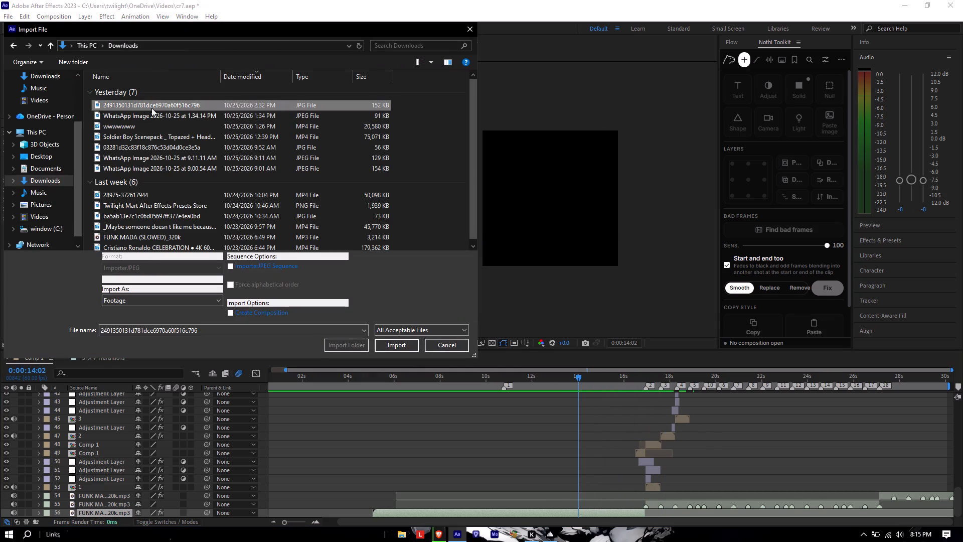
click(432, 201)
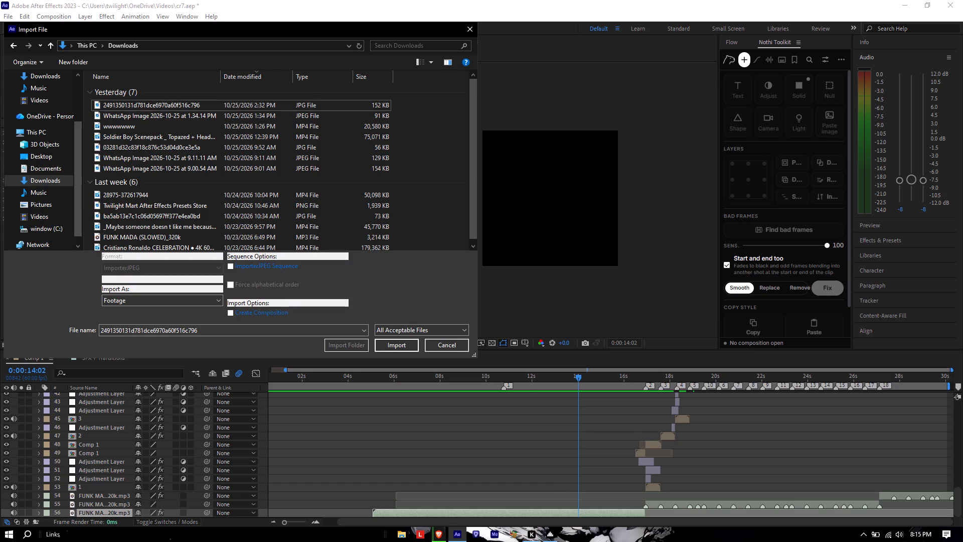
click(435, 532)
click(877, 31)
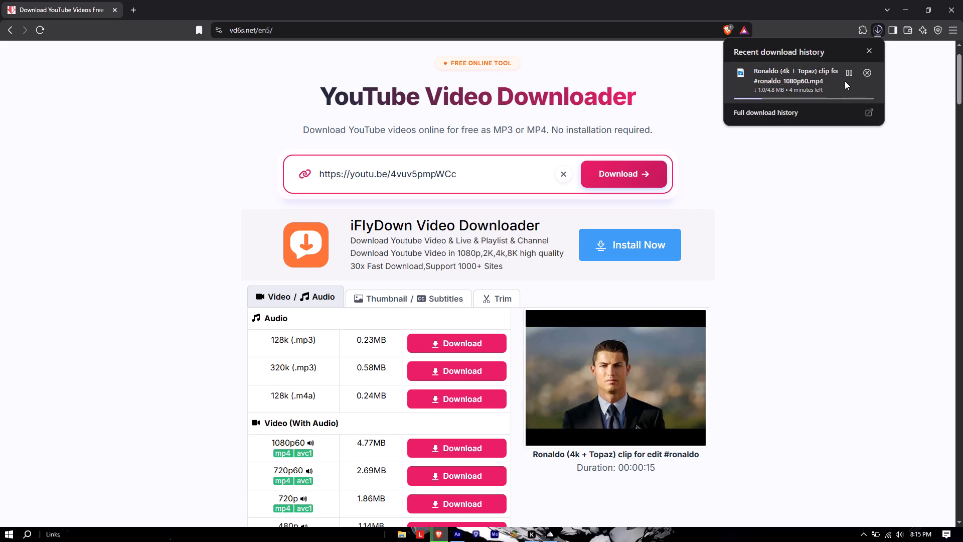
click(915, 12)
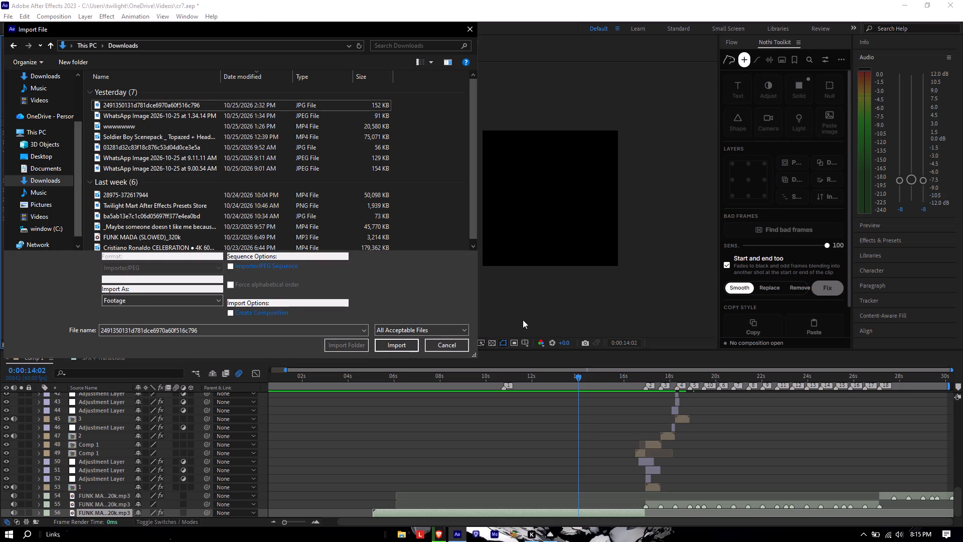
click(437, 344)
Play Comp 1 from about 3:20, then from about 15:37, to review the shifted intro audio leading into the first clips.
drag(574, 379, 571, 379)
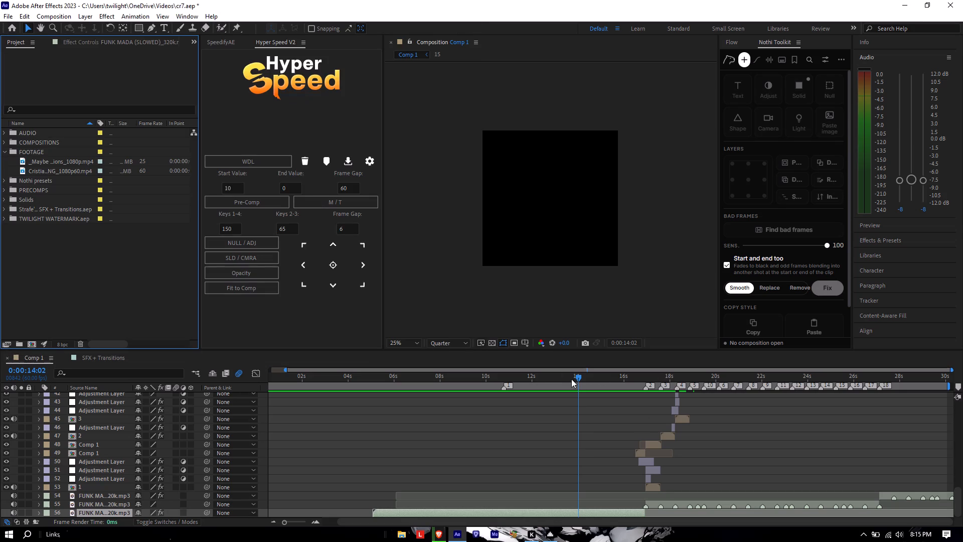
drag(571, 379, 333, 389)
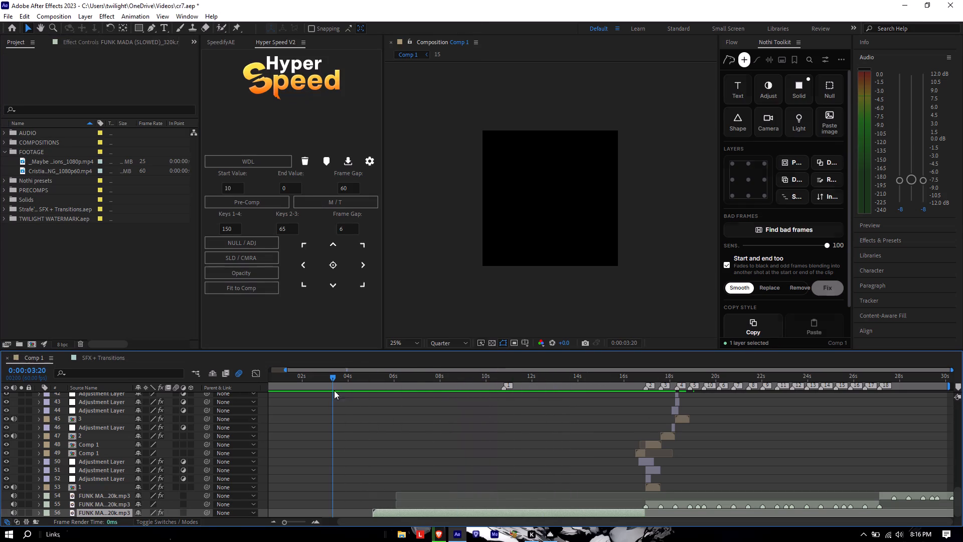
key(space)
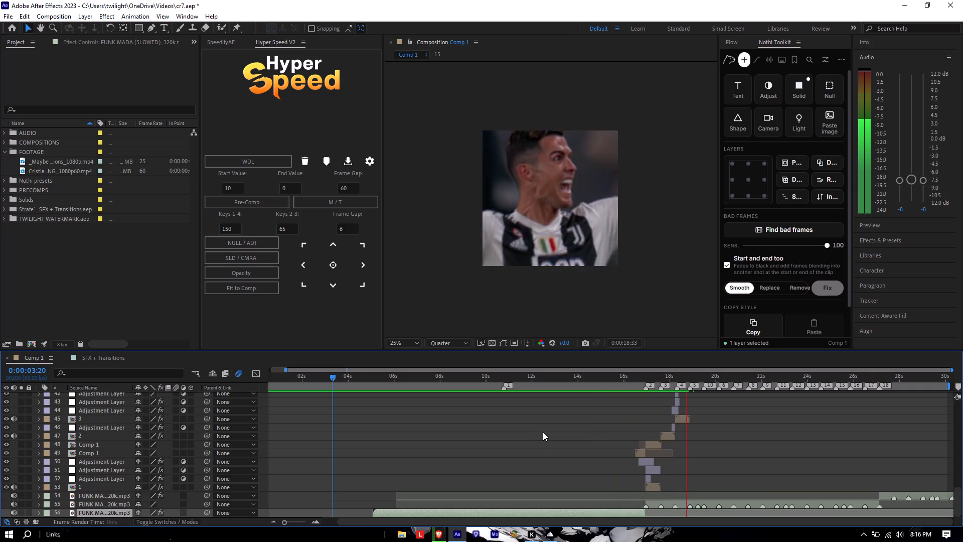
key(space)
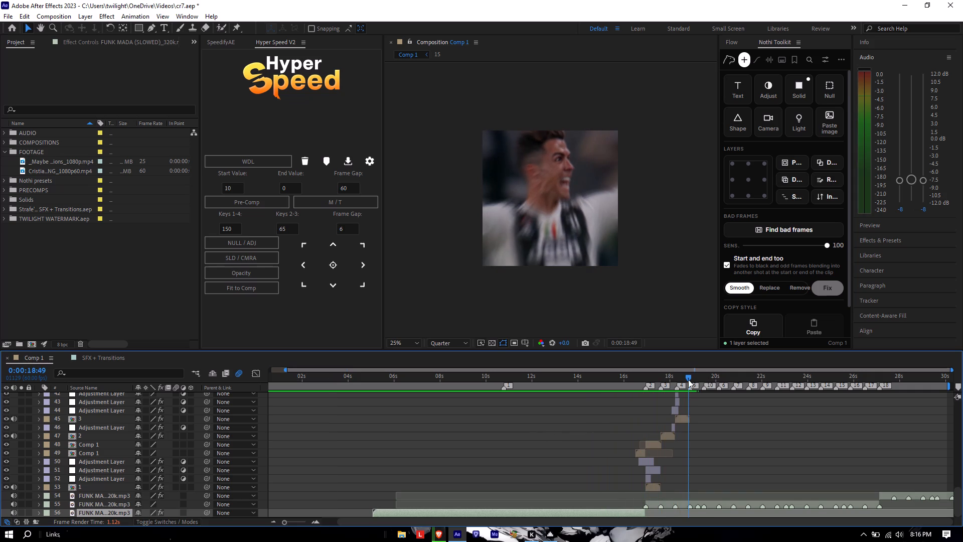
drag(688, 379, 614, 381)
key(space)
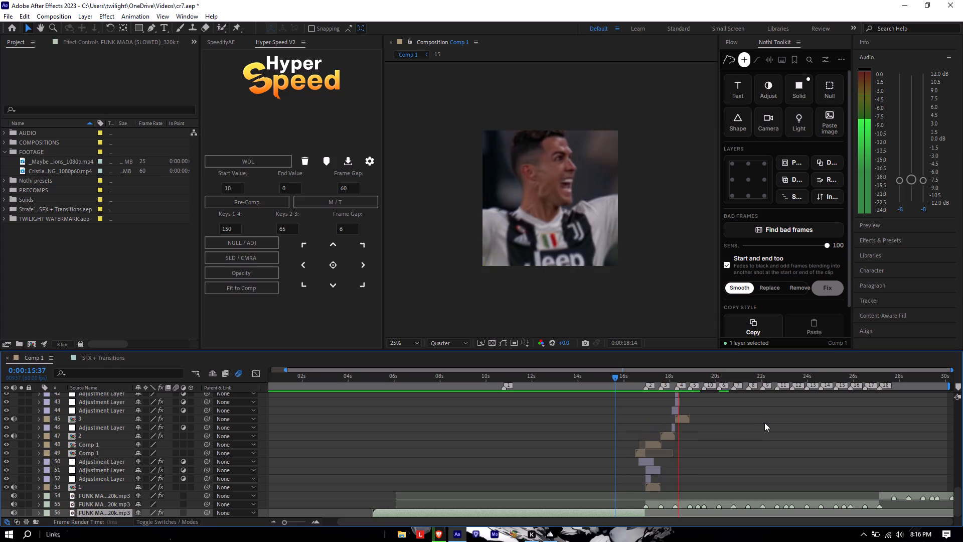
key(space)
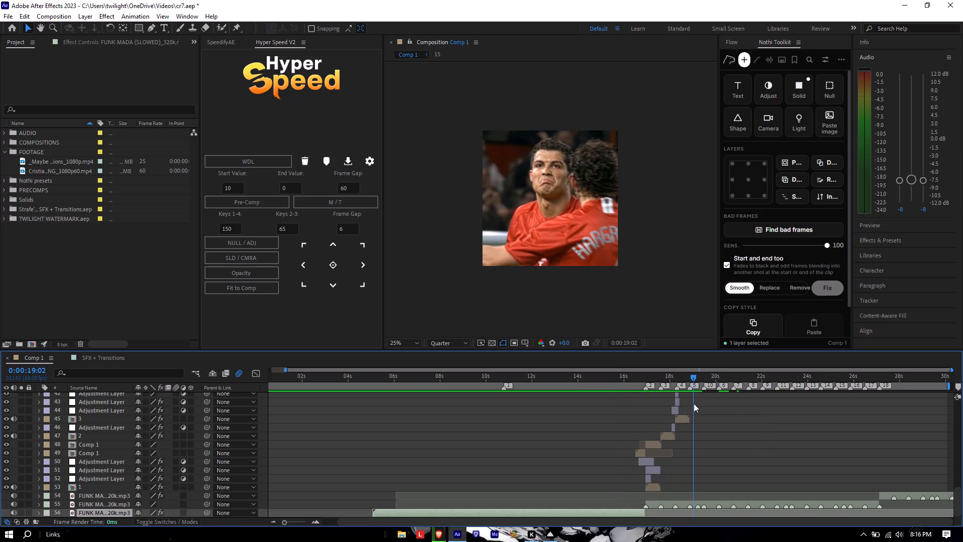
click(445, 532)
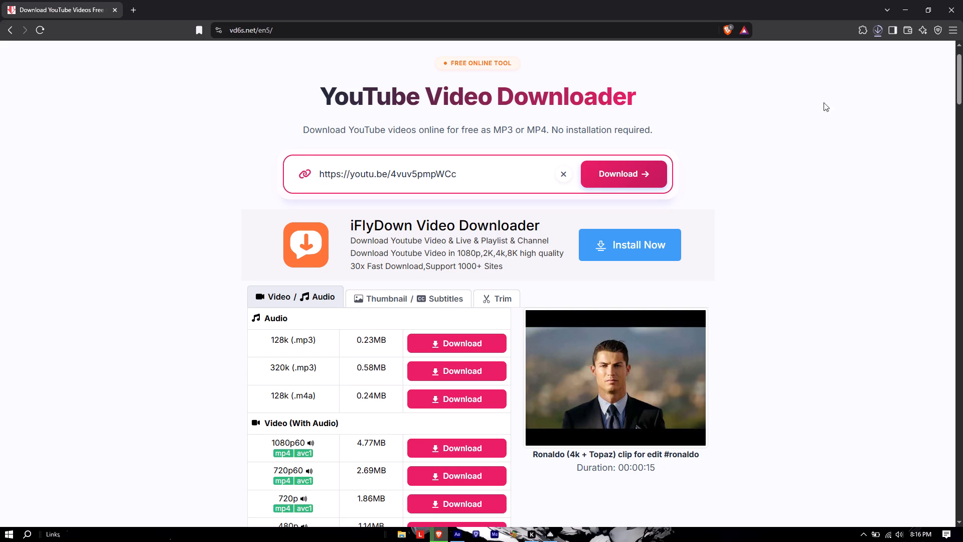
Check the Ronaldo clip's download progress and the Wi-Fi connection, then switch back to After Effects.
click(877, 34)
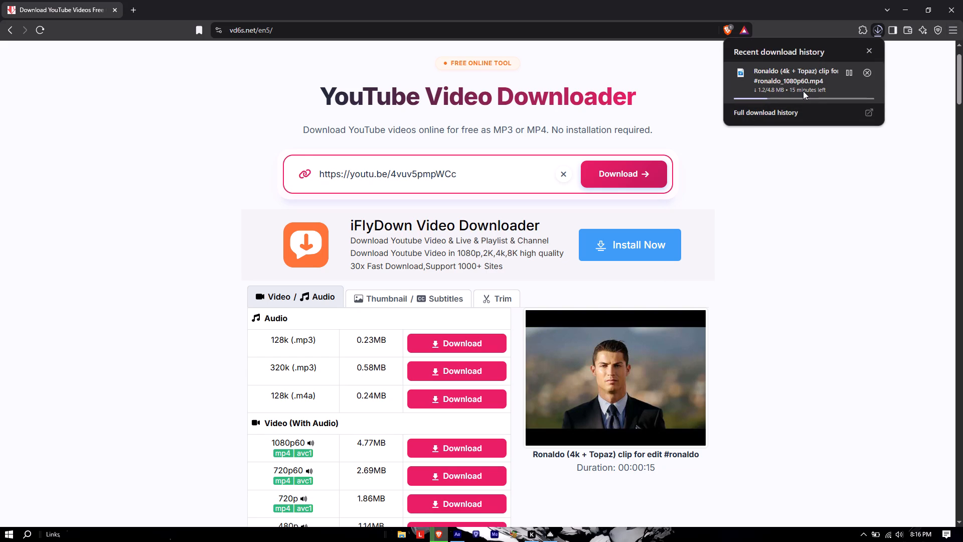
click(888, 537)
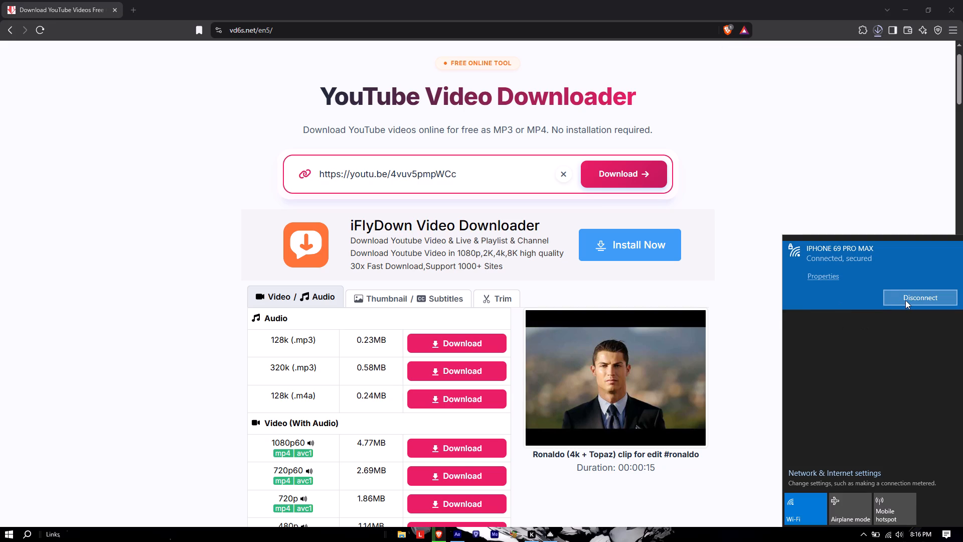
click(825, 172)
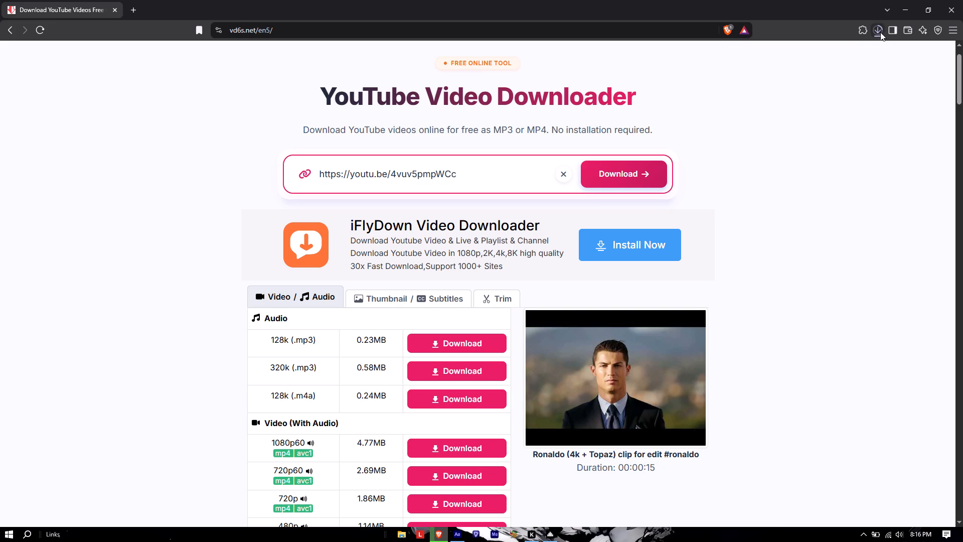
click(882, 27)
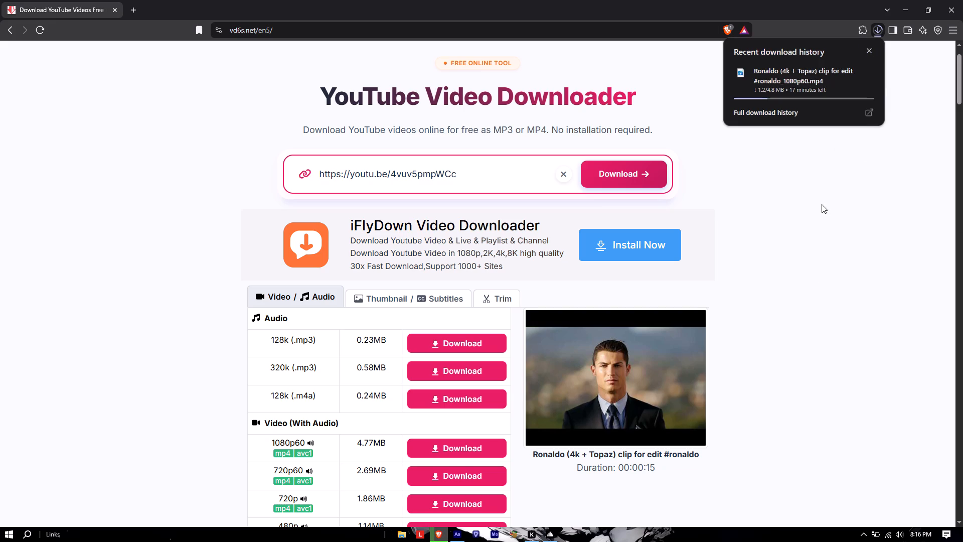
click(822, 204)
click(910, 8)
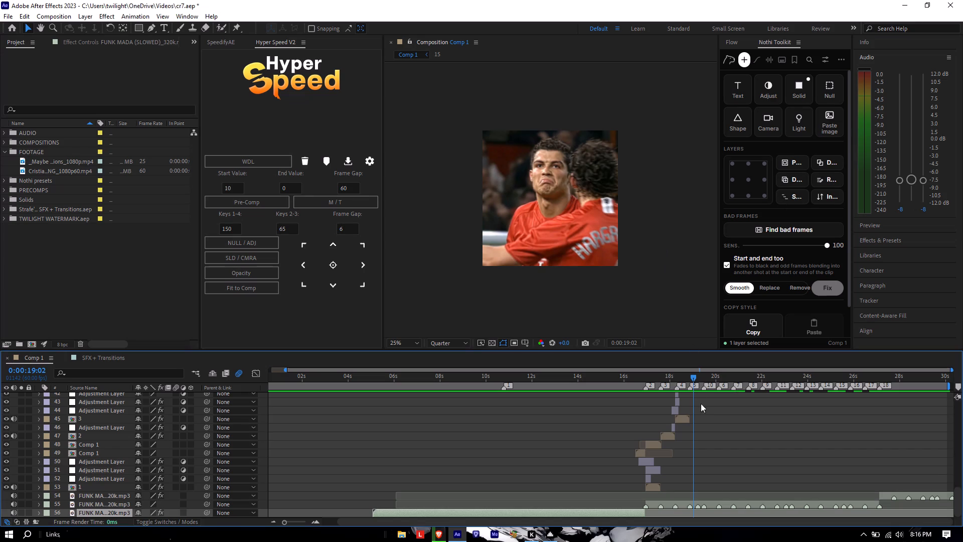
Play Comp 1 from about 16:39 to review the first clips, then scrub to about 21:58.
drag(697, 375, 638, 398)
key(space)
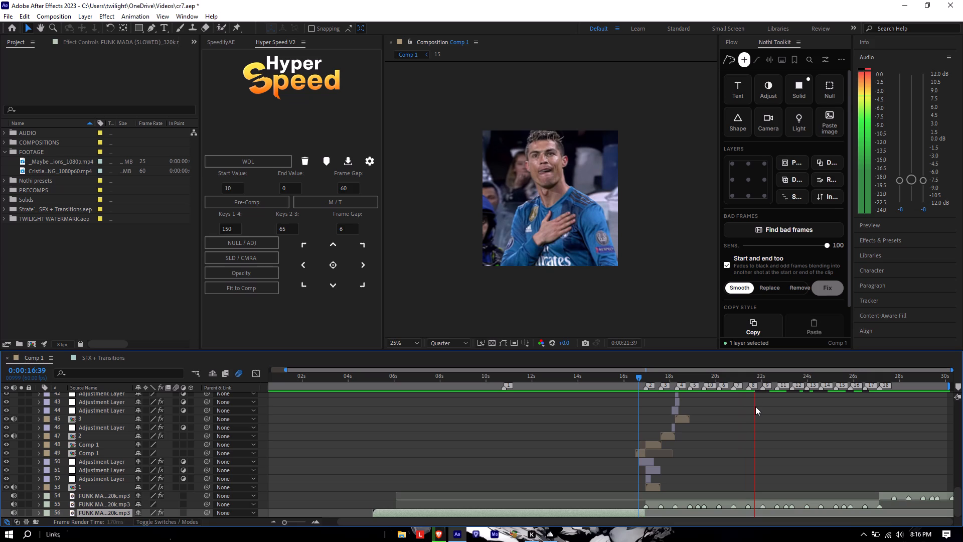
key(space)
drag(755, 377, 762, 383)
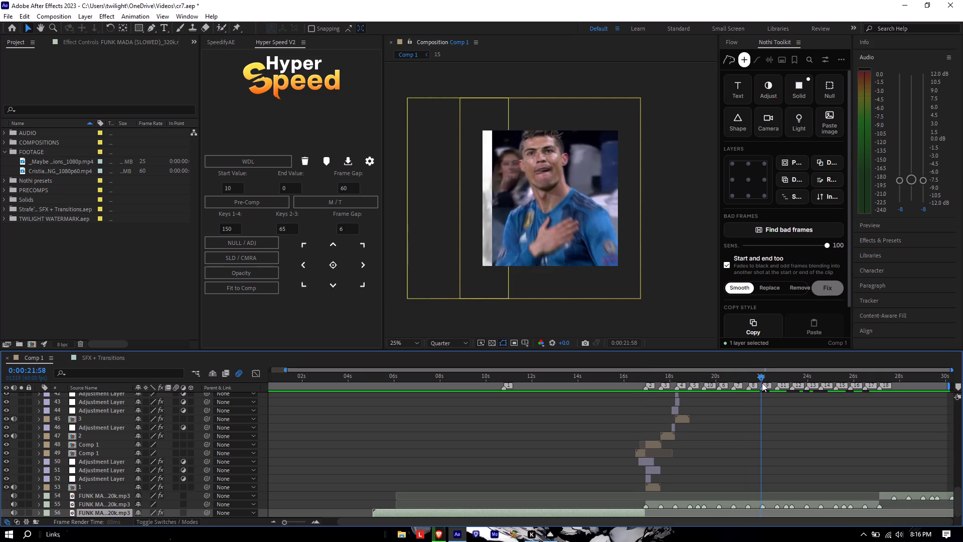
Play Comp 1 from about 16:39, then on from about 23:02, to review the clips up to the last markers.
drag(762, 383, 766, 398)
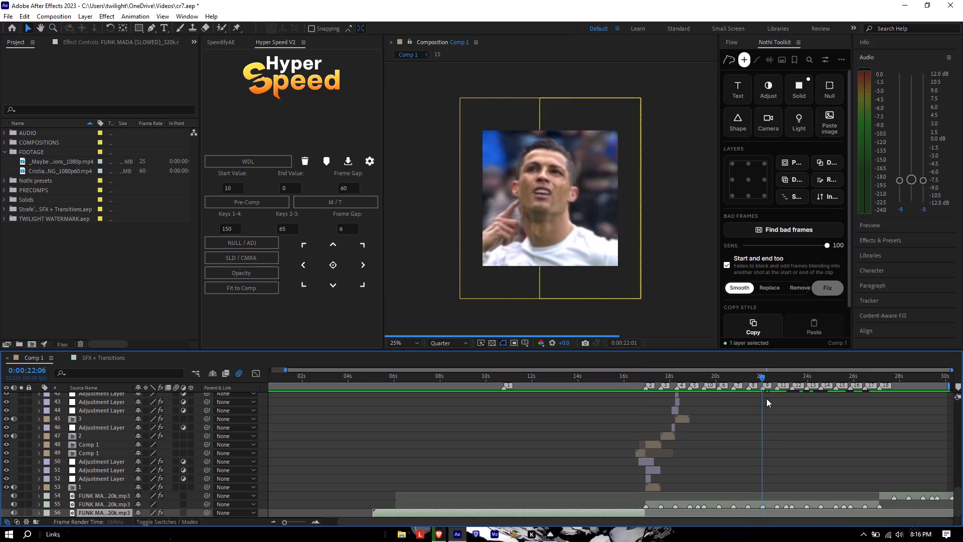
drag(766, 398, 639, 399)
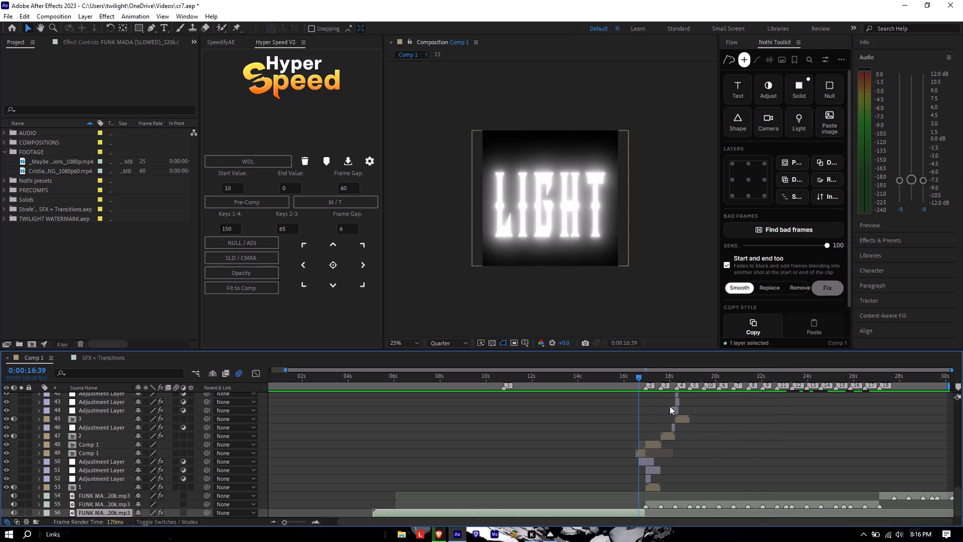
key(space)
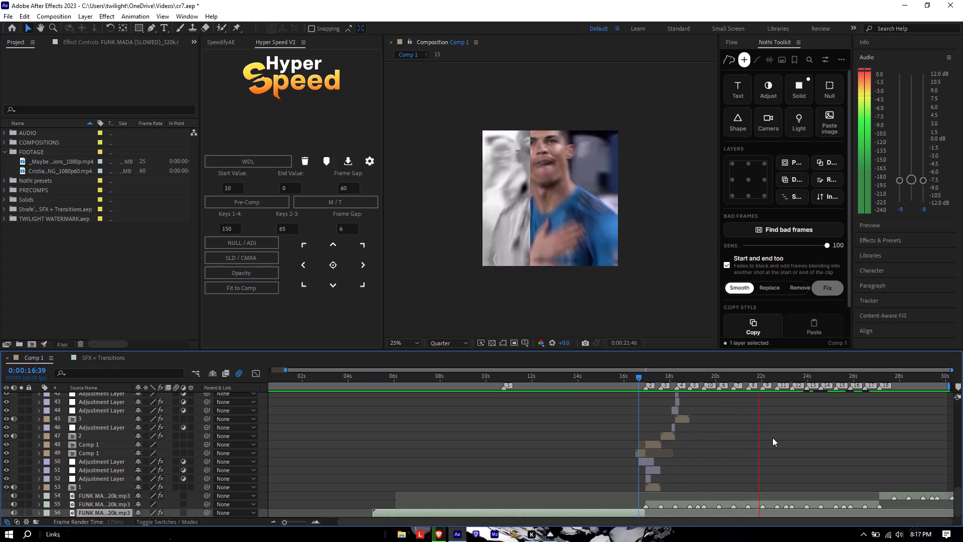
key(space)
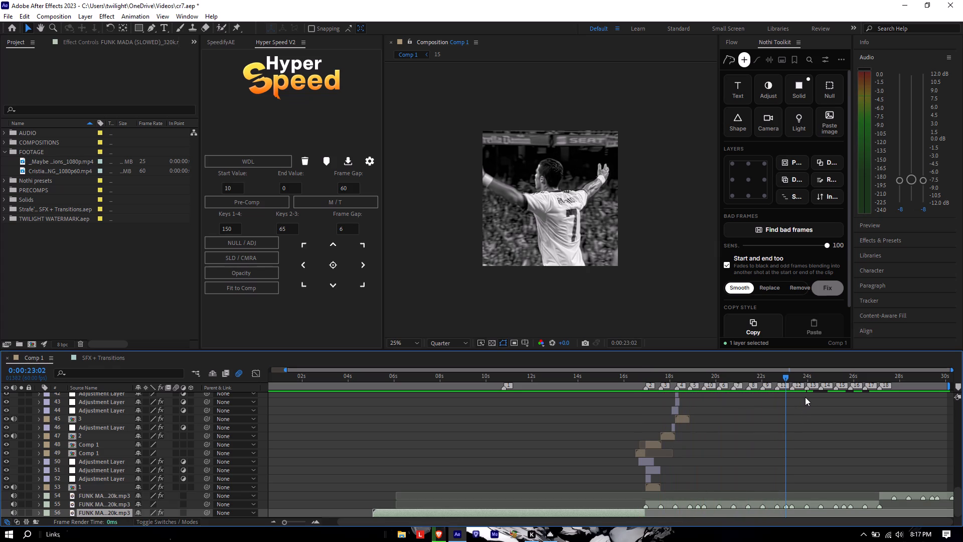
scroll(805, 397, down, 1)
key(space)
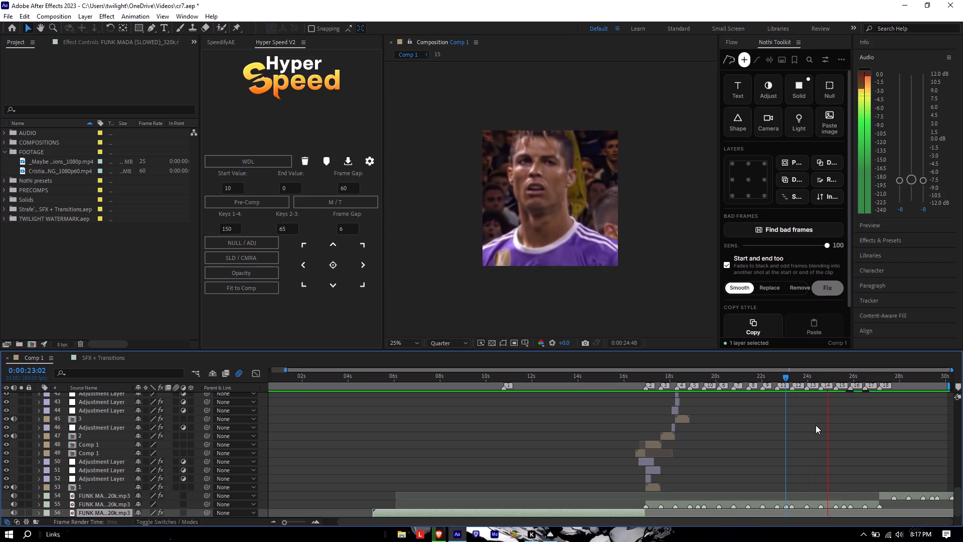
key(space)
key(space)
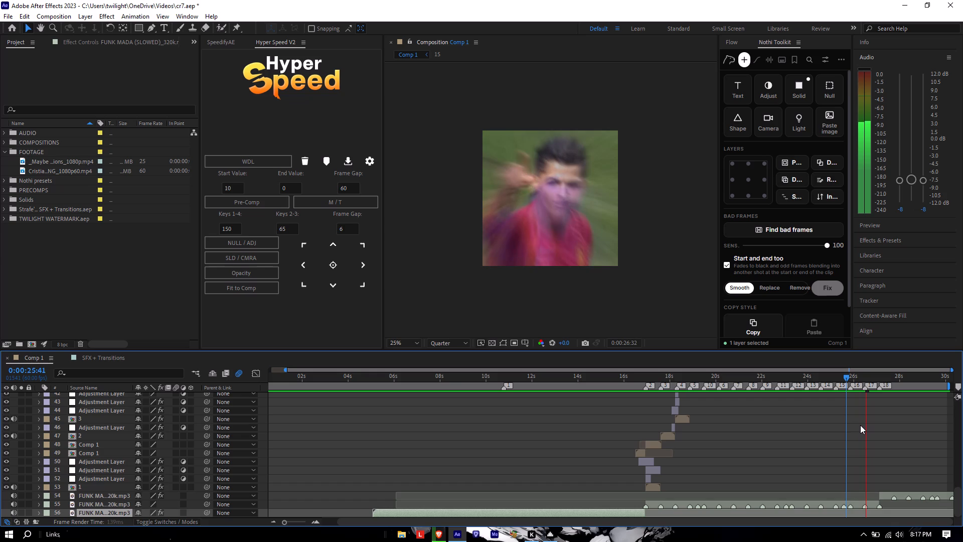
scroll(883, 420, up, 11)
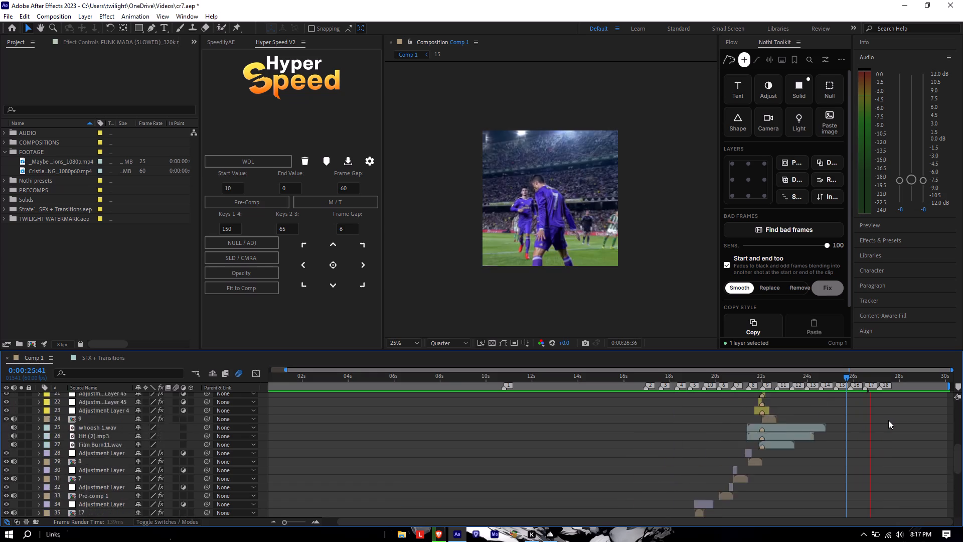
scroll(888, 420, up, 1)
key(space)
Play Comp 1 again from about 17:48 to review the first clips and transitions up to about 22 s.
drag(903, 375, 902, 375)
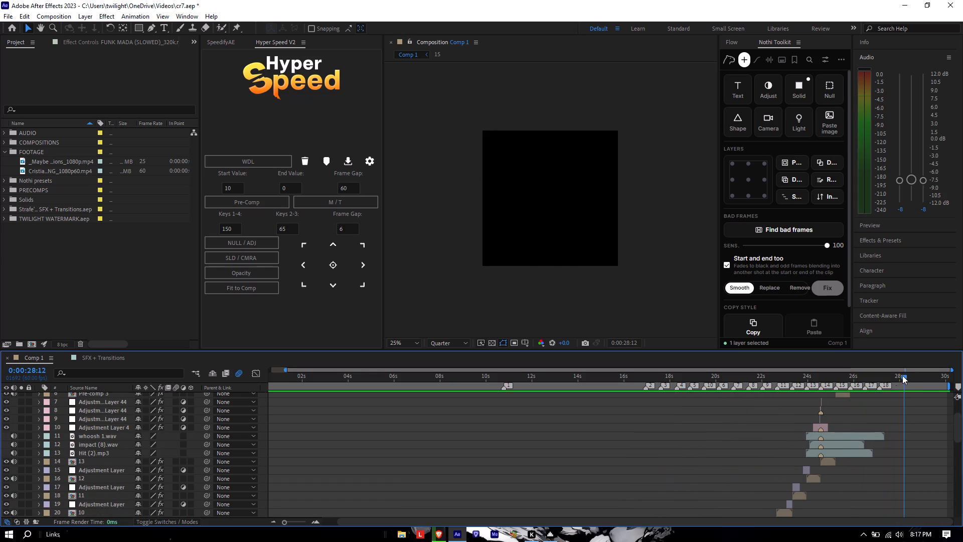
drag(902, 375, 665, 392)
key(space)
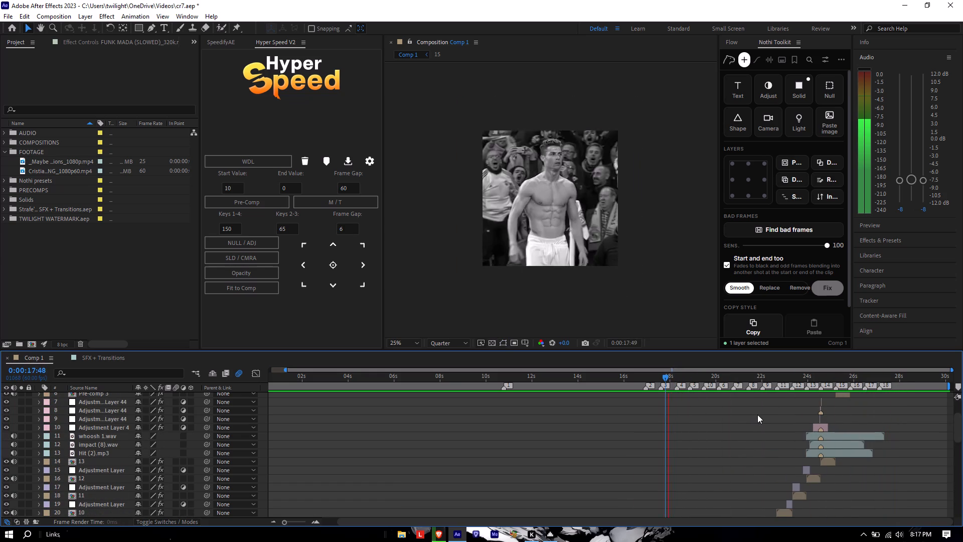
key(space)
key(space)
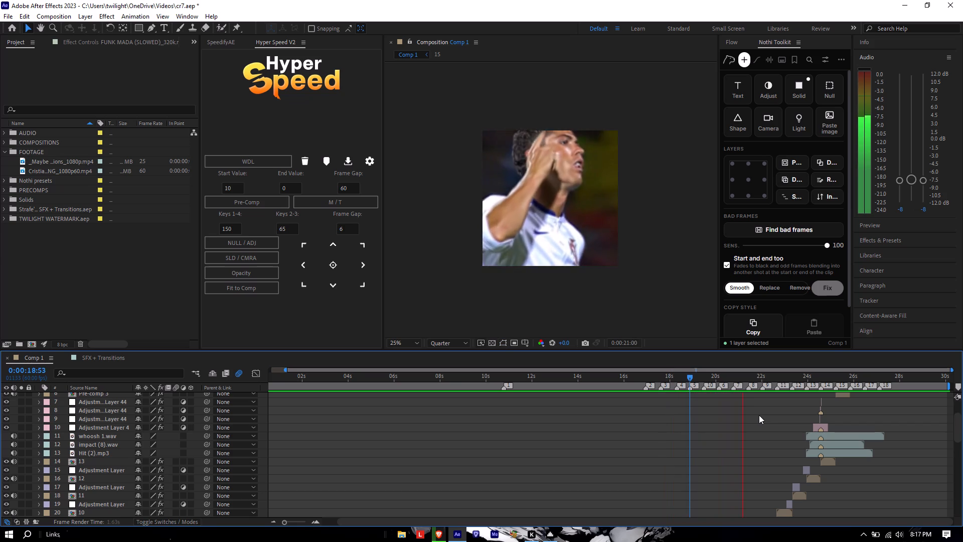
key(space)
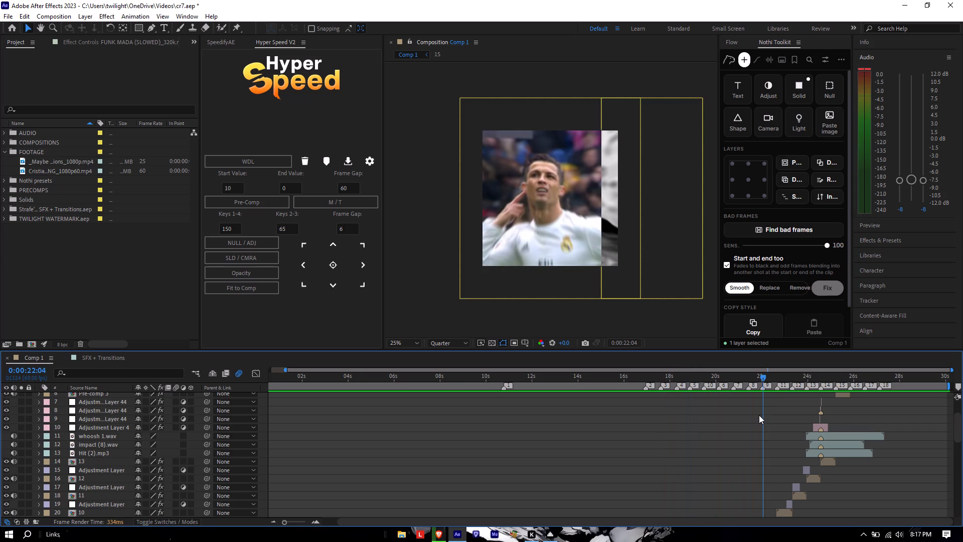
Time-stretch the bottom FUNK MADA intro audio layer with a stretch factor of 100.
scroll(704, 413, down, 12)
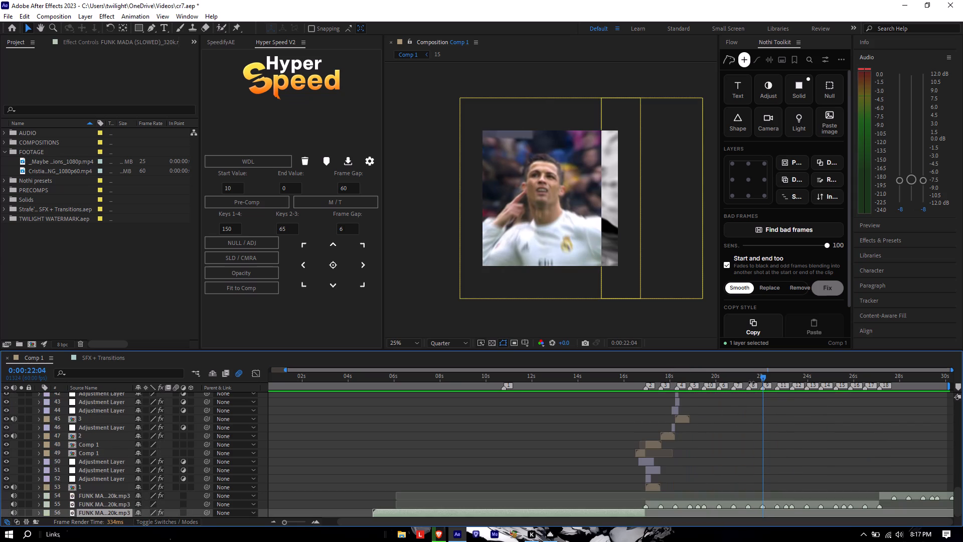
drag(765, 378, 644, 408)
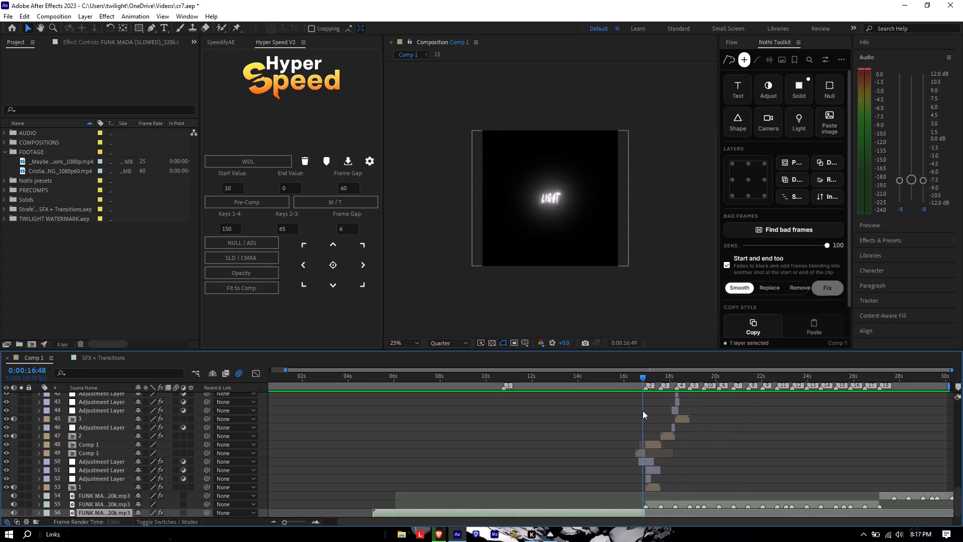
scroll(642, 417, up, 6)
scroll(652, 426, down, 5)
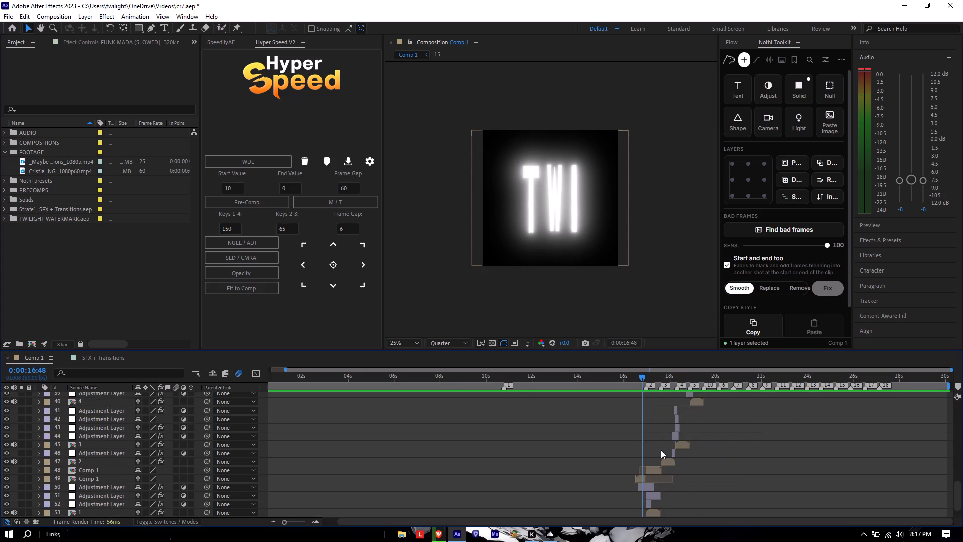
scroll(661, 451, down, 6)
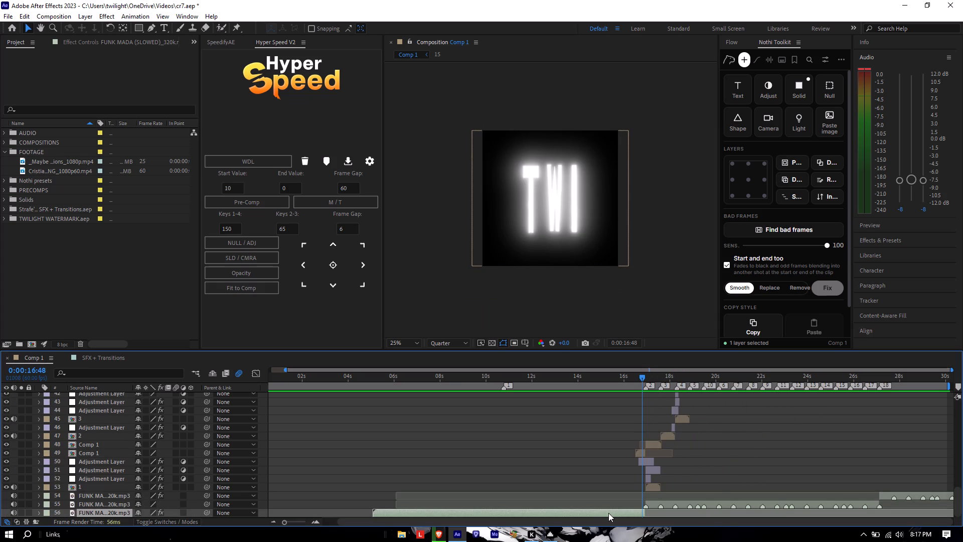
right_click(608, 513)
click(650, 273)
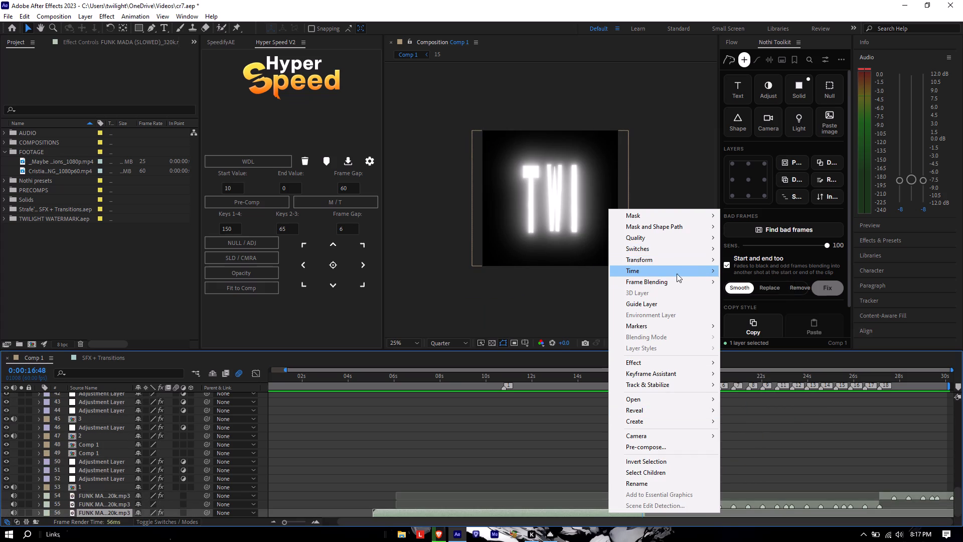
click(769, 290)
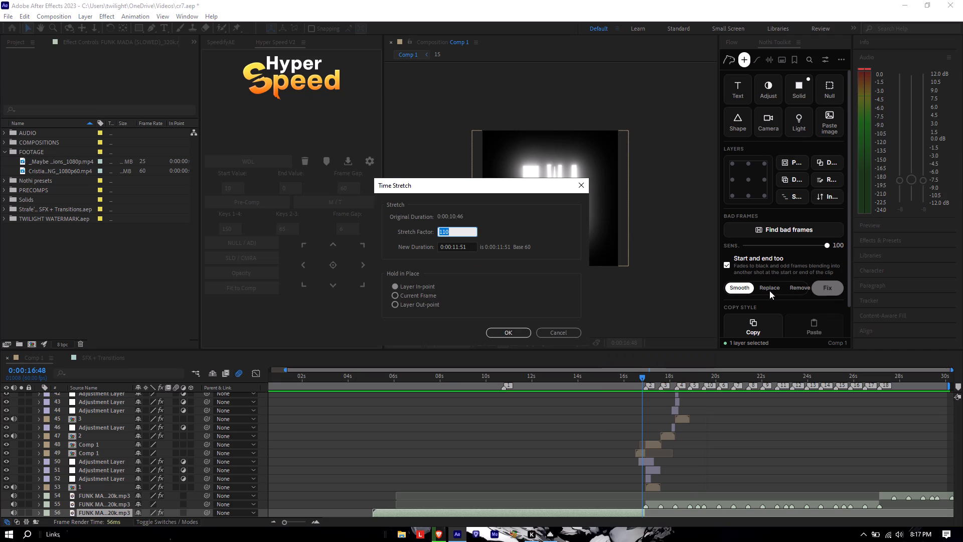
key(1)
text(00)
key(Return)
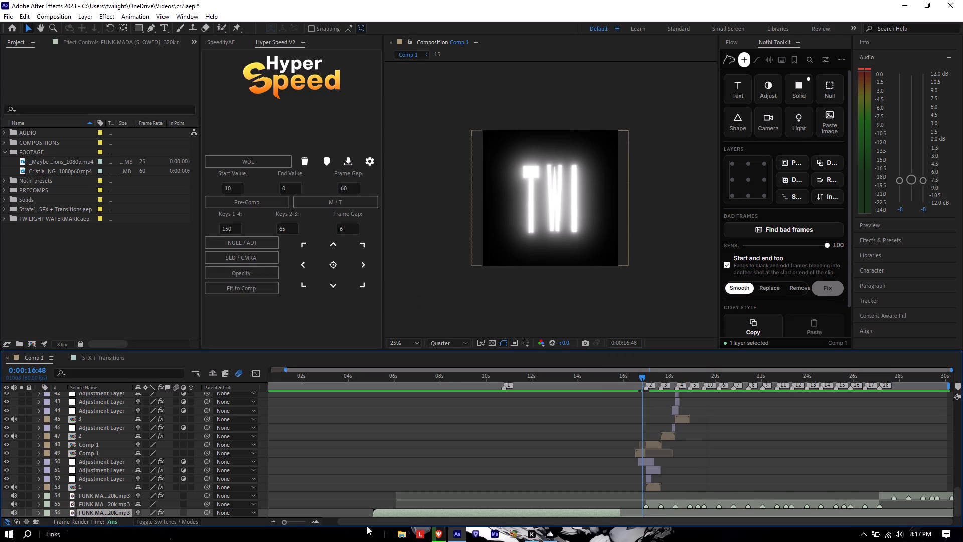
Move the stretched bottom FUNK MADA layer later so it ends at marker 2, about 17 s.
drag(285, 522, 299, 518)
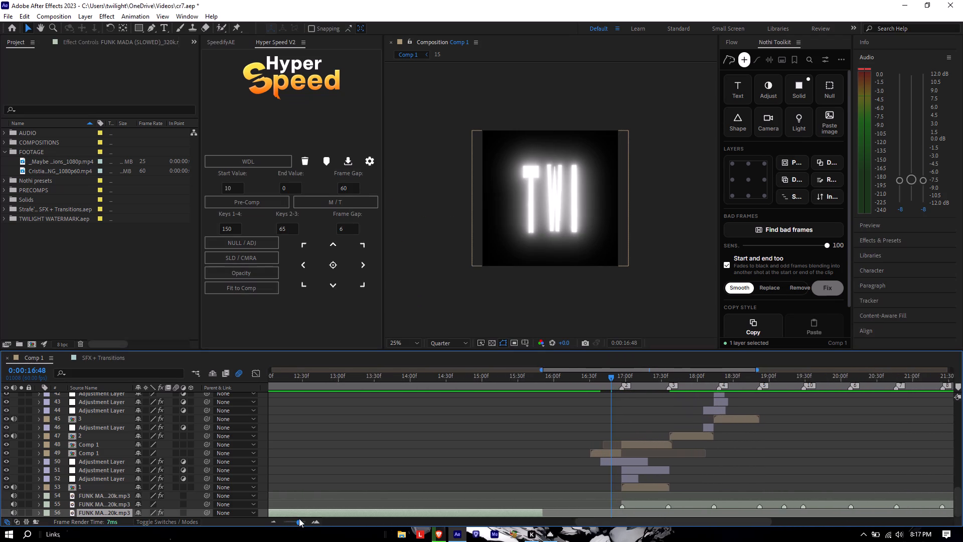
drag(299, 518, 299, 518)
drag(495, 512, 589, 518)
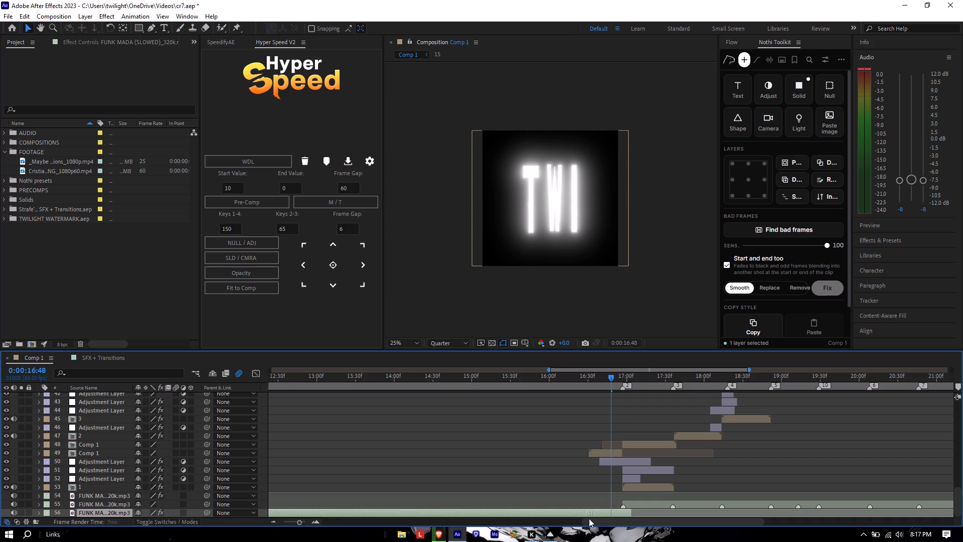
drag(589, 518, 581, 519)
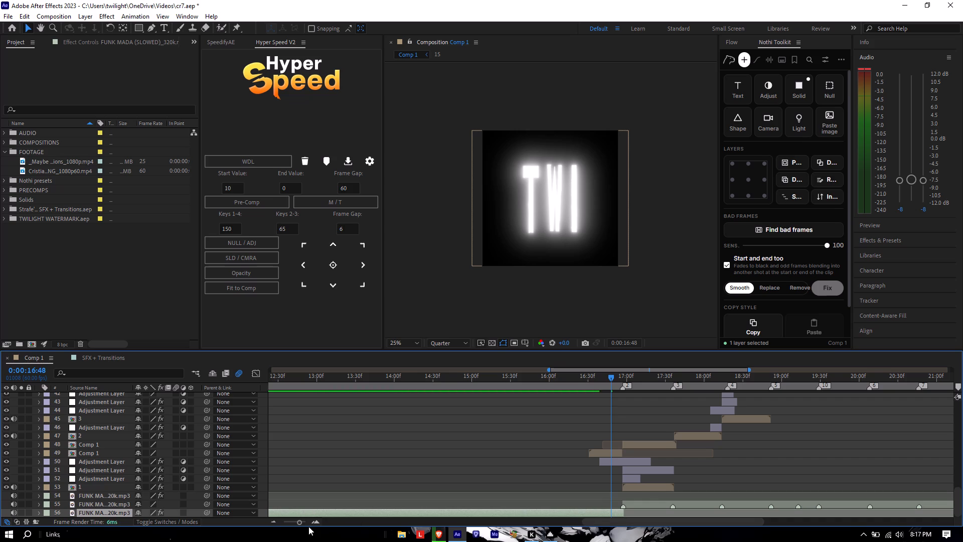
Play Comp 1 from about 10:11, then from about 10:37, to check the intro audio and its join.
drag(301, 522, 291, 522)
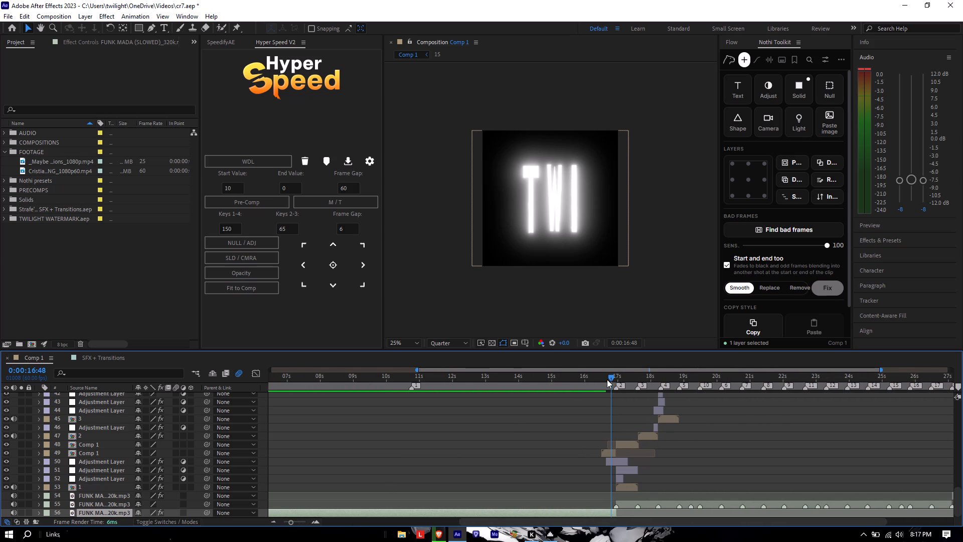
drag(606, 378, 392, 394)
key(space)
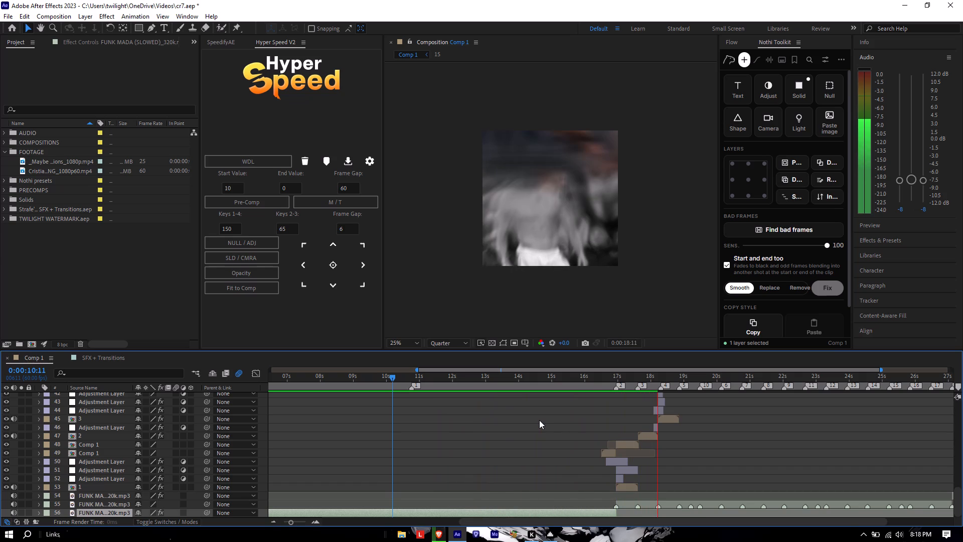
key(space)
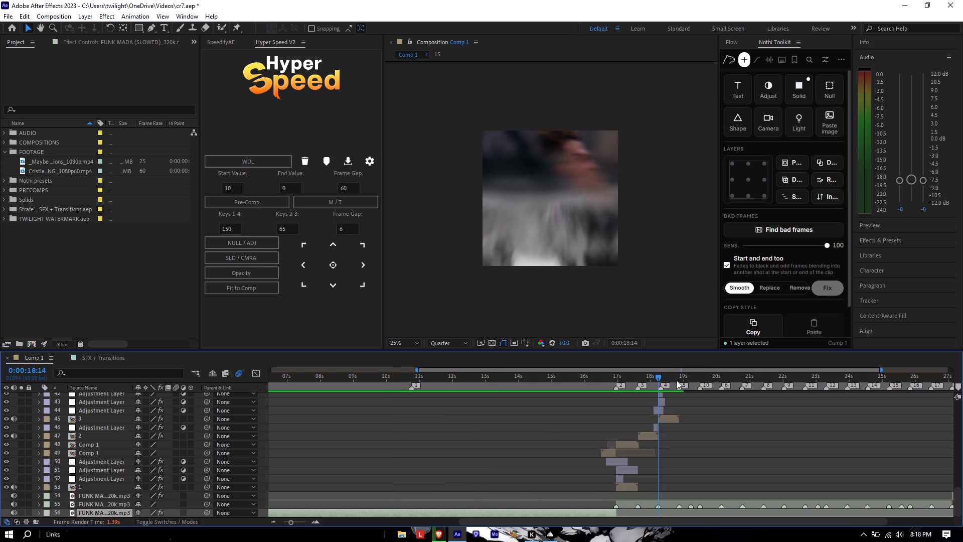
drag(655, 376, 407, 411)
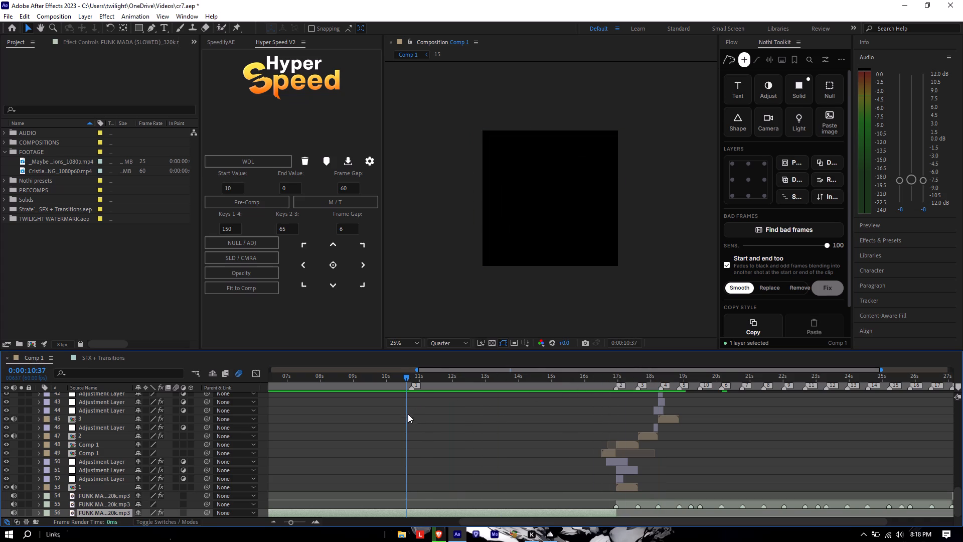
key(space)
key(space)
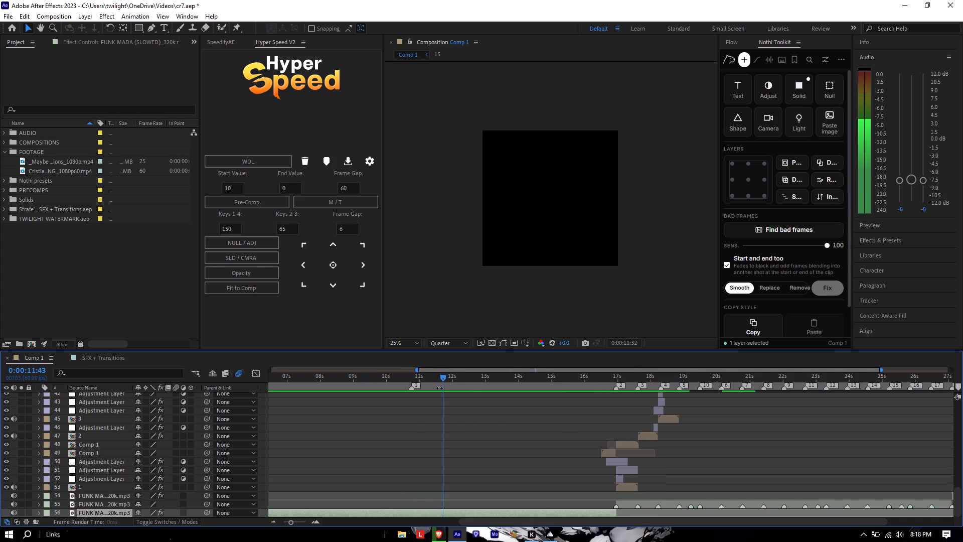
With the playhead at 10:44, keyframe the bottom FUNK MADA layer's Audio Levels and move that keyframe to about 11.5 s.
drag(439, 383, 431, 384)
drag(448, 378, 425, 382)
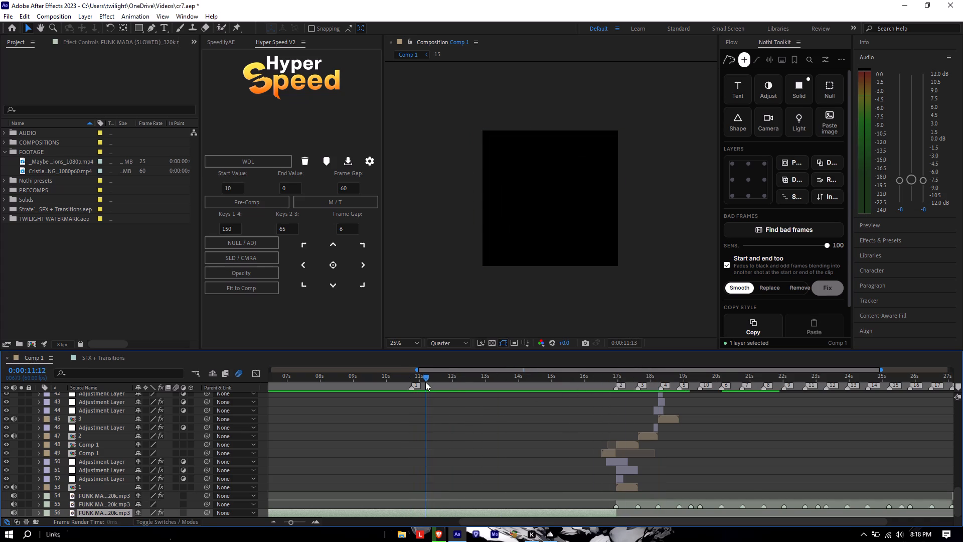
drag(425, 382, 410, 391)
scroll(415, 413, down, 7)
scroll(424, 491, down, 2)
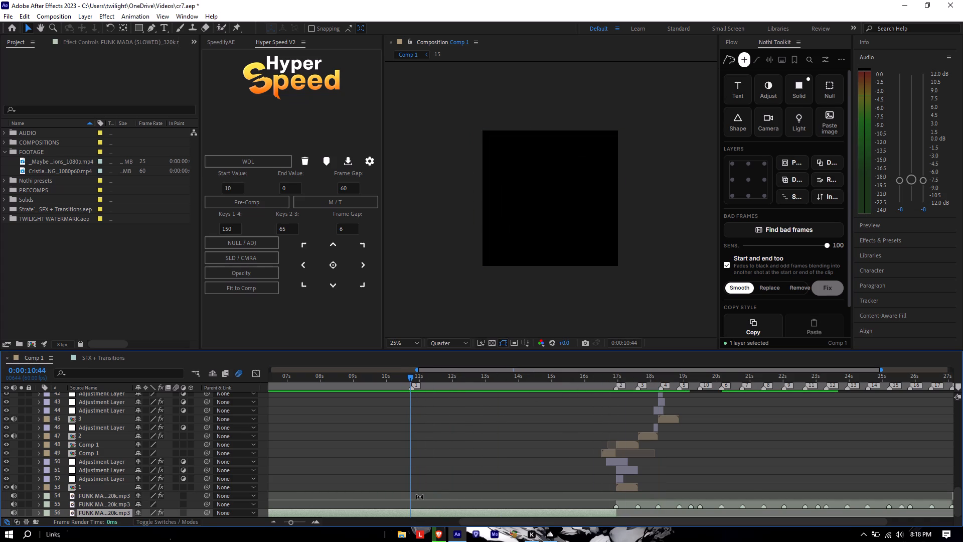
scroll(420, 497, down, 2)
click(39, 513)
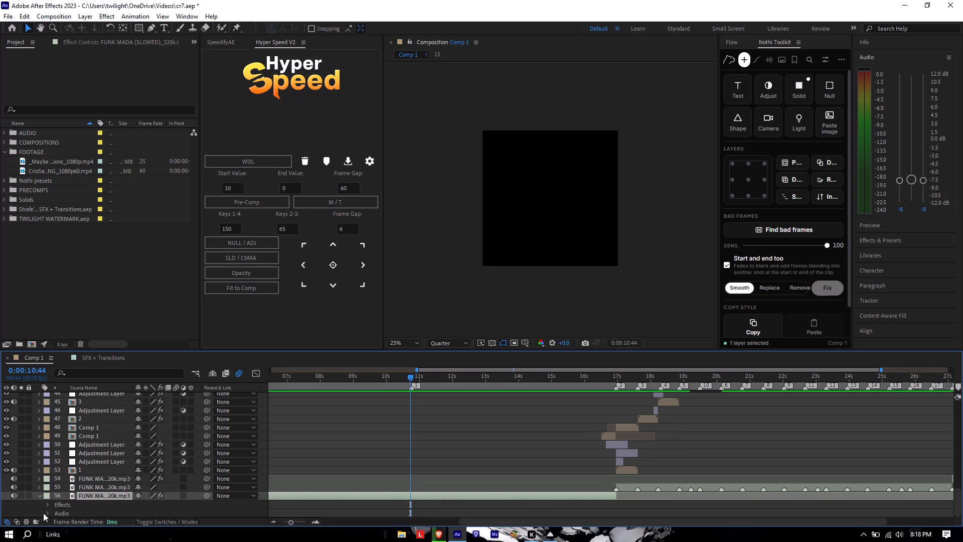
click(47, 511)
scroll(281, 482, down, 3)
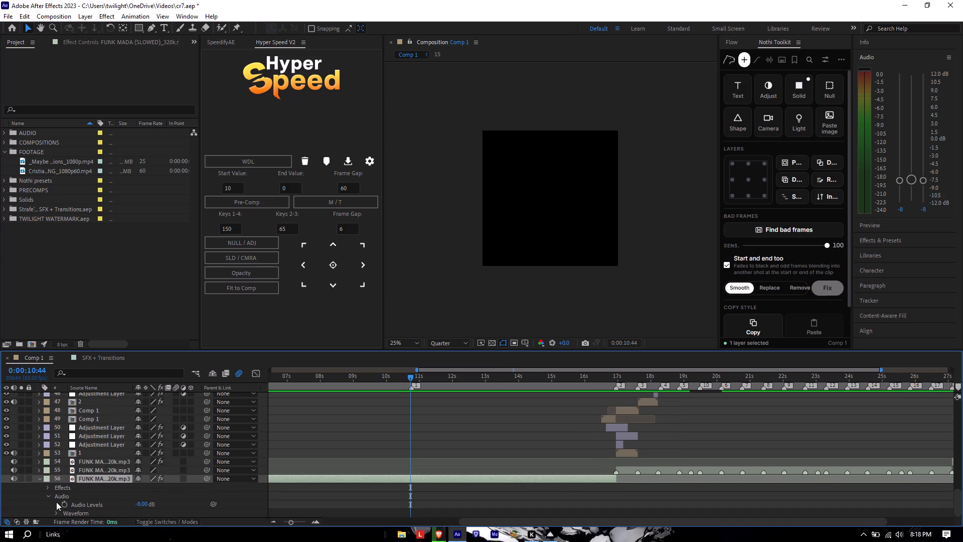
click(65, 505)
drag(414, 504, 426, 506)
drag(411, 503, 433, 507)
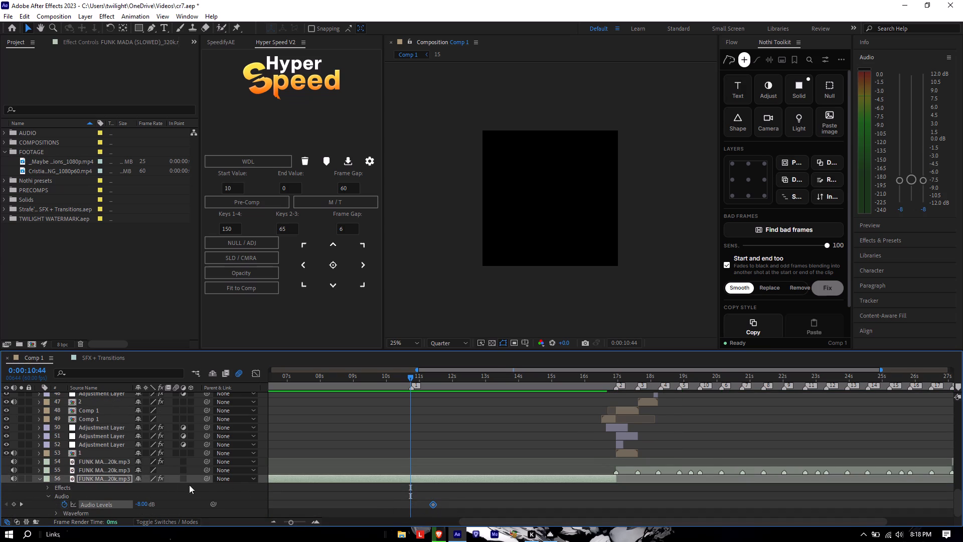
Set the bottom FUNK MADA layer's Audio Levels to -20 dB at 10:44 to start its fade-in.
click(141, 505)
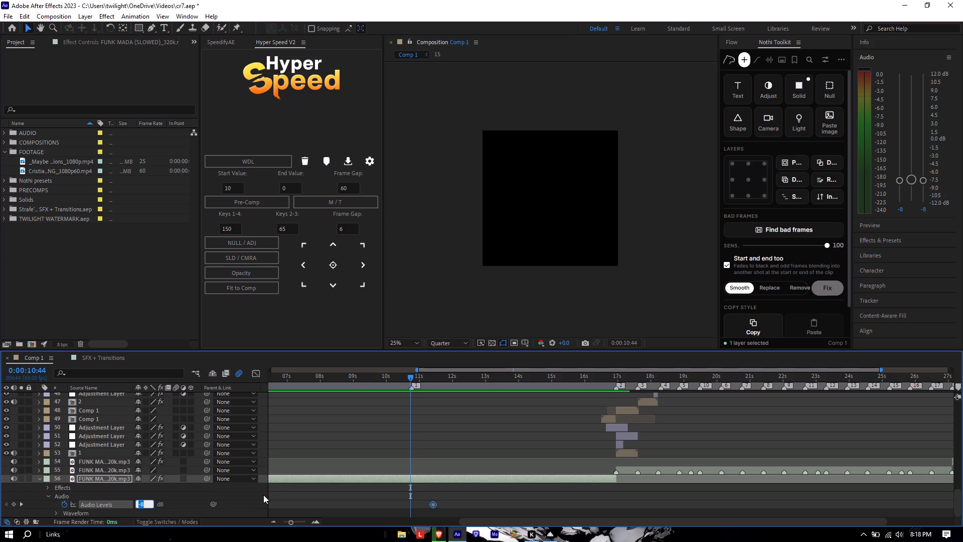
text(-20)
key(Return)
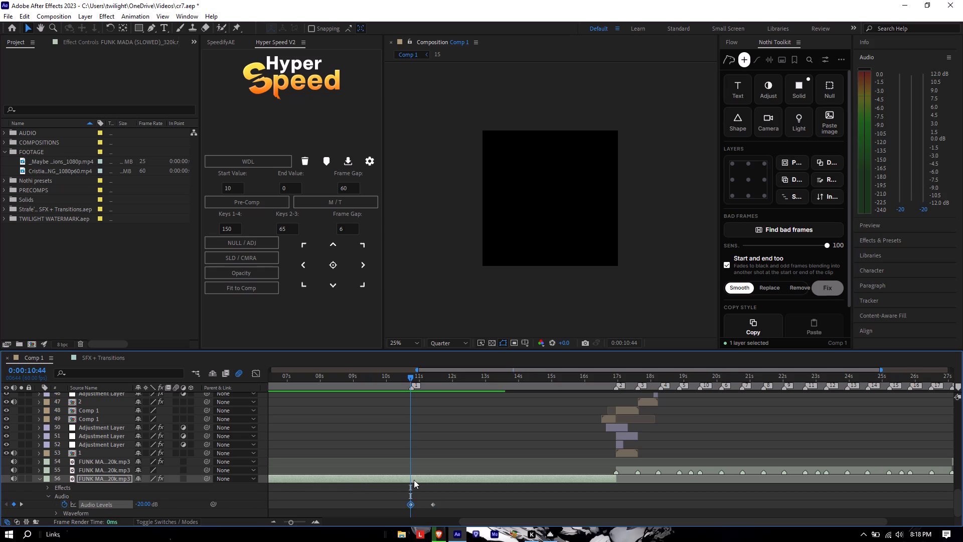
key(u)
Play Comp 1 from 10:44 to check the intro audio fade-in, and revisit the watermark intro at about 16:35.
key(space)
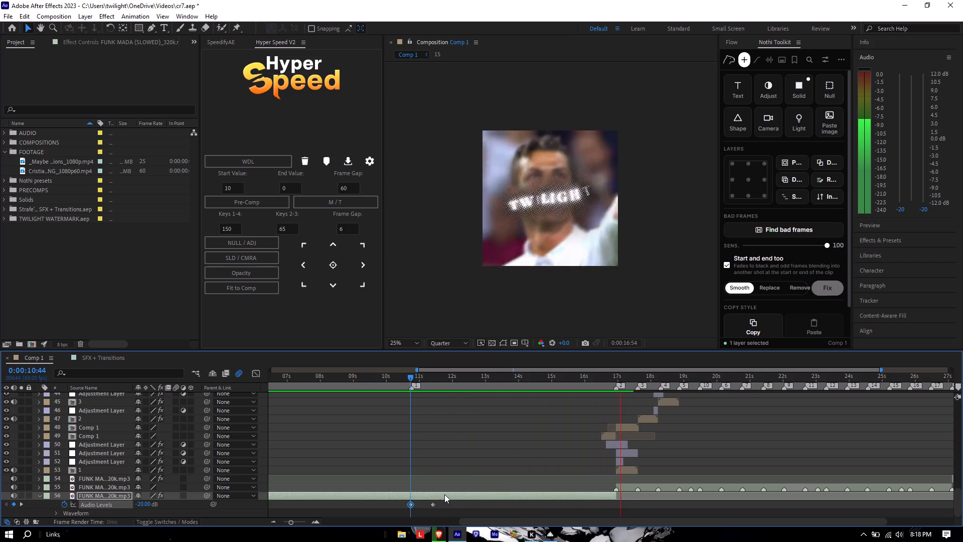
key(space)
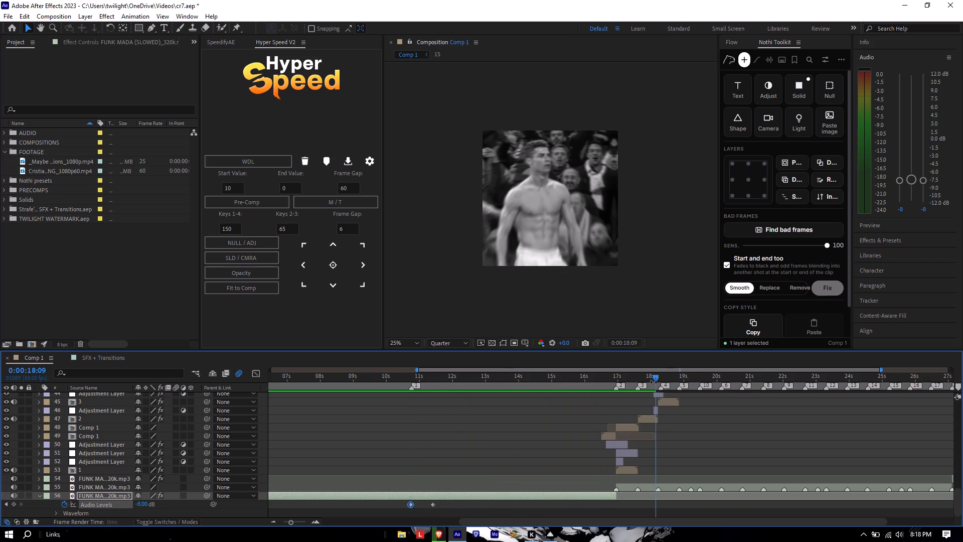
drag(645, 377, 603, 384)
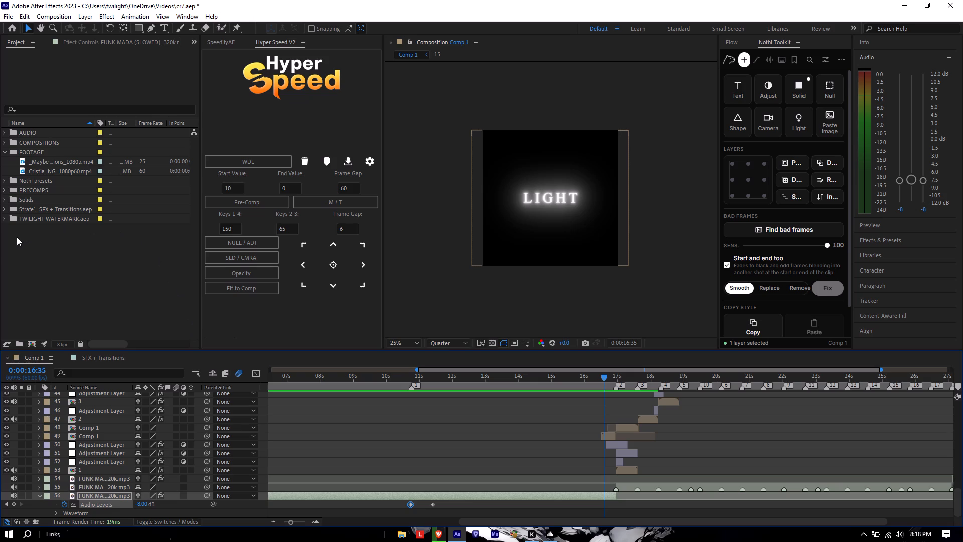
Import the project Strafe's 5K Pack - Watermarks from the Strafe's 5K Packs - Separated - AE 2020+ folder, accepting the font and effect notices.
double_click(17, 237)
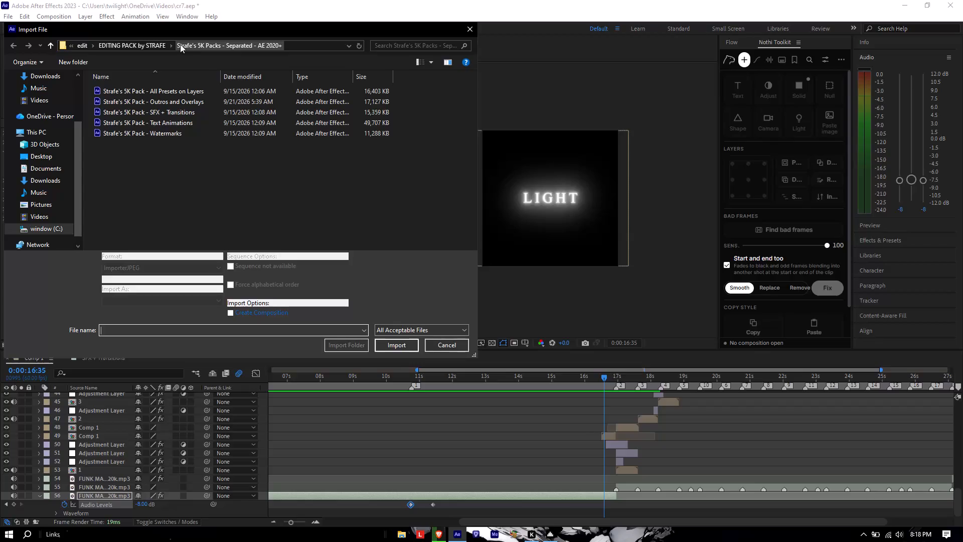
click(152, 44)
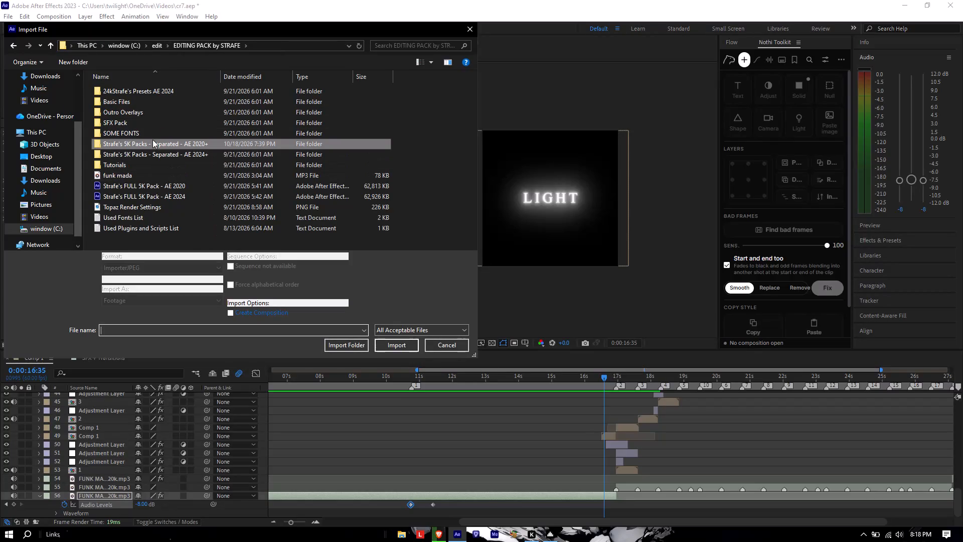
double_click(151, 143)
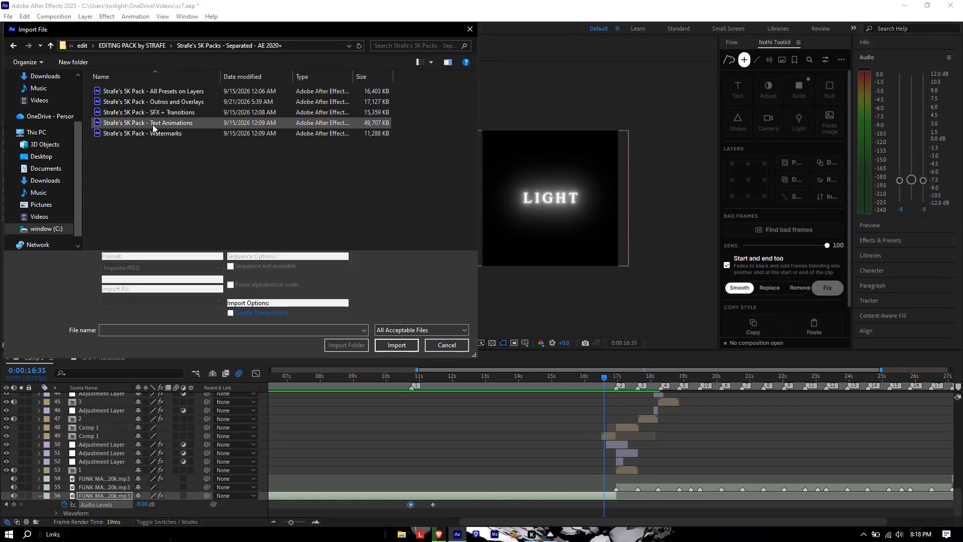
click(164, 138)
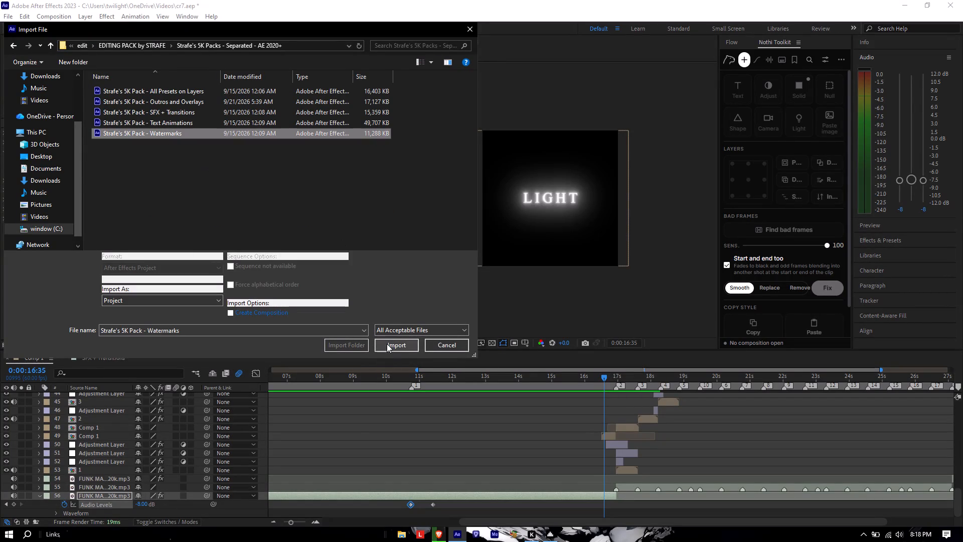
click(387, 344)
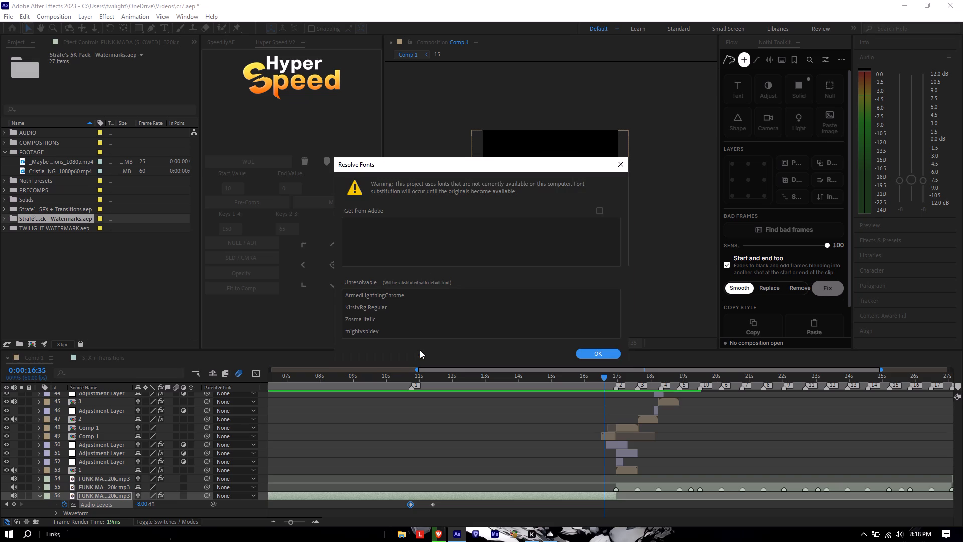
click(606, 353)
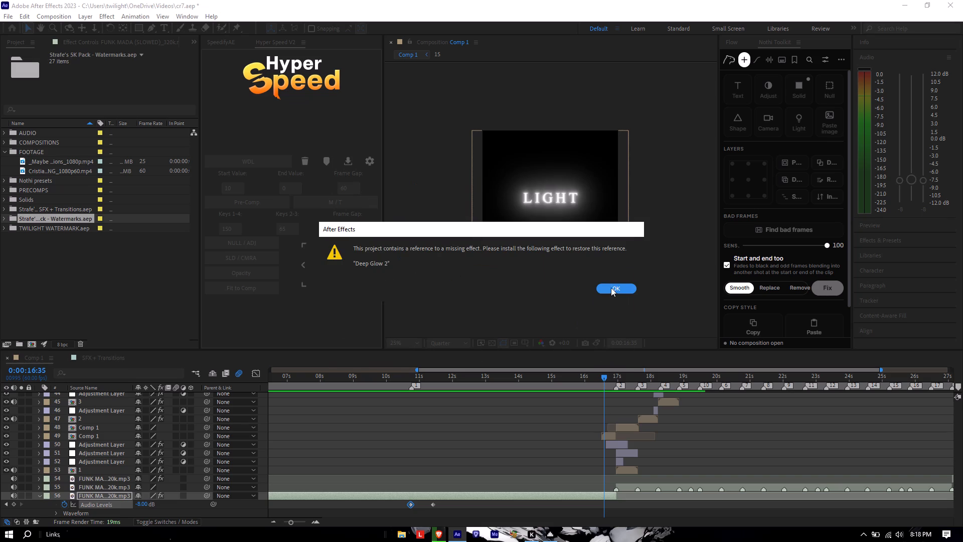
click(611, 288)
Save the project.
key(ctrl+s)
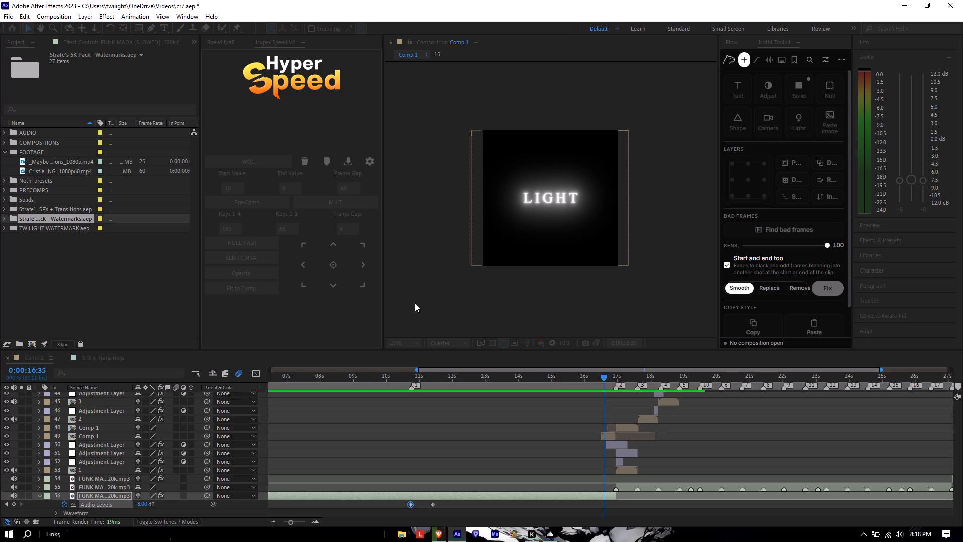
key(ctrl+s)
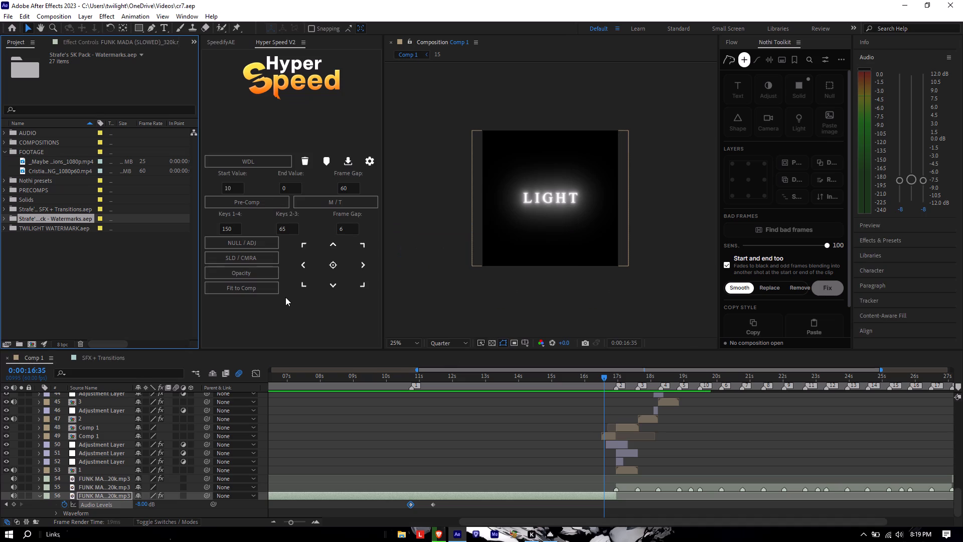
Open the imported Slide WM 1 composition and scrub through its watermark animation at Quarter resolution.
double_click(75, 290)
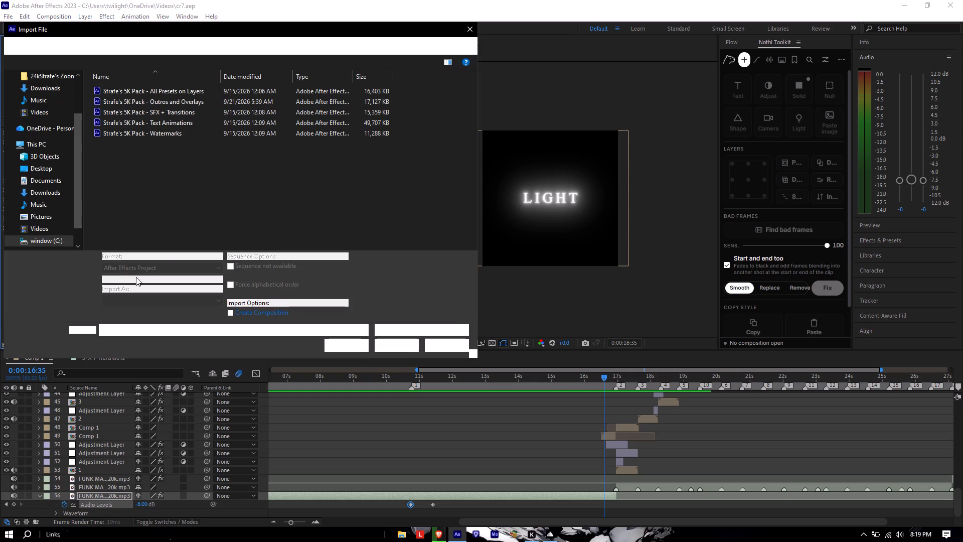
click(468, 26)
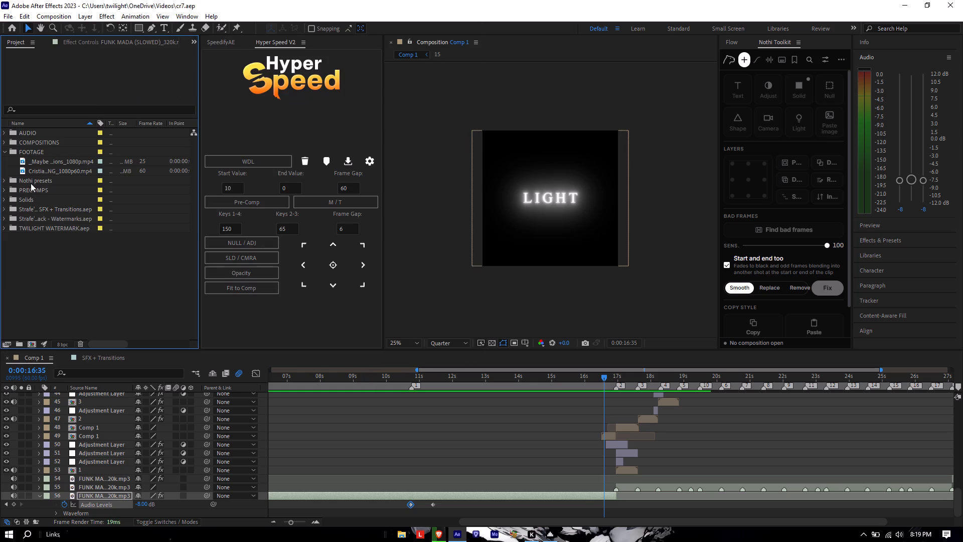
click(7, 216)
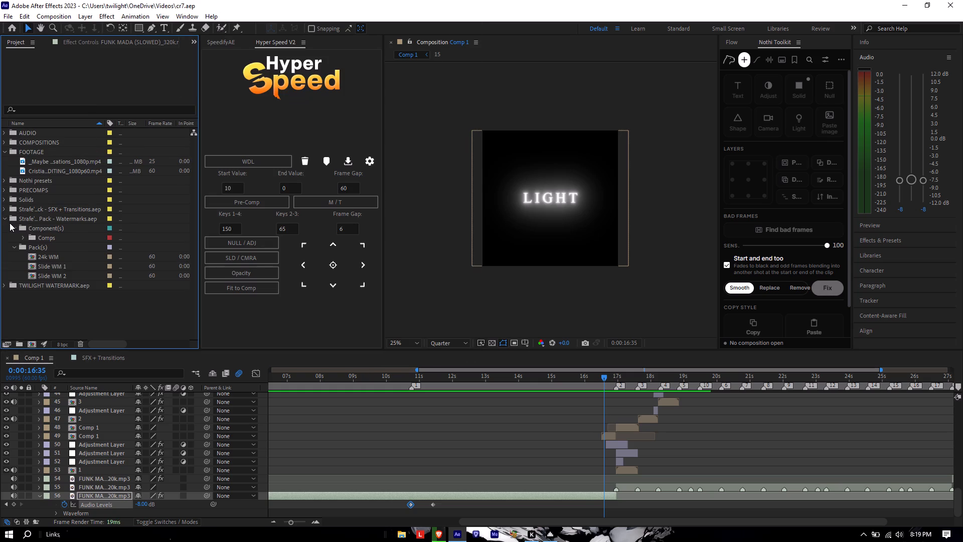
double_click(53, 264)
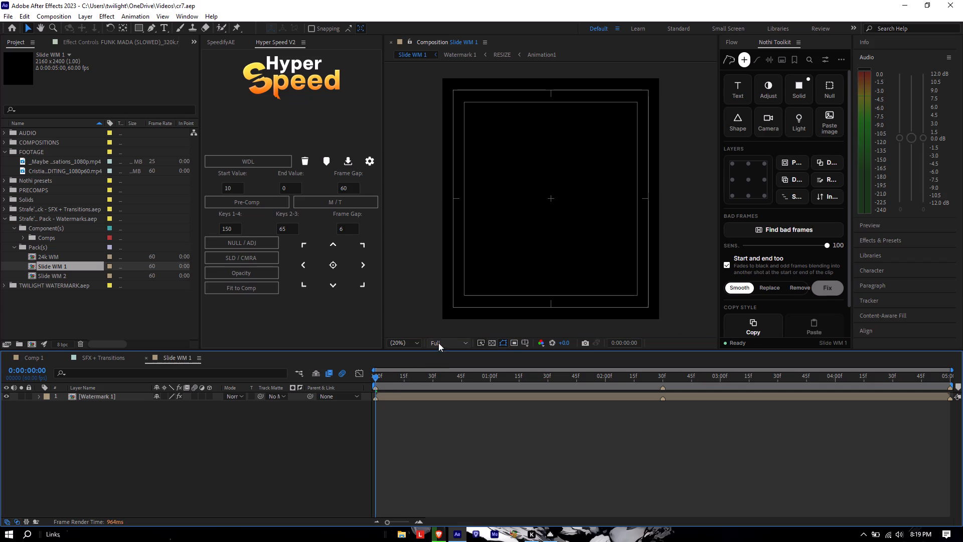
click(438, 342)
click(441, 400)
drag(381, 378, 408, 381)
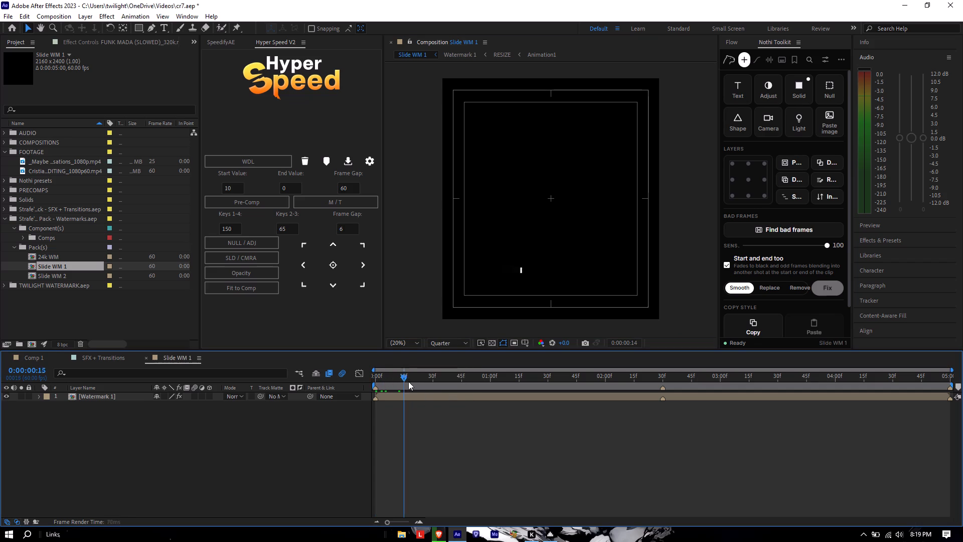
drag(408, 381, 911, 404)
Open the Slide WM 2 composition and scrub through its watermark animation, switching the preview to Quarter resolution.
double_click(50, 274)
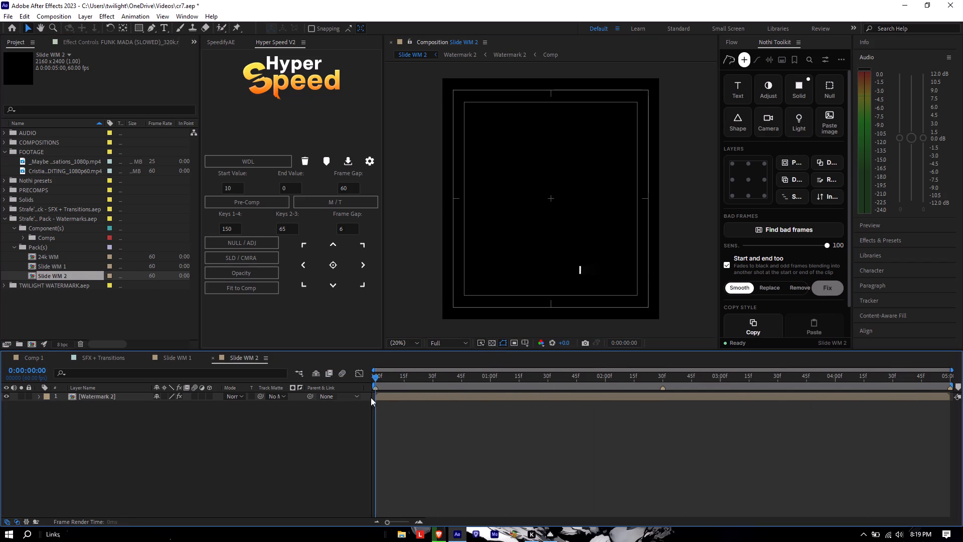
drag(382, 379, 587, 389)
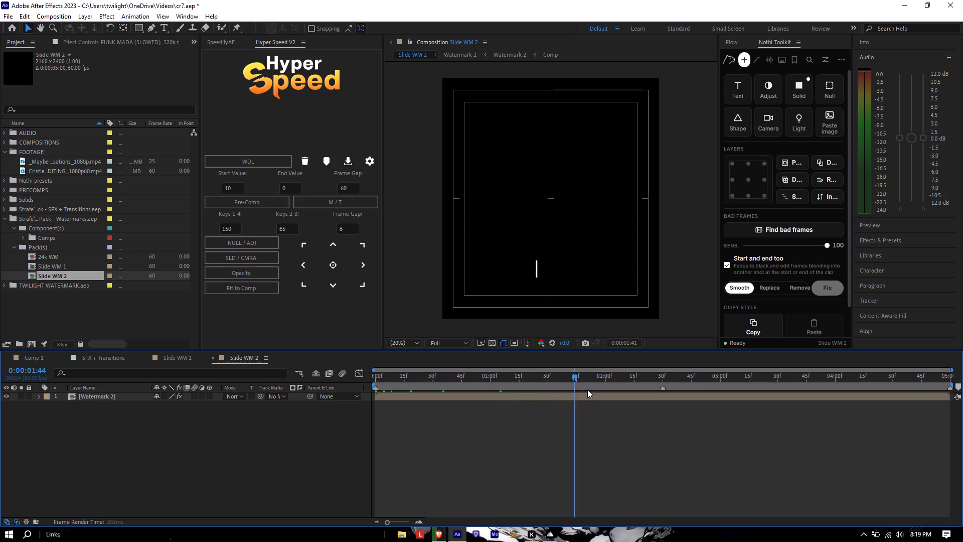
drag(587, 389, 887, 370)
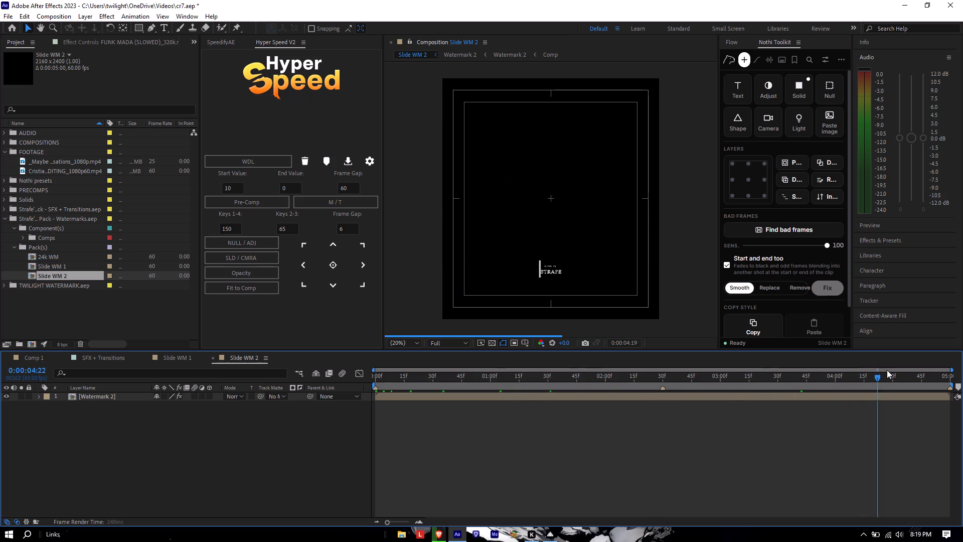
drag(887, 370, 248, 395)
drag(441, 344, 443, 349)
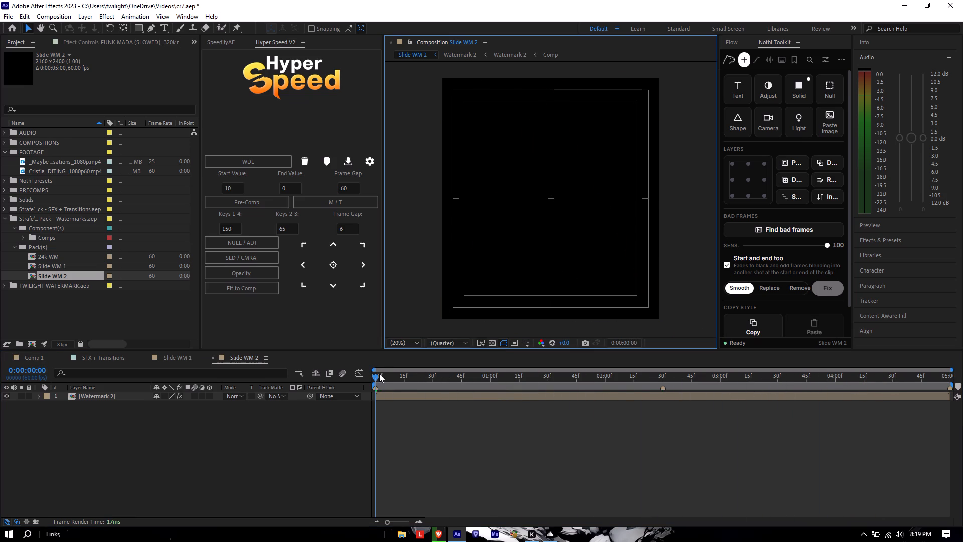
drag(377, 375, 739, 375)
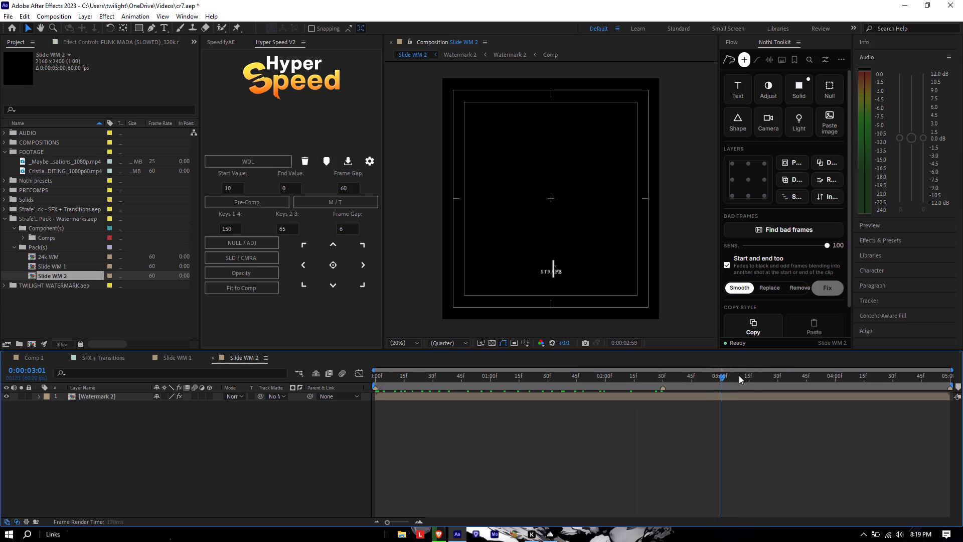
drag(739, 375, 788, 368)
In the Comp nested inside Slide WM 2's Watermark 2 precomps, replace the STRAFE 5 layer's text with TWILIGHT.
triple_click(659, 401)
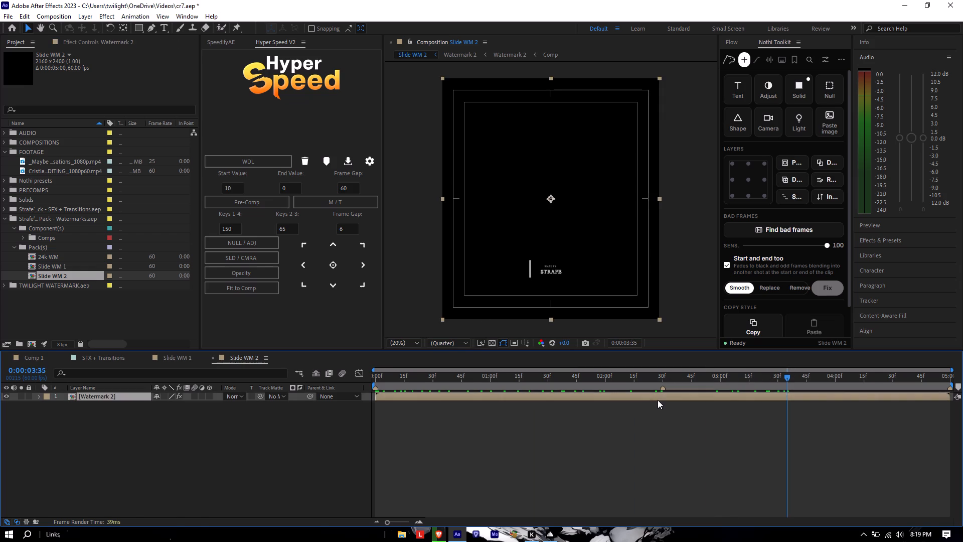
double_click(595, 402)
double_click(594, 400)
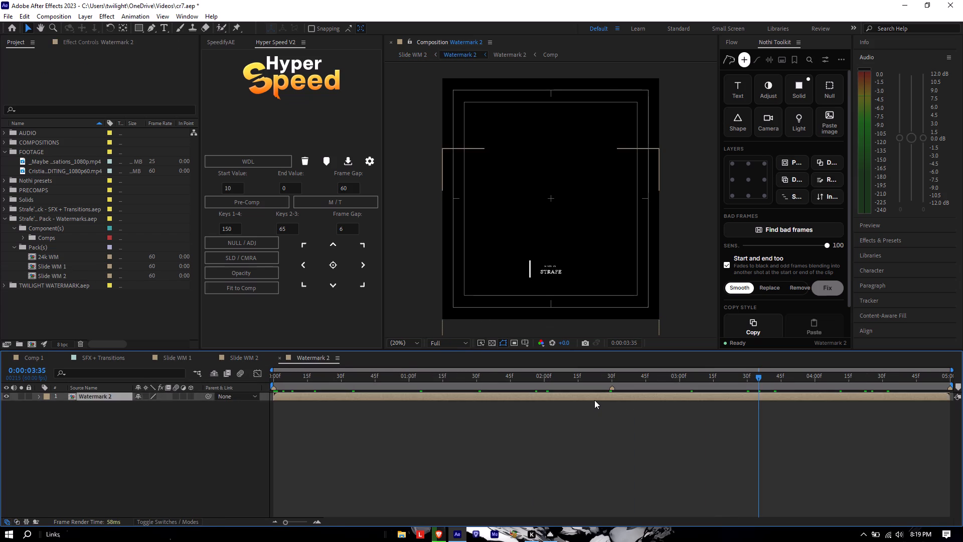
double_click(564, 399)
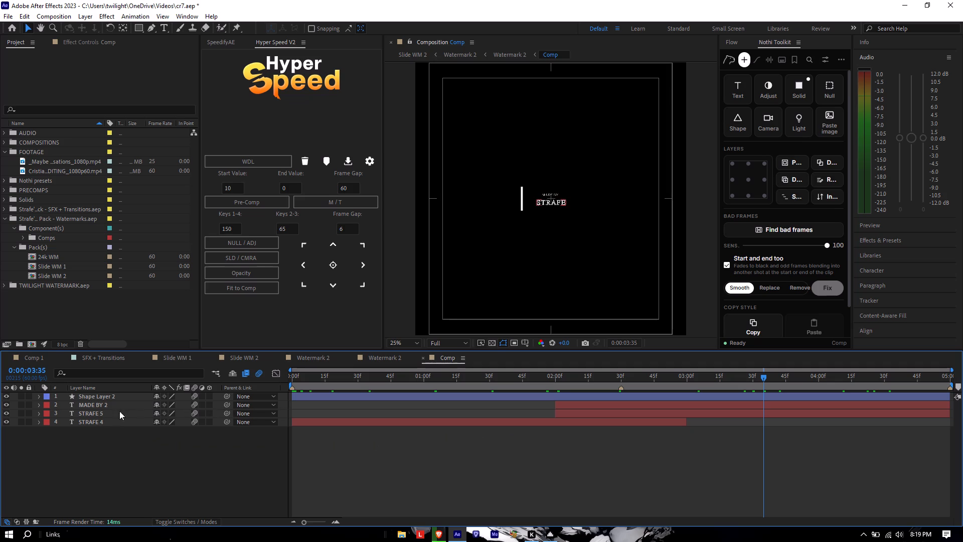
double_click(89, 413)
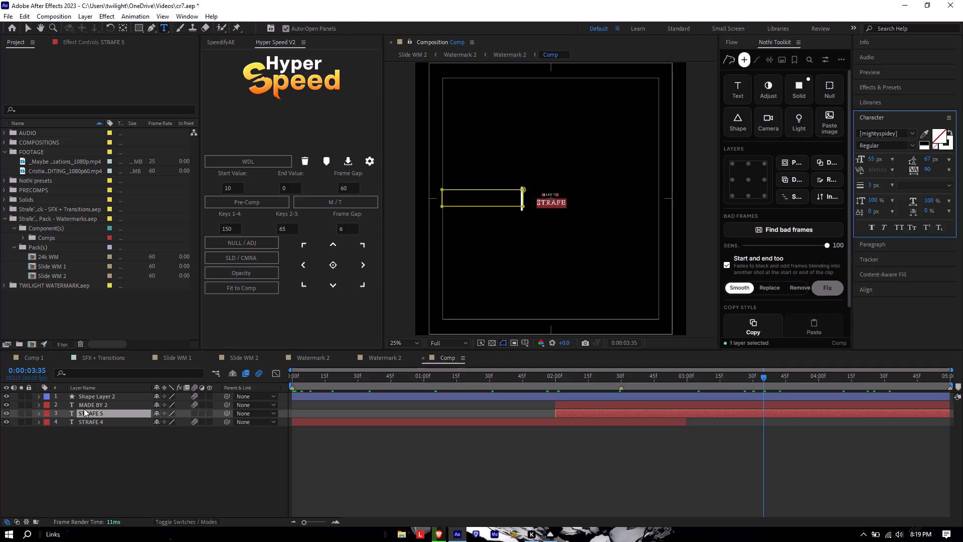
text(TWILIGHT)
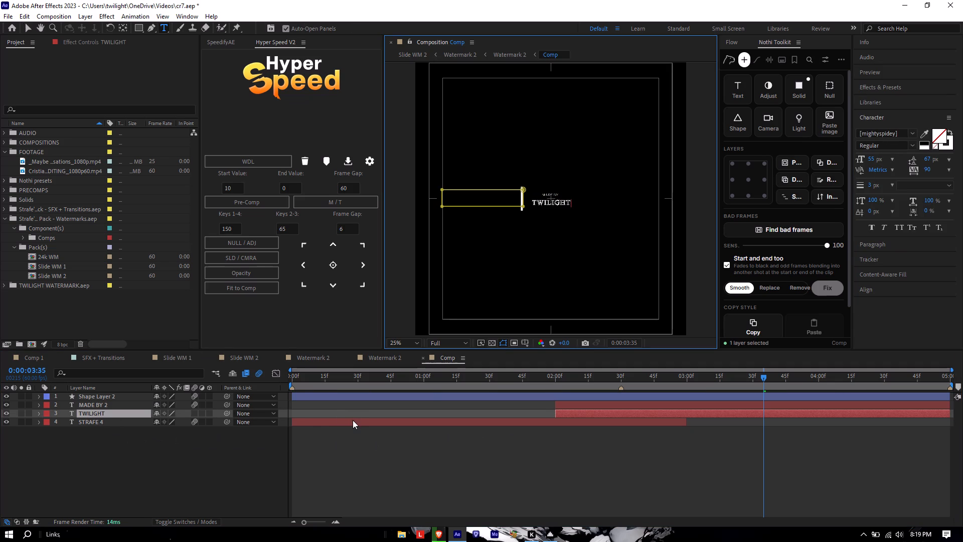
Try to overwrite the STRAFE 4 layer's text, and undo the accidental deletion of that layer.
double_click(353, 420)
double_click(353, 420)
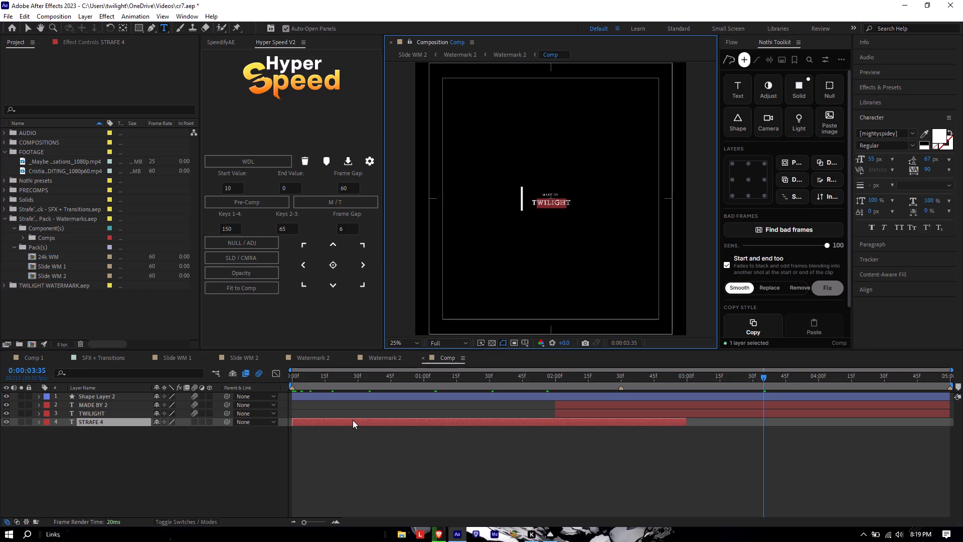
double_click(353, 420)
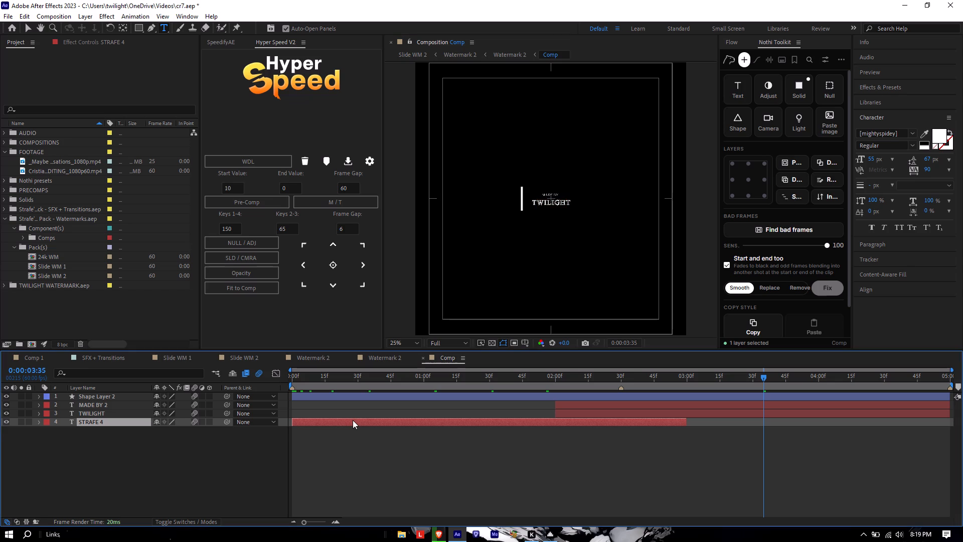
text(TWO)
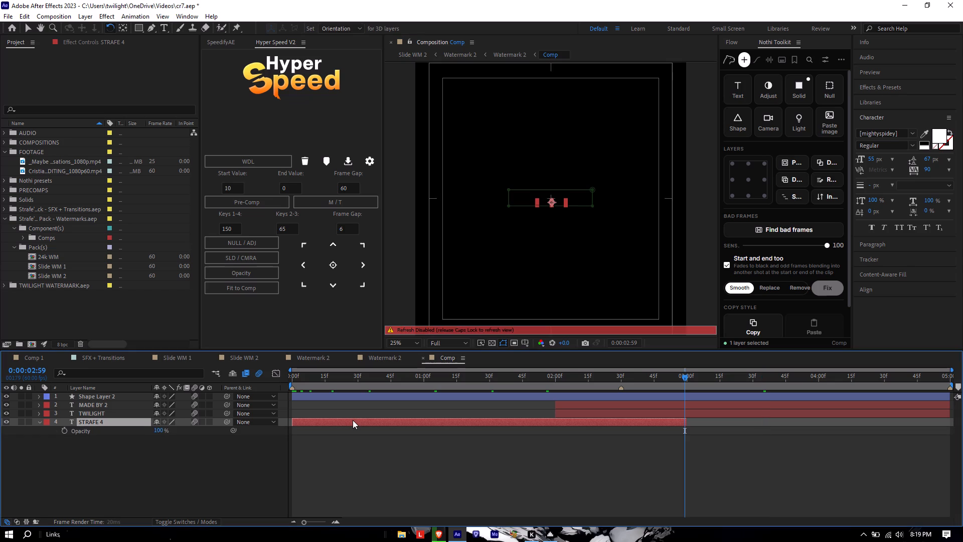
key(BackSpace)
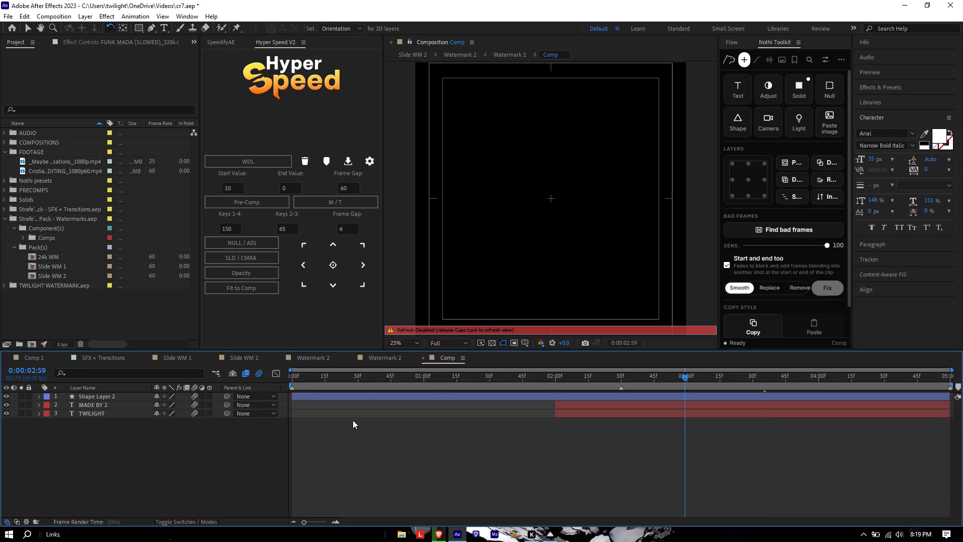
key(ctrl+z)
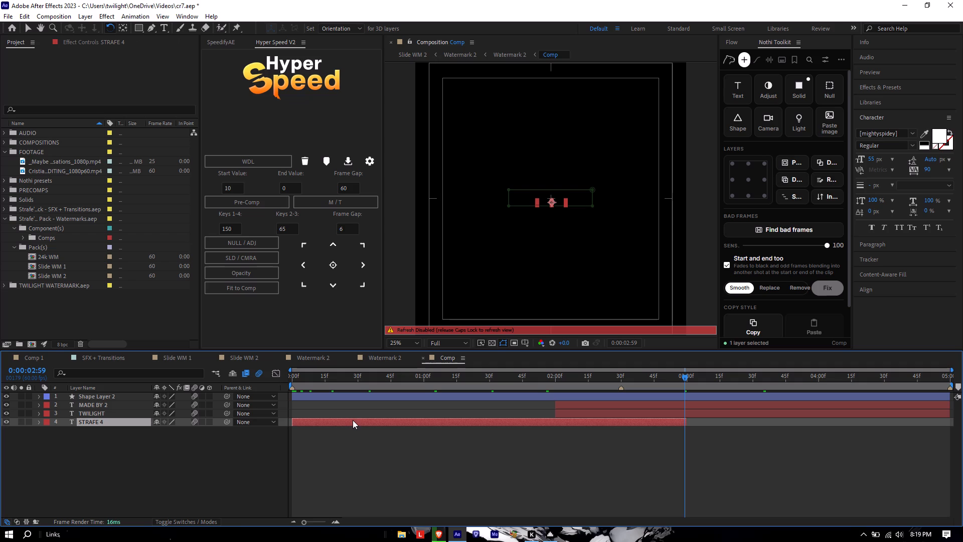
Replace the STRAFE 4 layer's text with TWILIGHT at a frame where its lettering is shown.
double_click(411, 419)
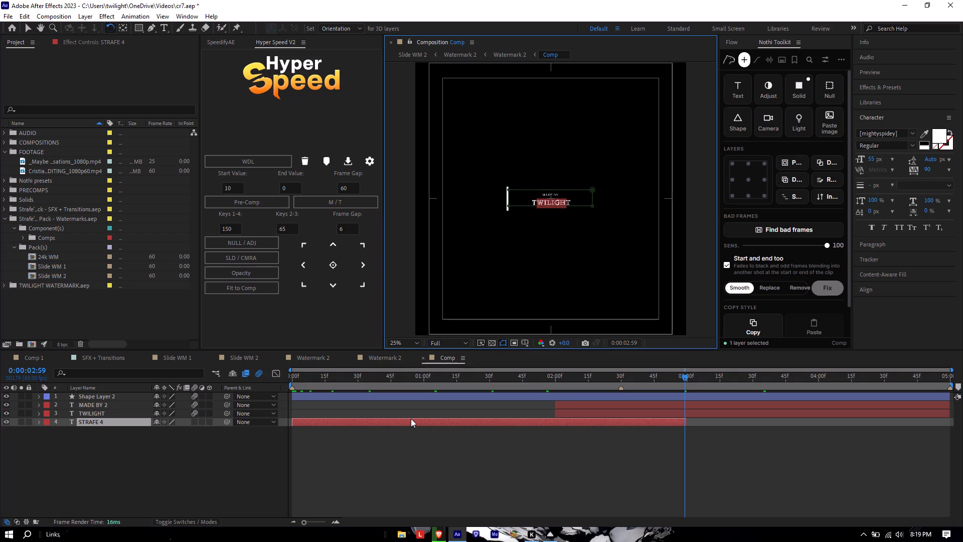
double_click(411, 419)
double_click(411, 419)
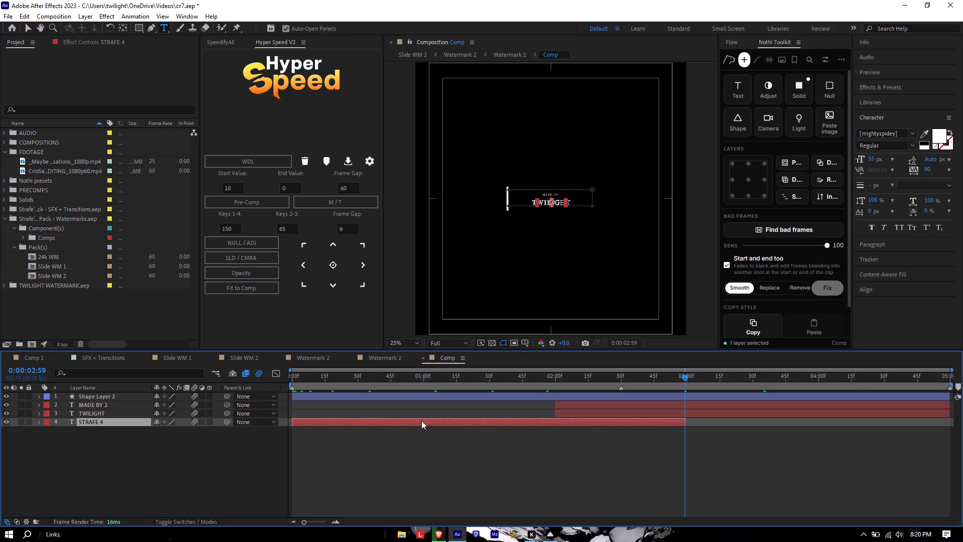
double_click(431, 421)
double_click(431, 421)
drag(685, 373, 506, 403)
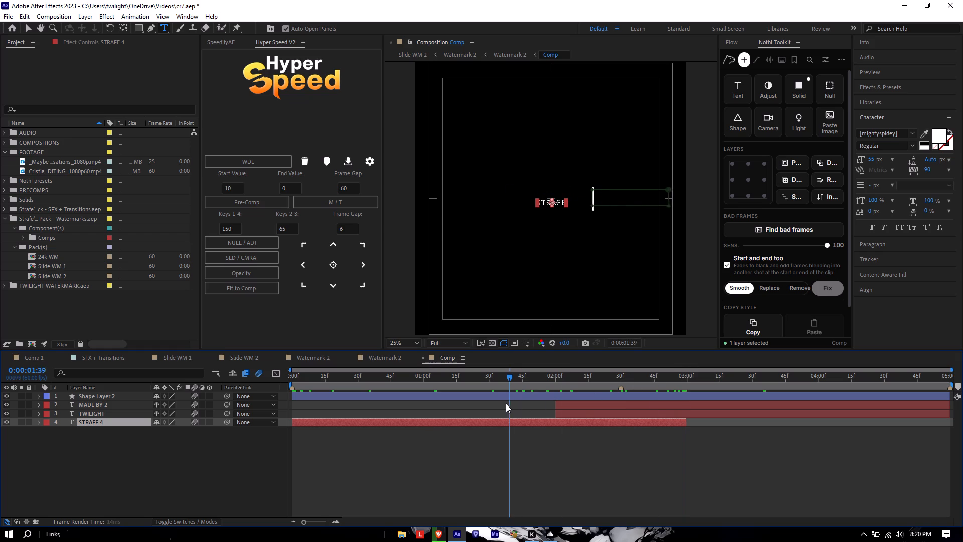
drag(506, 403, 489, 406)
double_click(512, 420)
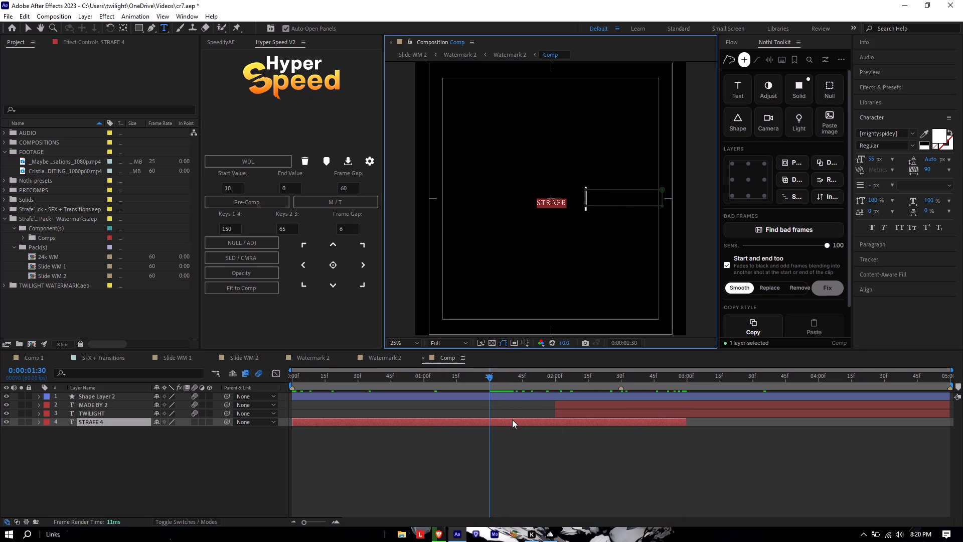
text(TWILIGHT)
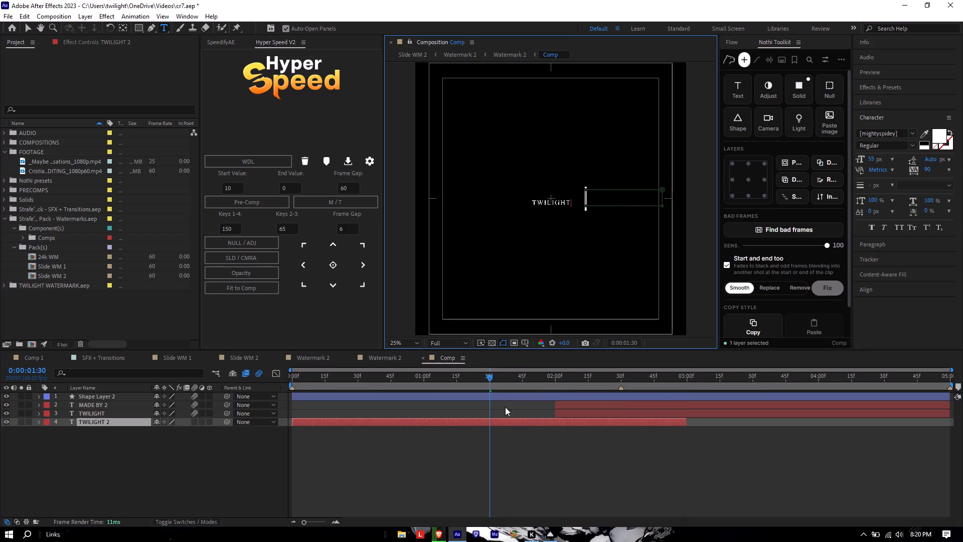
Scrub through the edited TWILIGHT watermark animation in the nested Comp at Quarter resolution.
click(444, 342)
click(449, 399)
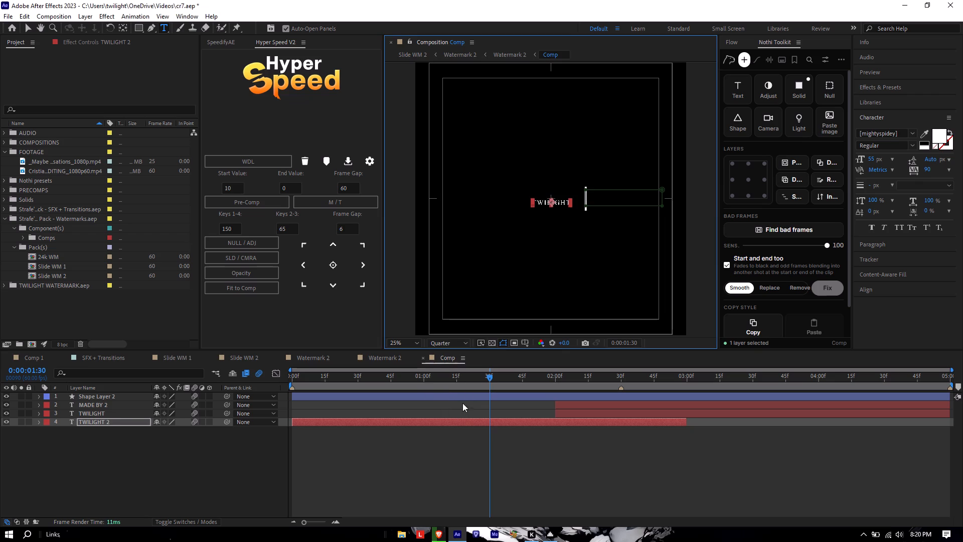
drag(484, 379, 533, 420)
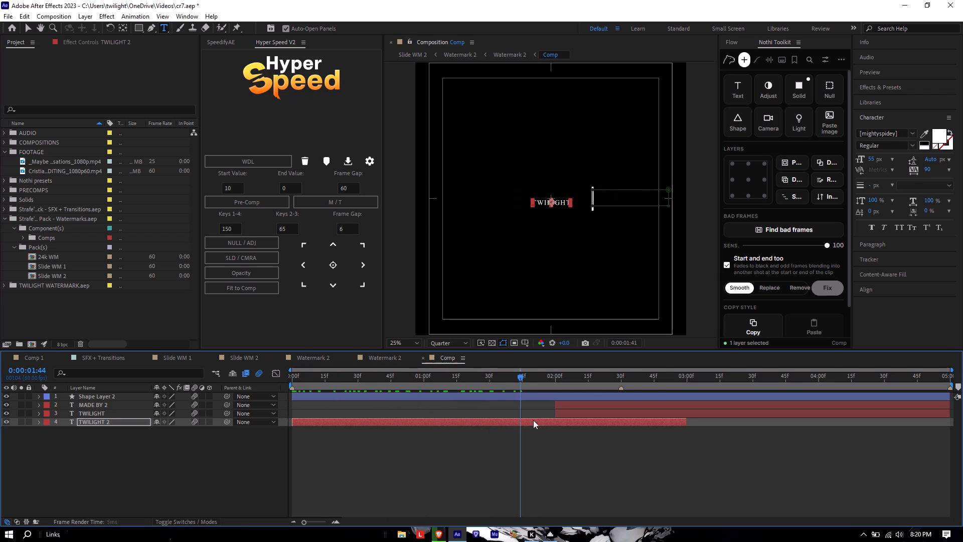
drag(533, 420, 892, 420)
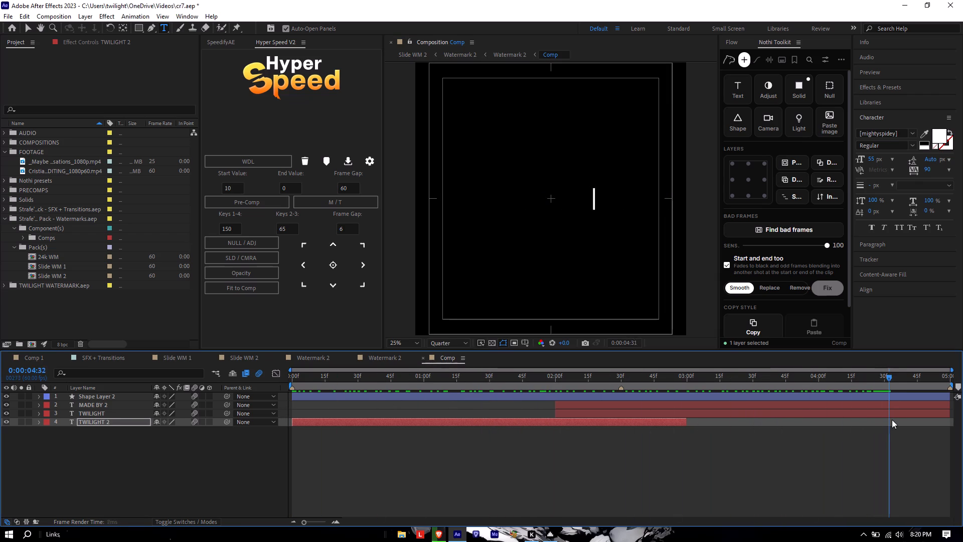
drag(892, 420, 484, 452)
Close the nested Comp, copy the Watermark 2 layer from the outer Watermark 2 composition and paste it into Comp 1.
click(421, 359)
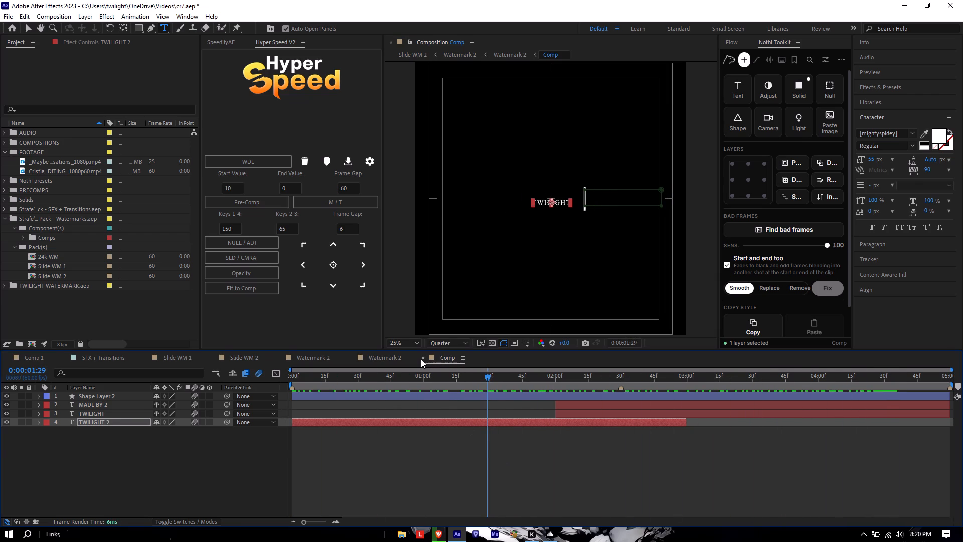
click(487, 394)
click(441, 347)
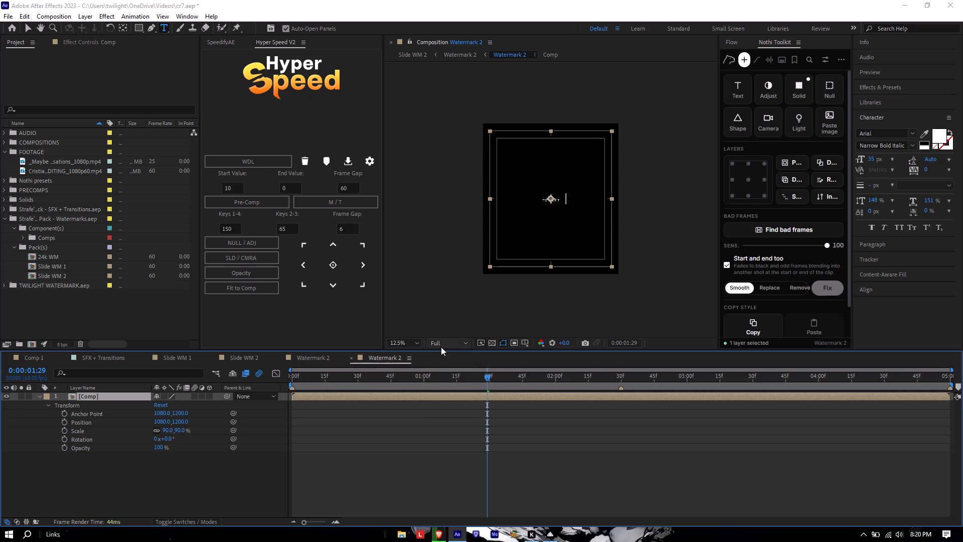
click(456, 402)
key(ctrl+c)
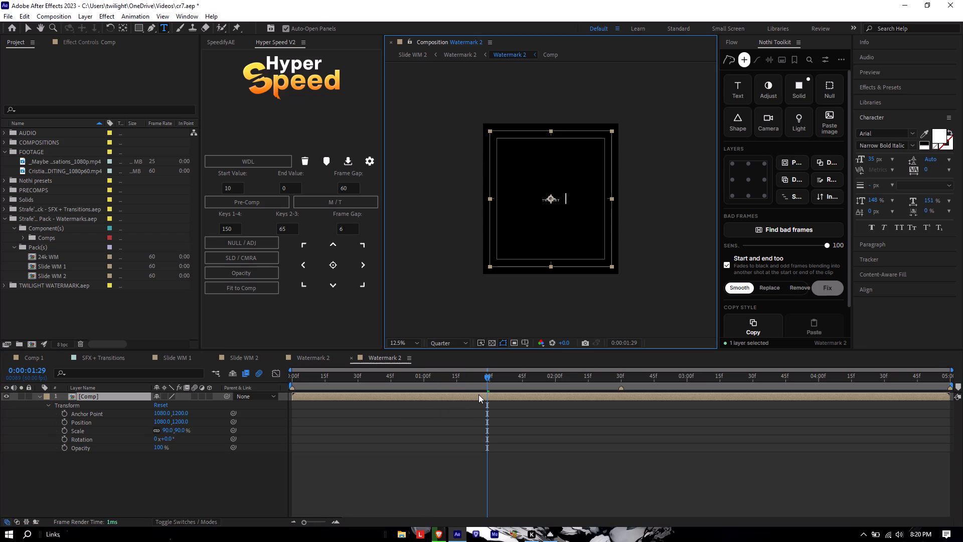
click(320, 355)
click(451, 392)
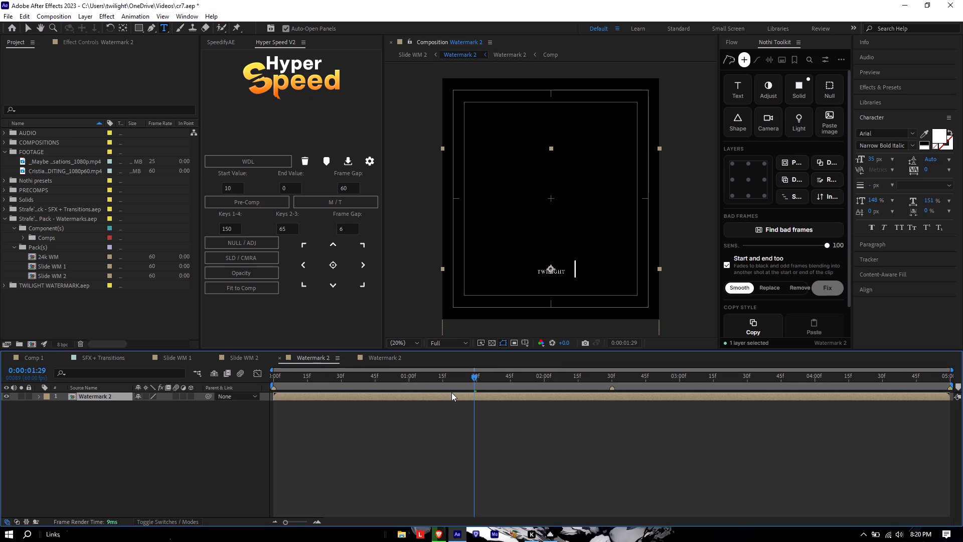
click(454, 395)
key(ctrl+c)
click(51, 355)
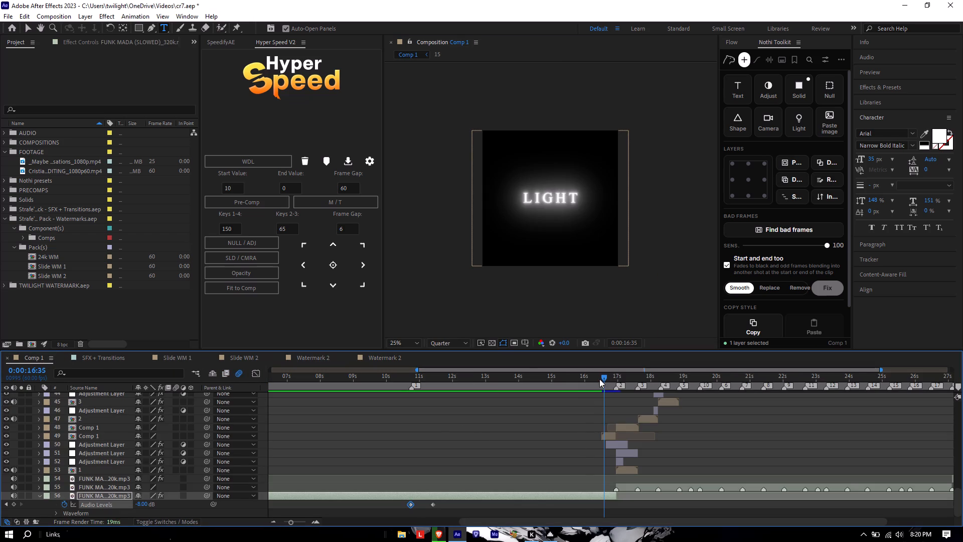
drag(602, 374, 460, 411)
key(ctrl+v)
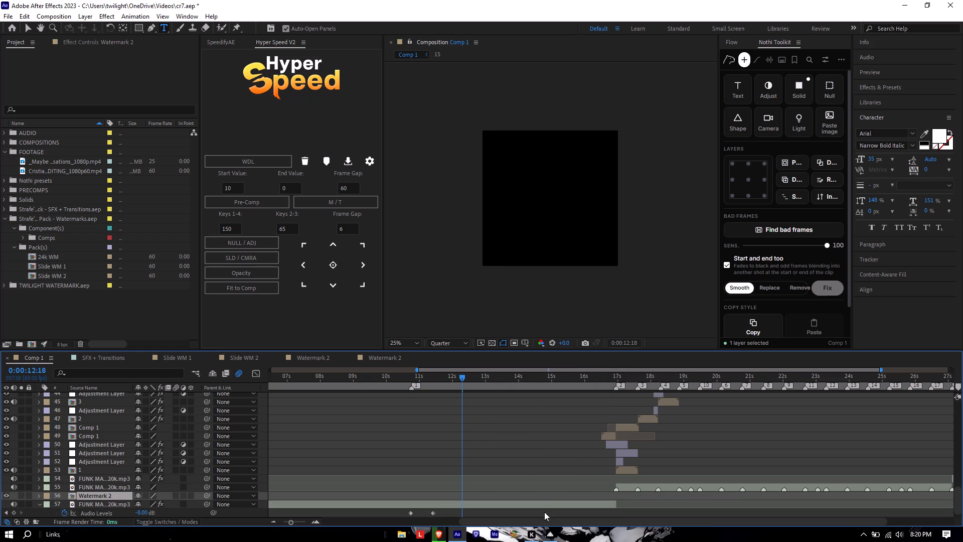
Move the pasted Watermark 2 layer above the FUNK audio layers and shift it to span about 9 to 14 seconds.
drag(290, 523, 279, 524)
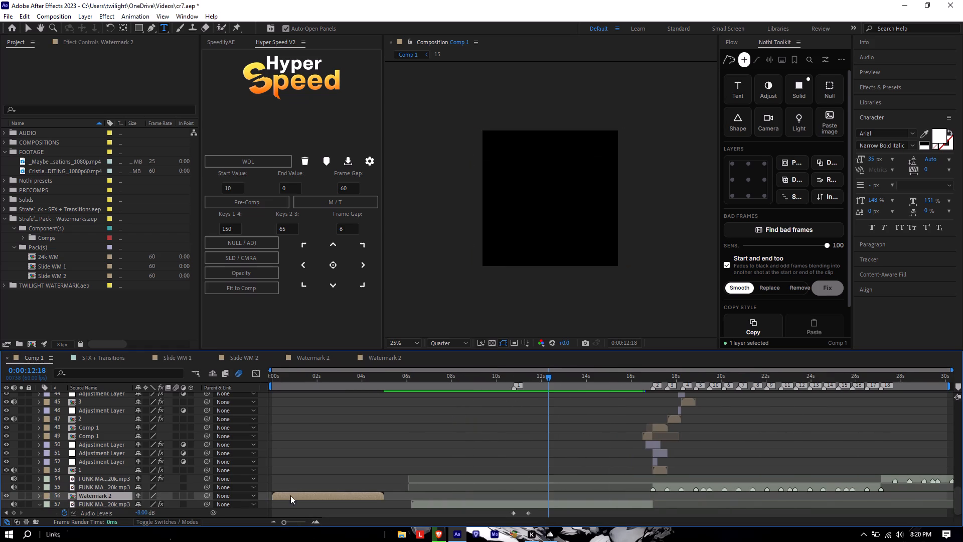
drag(109, 494, 107, 473)
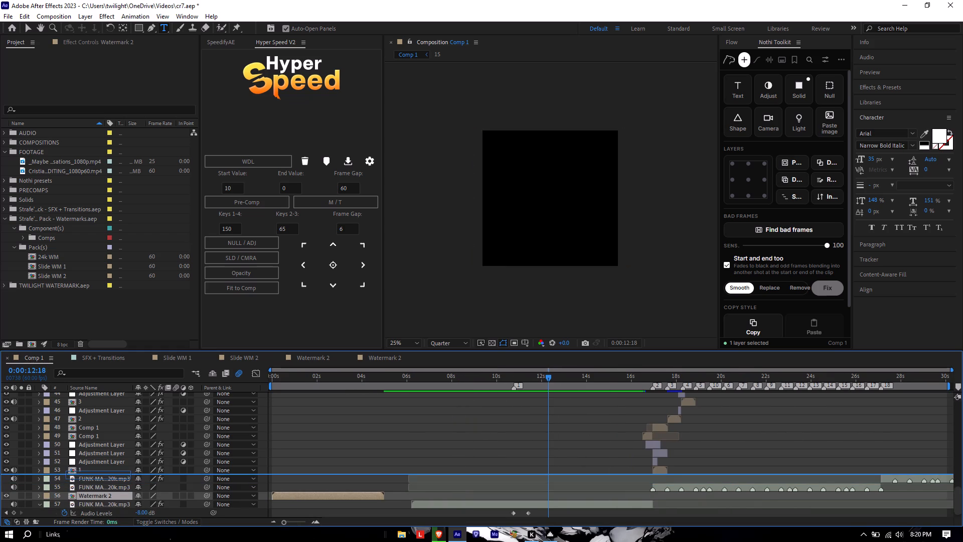
drag(107, 473, 108, 477)
drag(349, 476, 392, 479)
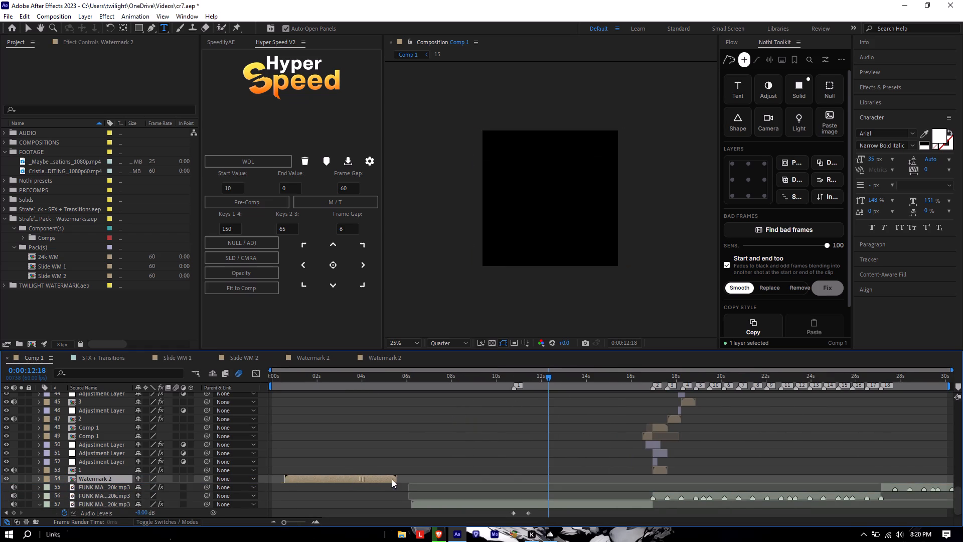
drag(392, 479, 551, 486)
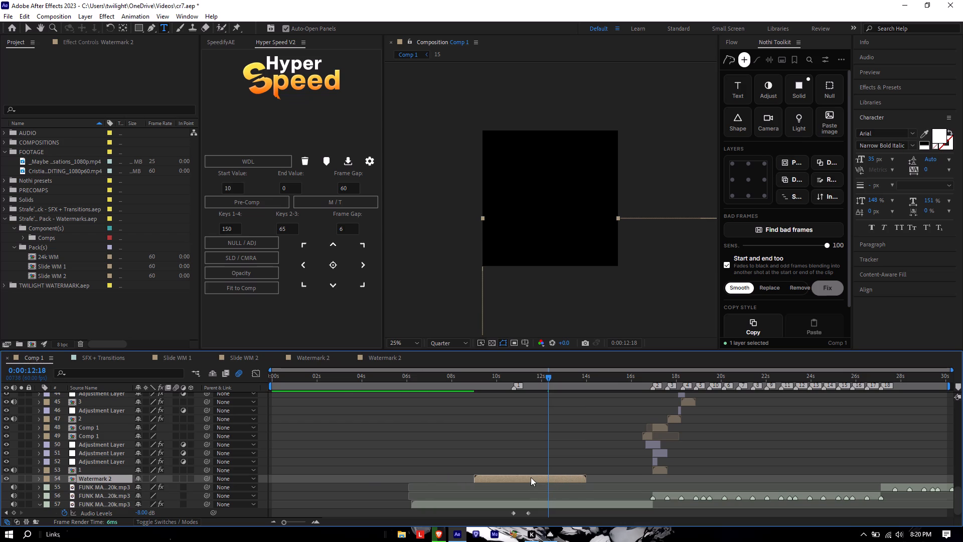
Fit the Watermark 2 layer to the comp and lower it to a Y position of 1005.
right_click(531, 477)
click(558, 226)
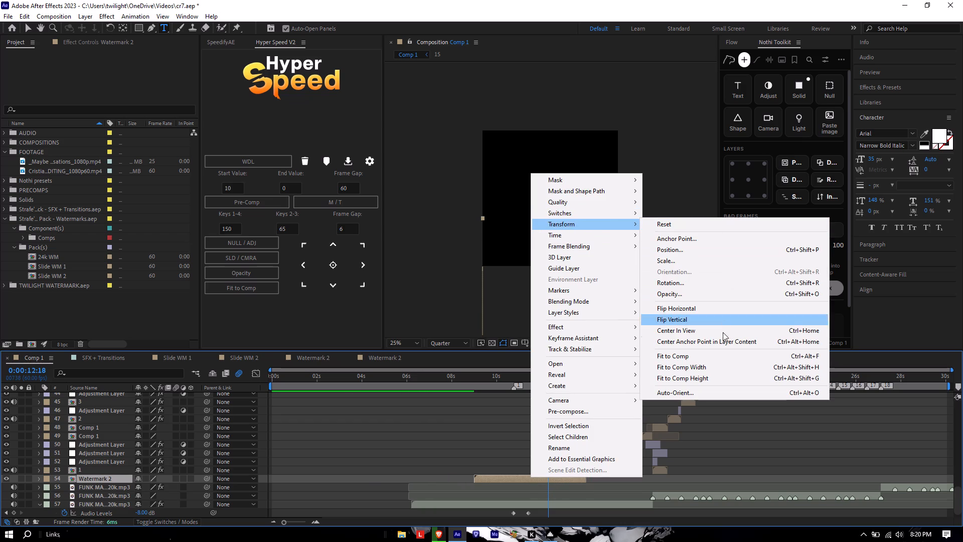
click(722, 359)
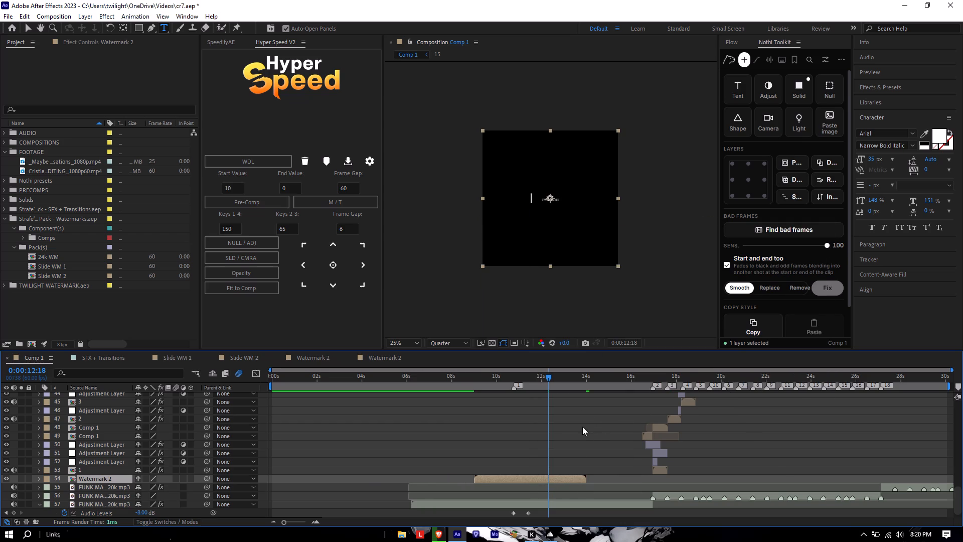
key(p)
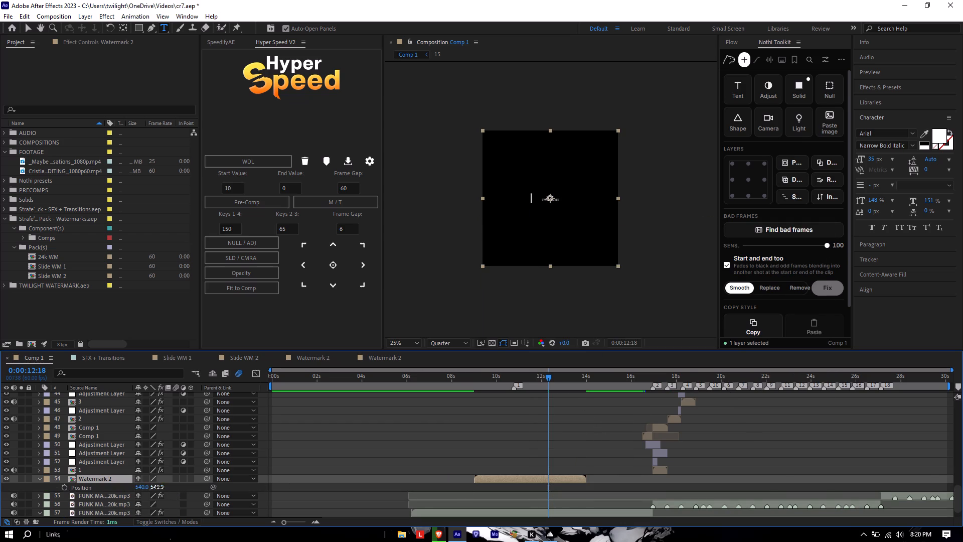
drag(158, 487, 390, 489)
click(633, 455)
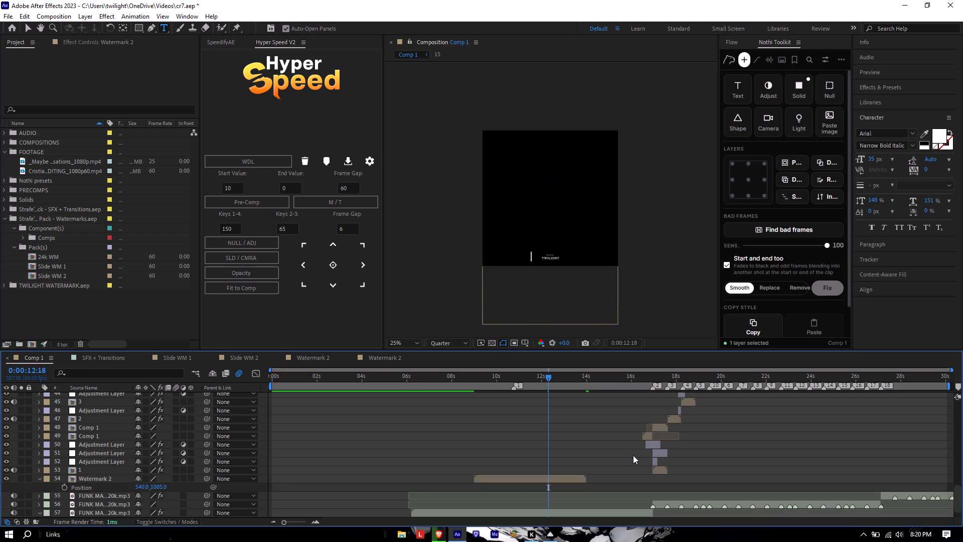
key(u)
key(u)
Select the Watermark 2 layer and show its effect controls.
scroll(578, 428, down, 8)
scroll(578, 496, down, 6)
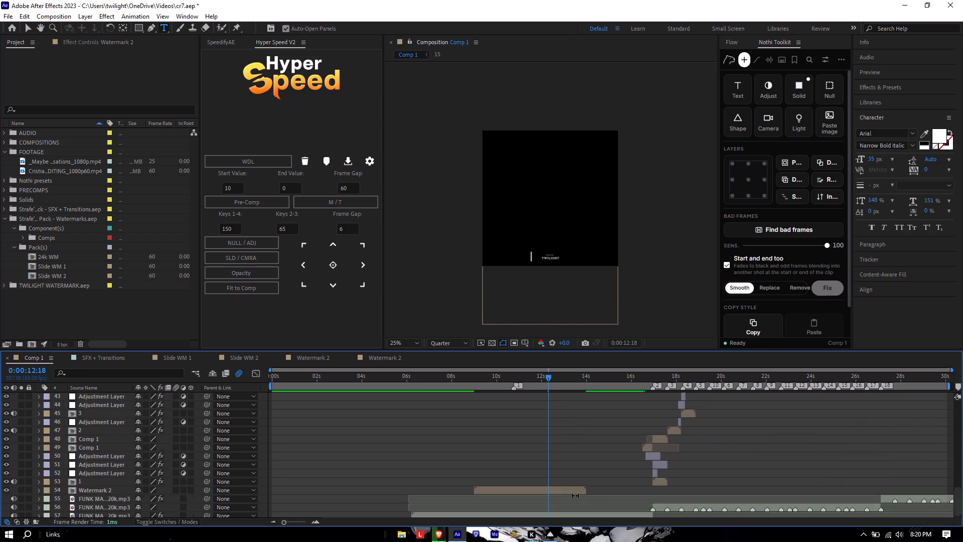
click(556, 490)
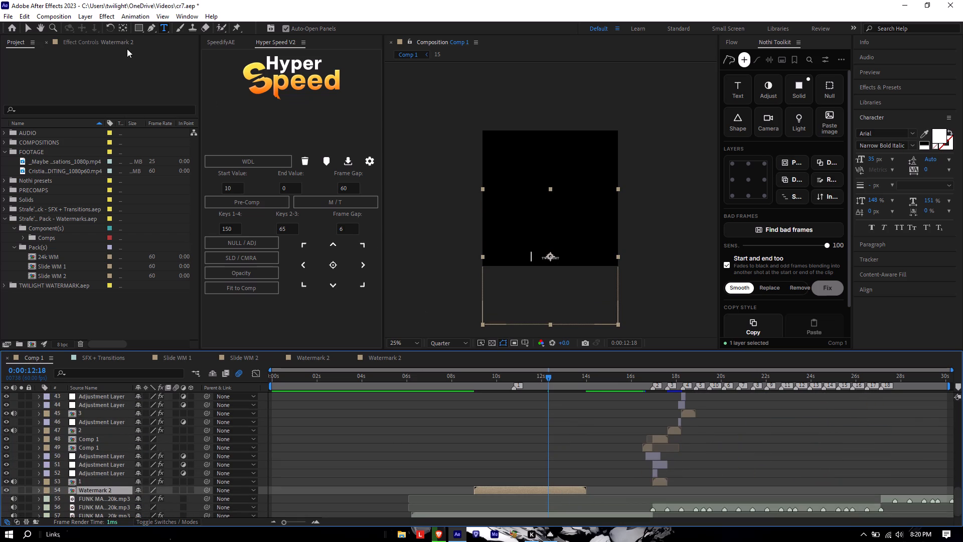
click(123, 42)
key(u)
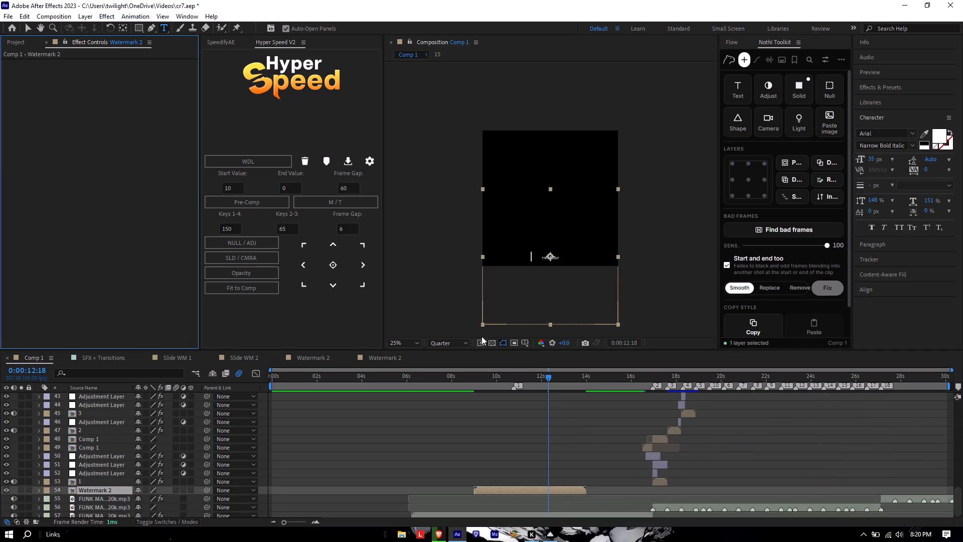
Inspect the TWILIGHT slide animation up close at Full preview resolution, scrubbing between about 10 and 12 seconds.
drag(545, 378, 527, 382)
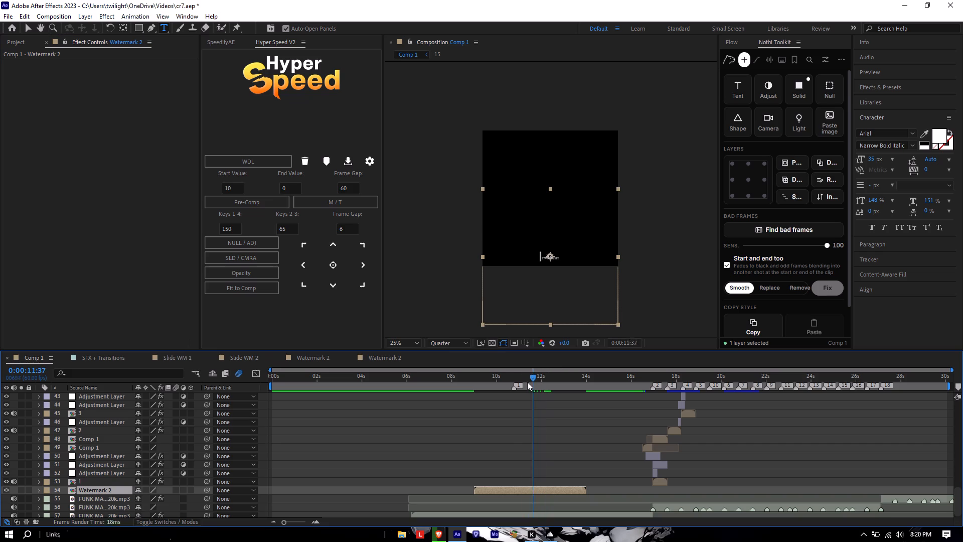
drag(527, 382, 509, 387)
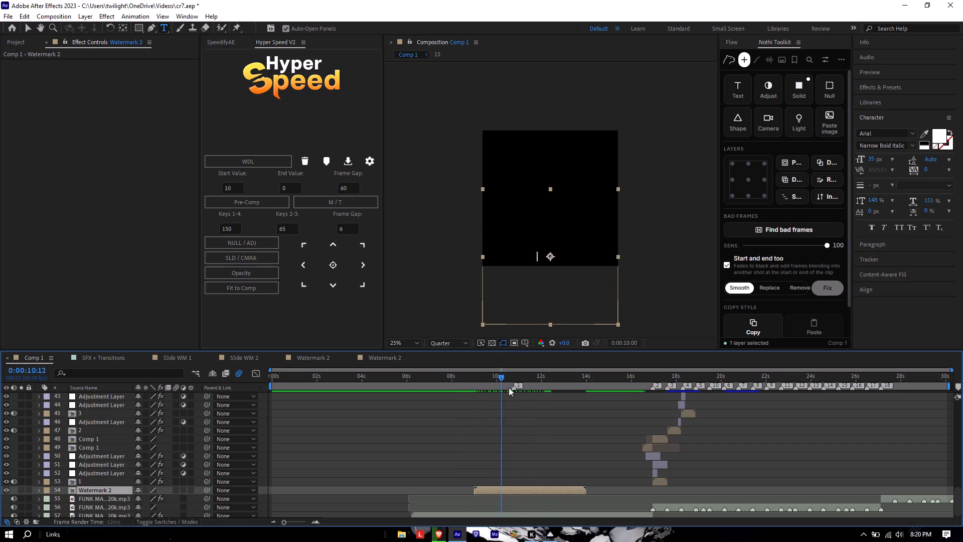
drag(509, 387, 532, 389)
scroll(566, 269, up, 1)
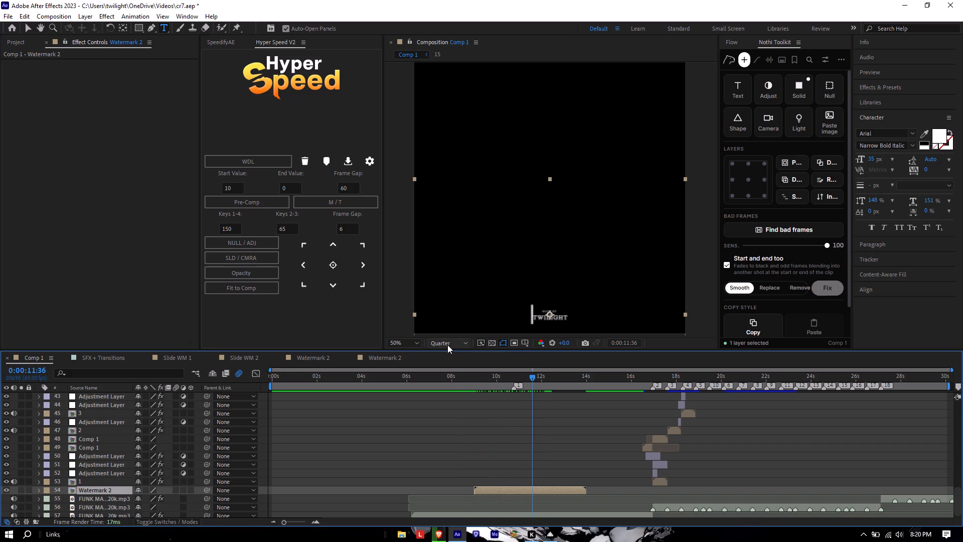
click(447, 345)
click(446, 365)
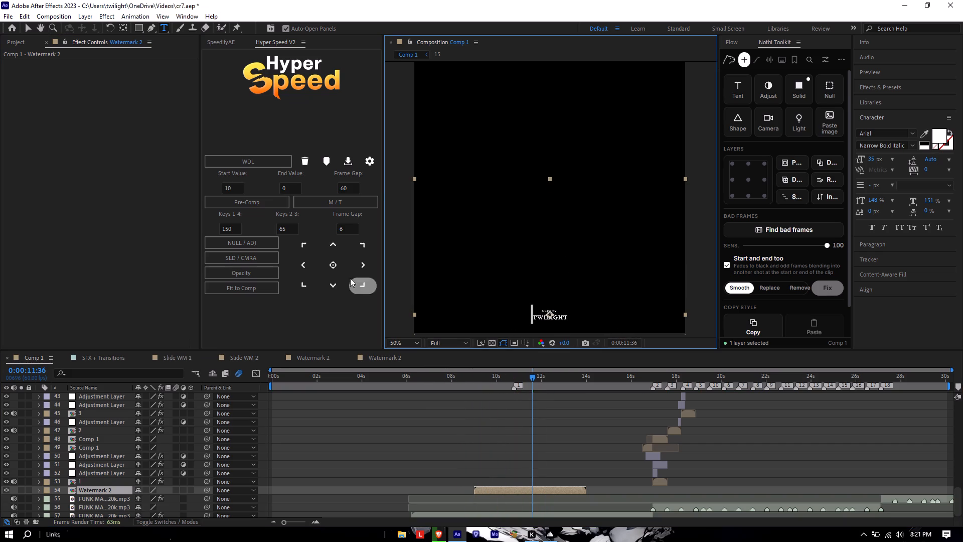
click(18, 31)
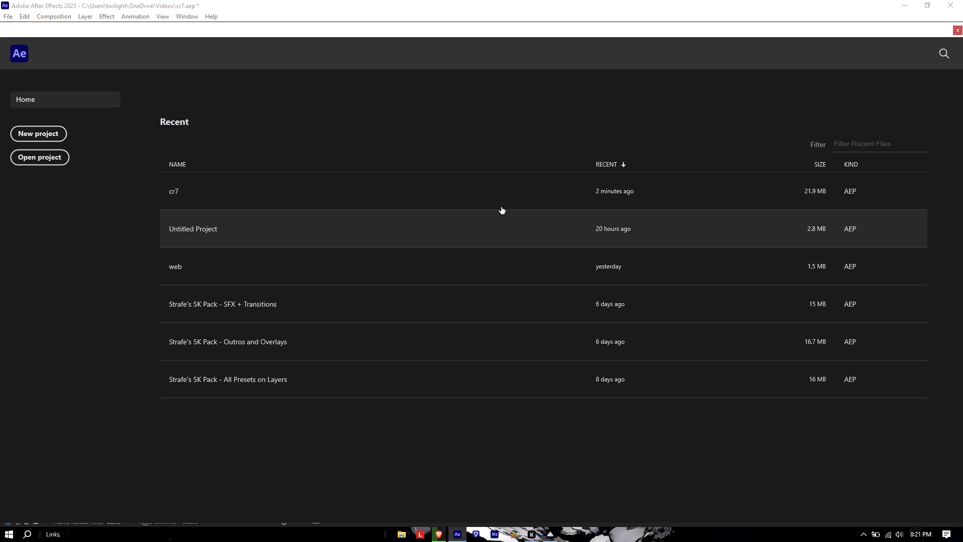
click(955, 32)
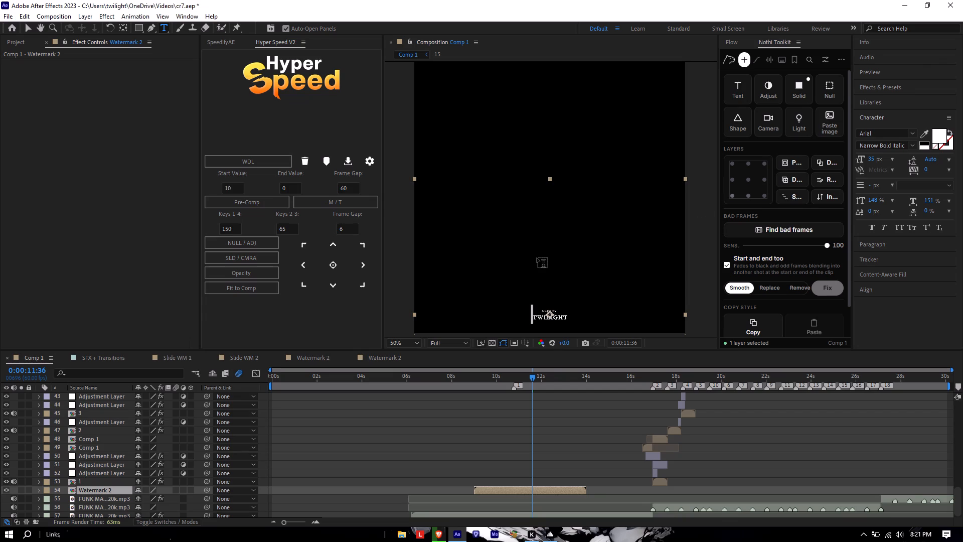
click(23, 25)
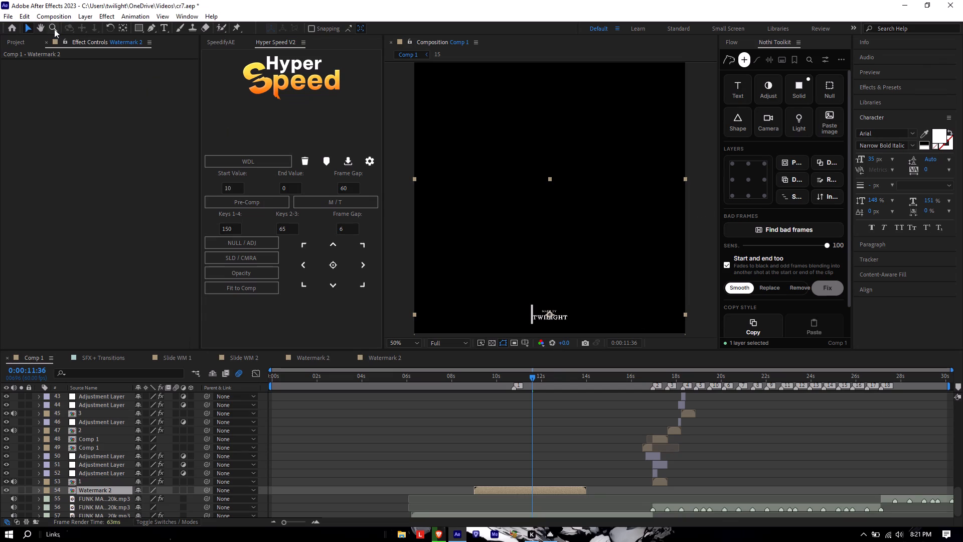
click(42, 29)
drag(642, 206, 640, 157)
scroll(562, 251, up, 2)
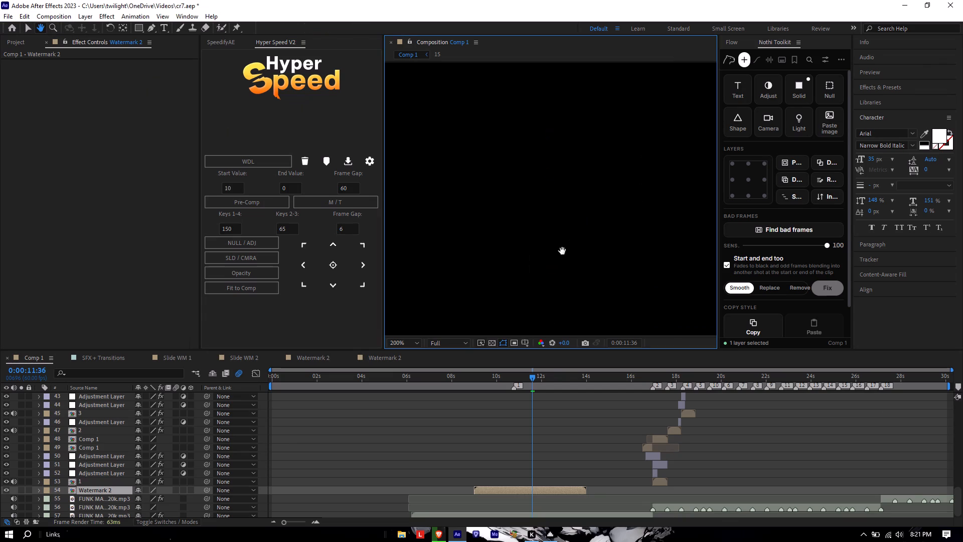
drag(567, 289, 566, 126)
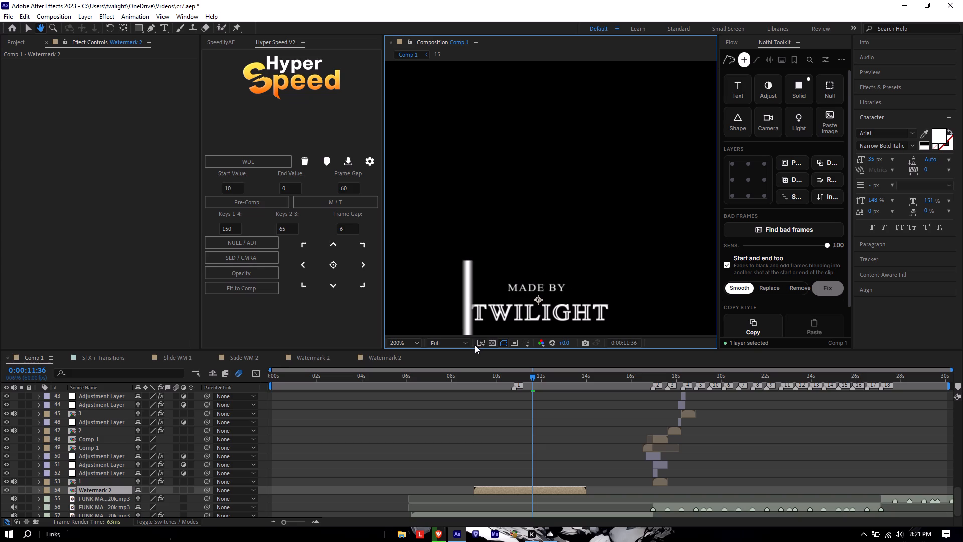
drag(533, 381, 503, 385)
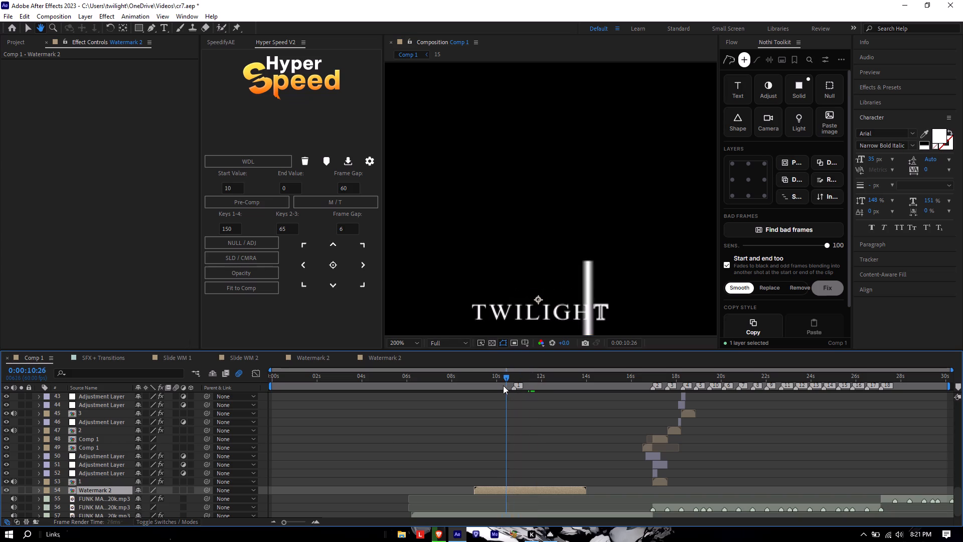
drag(503, 385, 509, 388)
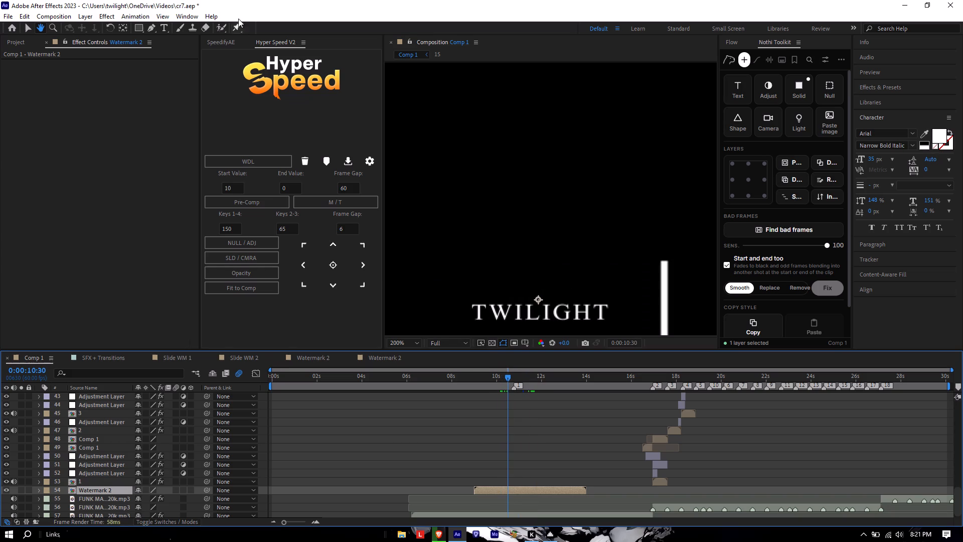
Save the project.
key(ctrl+s)
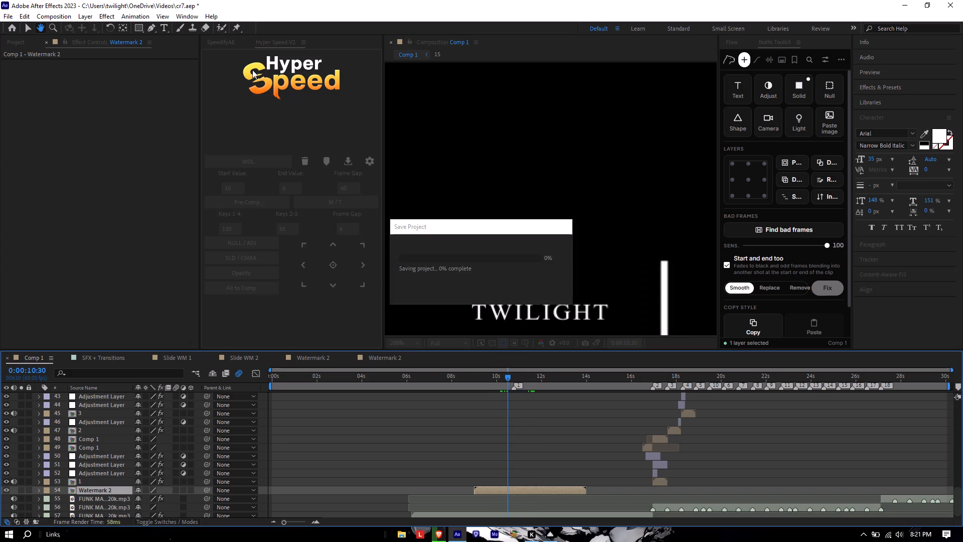
Apply the recent animation preset ES_DeepGlow_DropShadow to the Watermark 2 layer and collapse its effects.
double_click(139, 11)
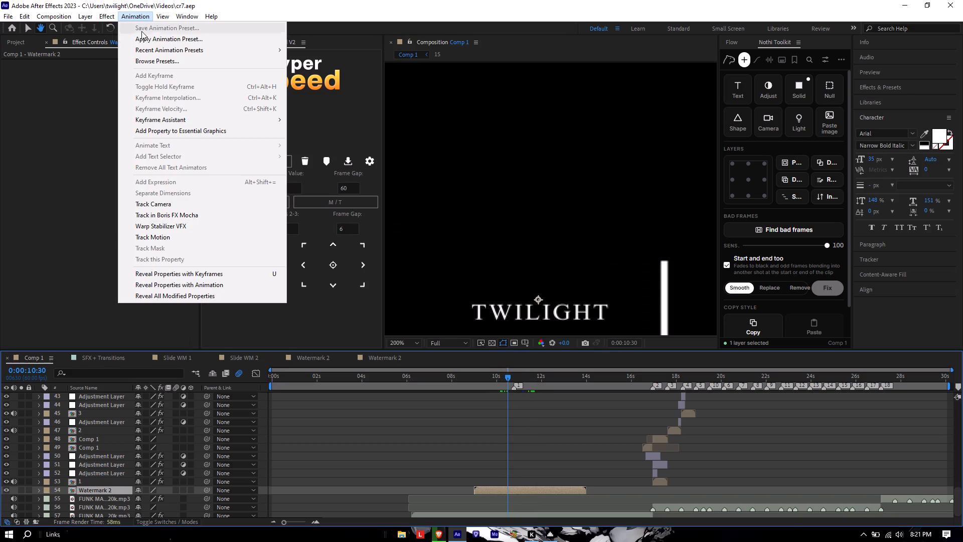
click(146, 48)
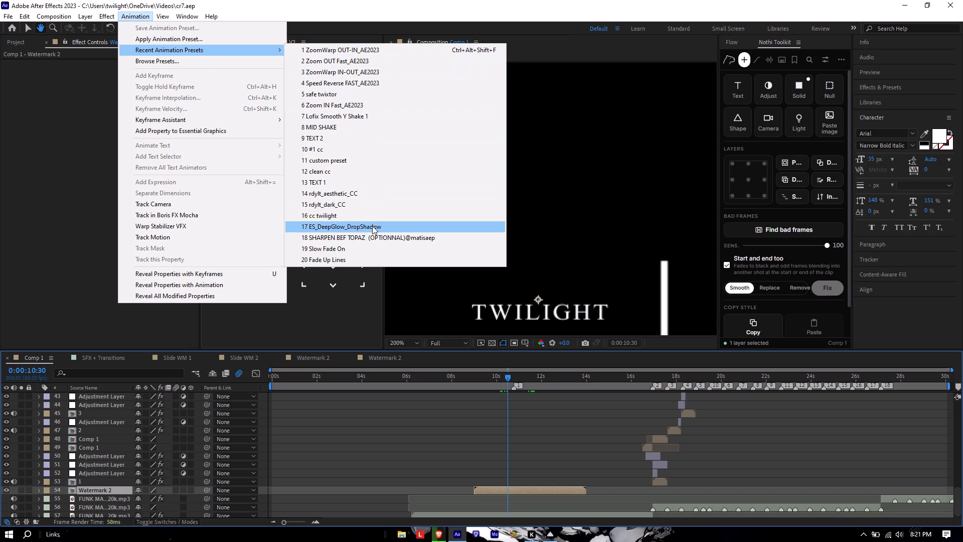
click(372, 226)
scroll(538, 281, down, 1)
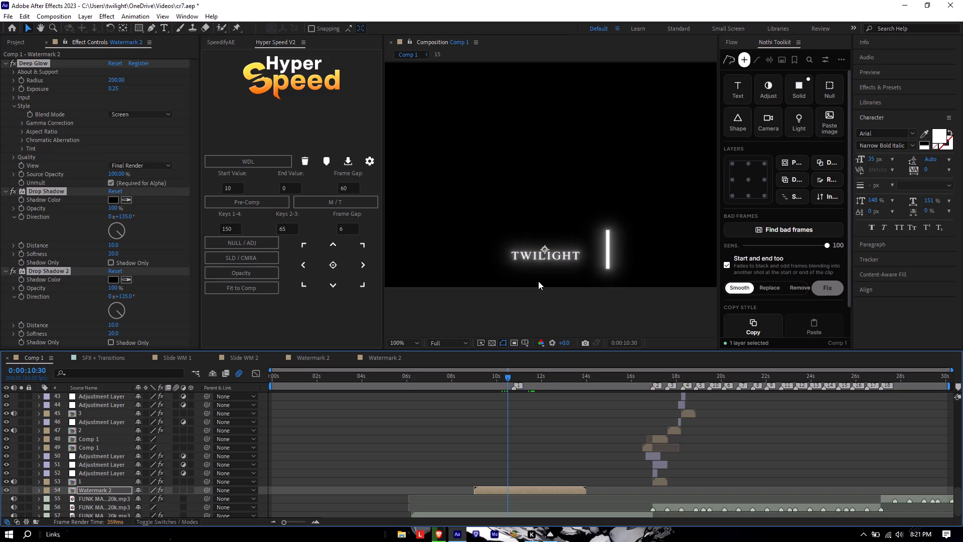
click(5, 63)
click(137, 252)
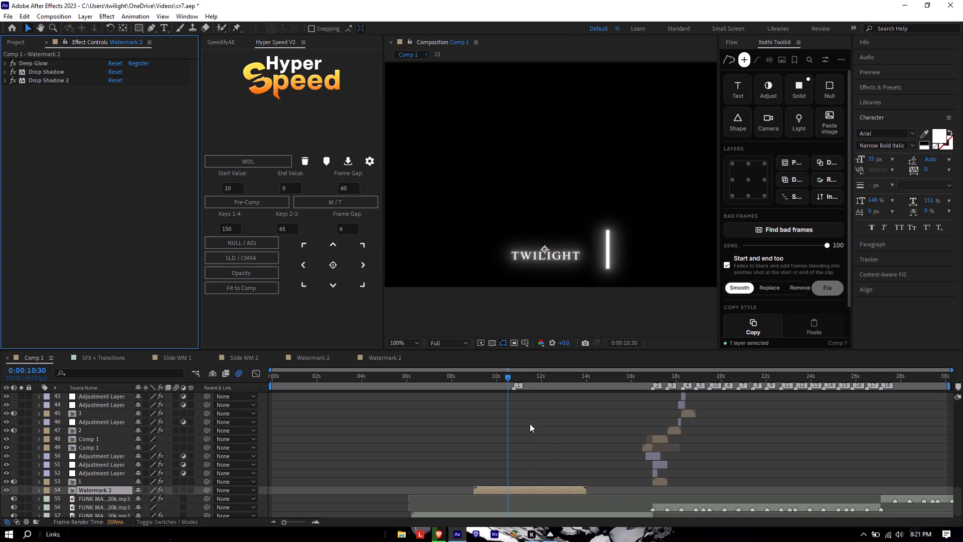
scroll(535, 328, up, 2)
scroll(532, 355, down, 3)
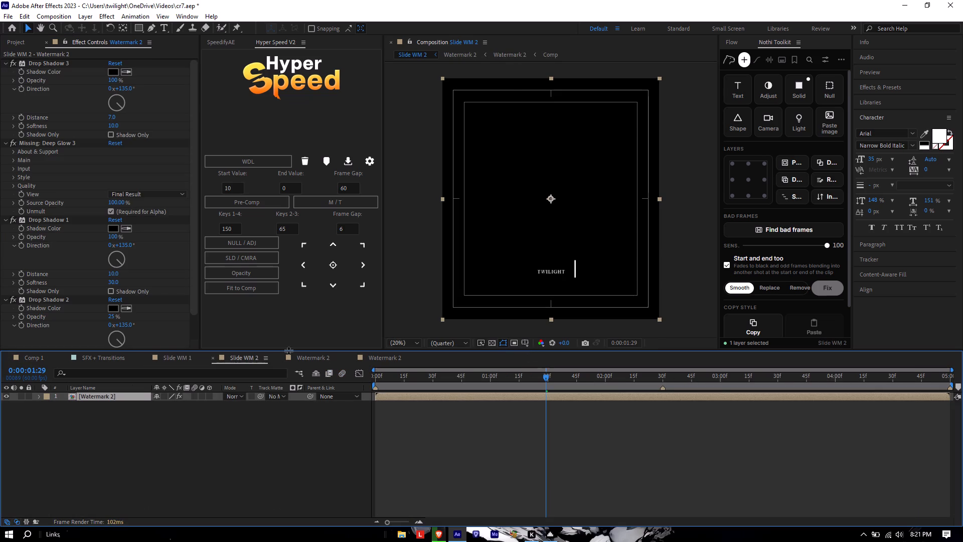
Close the Slide WM, Watermark 2 and SFX + Transitions timelines, keeping only Comp 1 open.
click(147, 358)
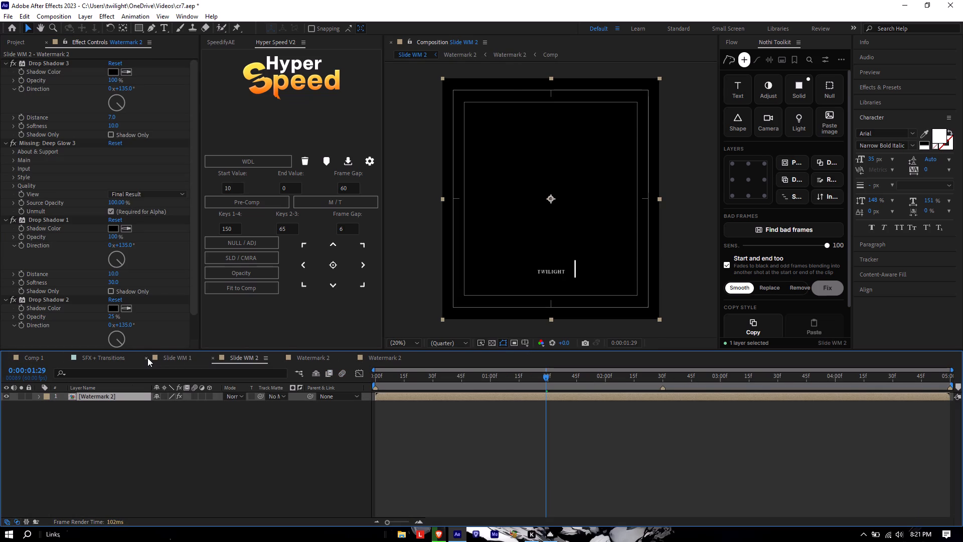
click(146, 357)
click(145, 358)
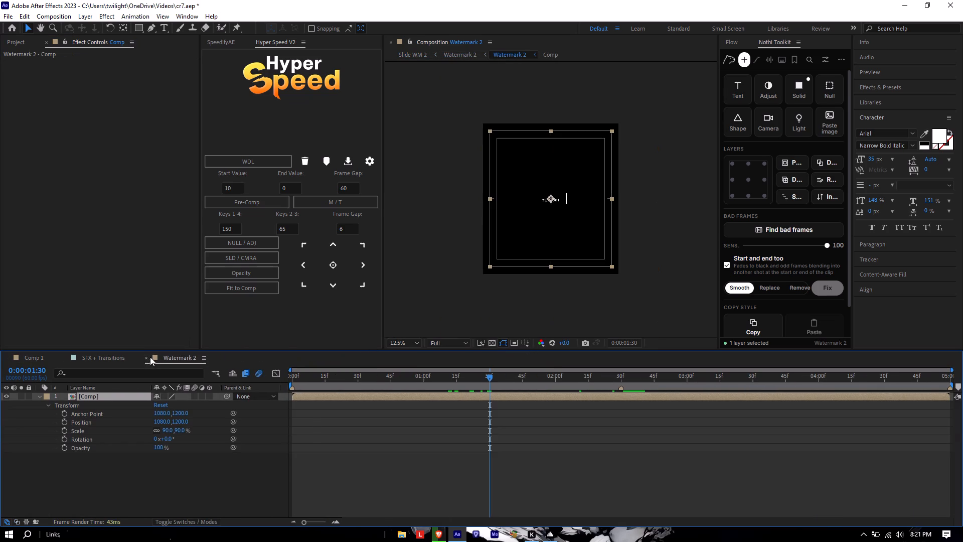
click(147, 356)
click(62, 359)
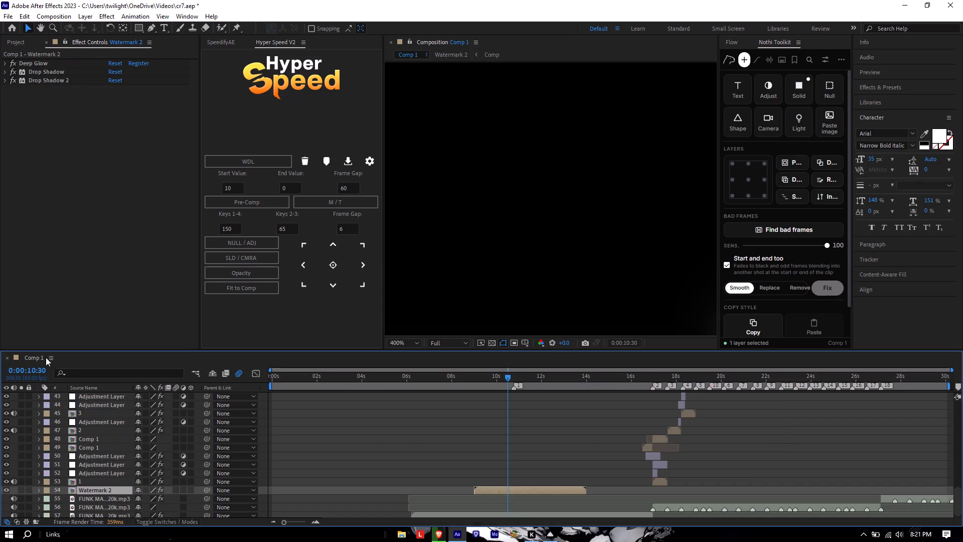
click(33, 355)
Set the Comp 1 preview resolution to Quarter.
click(444, 346)
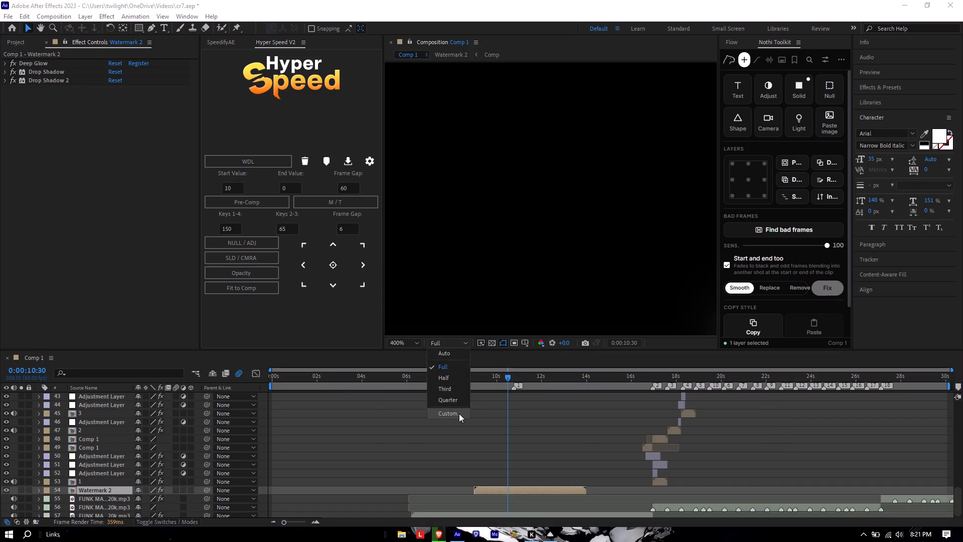
click(451, 400)
key(u)
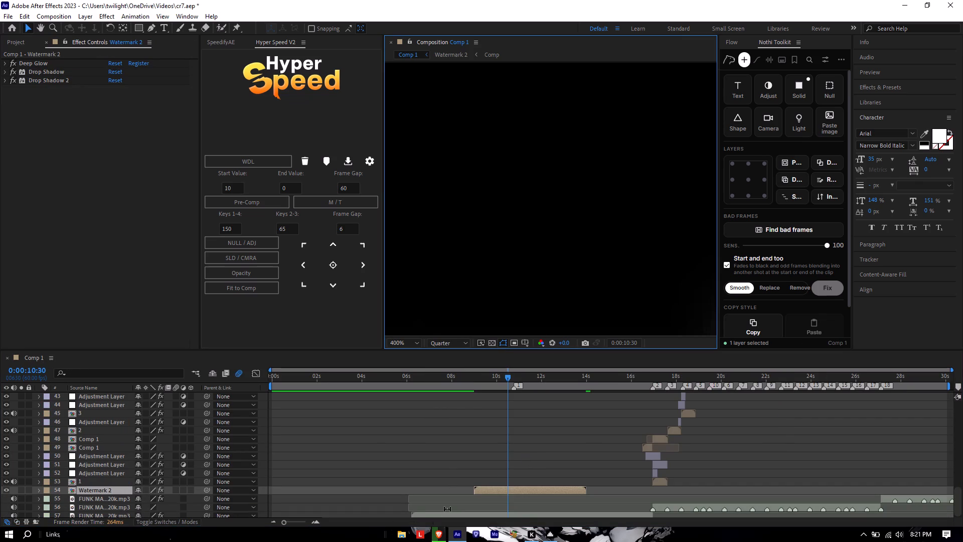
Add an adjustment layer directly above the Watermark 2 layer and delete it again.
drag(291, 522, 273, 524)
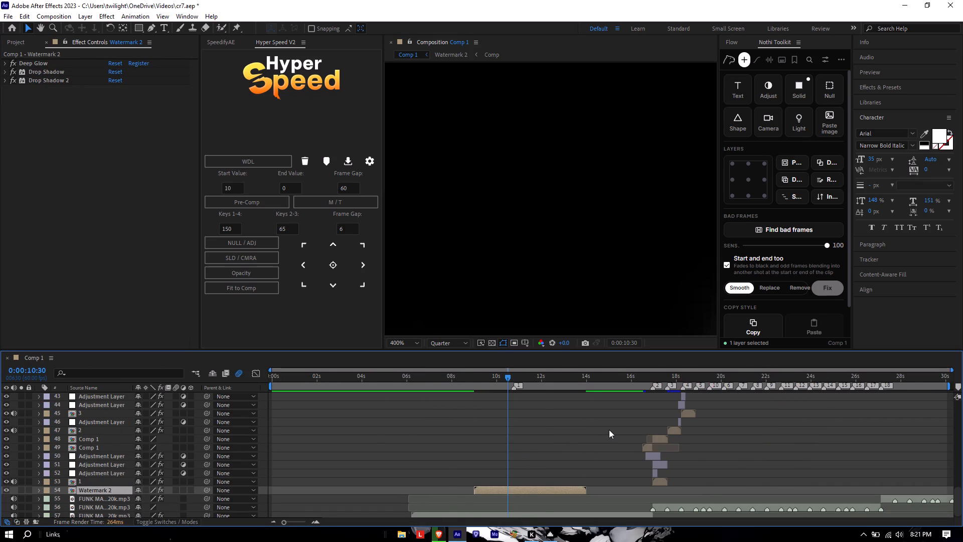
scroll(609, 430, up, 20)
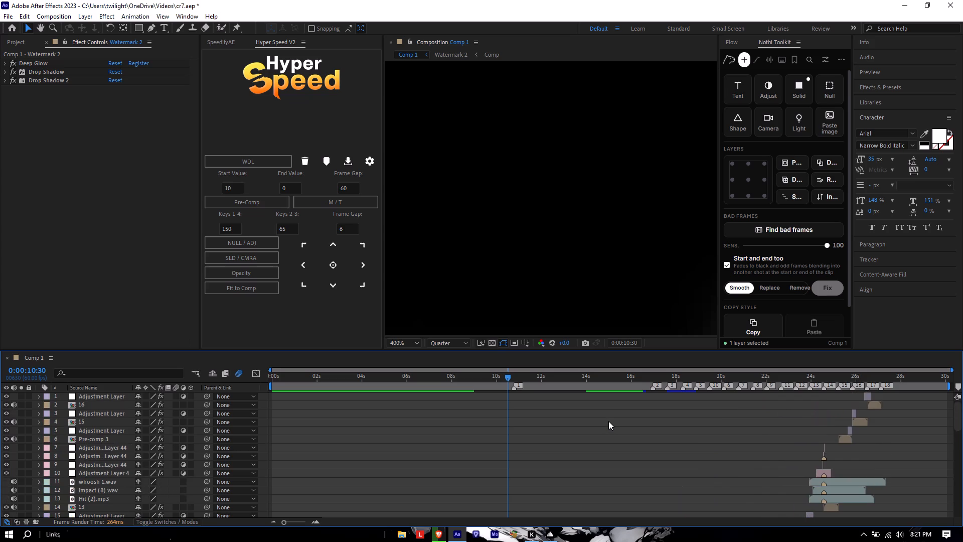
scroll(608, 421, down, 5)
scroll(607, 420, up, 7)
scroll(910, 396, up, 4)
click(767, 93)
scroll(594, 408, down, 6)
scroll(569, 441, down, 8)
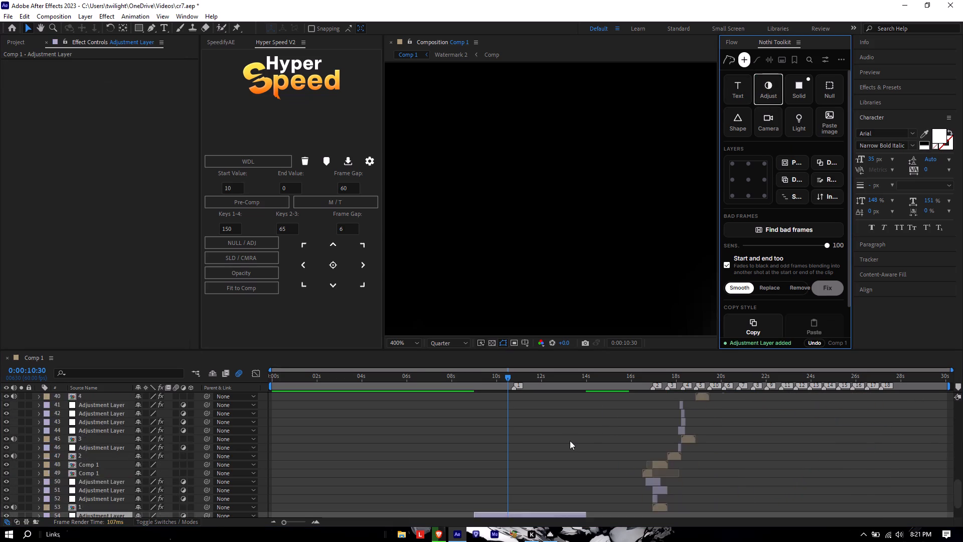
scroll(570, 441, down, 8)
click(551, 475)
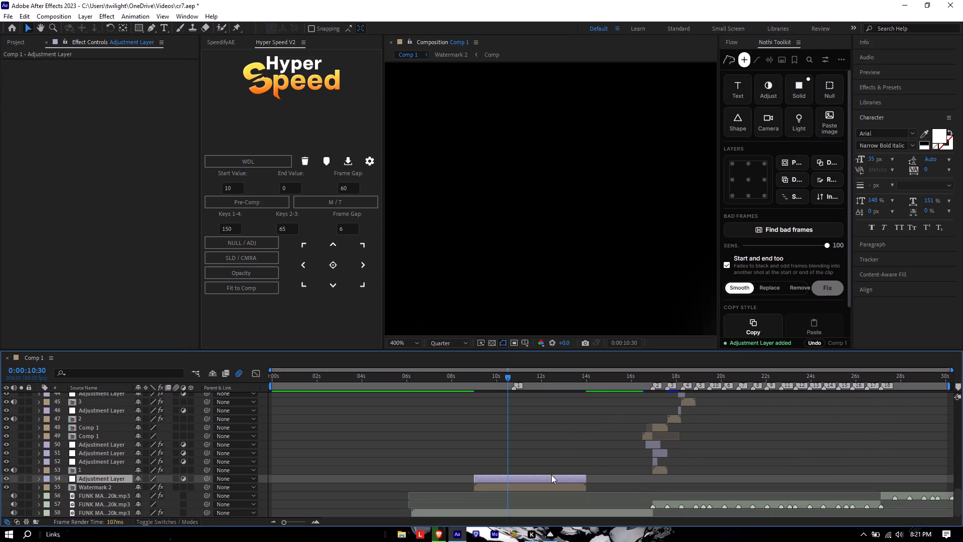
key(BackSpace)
Add an adjustment layer at the top of Comp 1, split it at 0:00:16:55 and delete the part before the split.
scroll(576, 445, up, 20)
scroll(576, 445, up, 2)
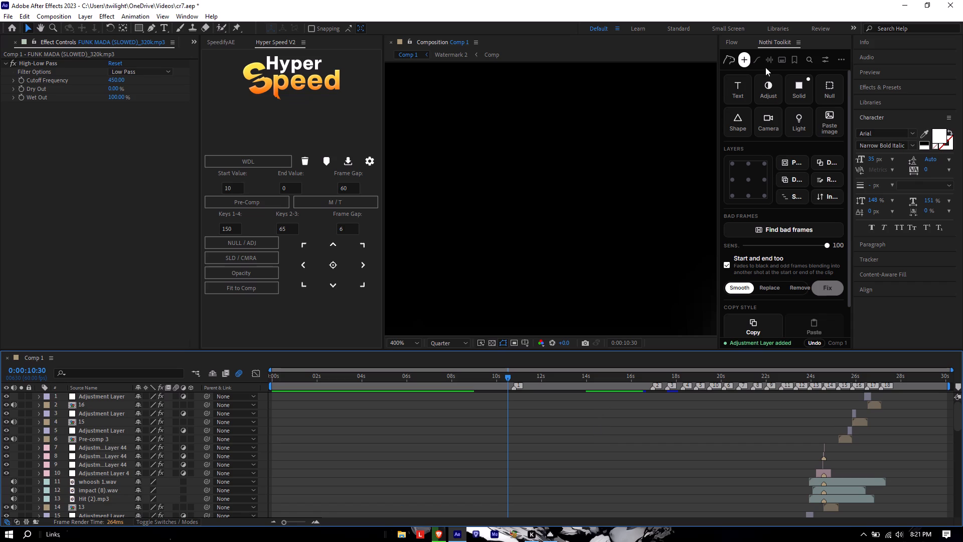
click(768, 91)
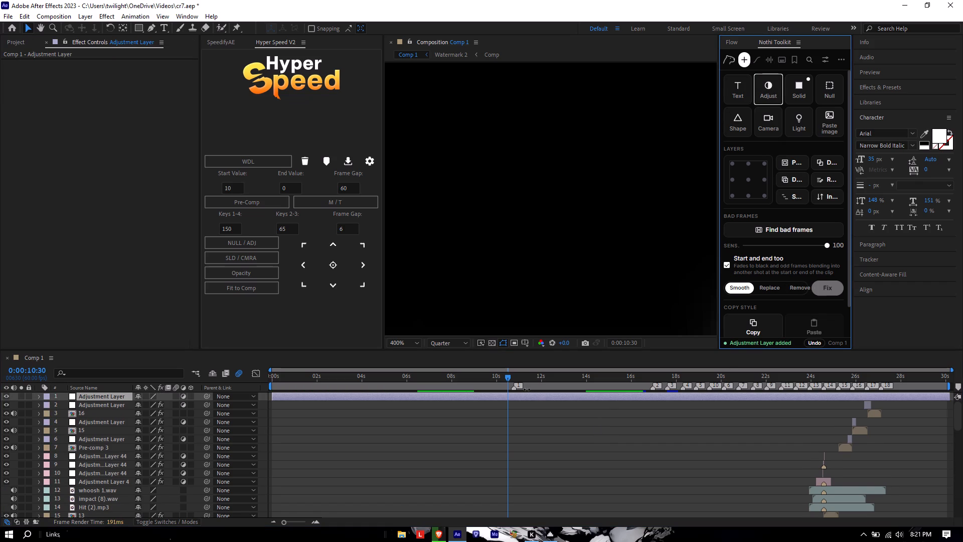
drag(511, 380, 653, 419)
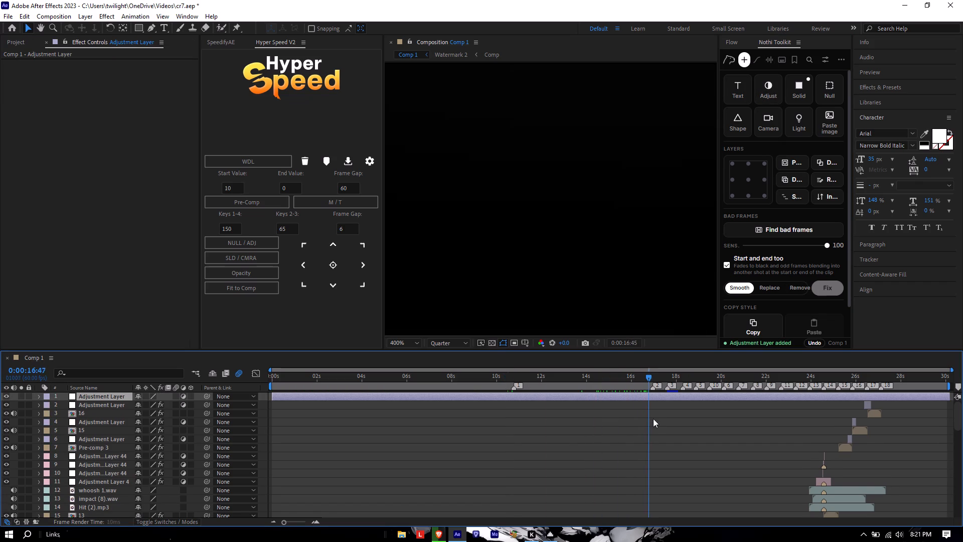
drag(653, 419, 655, 420)
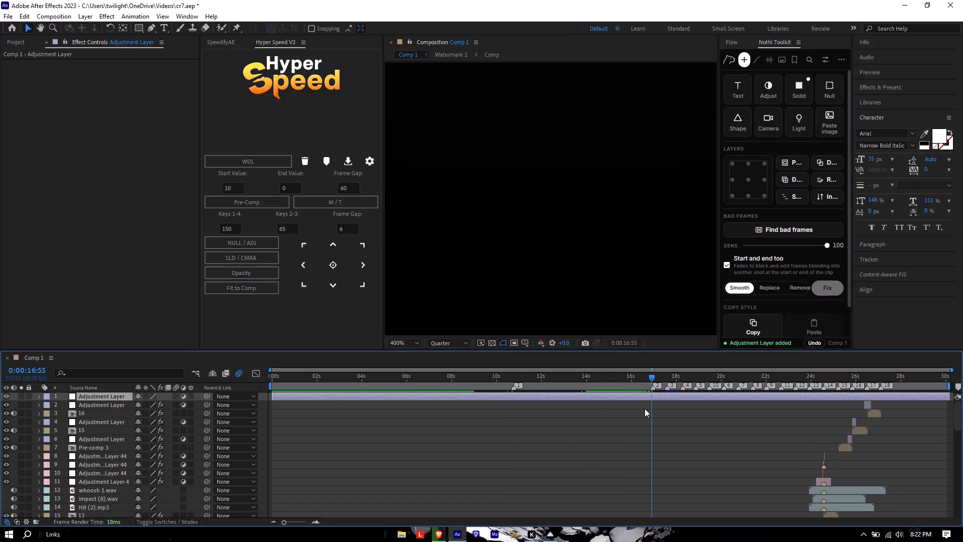
key(ctrl+shift+d)
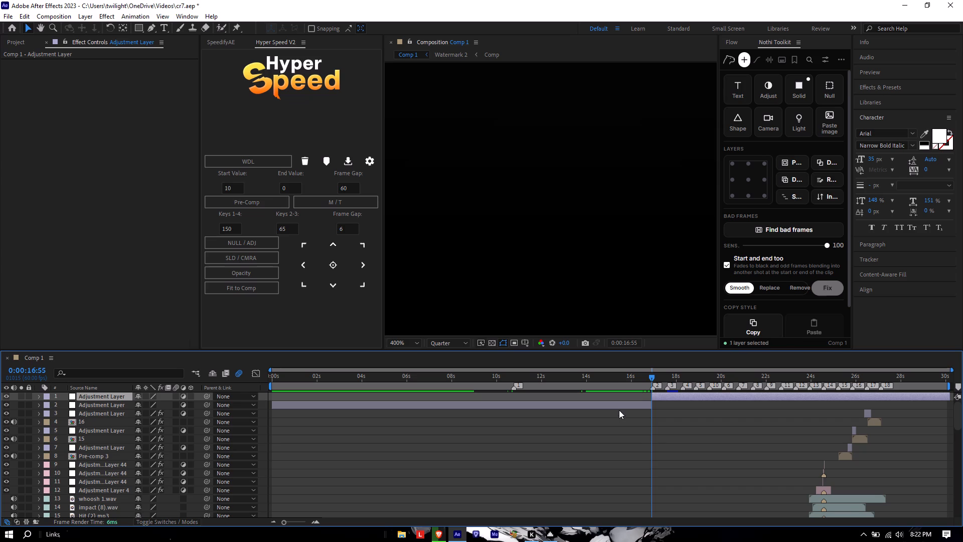
click(619, 410)
click(616, 408)
key(BackSpace)
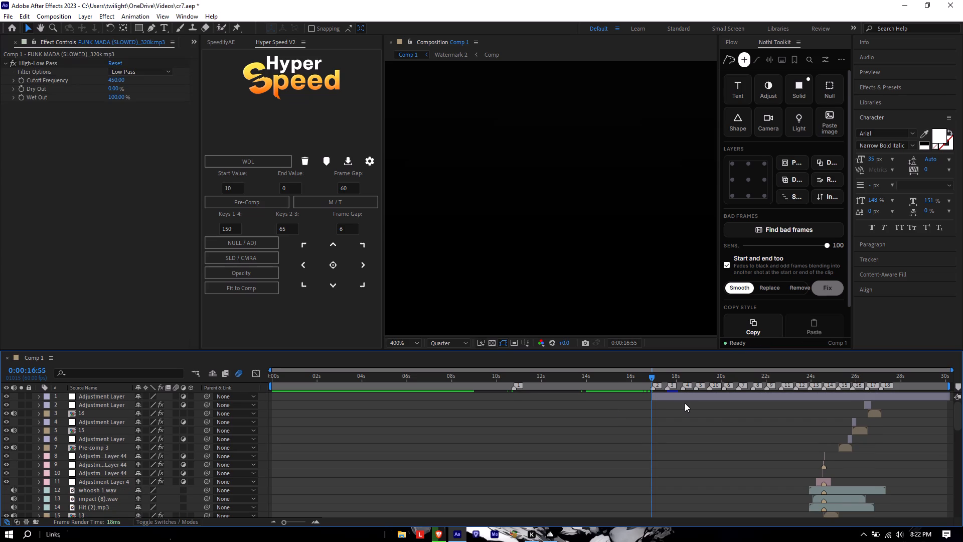
Apply the S_Flicker effect to the top adjustment layer in Comp 1.
click(685, 403)
key(ctrl+n)
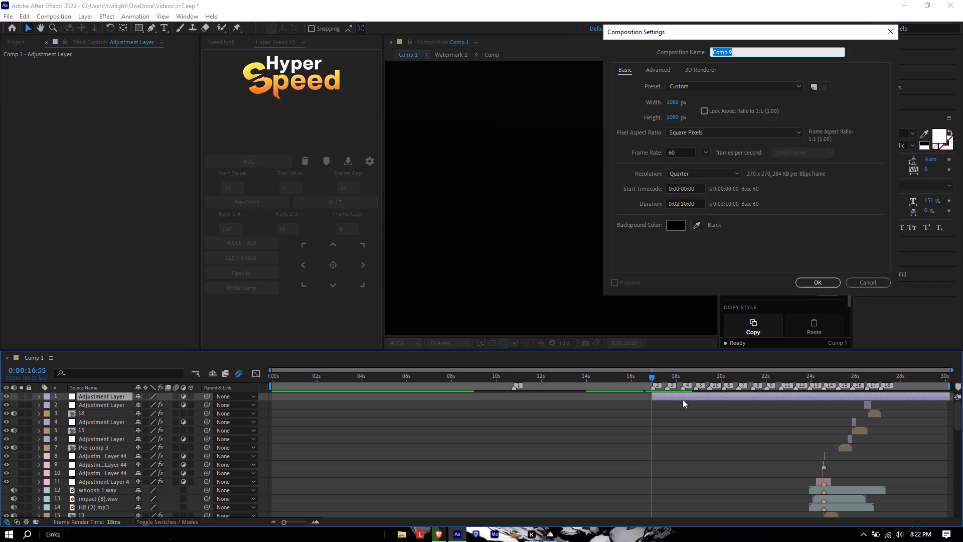
click(853, 283)
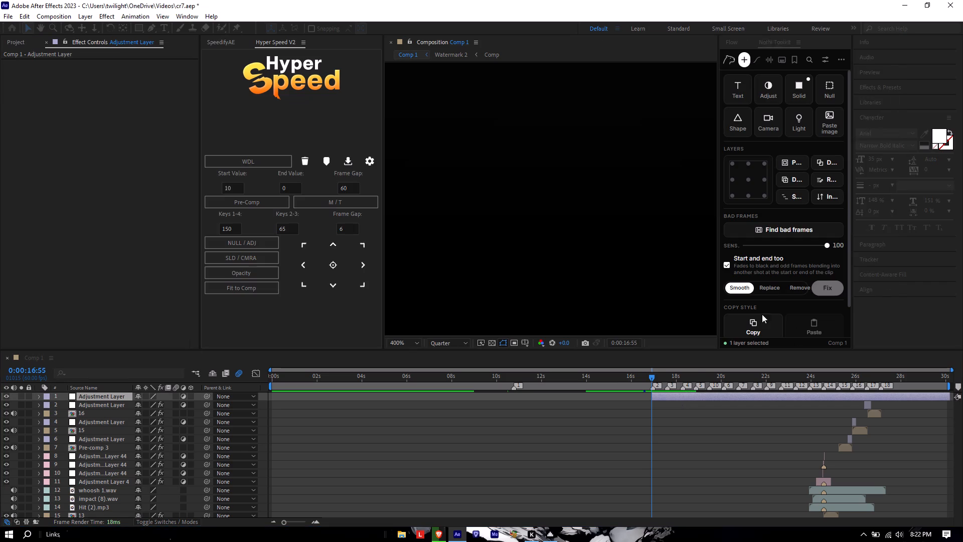
key(ctrl+space)
key(s)
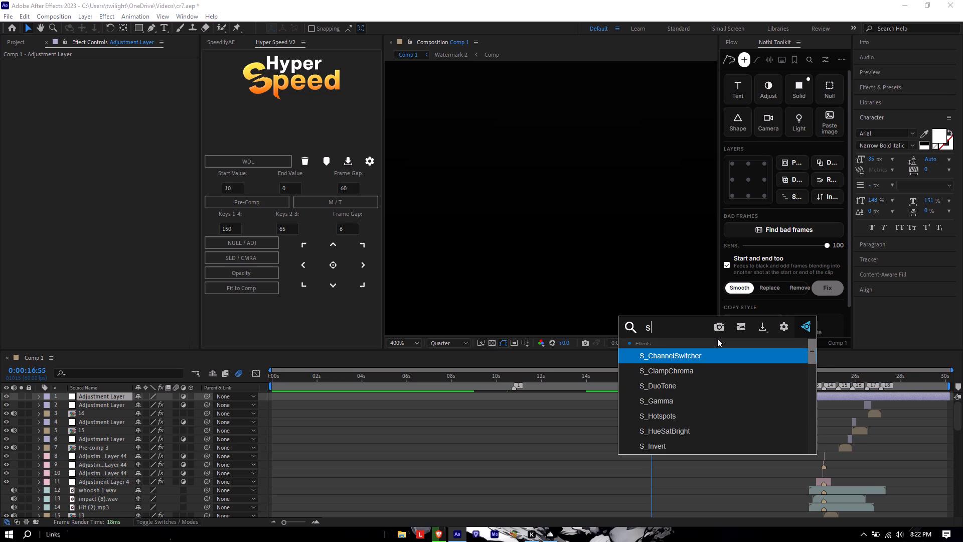
key(shift+underscore)
text(fl)
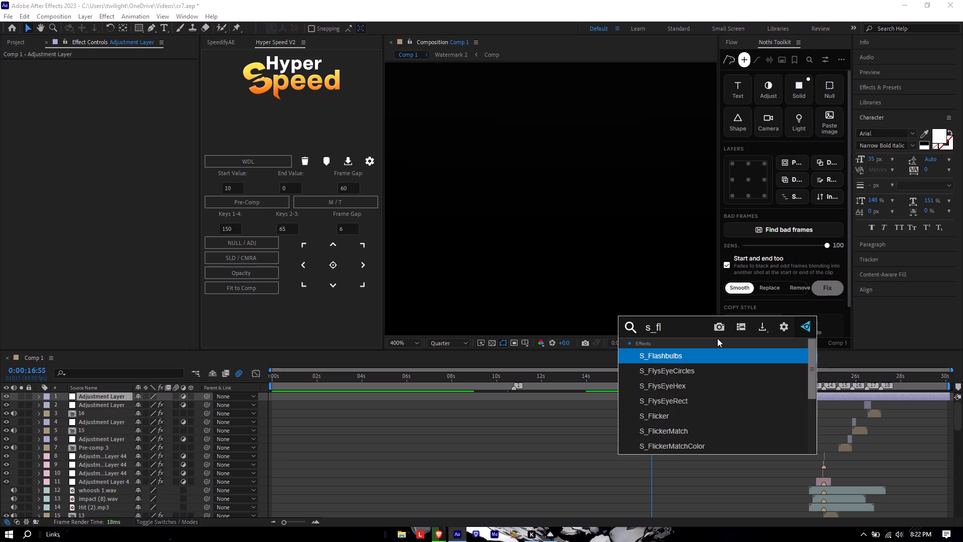
click(742, 415)
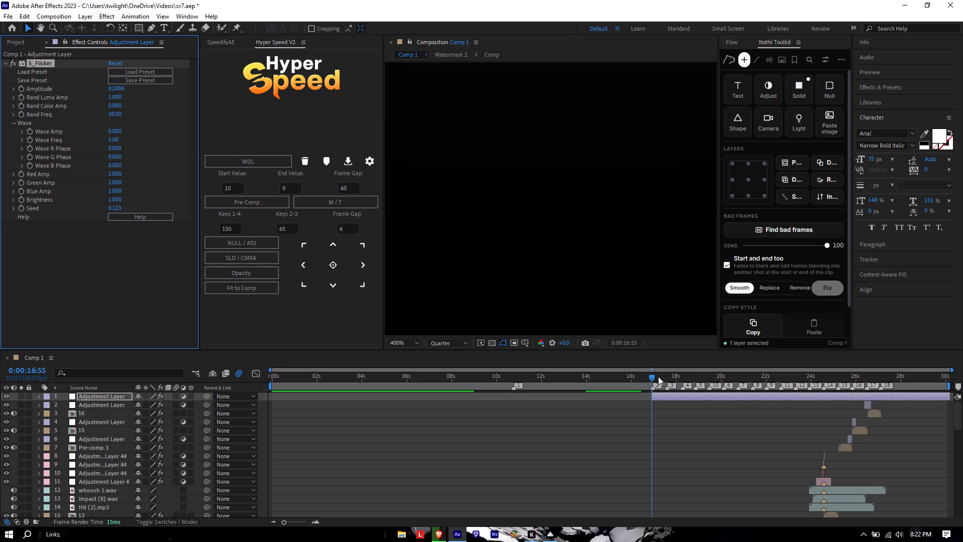
Zoom the composition view out to 25% and scrub from 0:00:17:32 to 0:00:21:28 to examine the flicker.
drag(656, 378, 666, 382)
scroll(567, 195, down, 3)
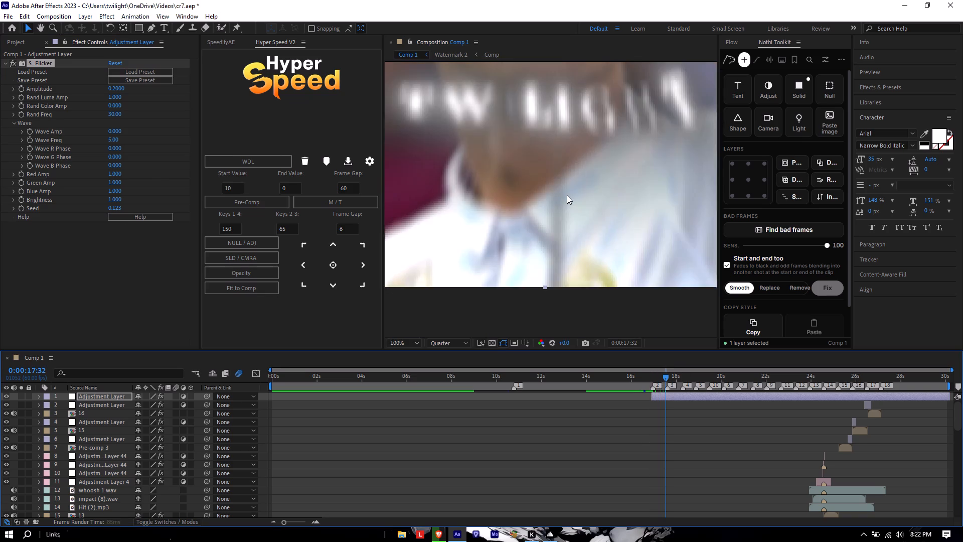
scroll(567, 195, down, 2)
scroll(567, 195, up, 2)
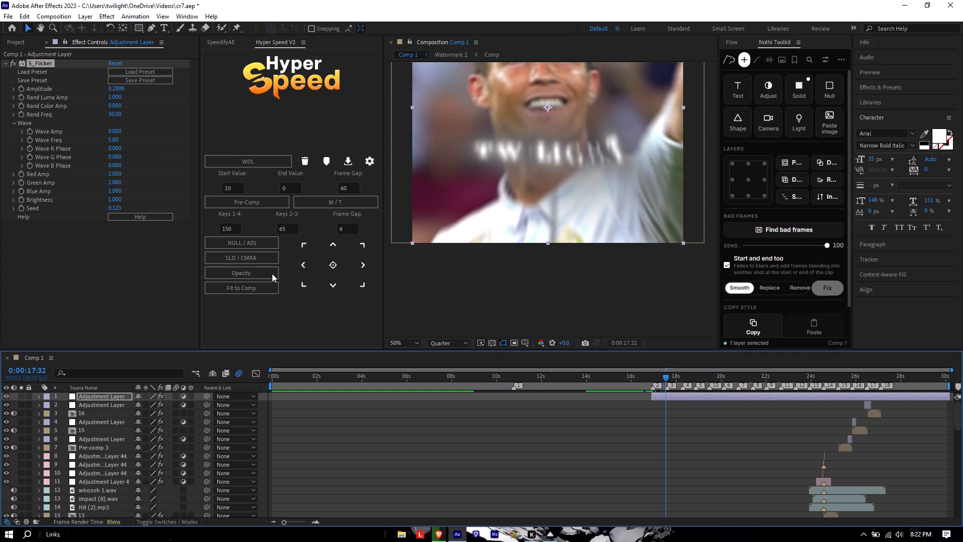
click(438, 347)
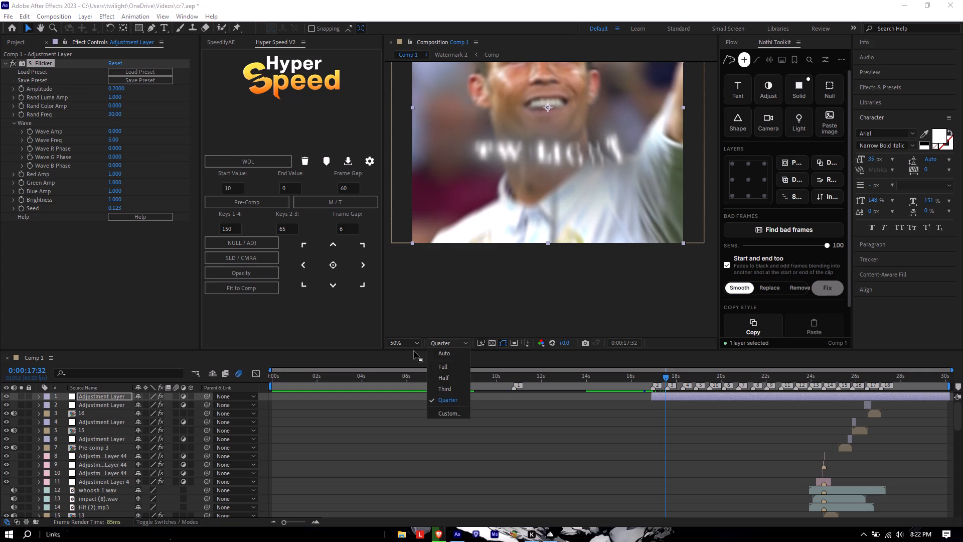
click(401, 343)
click(404, 176)
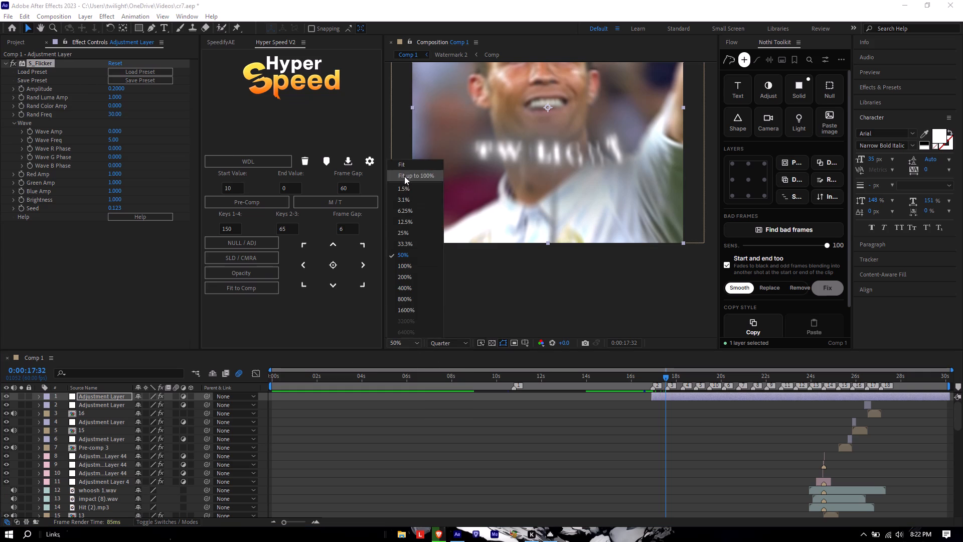
scroll(507, 165, down, 1)
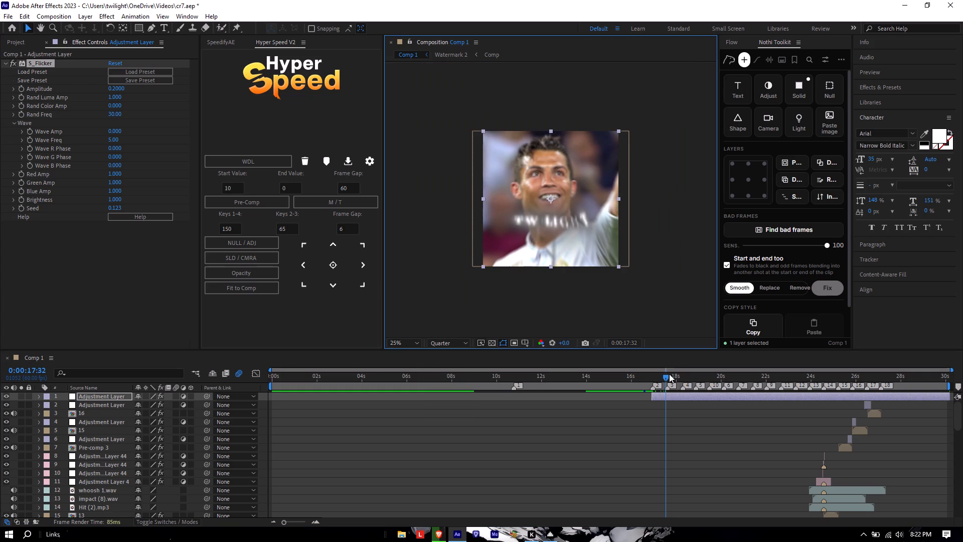
drag(669, 374, 690, 386)
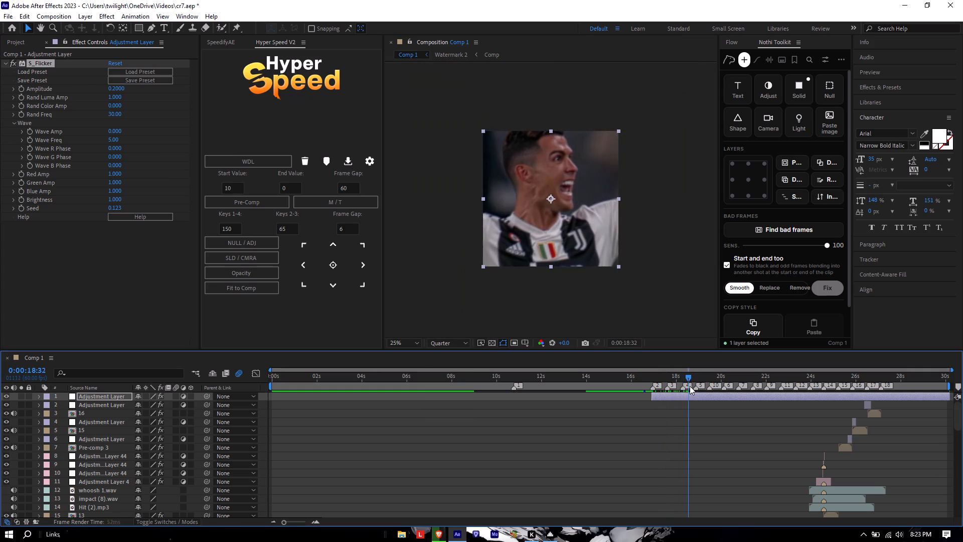
drag(690, 386, 690, 386)
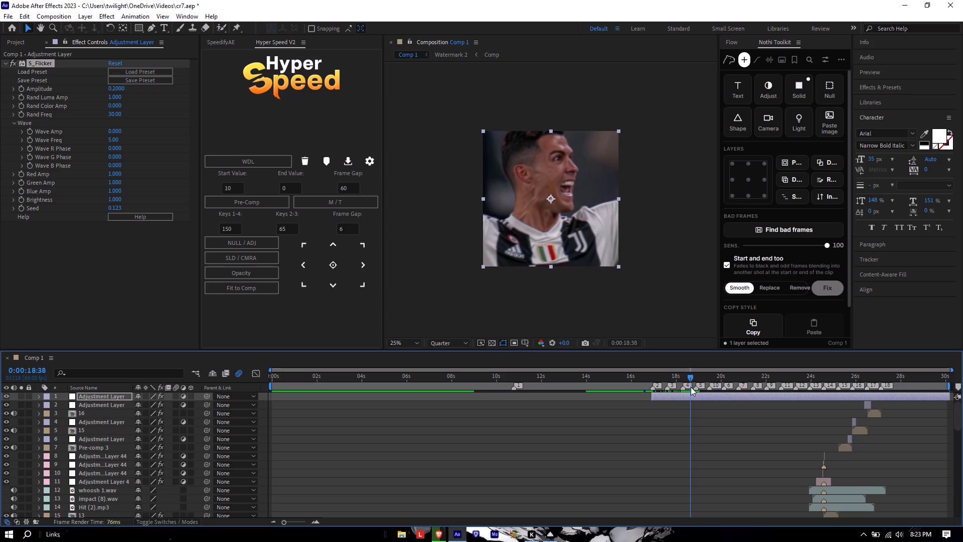
drag(691, 378, 697, 379)
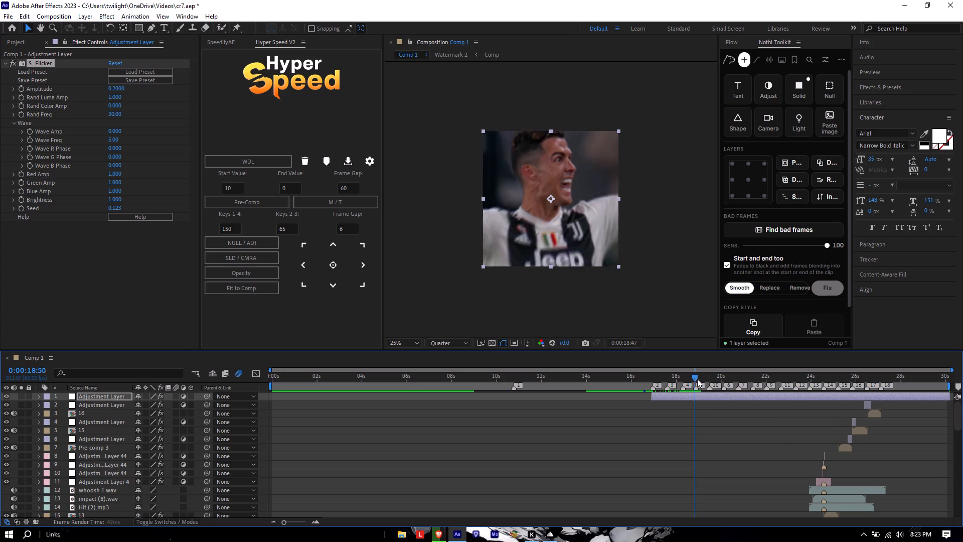
drag(697, 379, 735, 393)
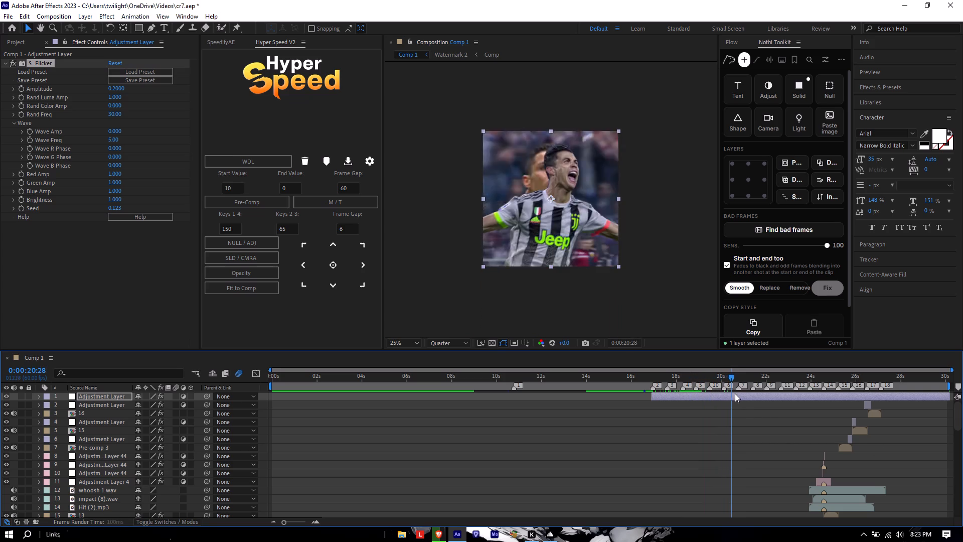
drag(735, 393, 754, 398)
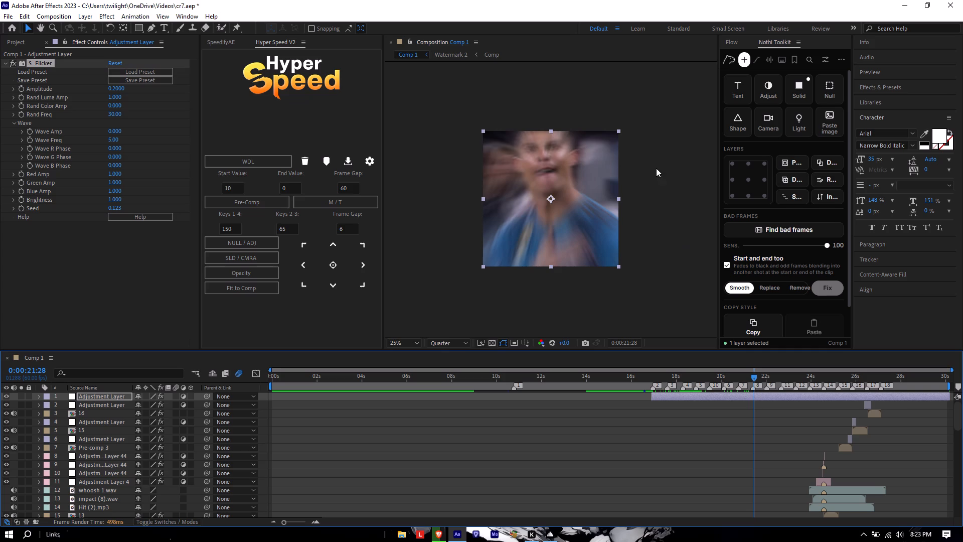
Play back the section around the start of the flicker layer several times to judge the flicker's speed and strength.
drag(750, 375, 593, 408)
key(space)
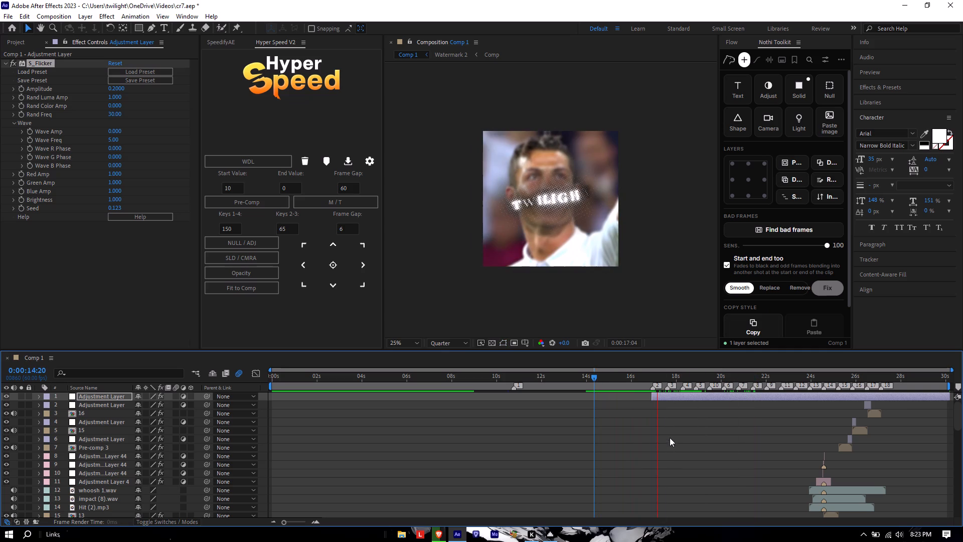
key(space)
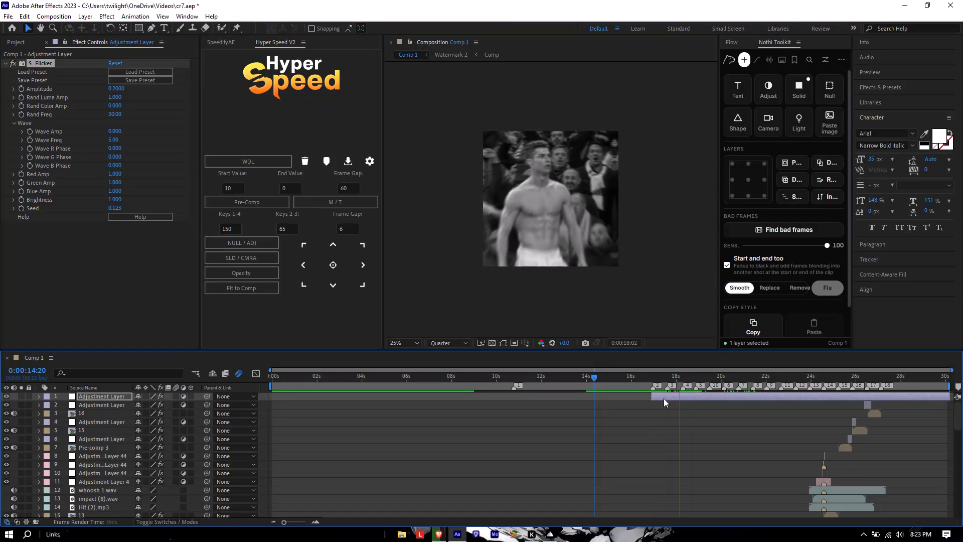
drag(680, 378, 636, 389)
key(space)
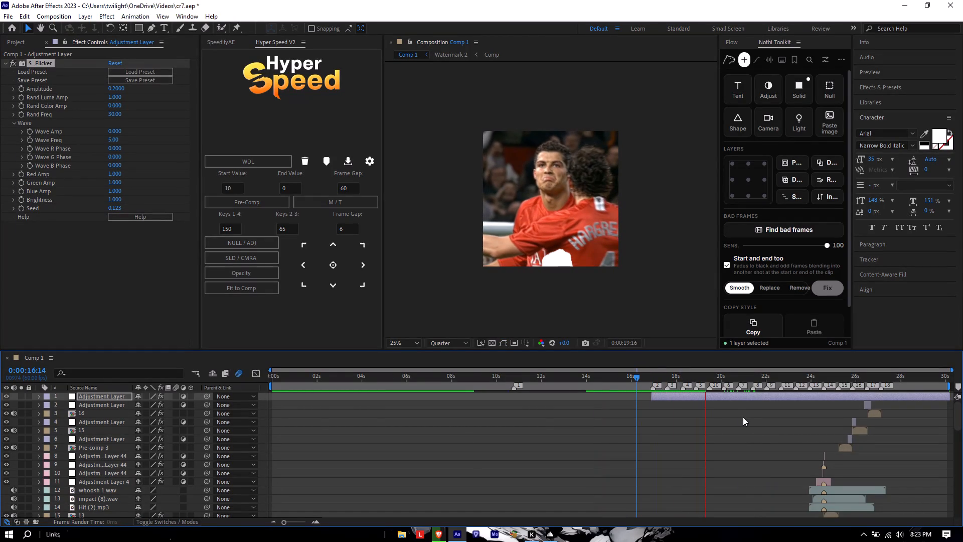
key(space)
drag(707, 379, 658, 386)
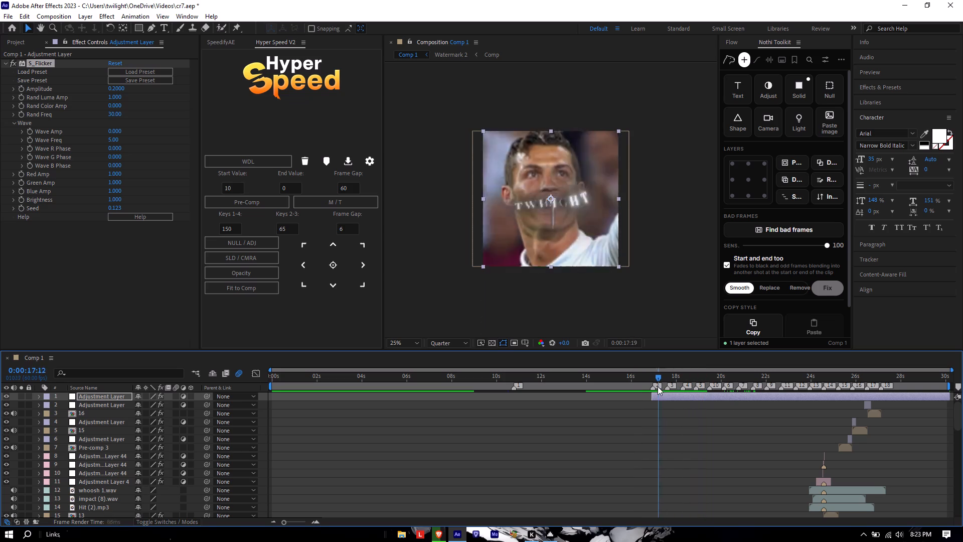
drag(658, 386, 655, 387)
key(space)
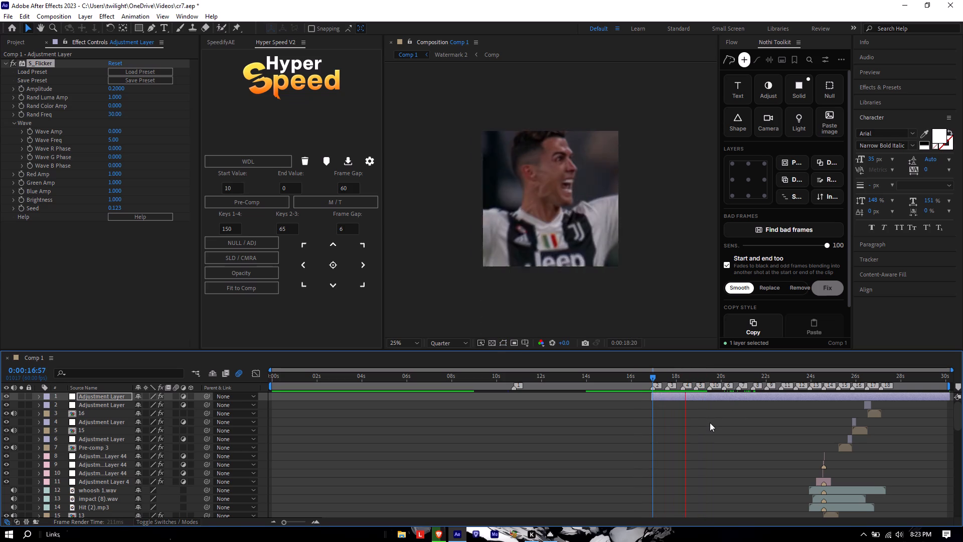
key(space)
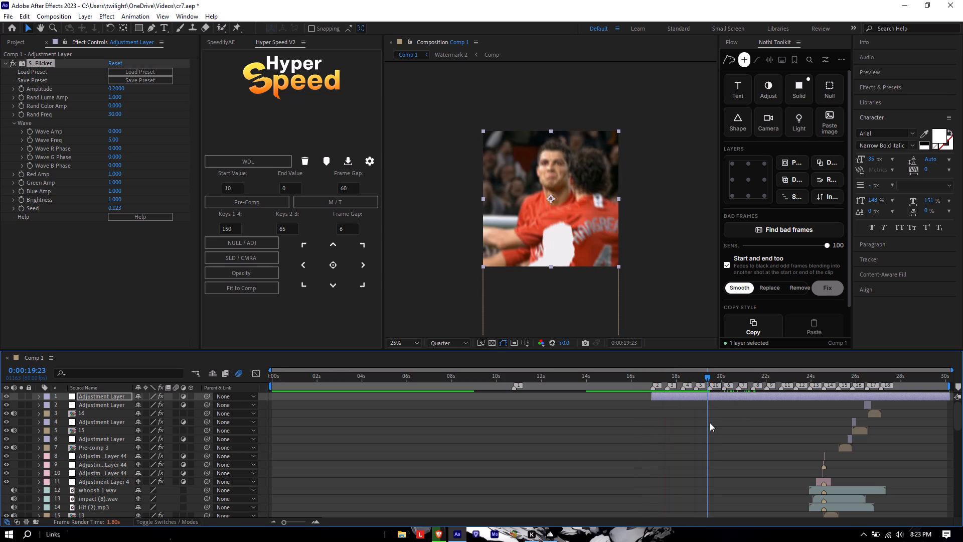
Set the S_Flicker Rand Freq to 15.
click(111, 116)
key(1)
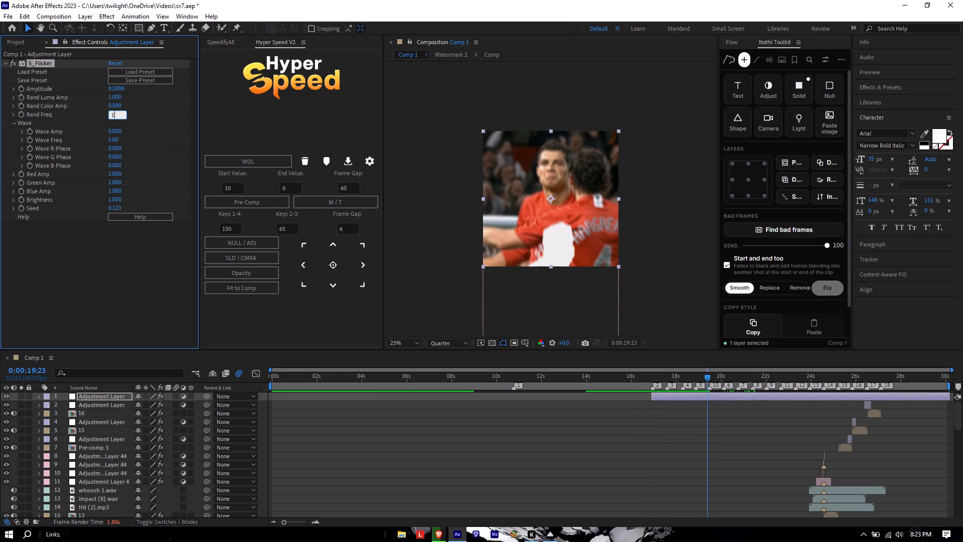
key(5)
key(Return)
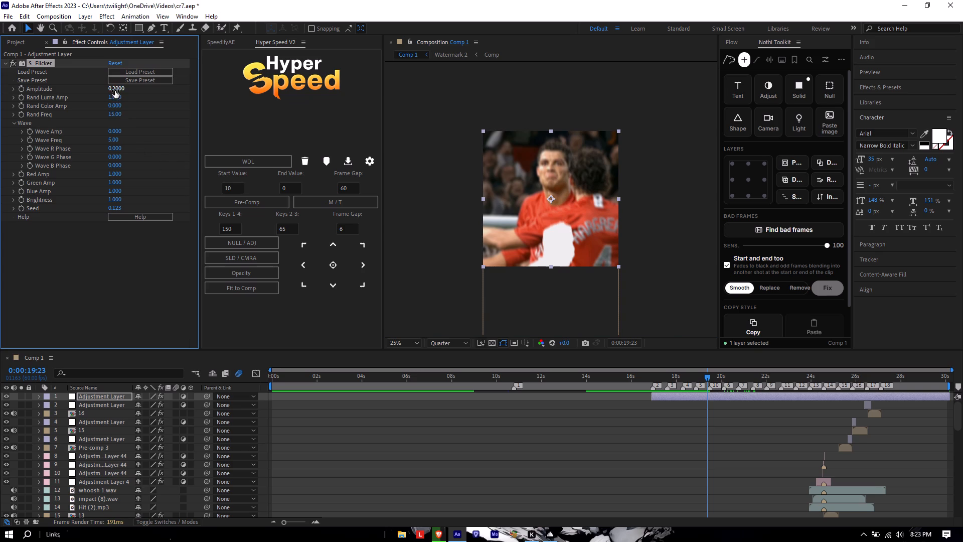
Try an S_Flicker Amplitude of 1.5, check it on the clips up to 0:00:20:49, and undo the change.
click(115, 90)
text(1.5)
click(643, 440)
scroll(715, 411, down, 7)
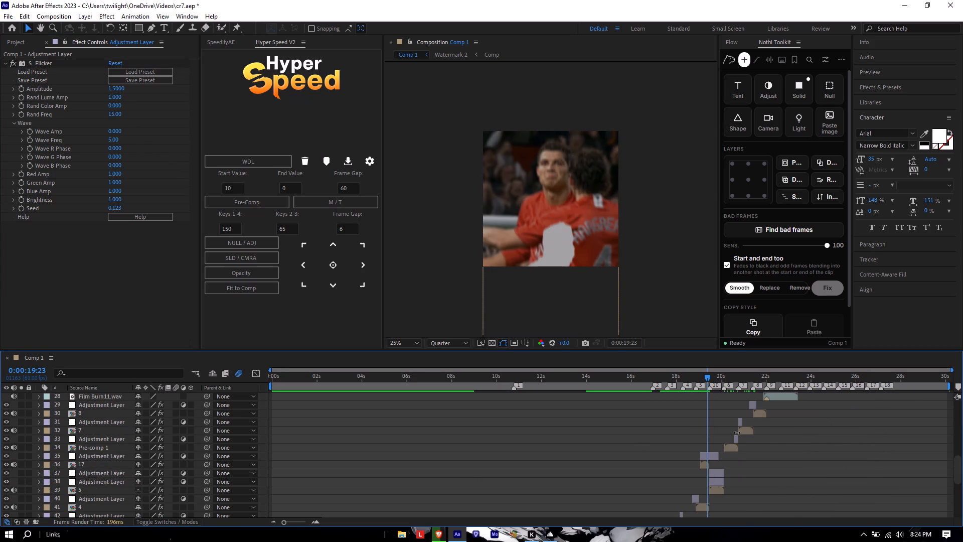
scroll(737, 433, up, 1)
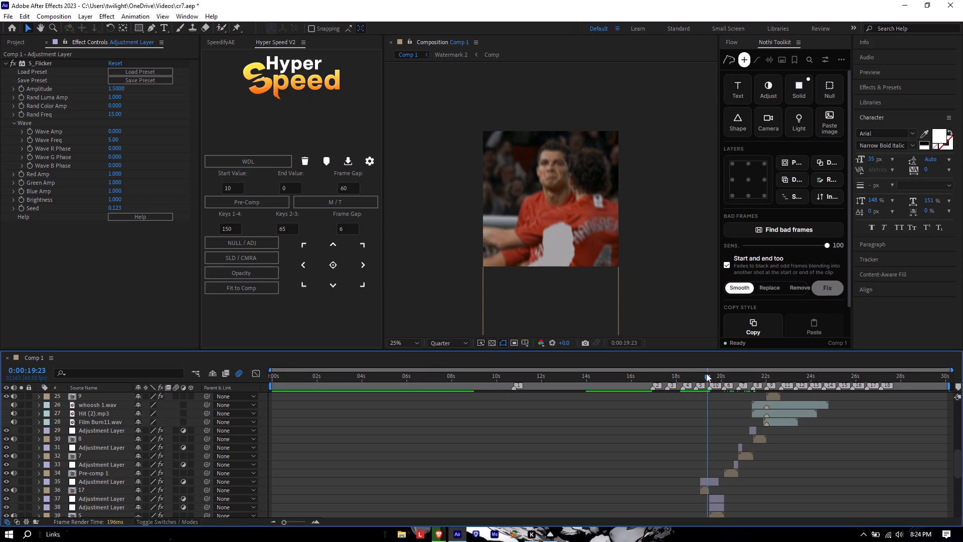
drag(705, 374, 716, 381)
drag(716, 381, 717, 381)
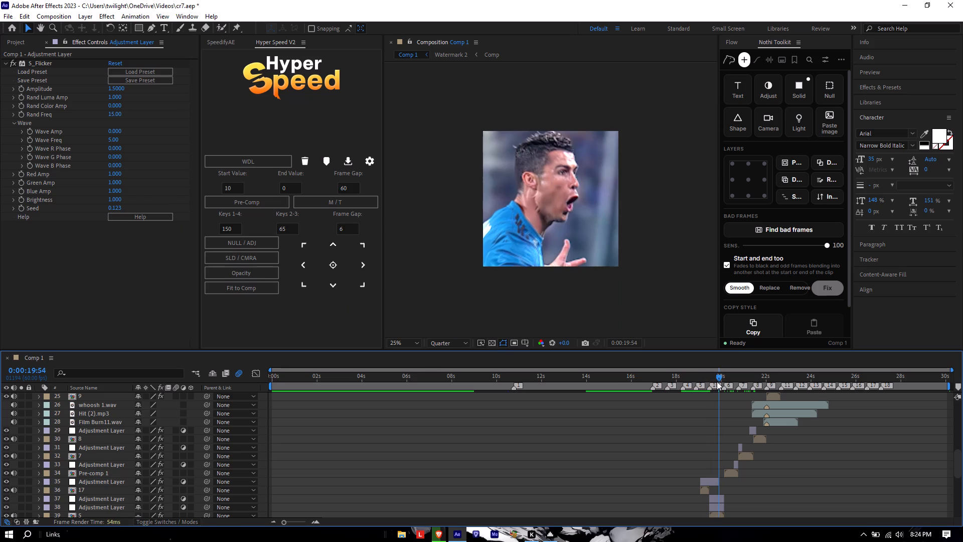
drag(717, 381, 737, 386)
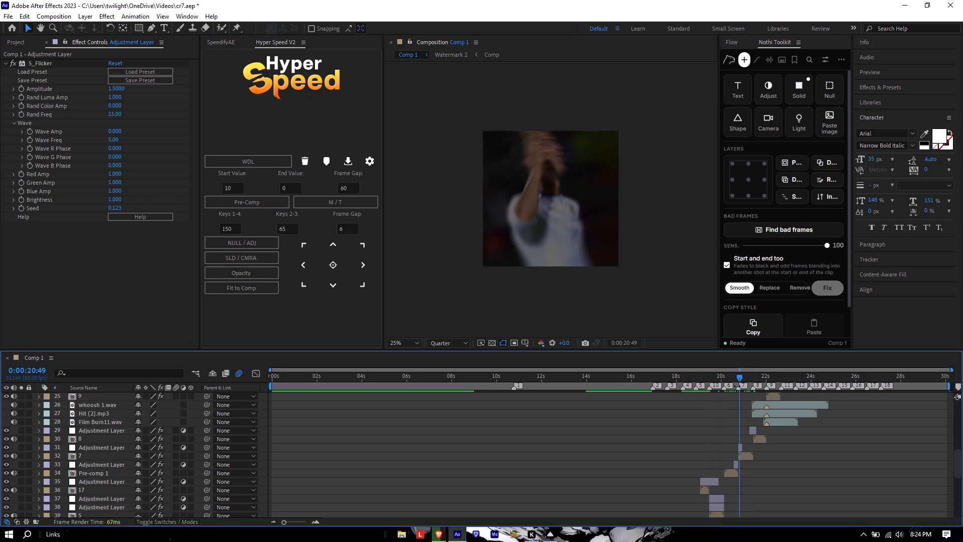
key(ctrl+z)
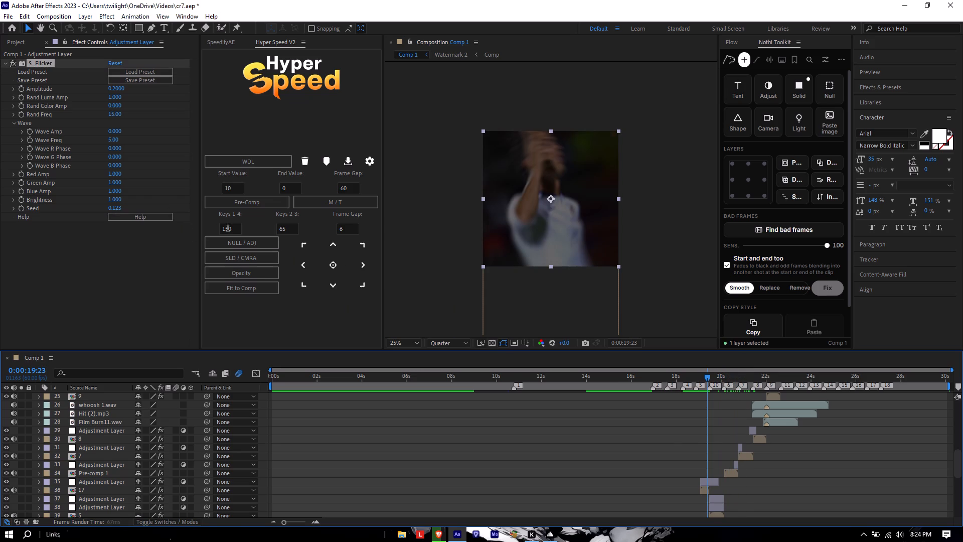
Set the S_Flicker Amplitude to 0.15 and check the flicker on the clips up to 0:00:22:04.
click(113, 89)
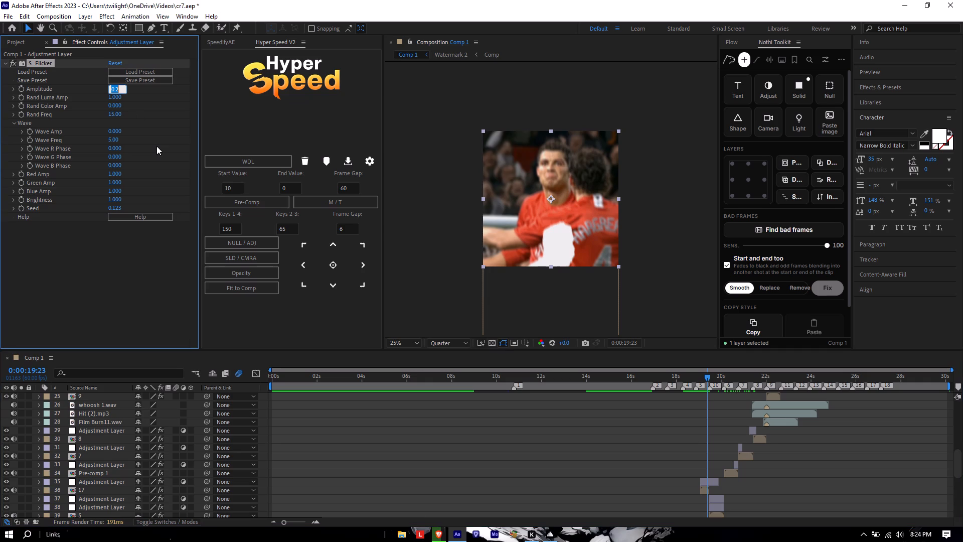
text(0.15)
key(Return)
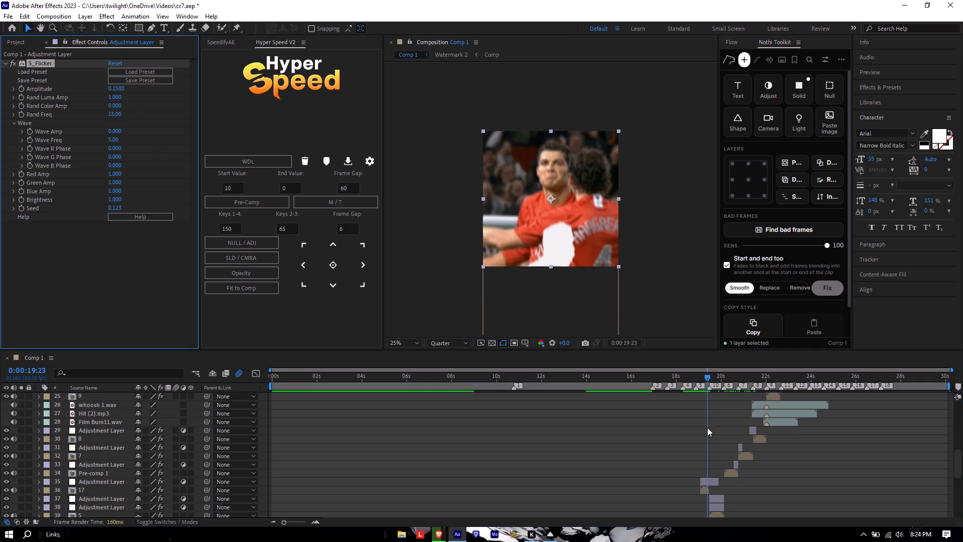
drag(711, 380, 724, 390)
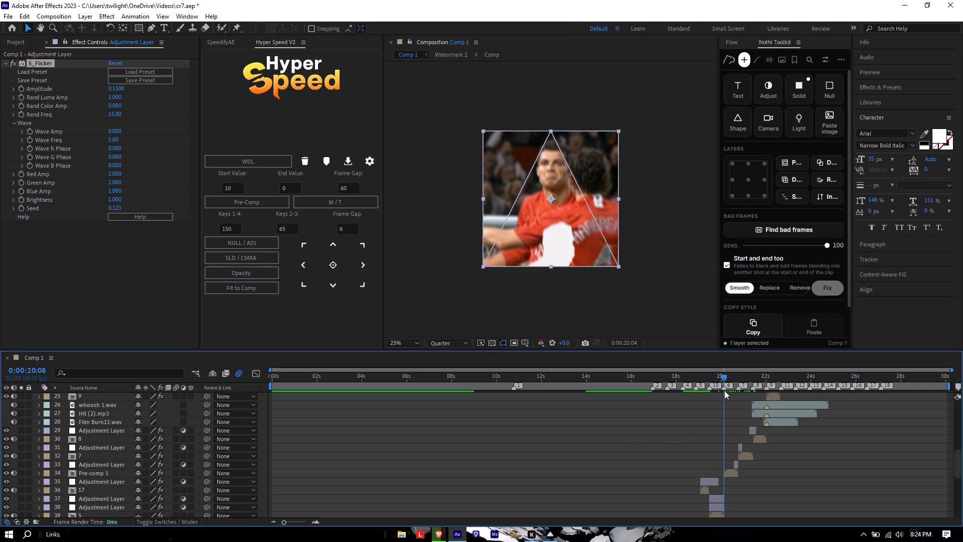
drag(724, 390, 727, 413)
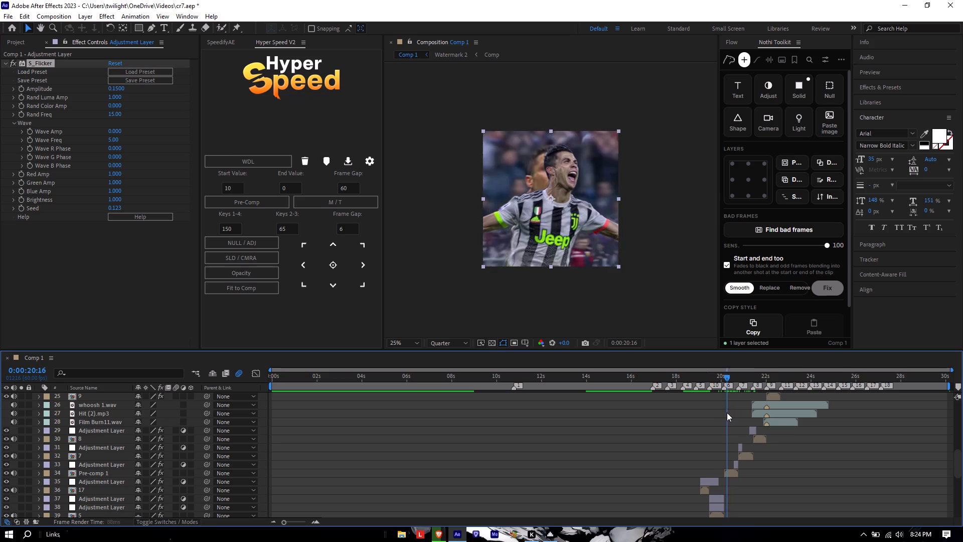
drag(727, 413, 769, 426)
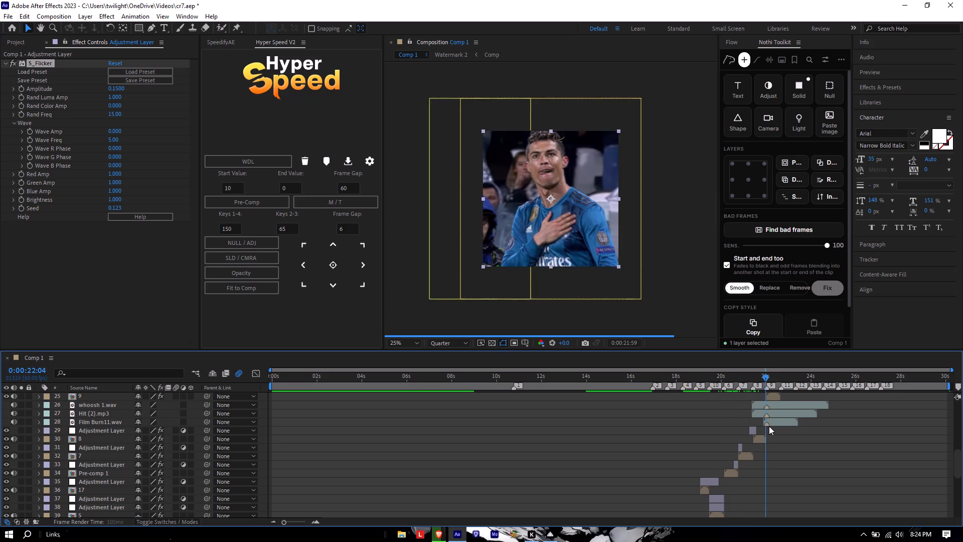
Add an adjustment layer over clip 10 at 0:00:22:39 and apply the Radial Blur effect to it.
drag(769, 426, 781, 431)
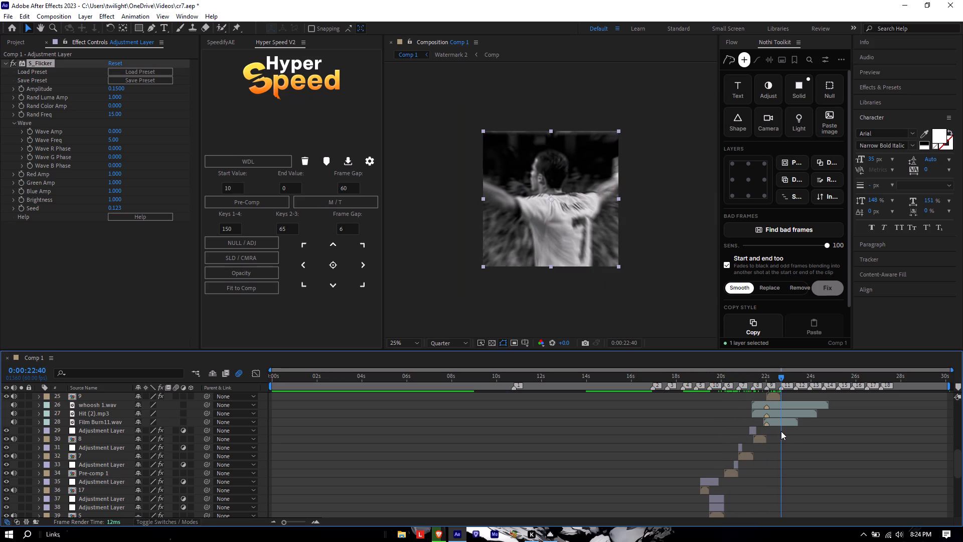
drag(781, 431, 781, 432)
scroll(786, 415, up, 2)
click(786, 415)
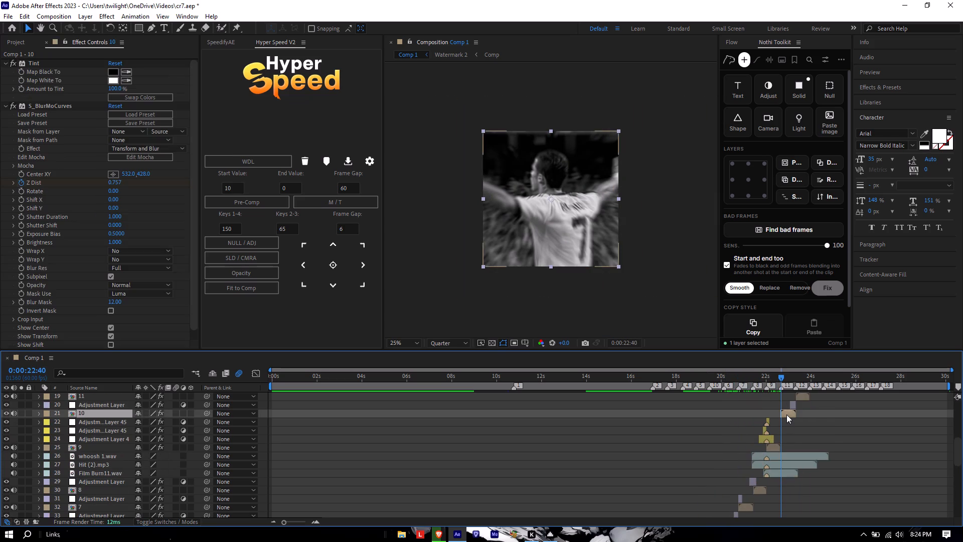
key(i)
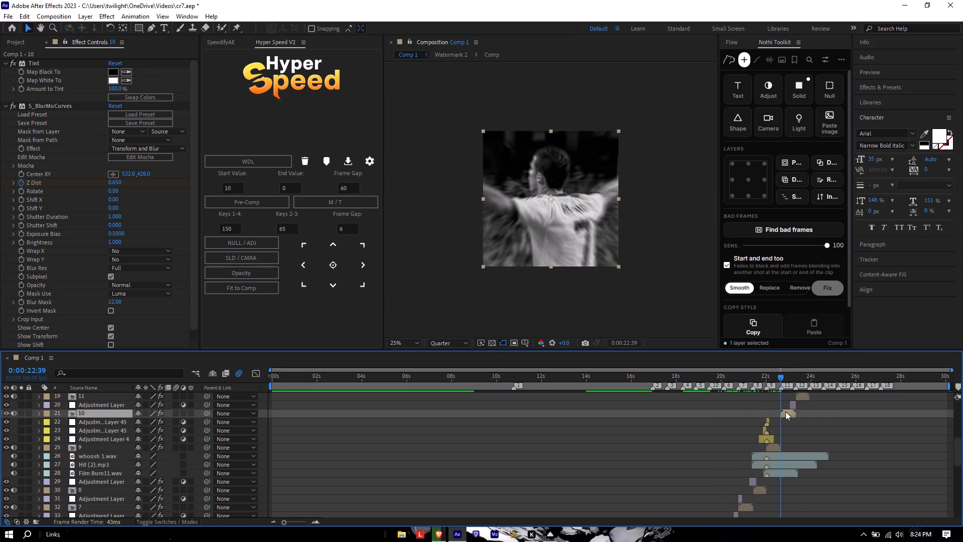
click(768, 85)
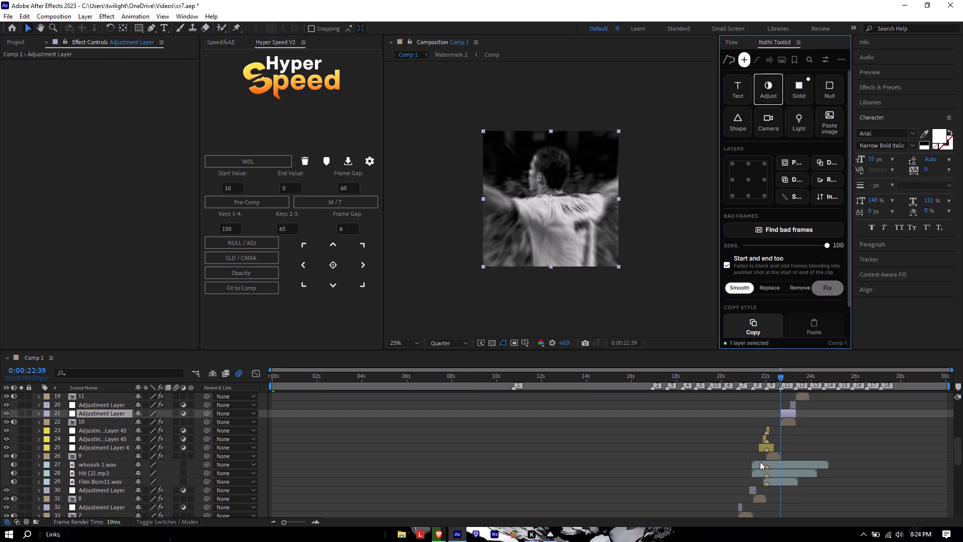
key(ctrl+space)
text(rad)
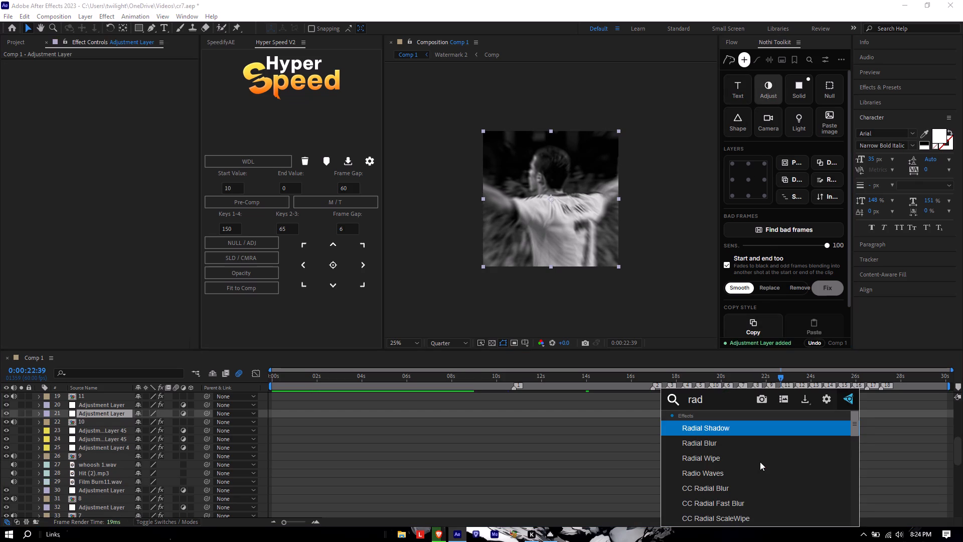
click(744, 446)
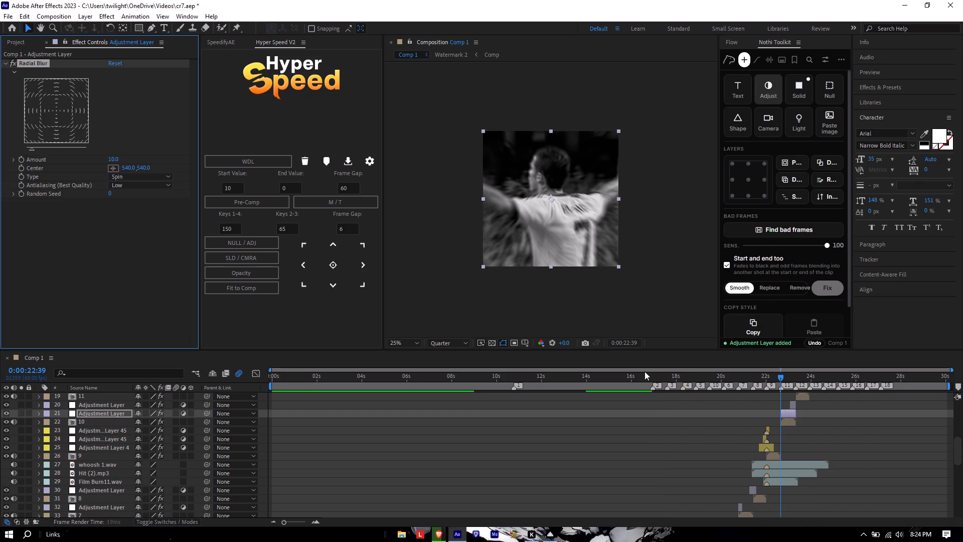
Center the Radial Blur on the player's head at about 512, 304 and set its Amount to 6.
click(120, 168)
click(114, 168)
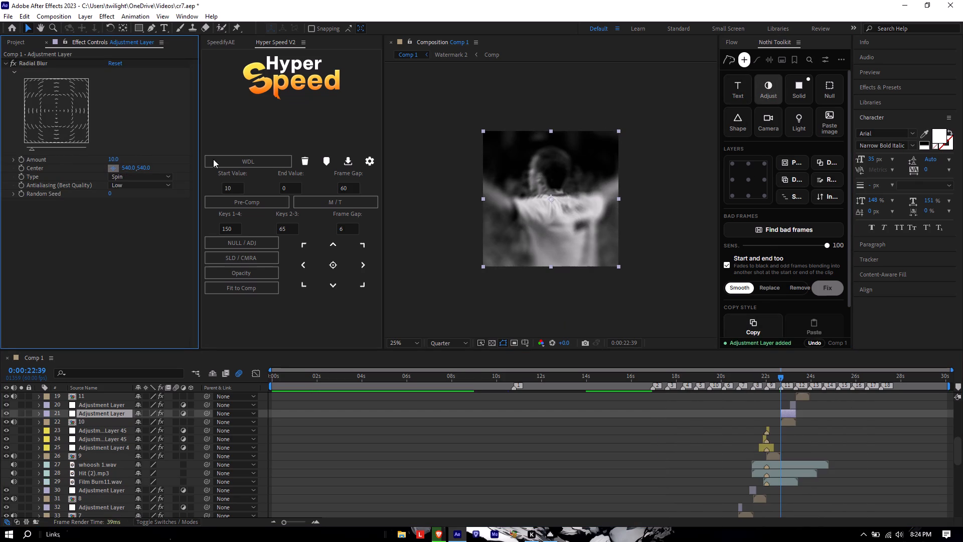
click(547, 169)
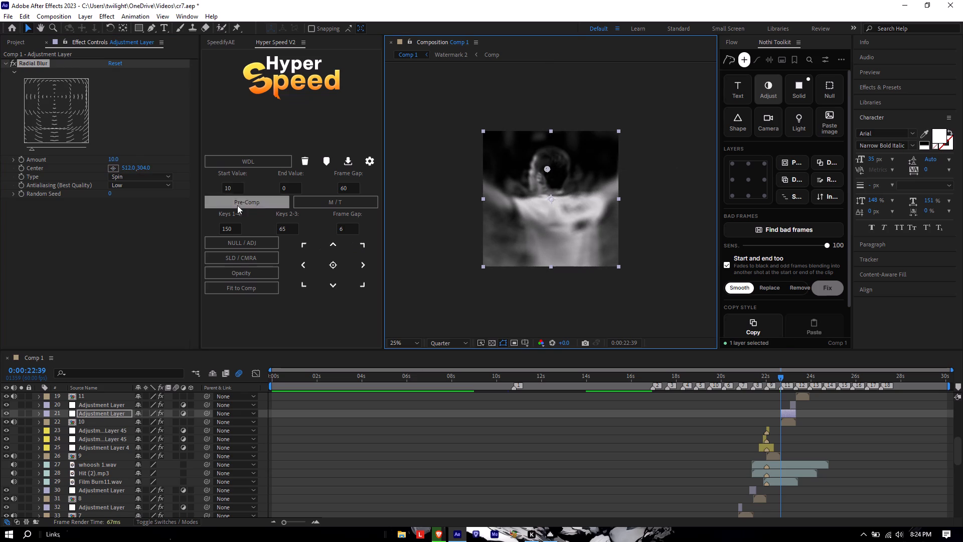
click(112, 162)
key(6)
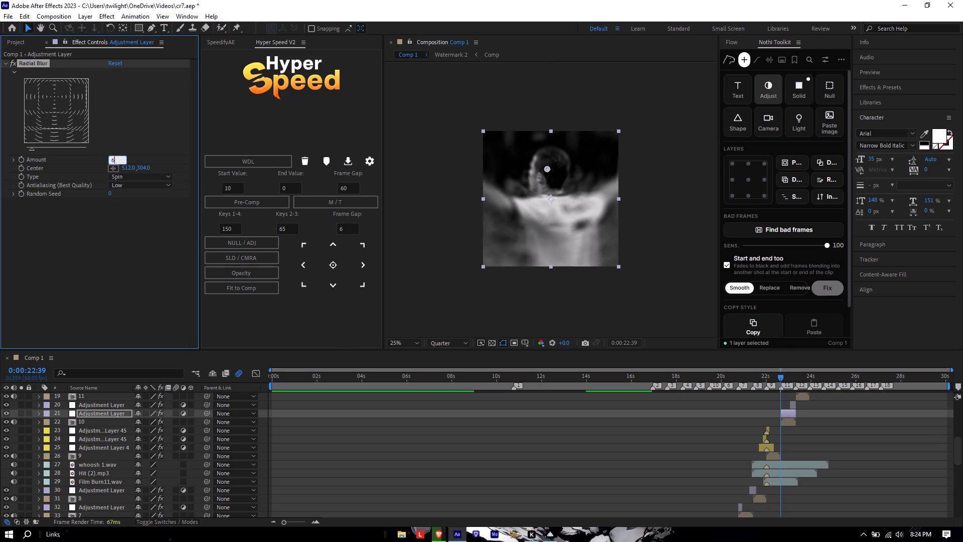
key(Return)
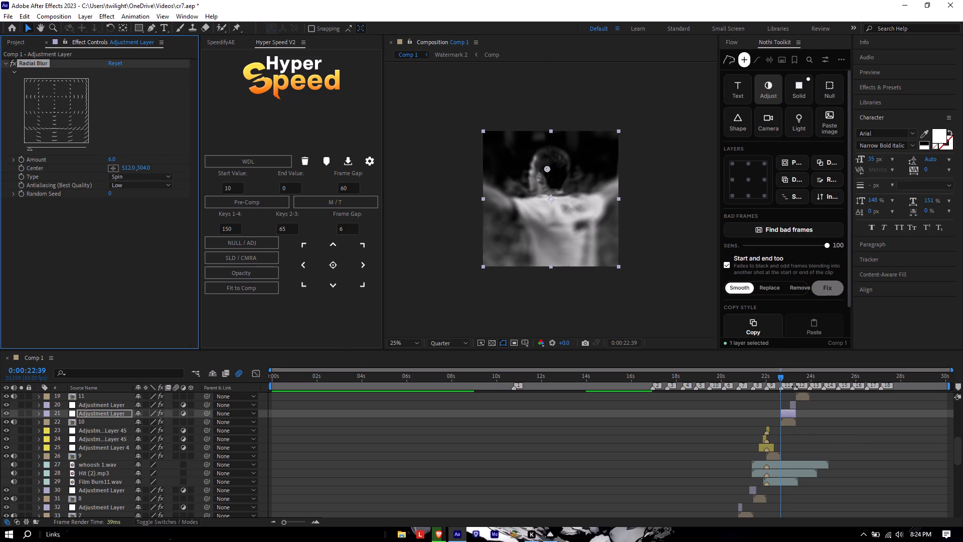
Play back the opening clips up to 0:00:18:09 to judge the flicker.
drag(784, 376, 607, 400)
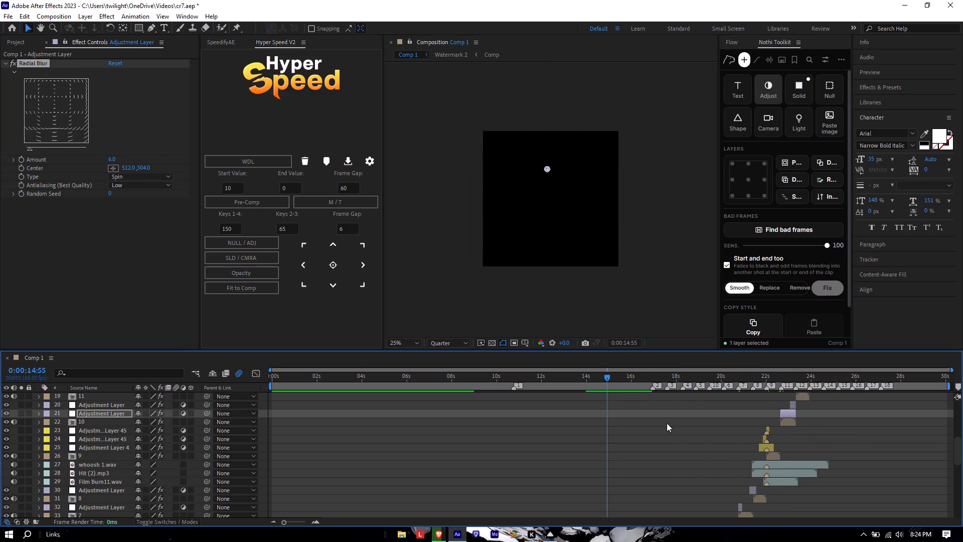
key(space)
scroll(694, 418, up, 7)
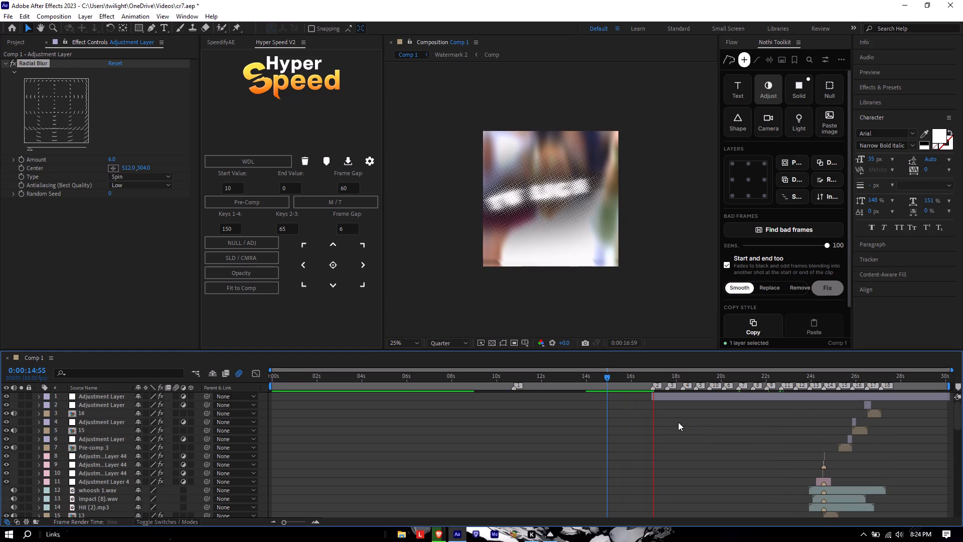
drag(629, 379, 622, 382)
key(space)
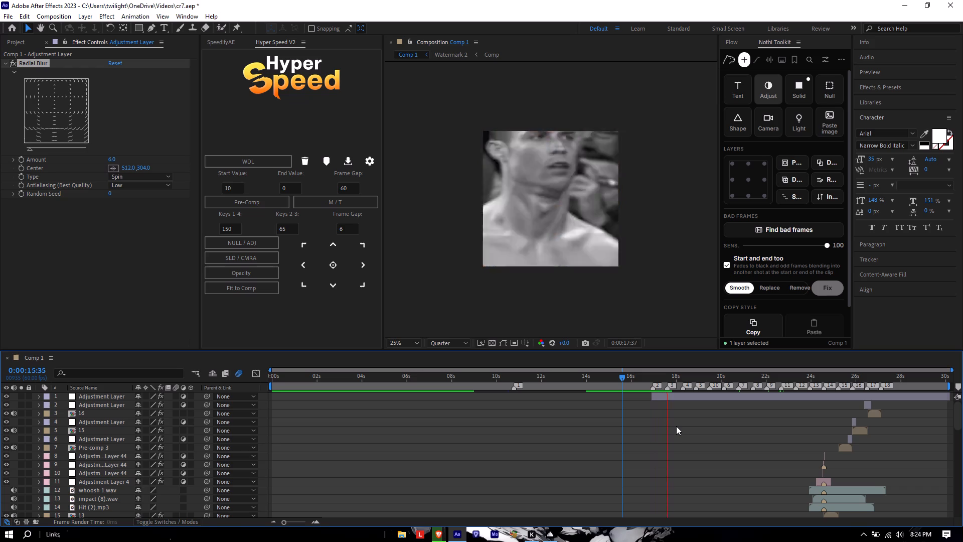
key(space)
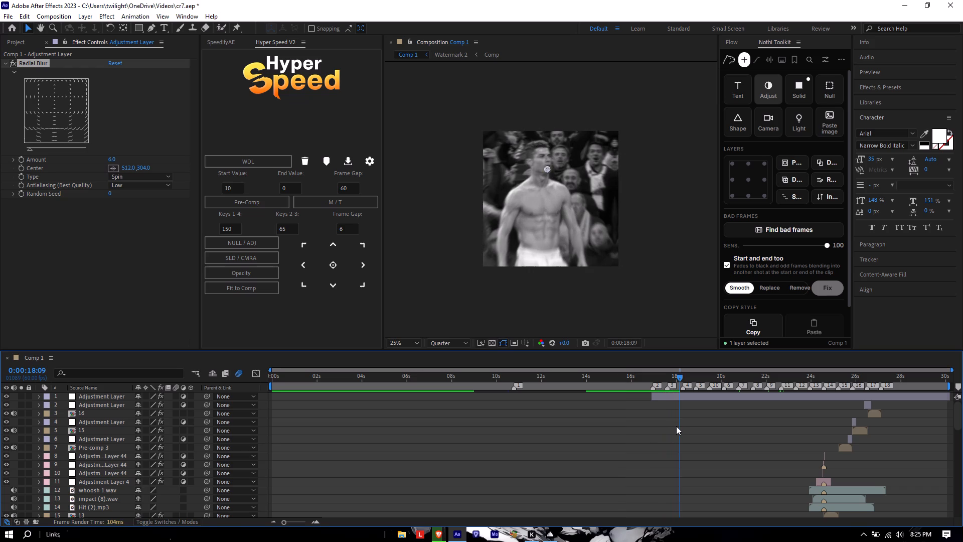
Delete the S_Flicker effect from the long adjustment layer at the top of the stack.
click(685, 398)
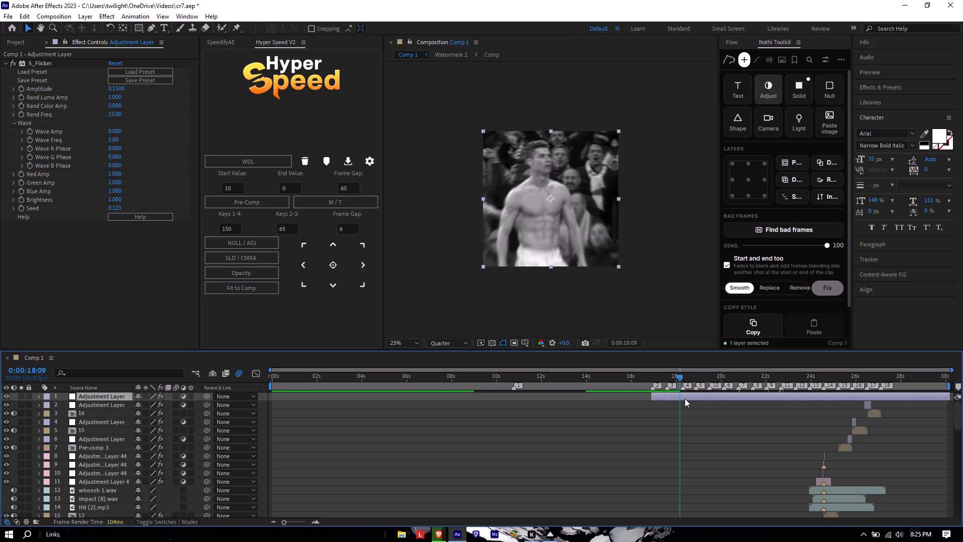
click(37, 62)
key(BackSpace)
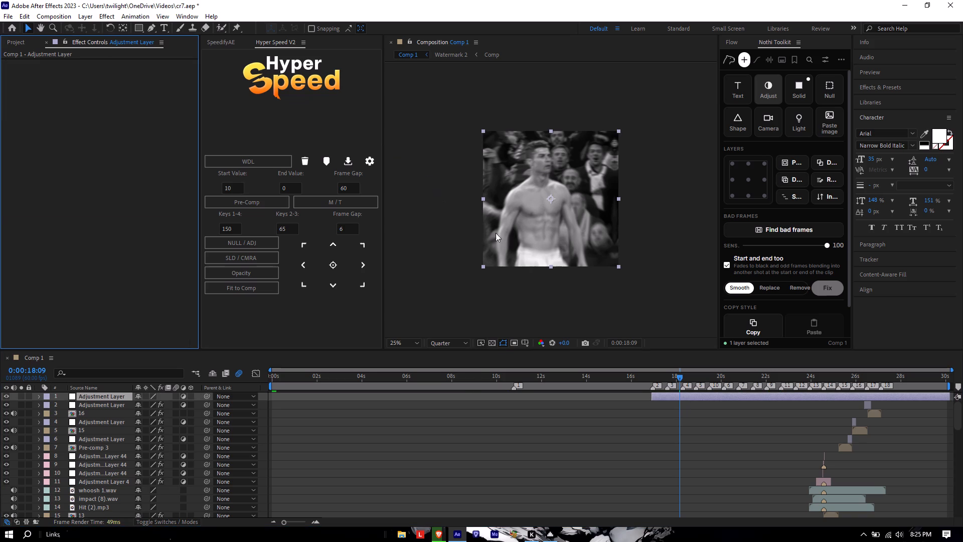
Apply the SHARPEN BEF TOPAZ preset to the top adjustment layer and extend its start back to marker 1.
click(136, 16)
click(149, 52)
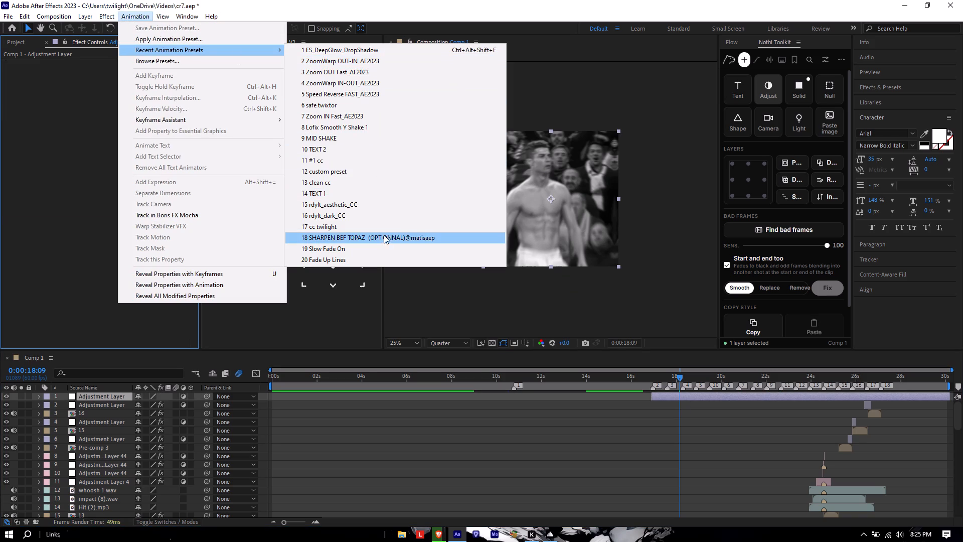
click(390, 242)
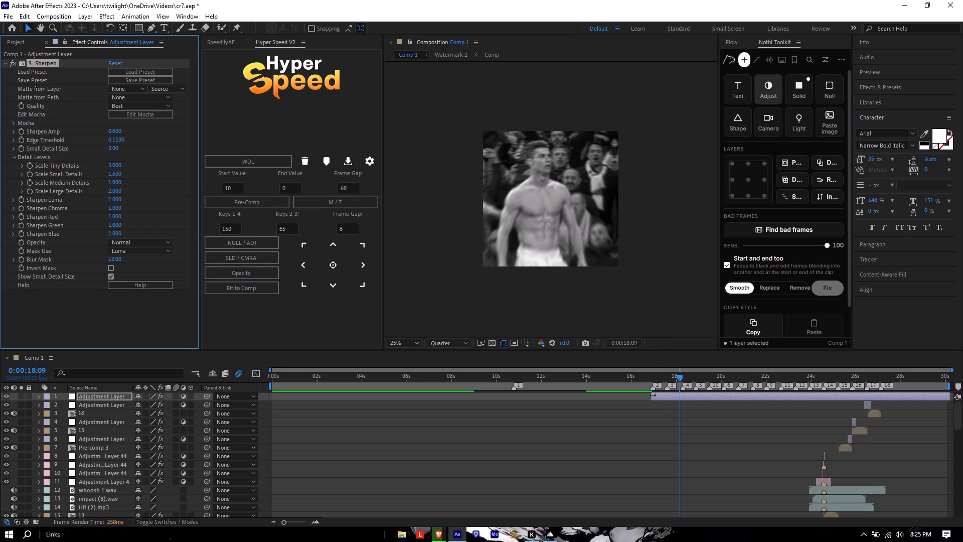
drag(653, 395, 514, 396)
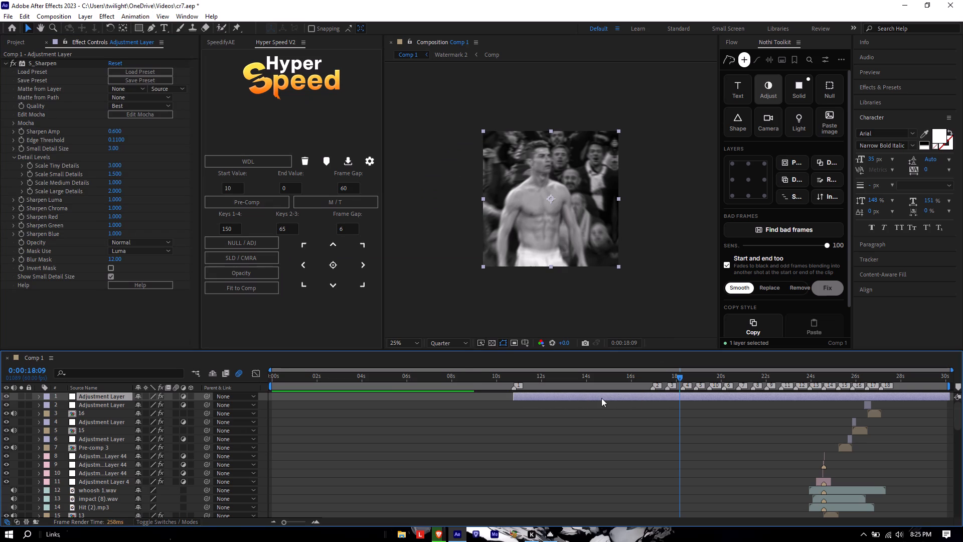
Shift the Watermark 2 layer along the timeline to start at marker 1, just before 0:00:11.
drag(677, 376, 525, 388)
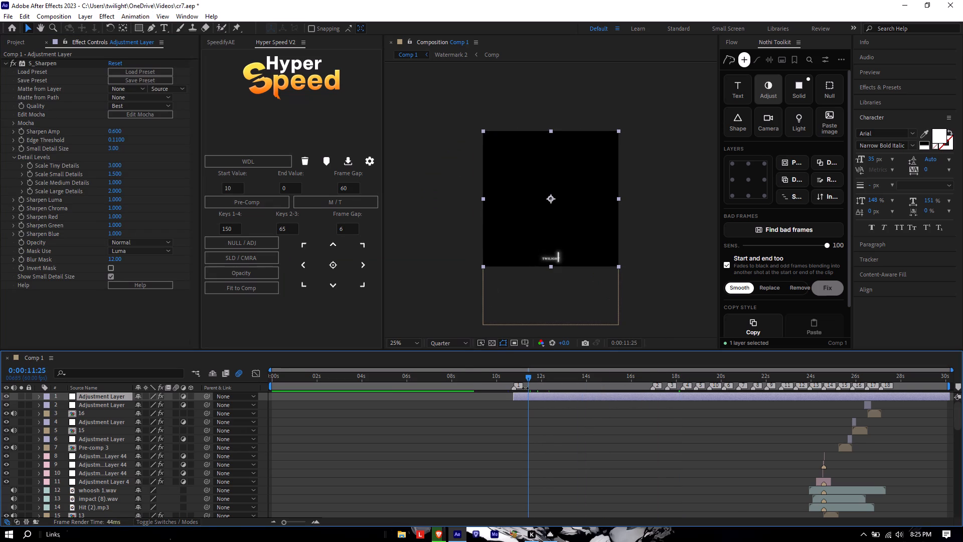
scroll(528, 388, down, 7)
scroll(558, 427, down, 5)
scroll(557, 427, up, 1)
scroll(557, 426, down, 7)
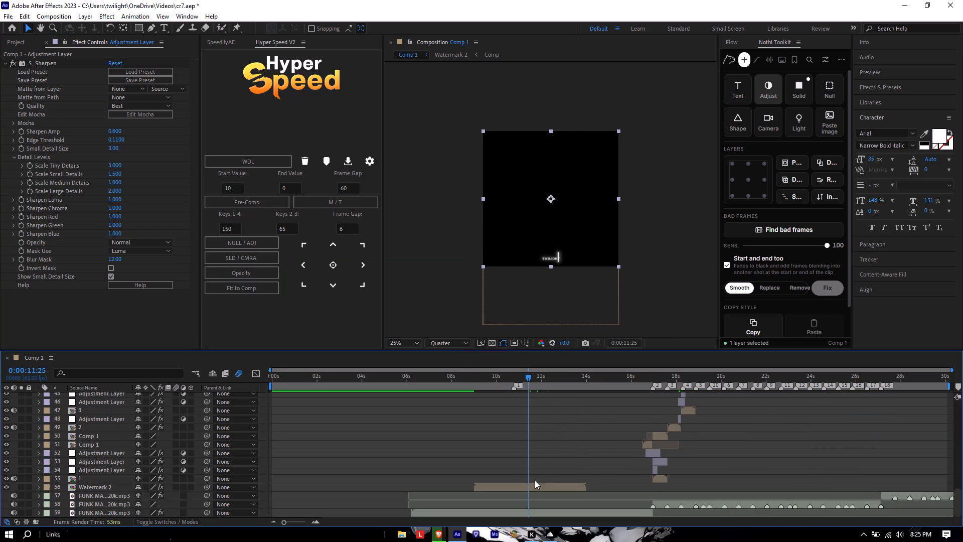
click(535, 480)
drag(533, 487, 575, 484)
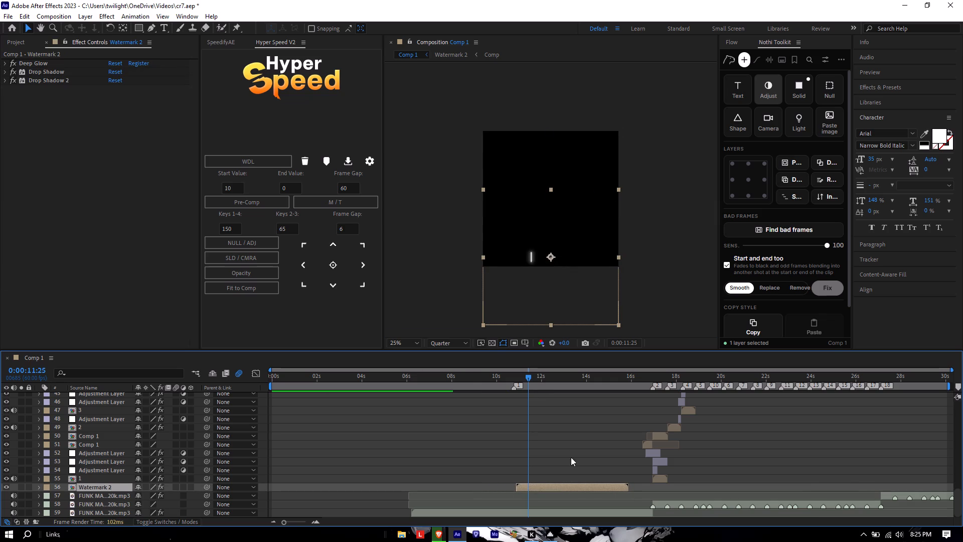
Scrub through the edit from marker 1 to the end of the clips at 0:00:27:22.
drag(528, 374, 513, 382)
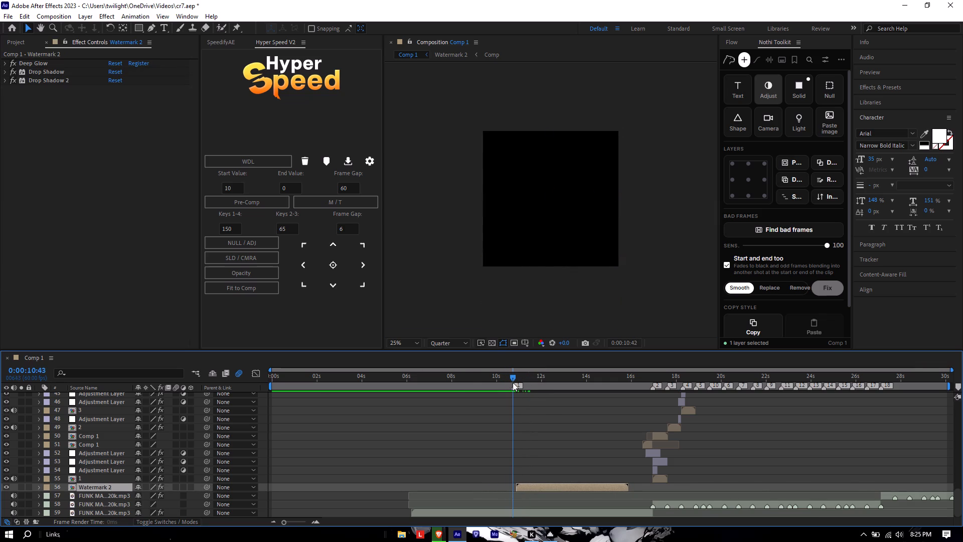
drag(513, 382, 623, 406)
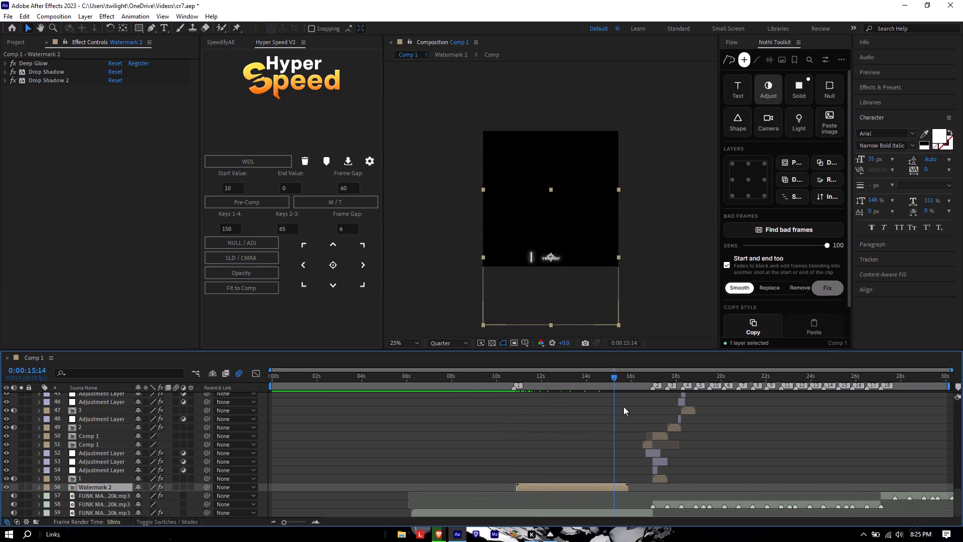
drag(623, 406, 783, 422)
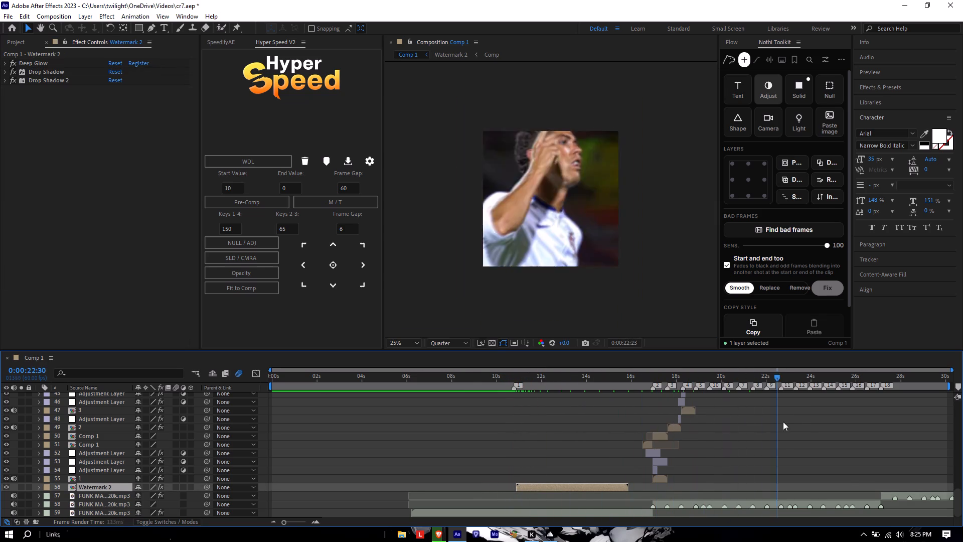
drag(783, 422, 855, 431)
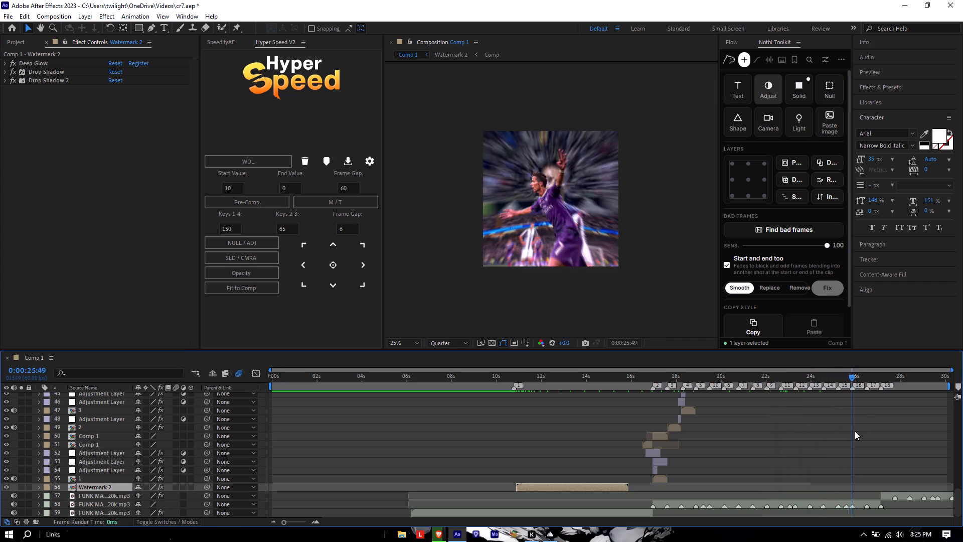
drag(855, 431, 883, 434)
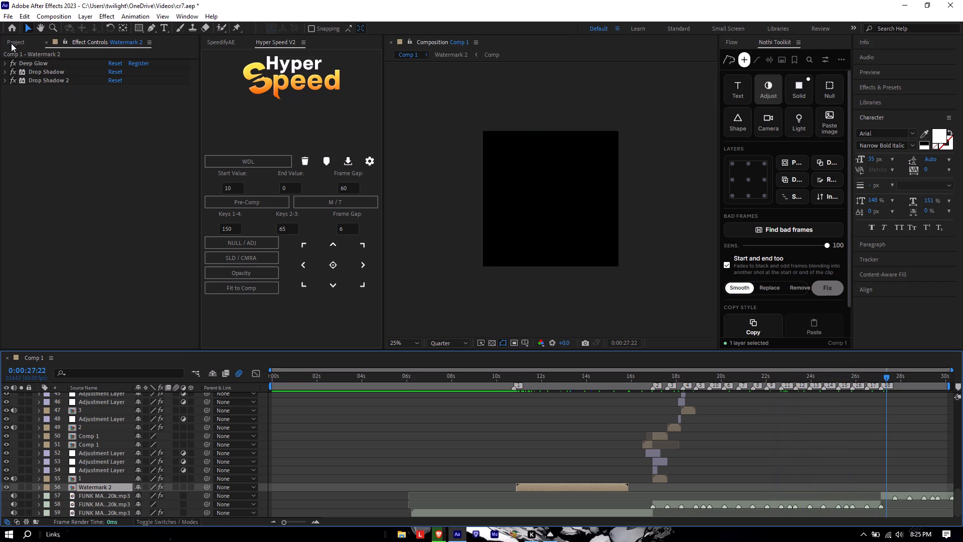
Import the super outro 3 video from the outroes folder into the project as footage.
click(11, 43)
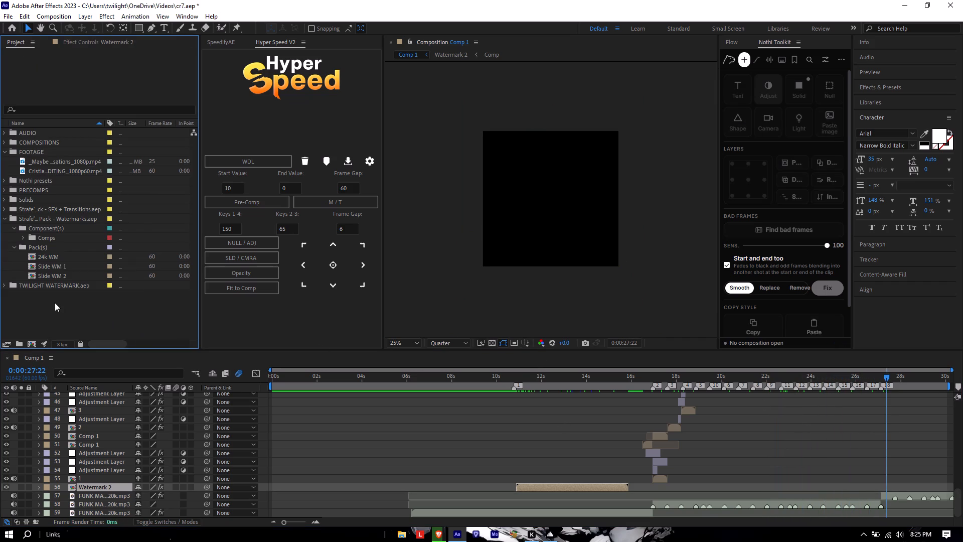
double_click(55, 303)
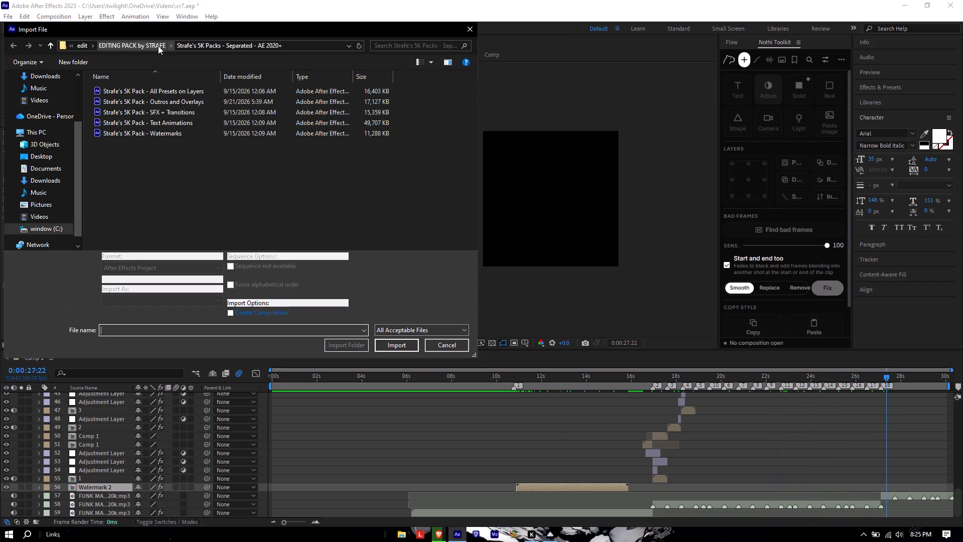
click(83, 46)
scroll(129, 217, down, 1)
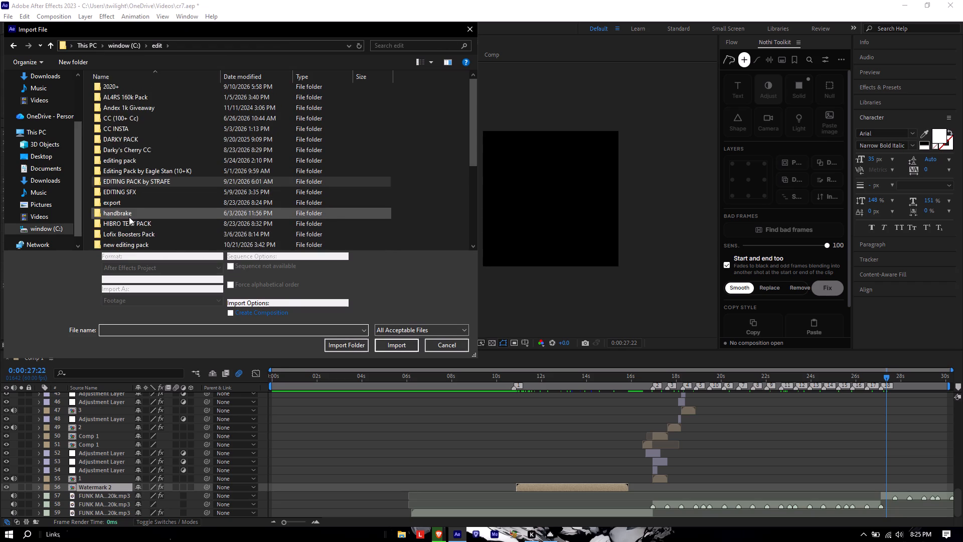
scroll(131, 229, down, 5)
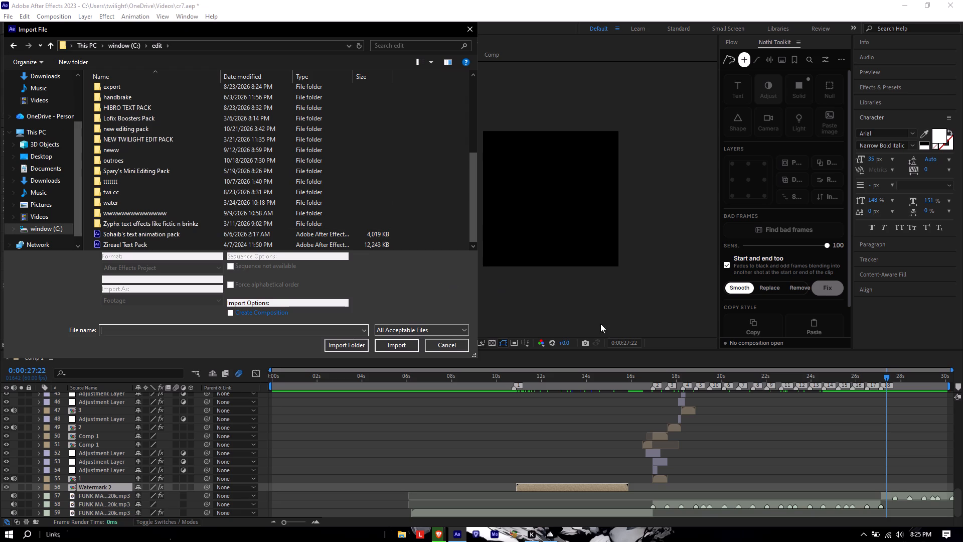
double_click(133, 157)
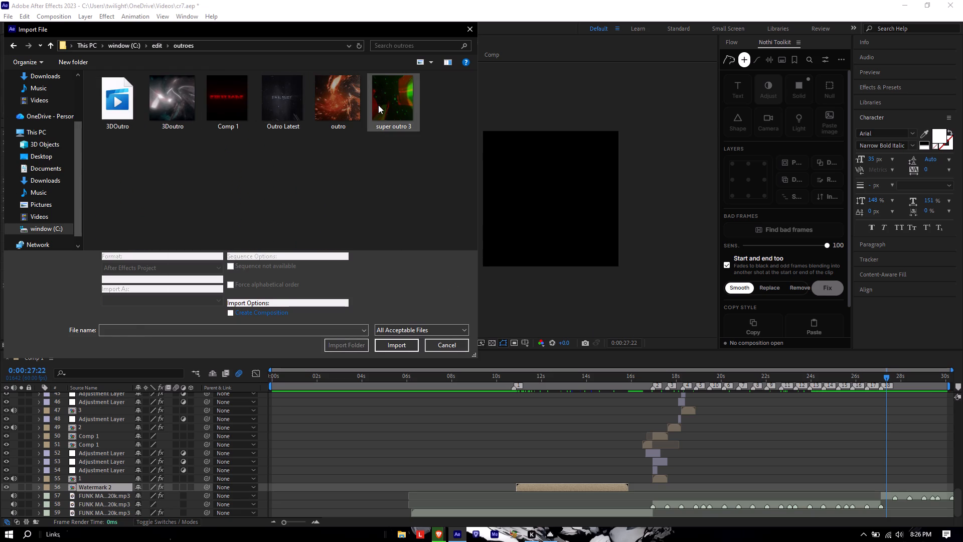
click(378, 105)
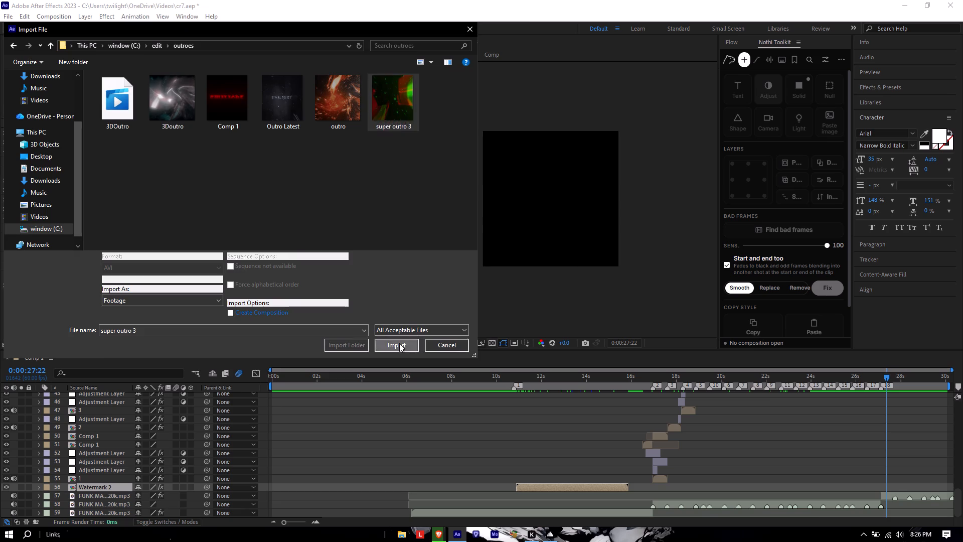
click(399, 343)
Add super outro 3 to the Comp 1 timeline above clip 16, starting at marker 18 where that clip ends.
drag(42, 282, 432, 320)
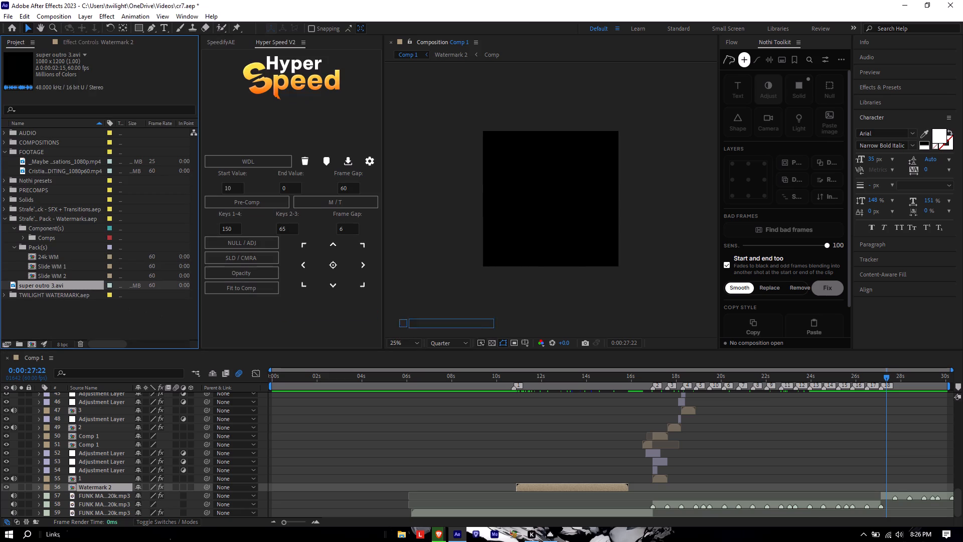
drag(432, 320, 890, 390)
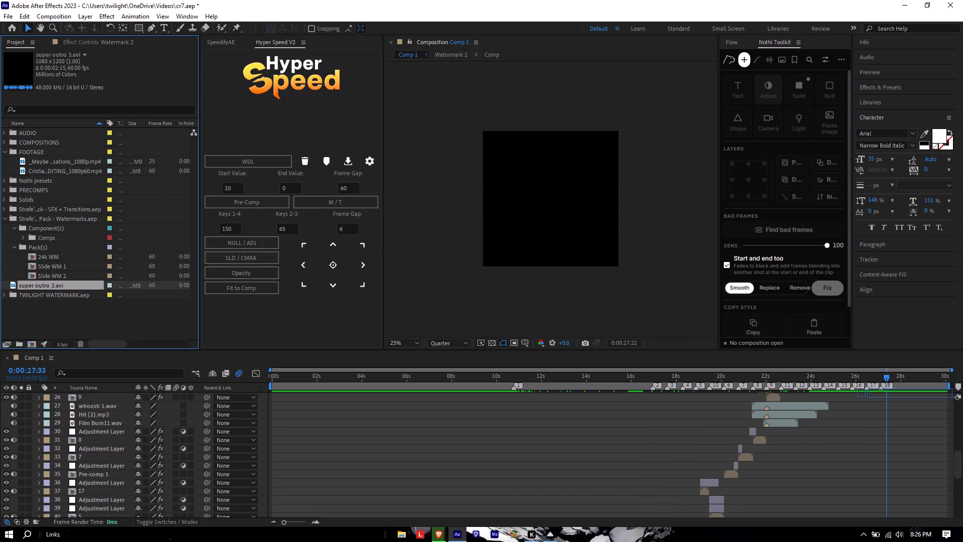
drag(890, 390, 876, 398)
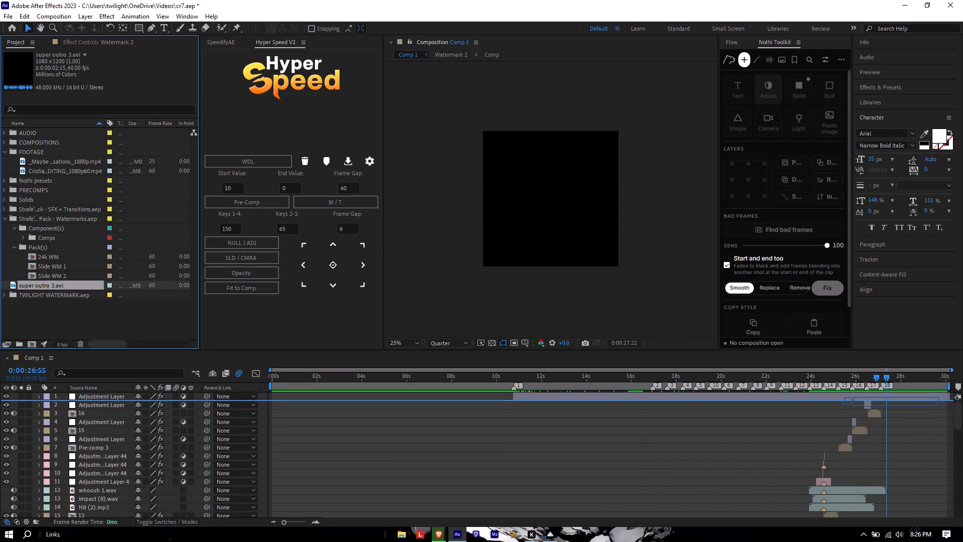
drag(876, 398, 908, 407)
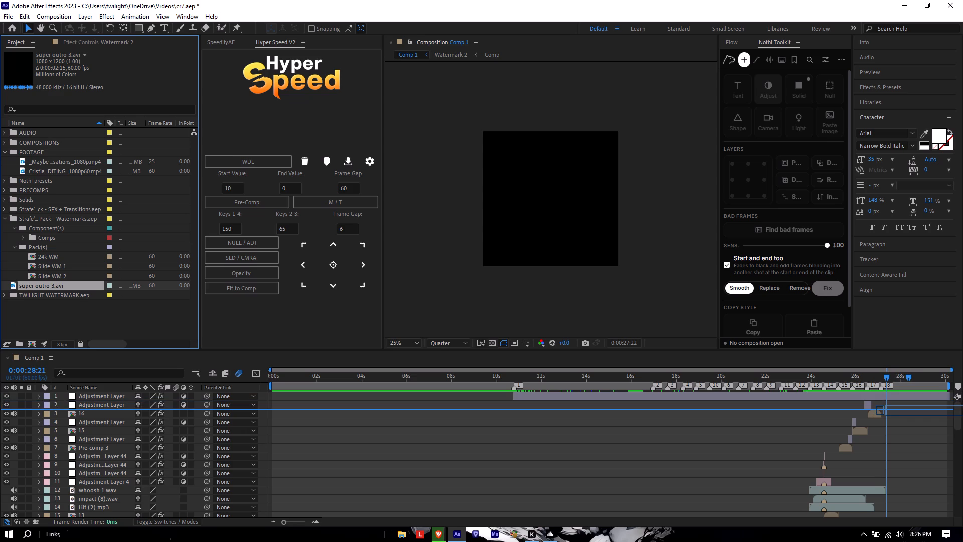
drag(908, 407, 897, 407)
drag(918, 411, 902, 415)
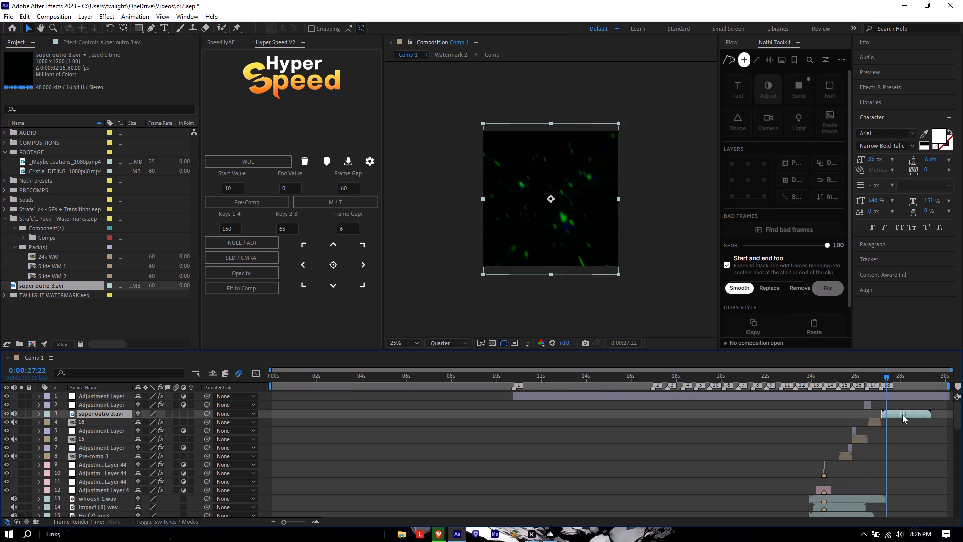
drag(902, 415, 901, 422)
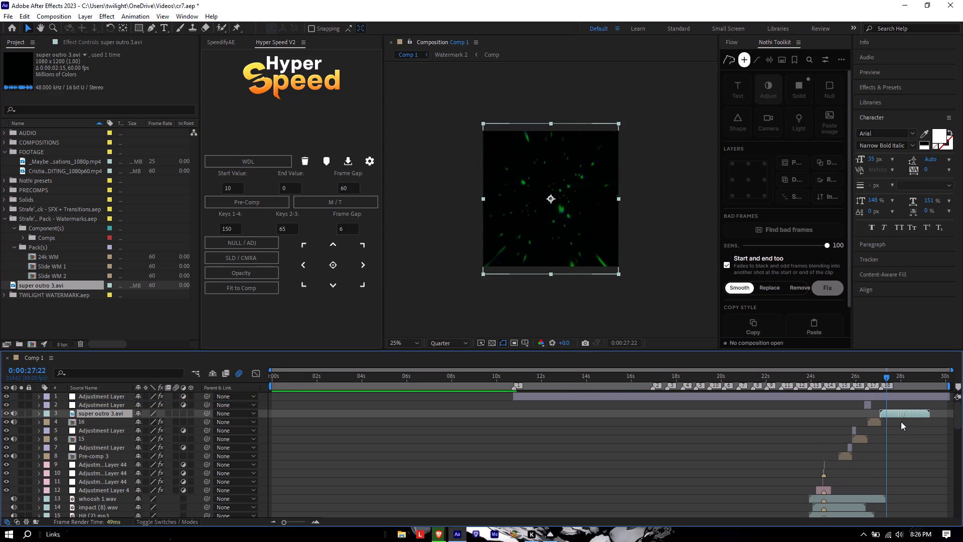
drag(901, 422, 902, 417)
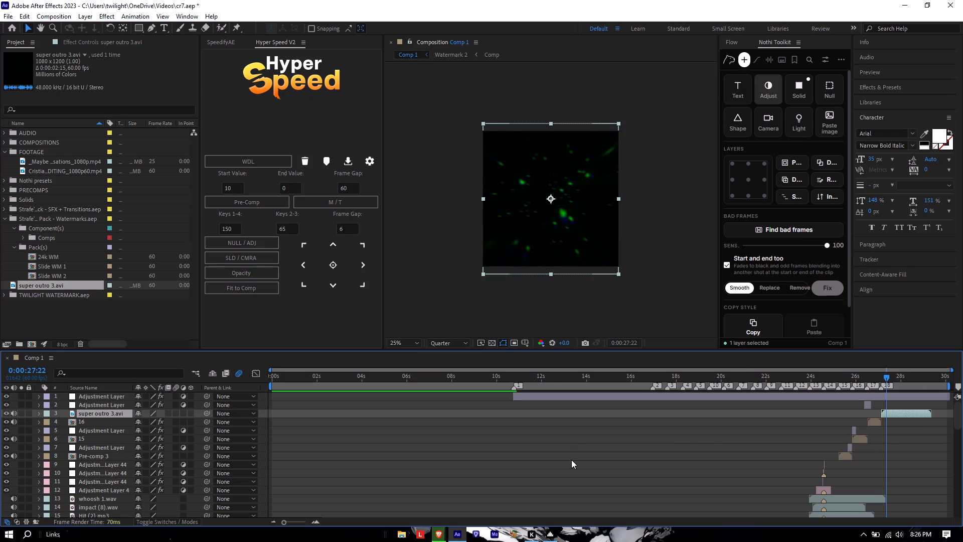
Scrub through the outro layer to its end at 0:00:29:23.
key(s)
key(s)
drag(285, 521, 303, 518)
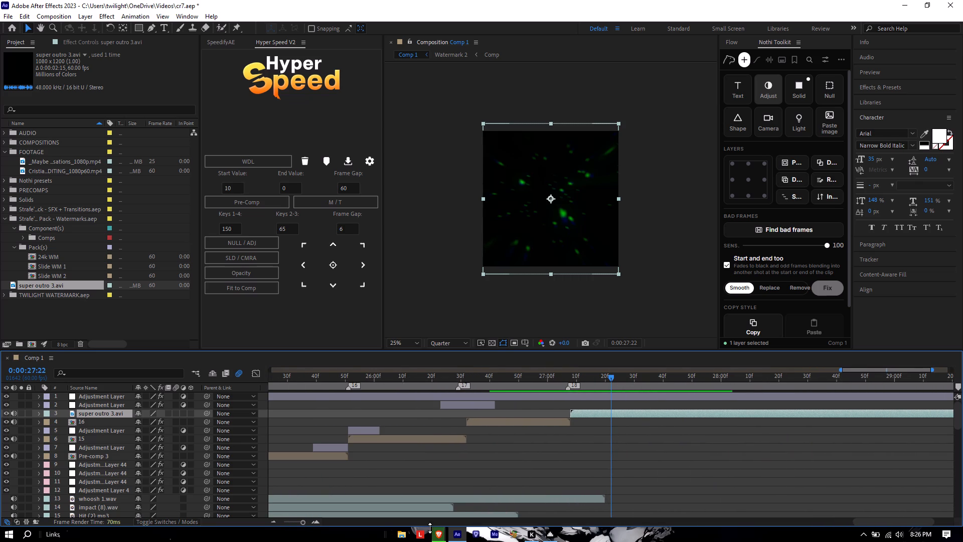
drag(305, 522, 304, 526)
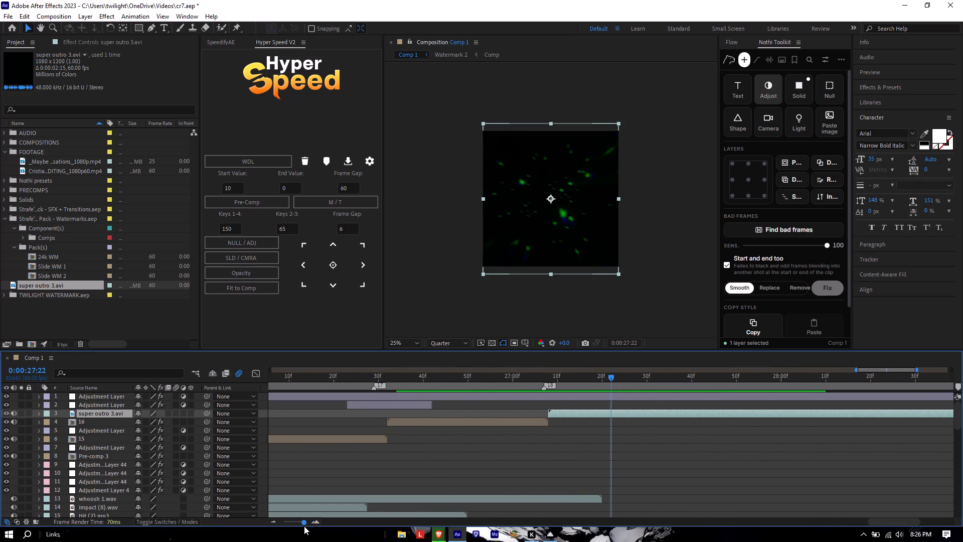
drag(304, 526, 300, 528)
drag(712, 378, 746, 382)
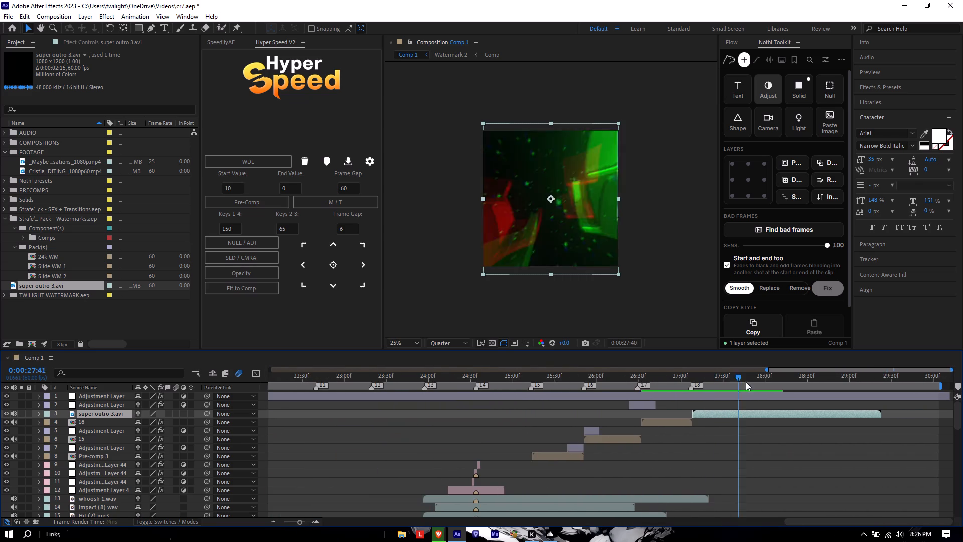
drag(746, 382, 858, 394)
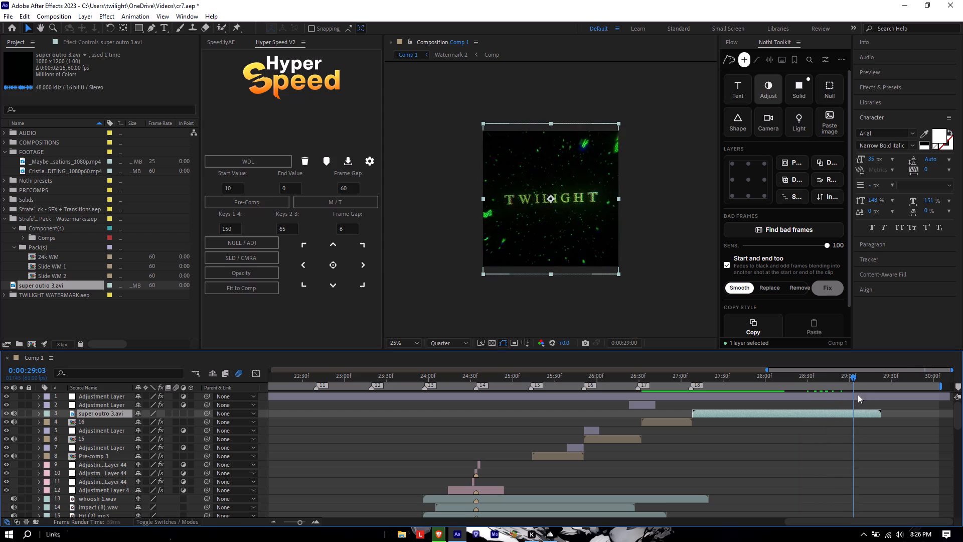
drag(858, 394, 881, 400)
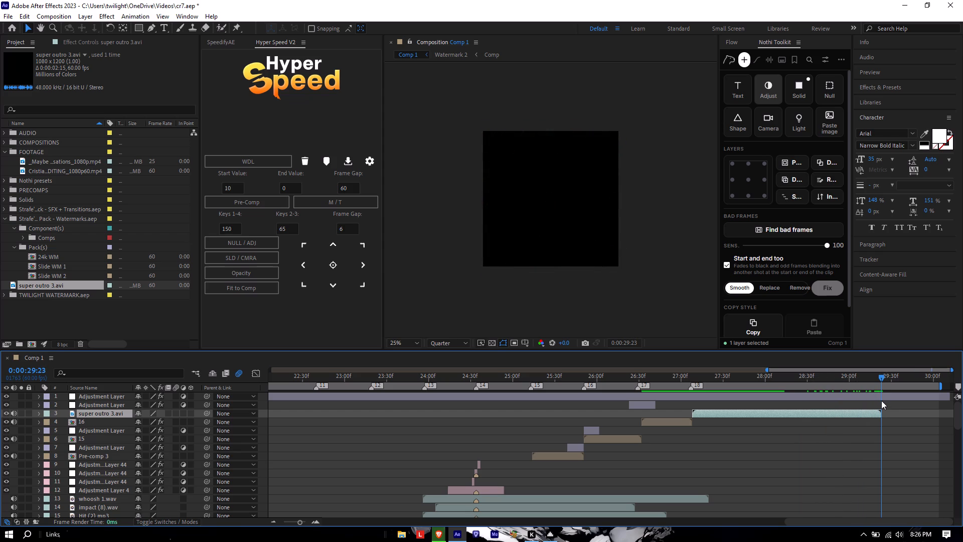
drag(881, 400, 881, 401)
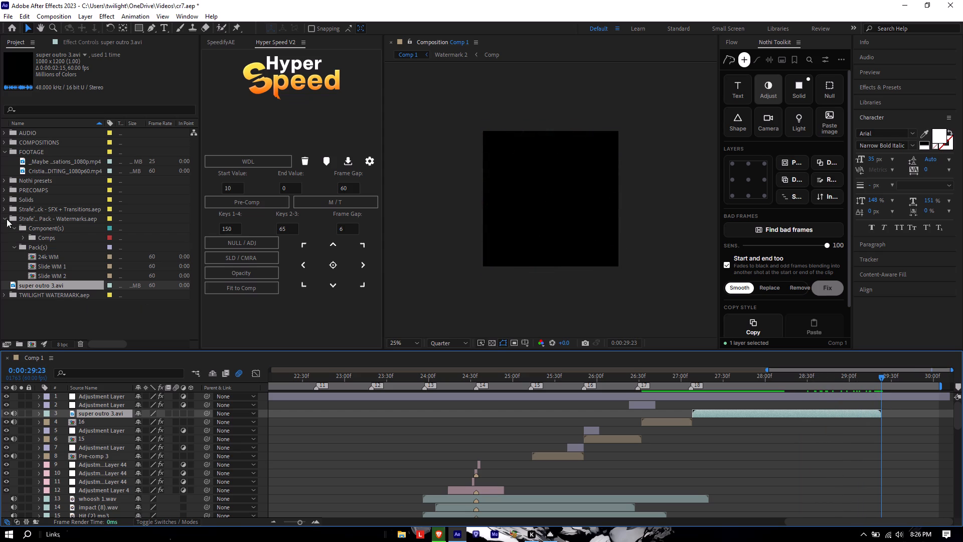
Set the duration of Comp 1 to 0:00:29:23 in its composition settings.
click(3, 217)
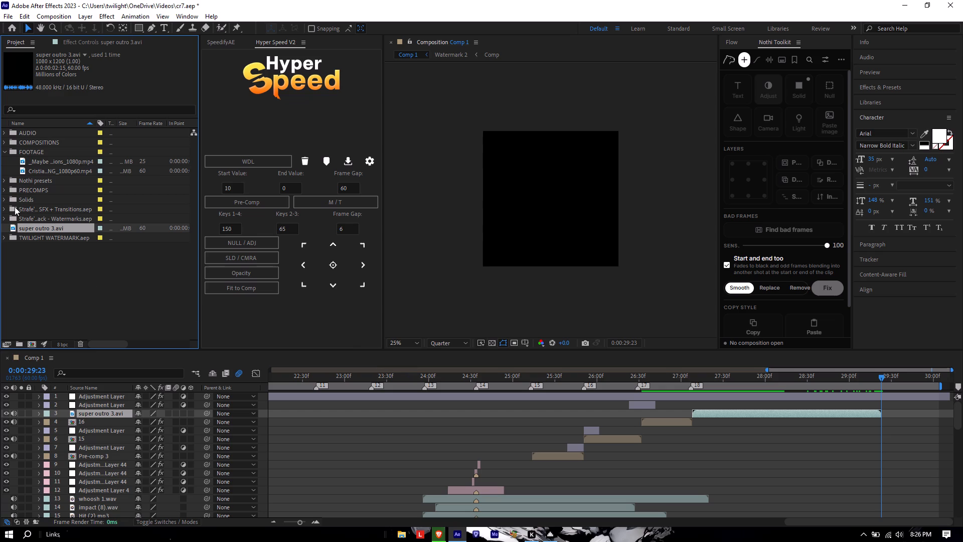
click(6, 142)
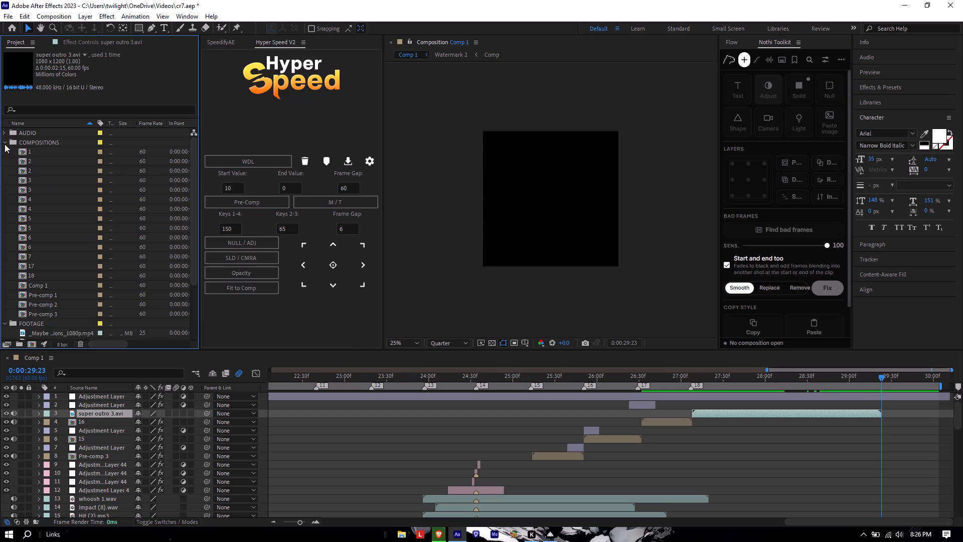
click(45, 285)
right_click(45, 285)
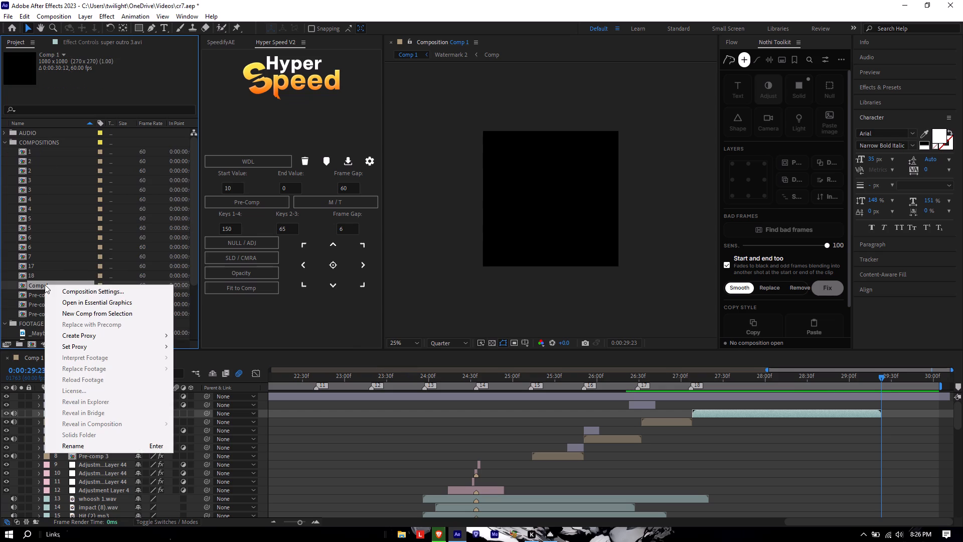
click(88, 295)
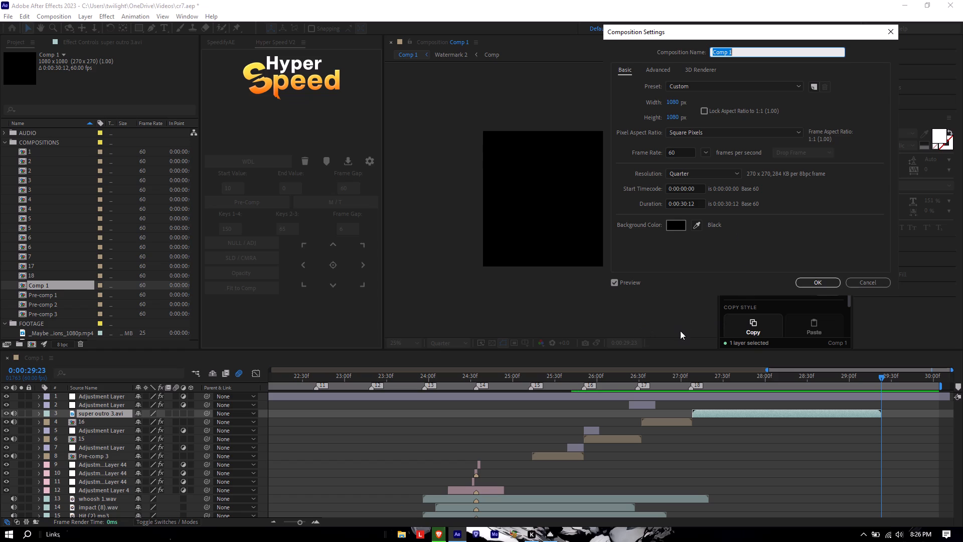
click(687, 202)
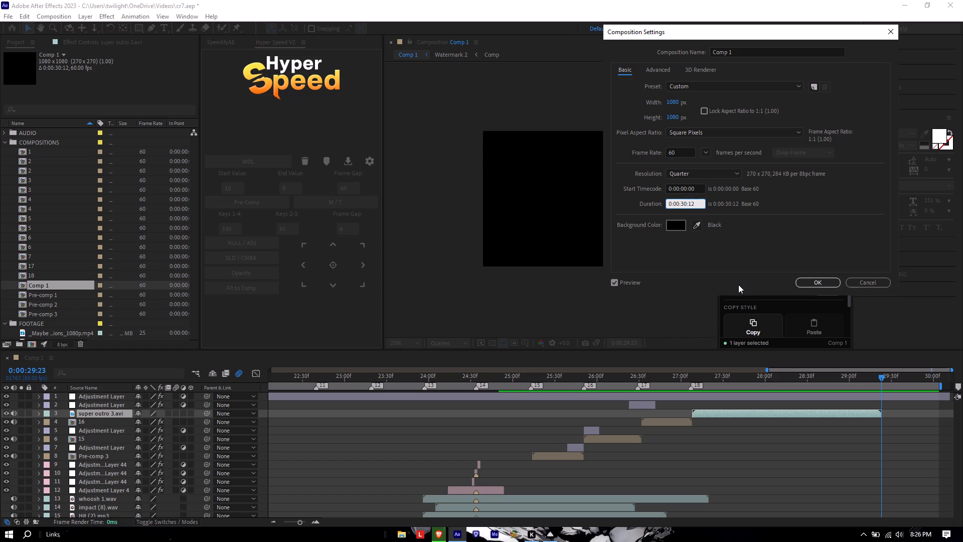
key(BackSpace)
key(BackSpace)
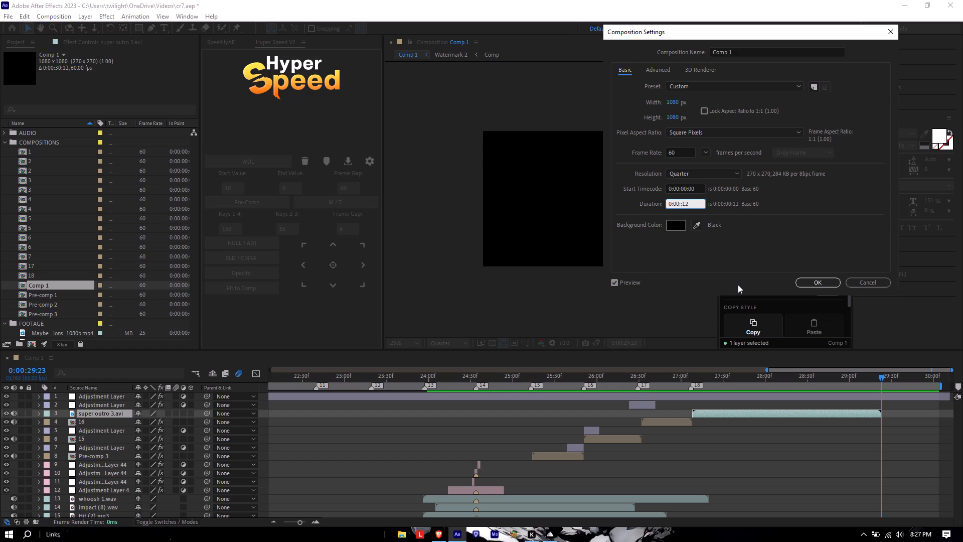
text(29)
click(702, 204)
key(BackSpace)
key(BackSpace)
text(23)
click(817, 281)
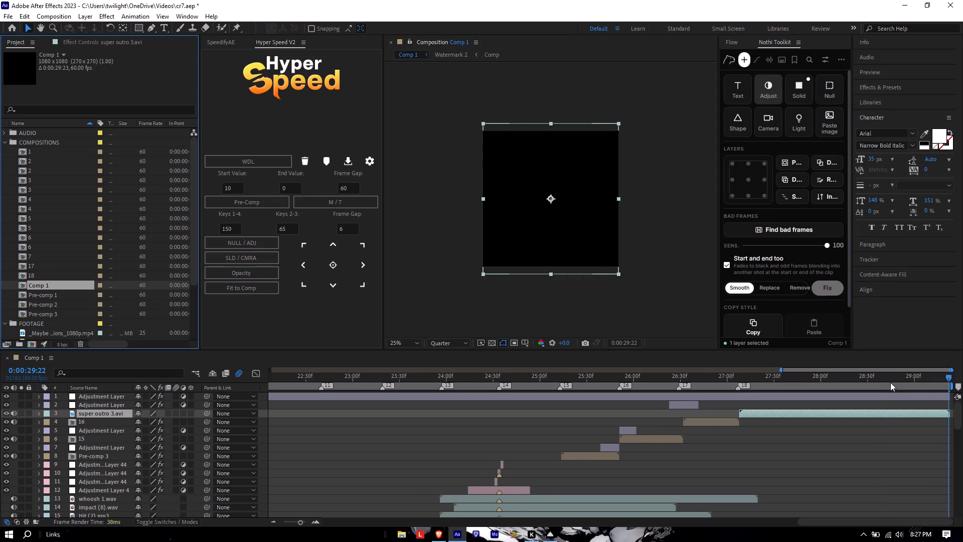
Trim the start of Comp 1's work area to marker 1, where the top adjustment layer begins.
drag(946, 373, 696, 377)
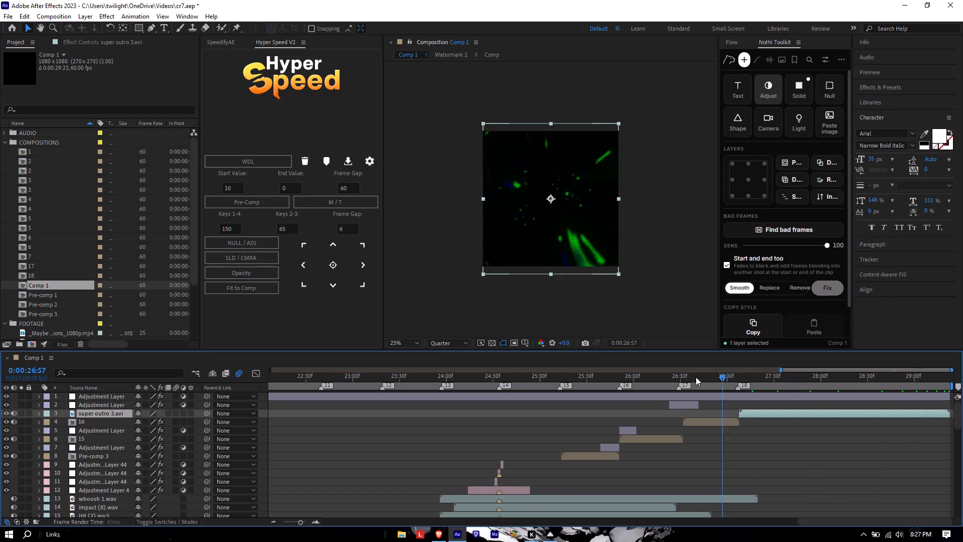
drag(696, 377, 266, 423)
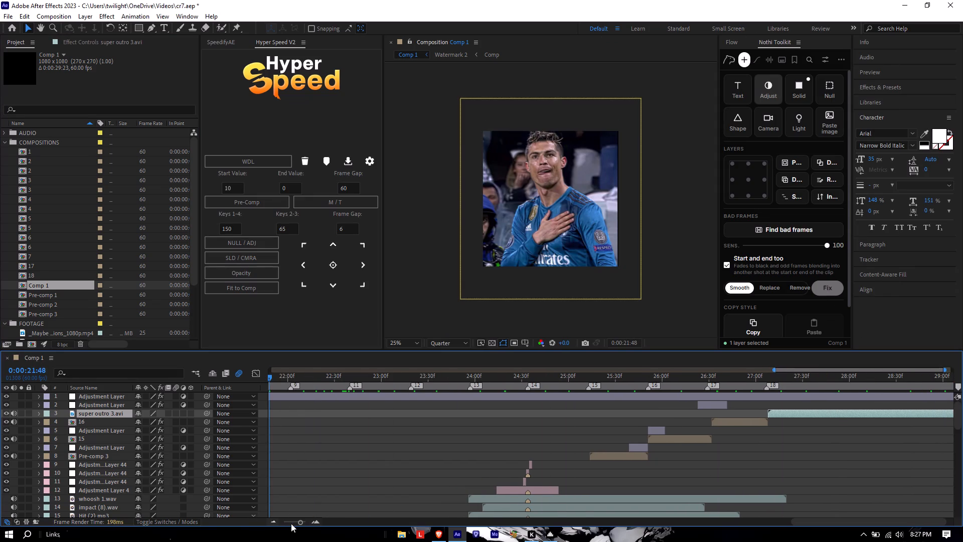
drag(301, 520, 270, 525)
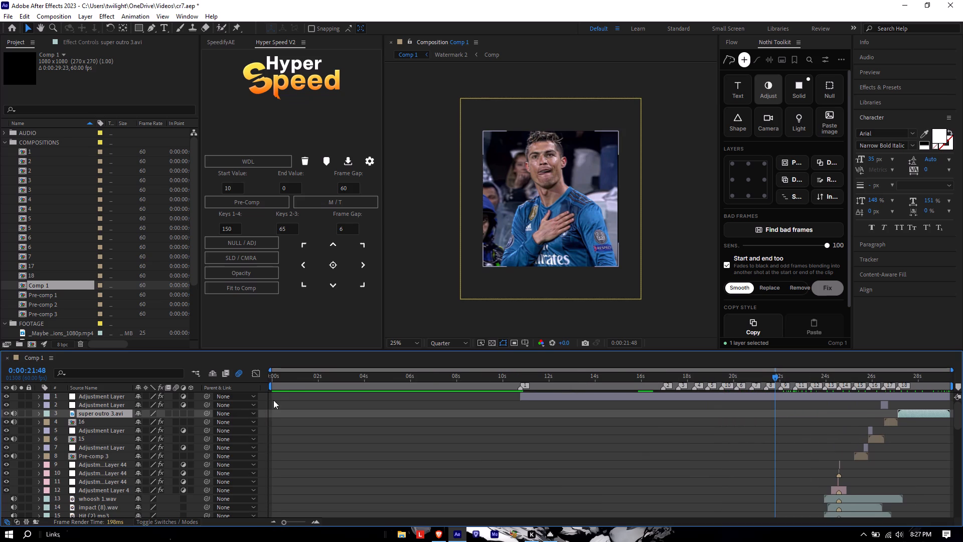
drag(267, 385, 294, 387)
drag(271, 386, 519, 398)
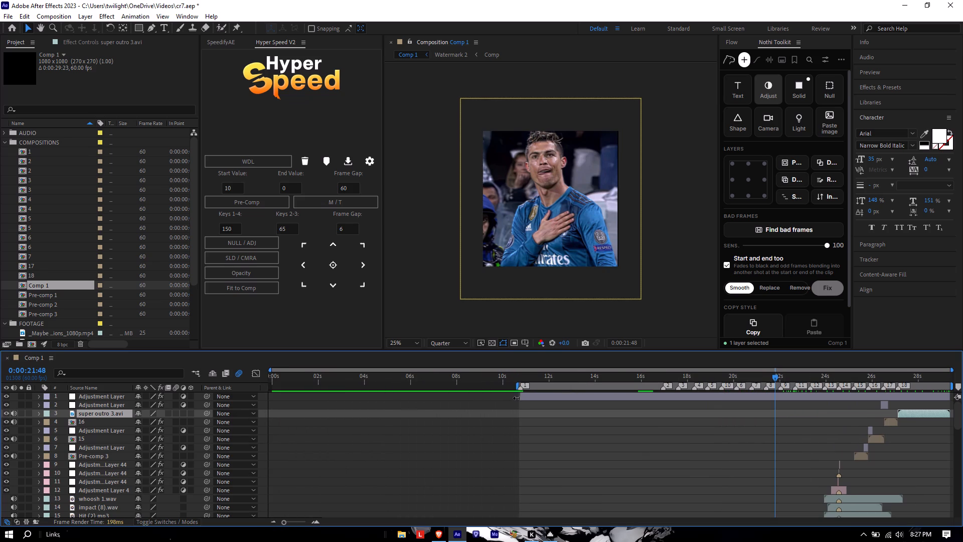
drag(519, 398, 522, 399)
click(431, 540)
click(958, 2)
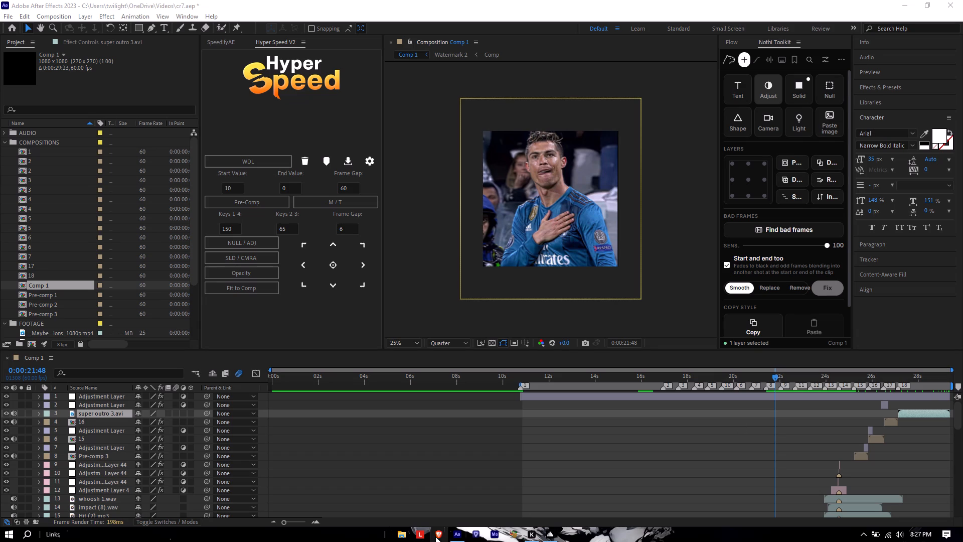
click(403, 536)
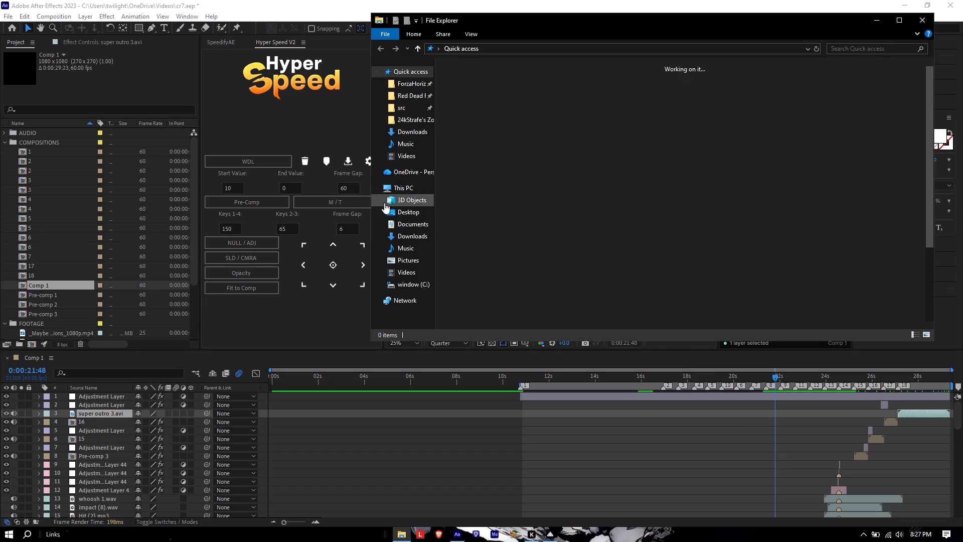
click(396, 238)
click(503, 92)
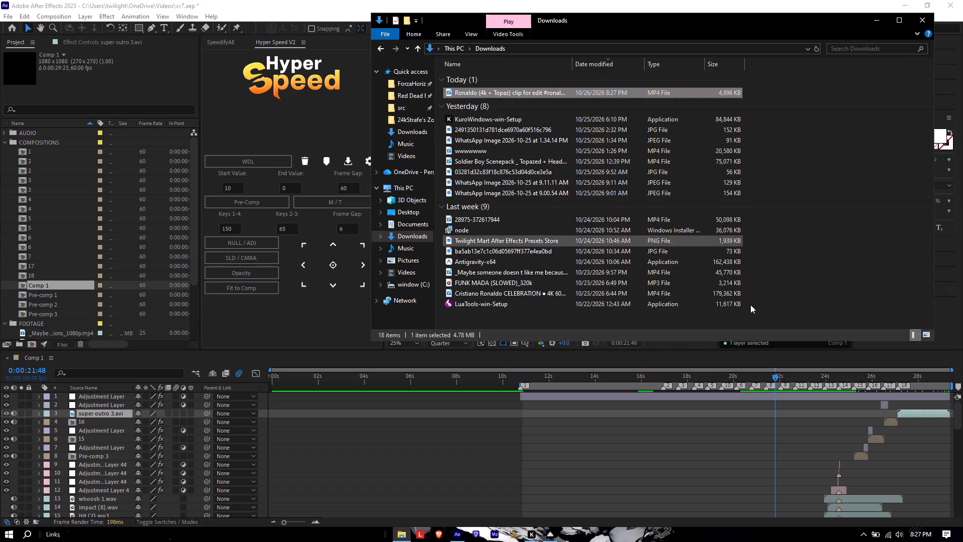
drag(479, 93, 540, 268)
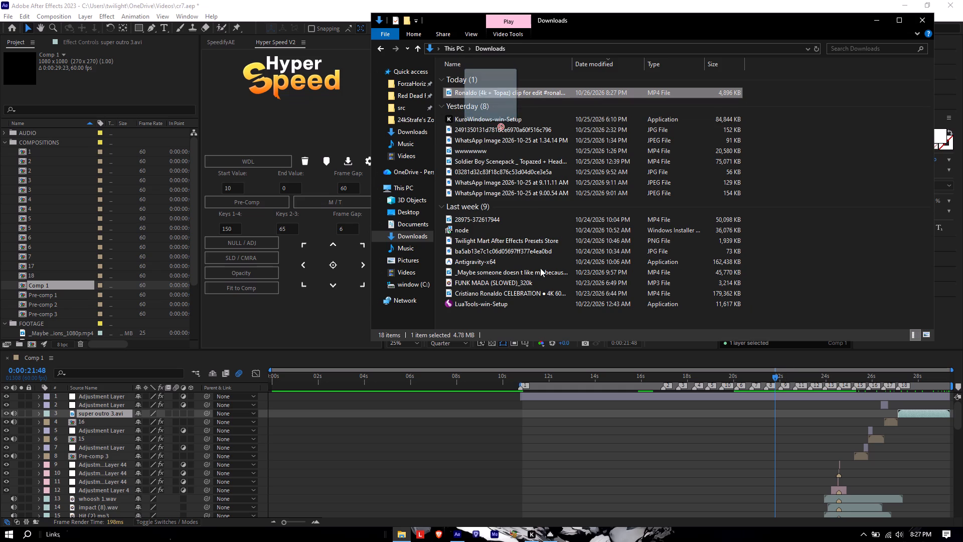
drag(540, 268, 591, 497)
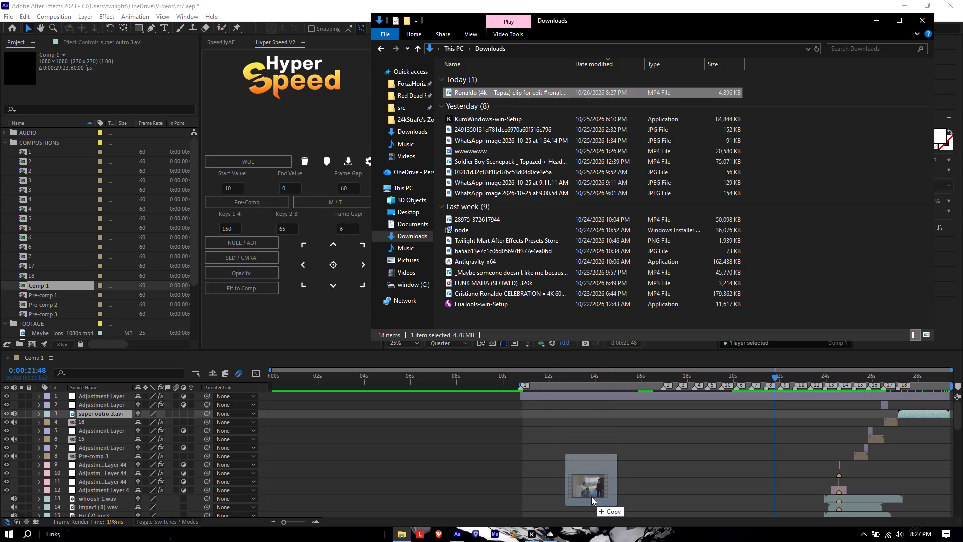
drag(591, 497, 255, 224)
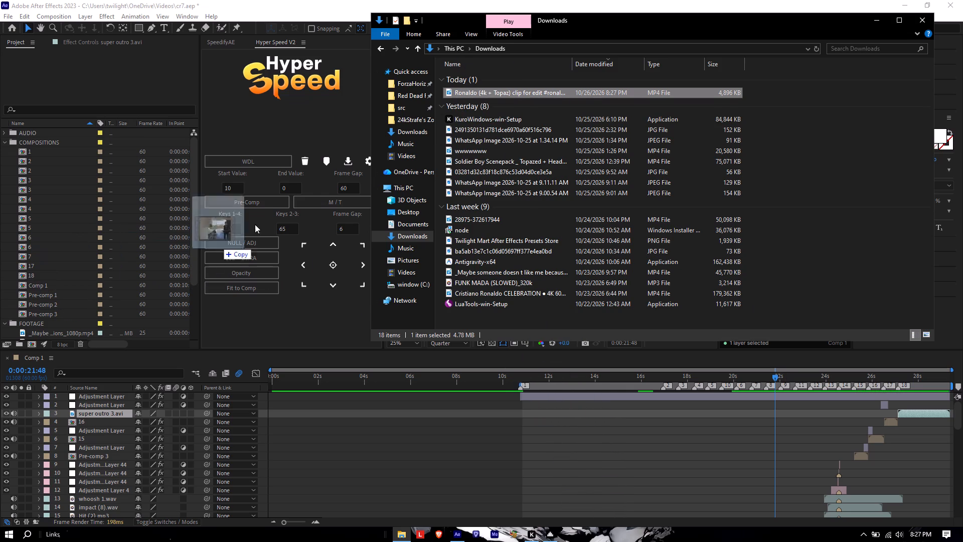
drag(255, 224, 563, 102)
Collapse the COMPOSITIONS folder and import the Ronaldo (4k + Topaz) clip from Downloads into the project.
scroll(93, 225, down, 2)
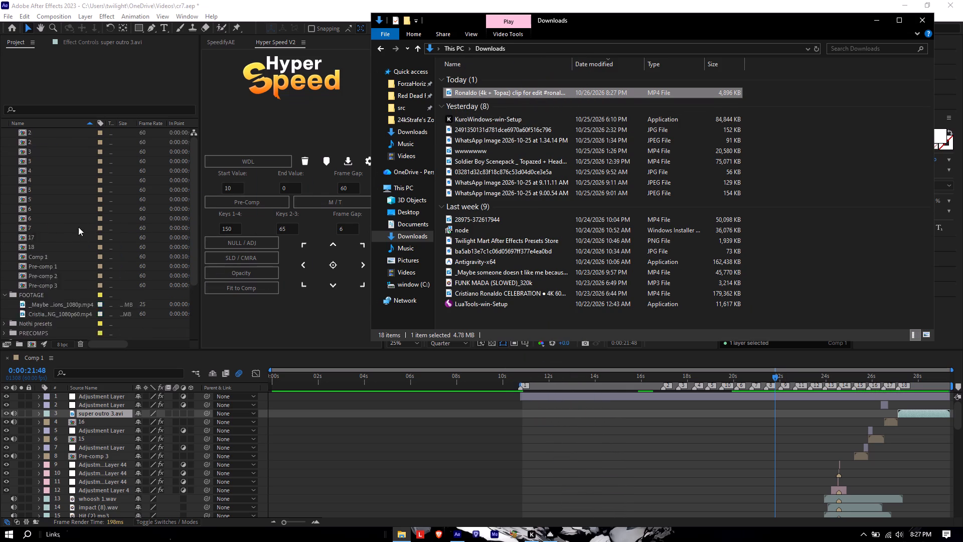
scroll(78, 227, down, 6)
scroll(35, 197, up, 4)
click(6, 140)
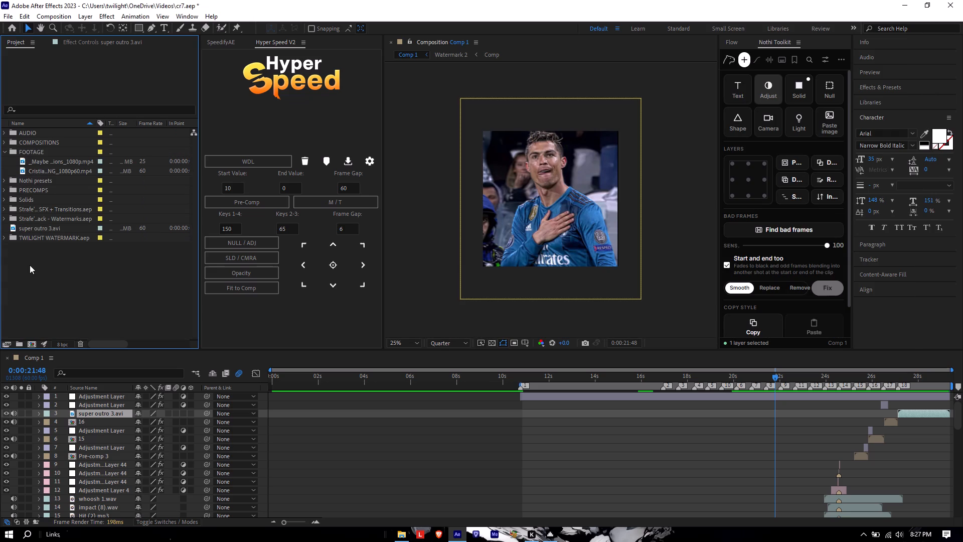
double_click(30, 265)
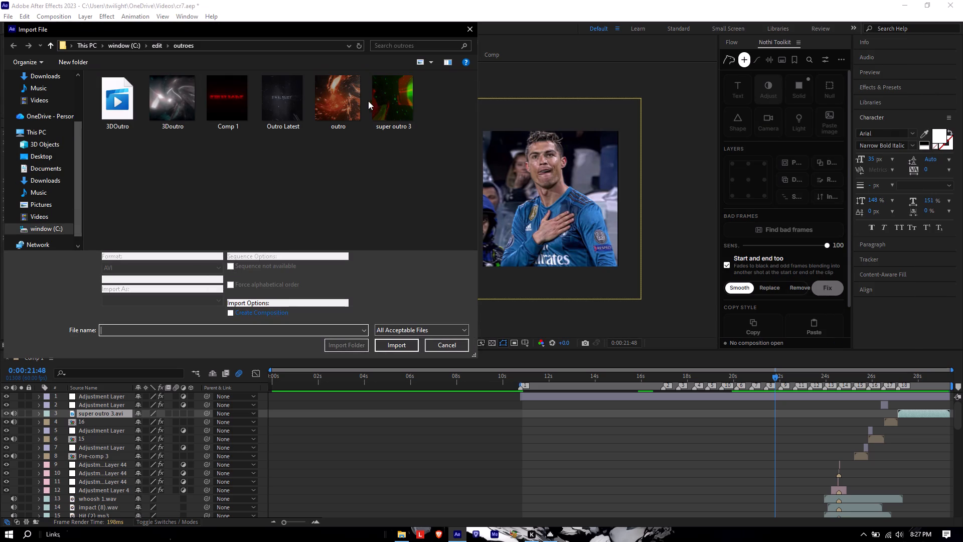
click(41, 181)
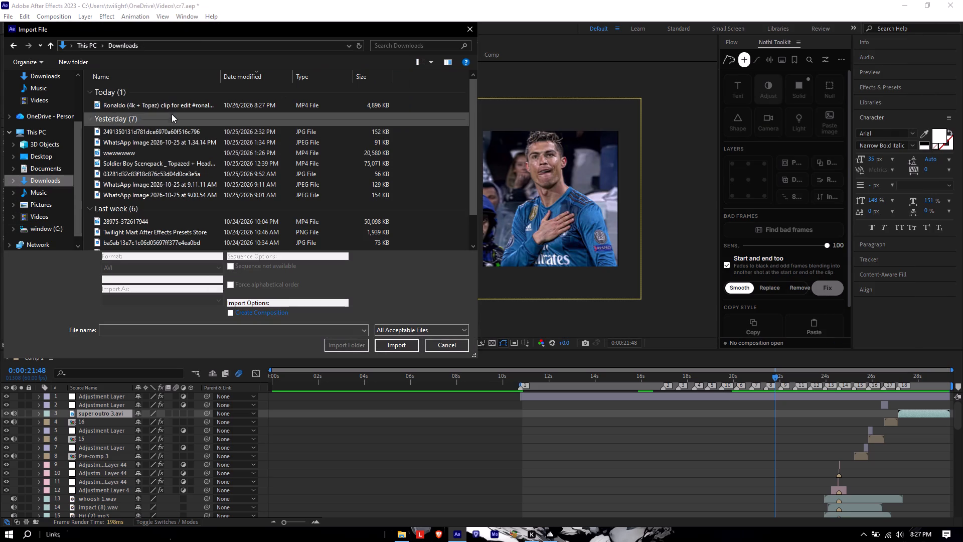
click(172, 104)
click(384, 350)
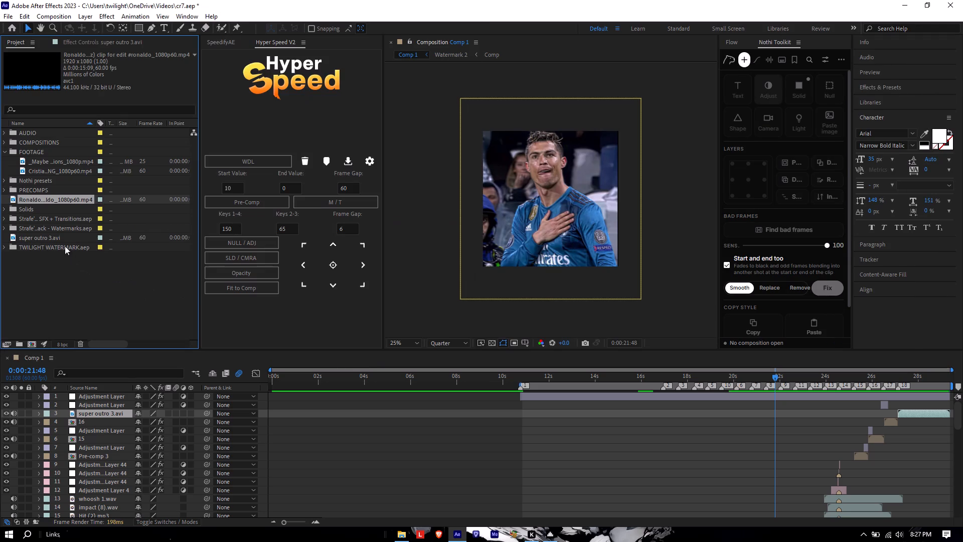
Add the imported Ronaldo clip to the Comp 1 timeline directly above Watermark 2, starting at marker 1.
drag(41, 200, 540, 483)
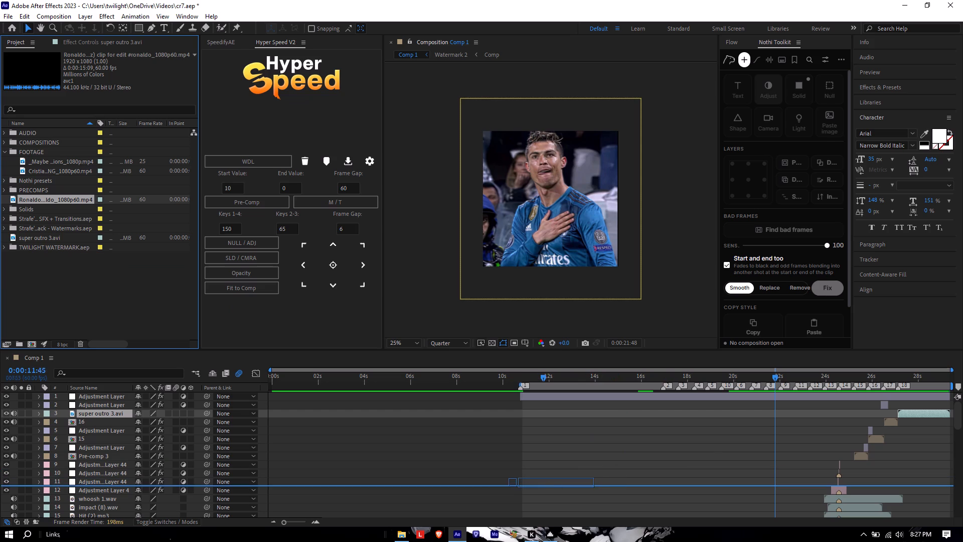
drag(540, 483, 541, 514)
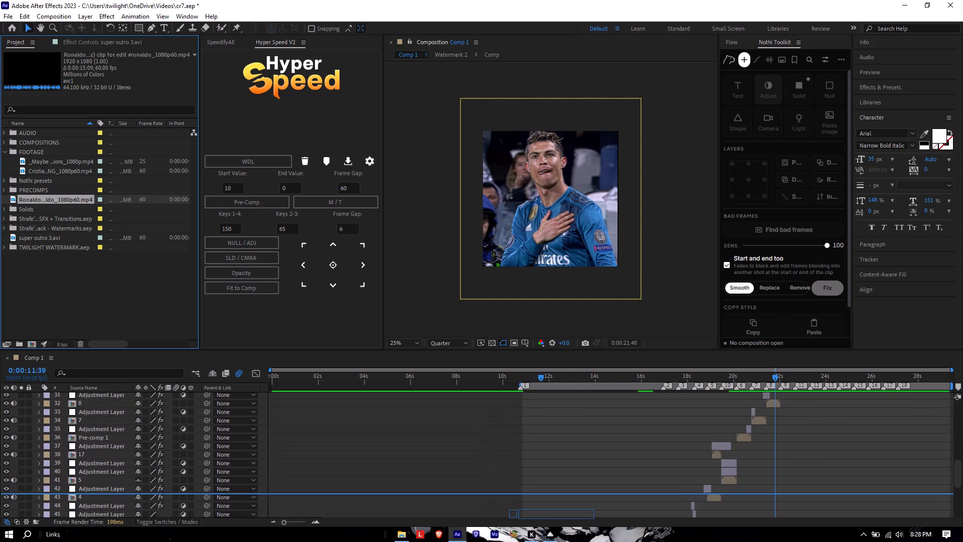
drag(541, 514, 550, 484)
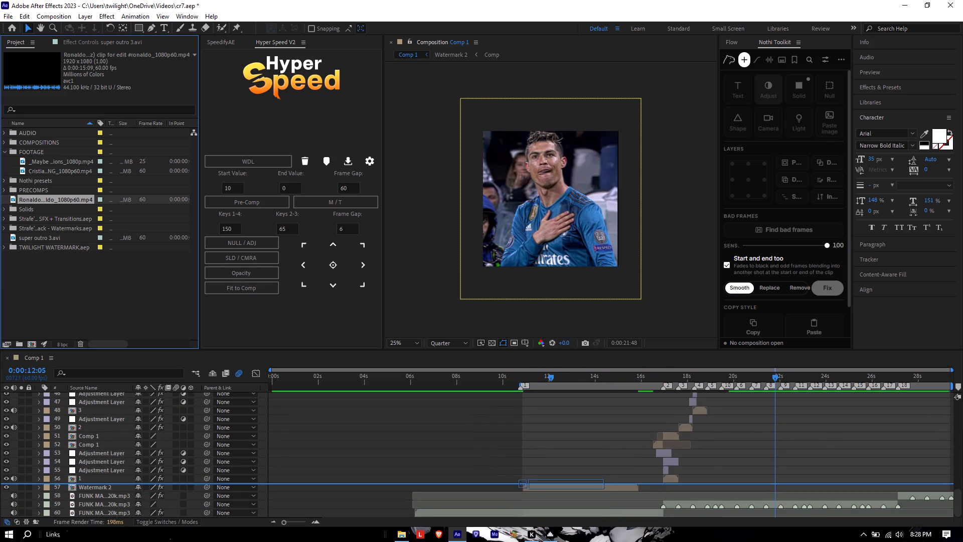
drag(550, 484, 538, 484)
drag(571, 488, 556, 492)
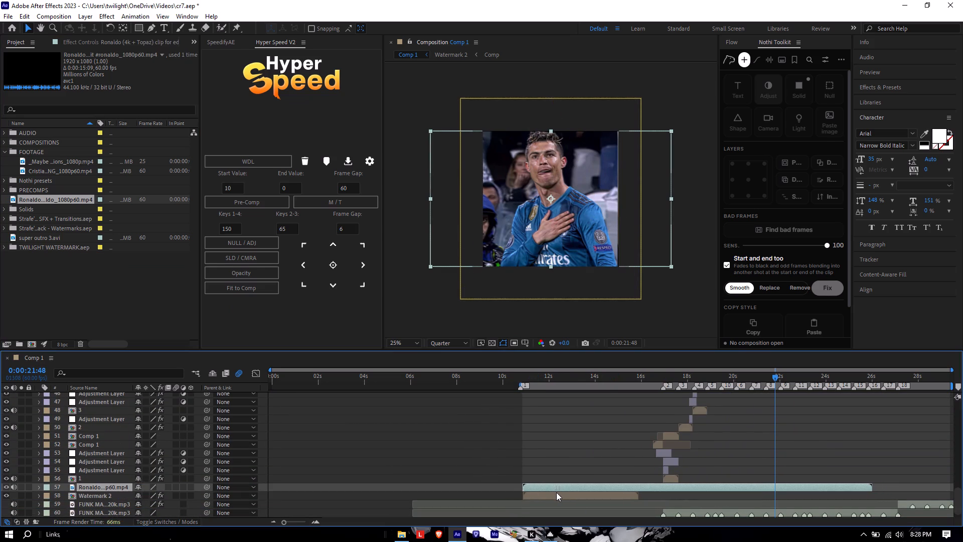
drag(556, 492, 556, 493)
Open the new Ronaldo layer in its own viewer and set its in point to 0:00:06:19 of the footage.
drag(766, 378, 741, 387)
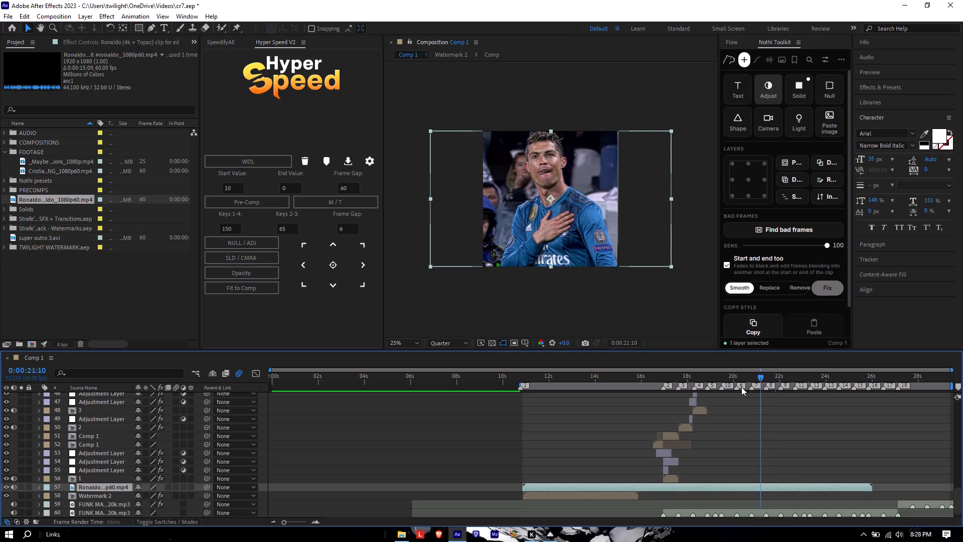
drag(741, 387, 604, 402)
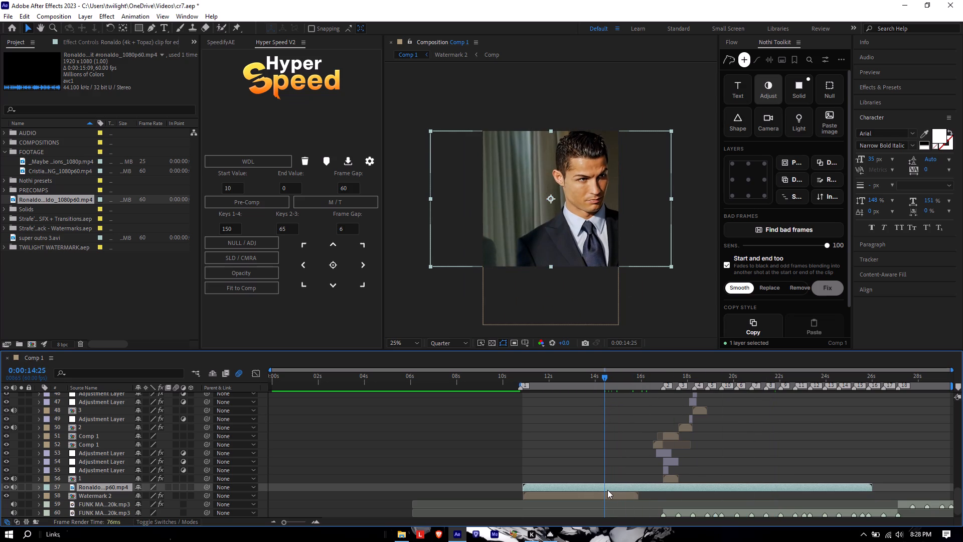
double_click(607, 489)
drag(467, 318, 472, 320)
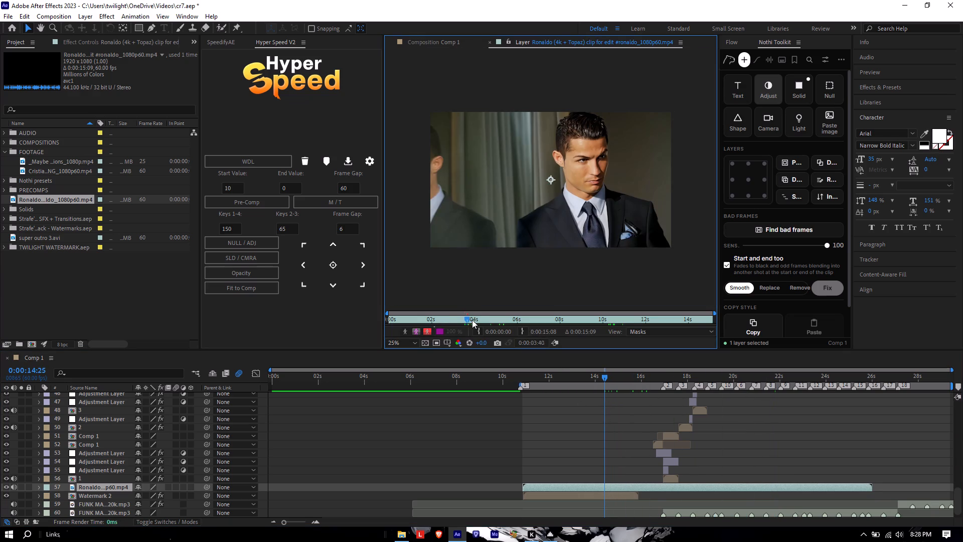
drag(472, 320, 532, 335)
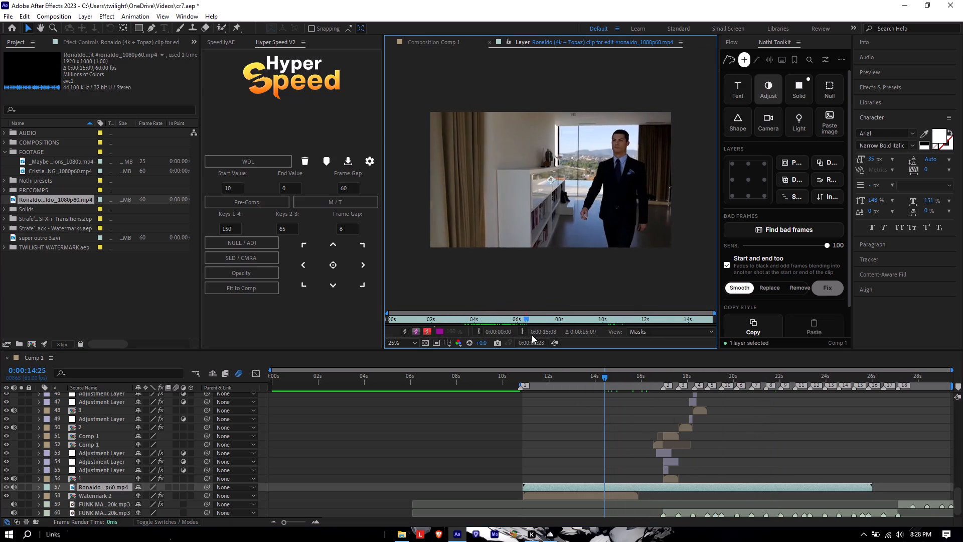
drag(532, 335, 519, 341)
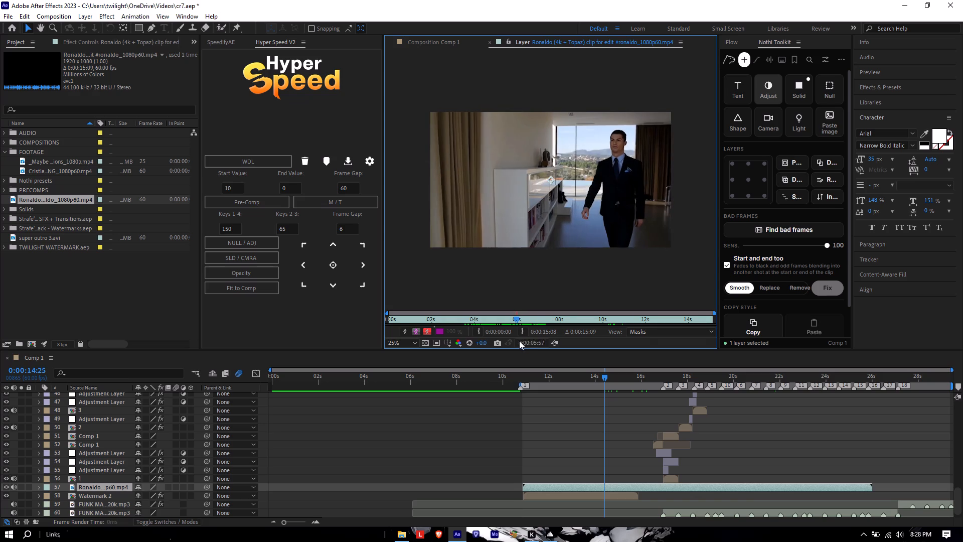
drag(519, 341, 526, 338)
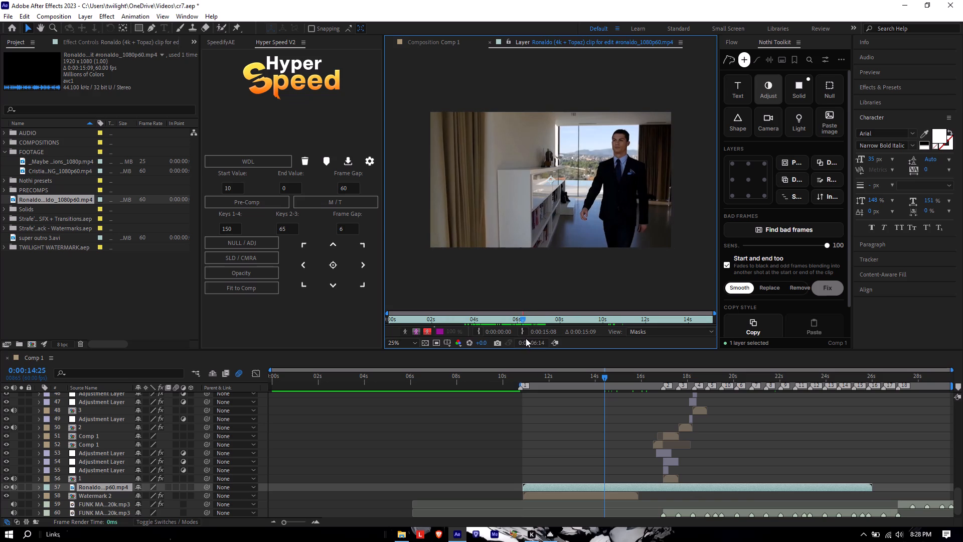
drag(526, 338, 527, 337)
click(475, 332)
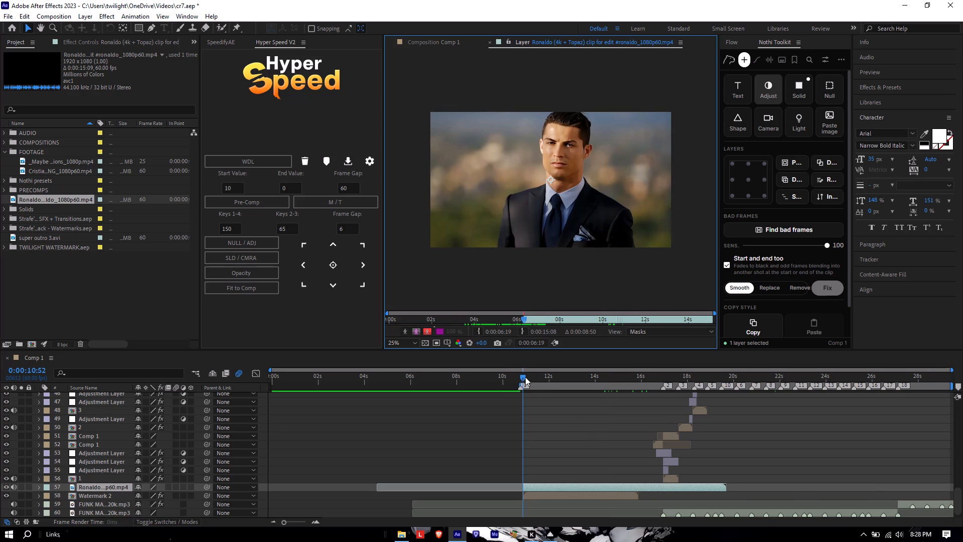
Set the Ronaldo layer's in point to 0:00:10:48 of the footage, at the close-up in the dark suit.
drag(525, 377, 587, 392)
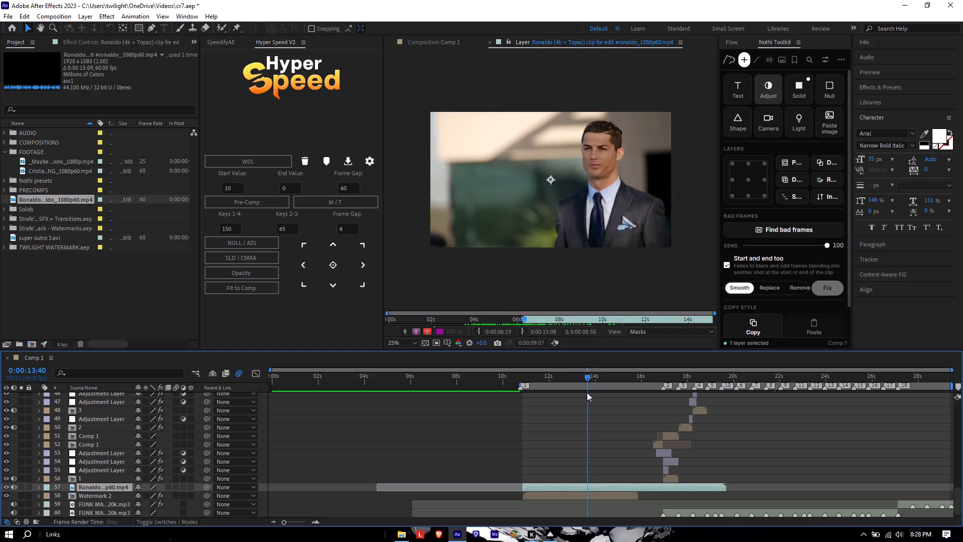
drag(587, 392, 639, 396)
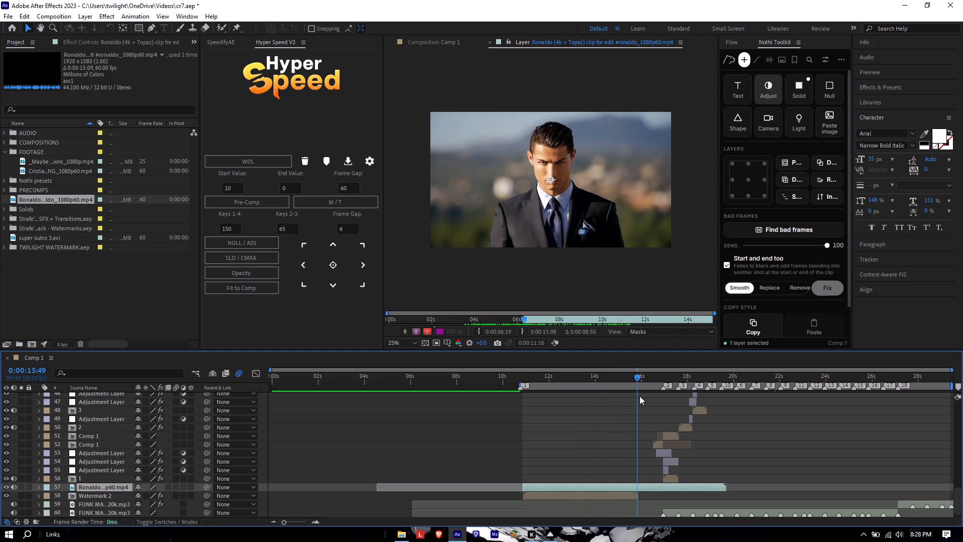
drag(639, 396, 628, 395)
click(478, 331)
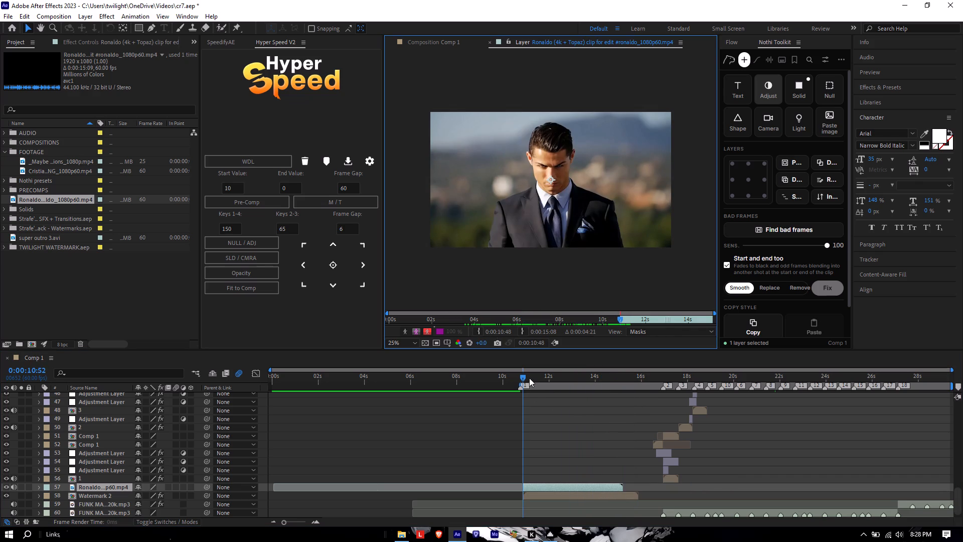
Split the Ronaldo layer at 0:00:12:38 in Comp 1, before the title card, and delete the part after the cut.
drag(524, 378, 588, 390)
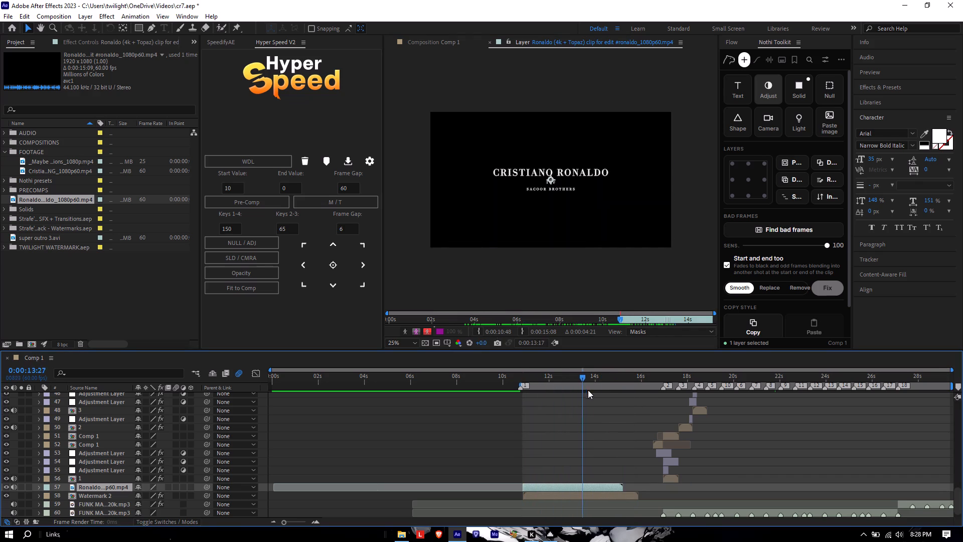
drag(588, 390, 564, 393)
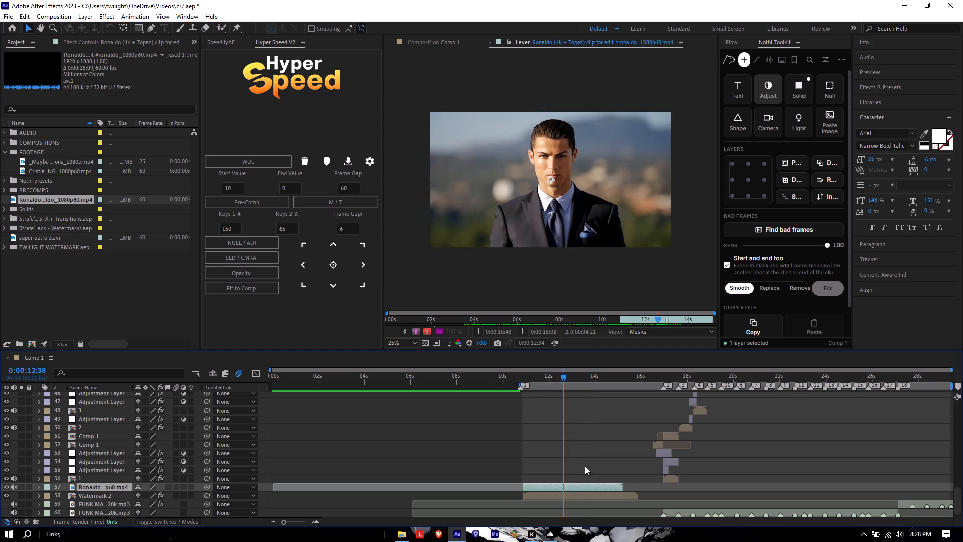
key(ctrl+shift+d)
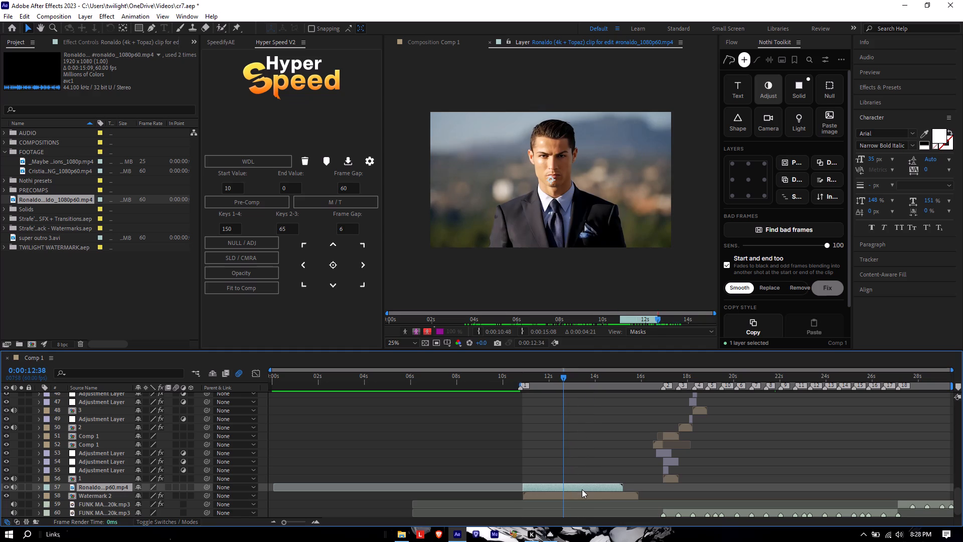
key(BackSpace)
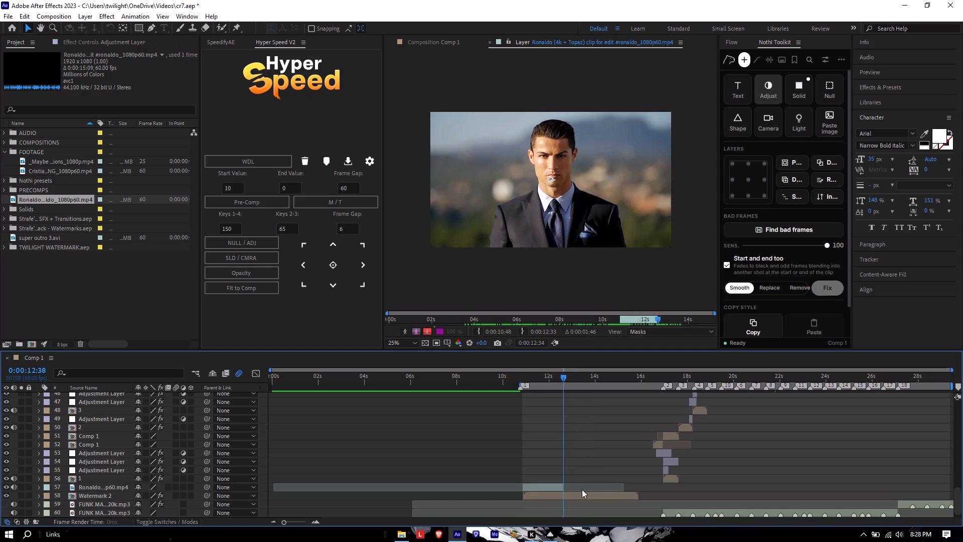
Close the layer viewer and move the trimmed Ronaldo clip so it ends at marker 2, where clip 1 begins.
drag(286, 525, 292, 523)
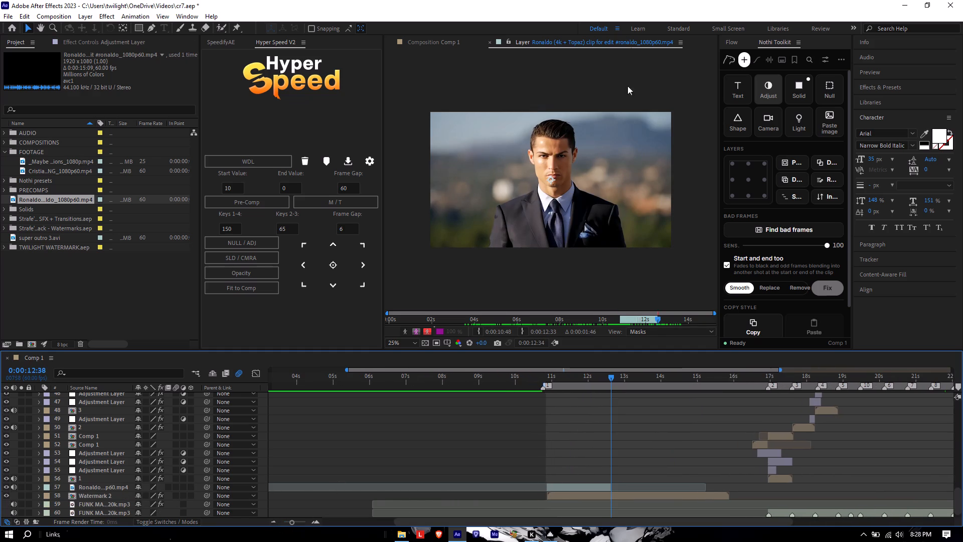
click(491, 40)
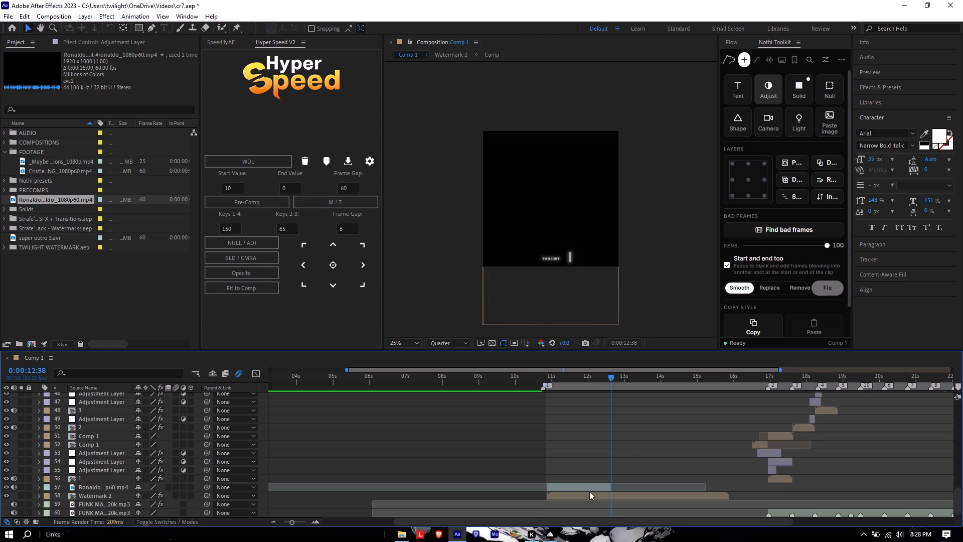
drag(583, 488, 735, 506)
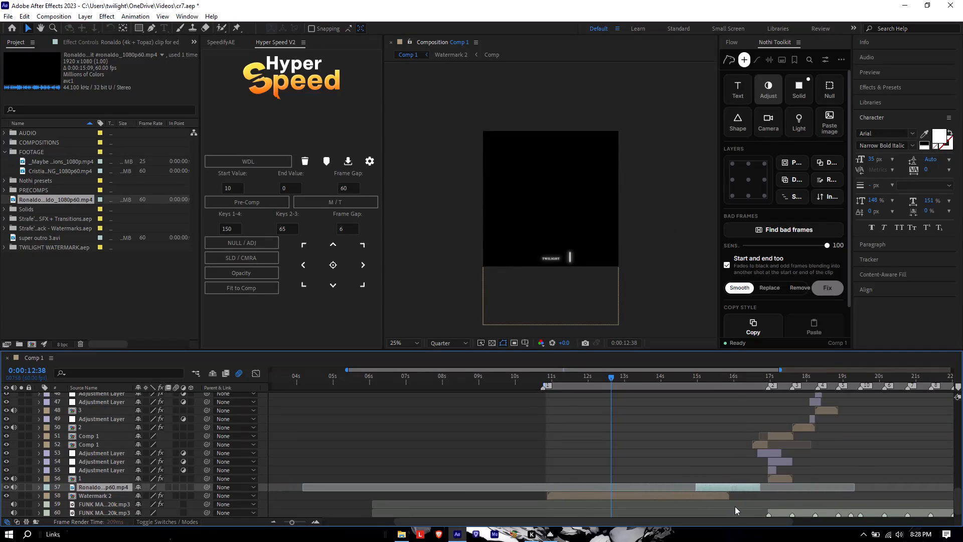
drag(735, 506, 739, 506)
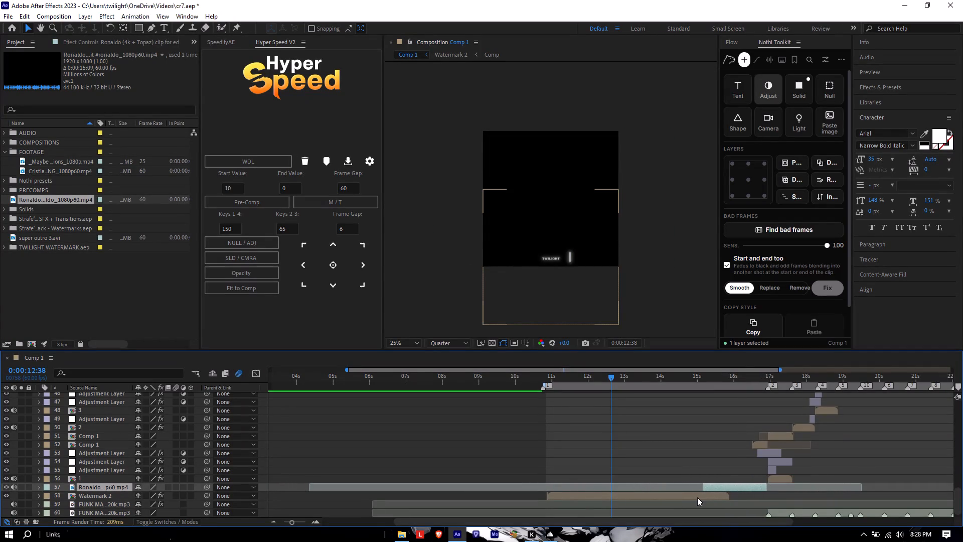
Delete the Watermark 2 layer from Comp 1.
click(697, 497)
key(BackSpace)
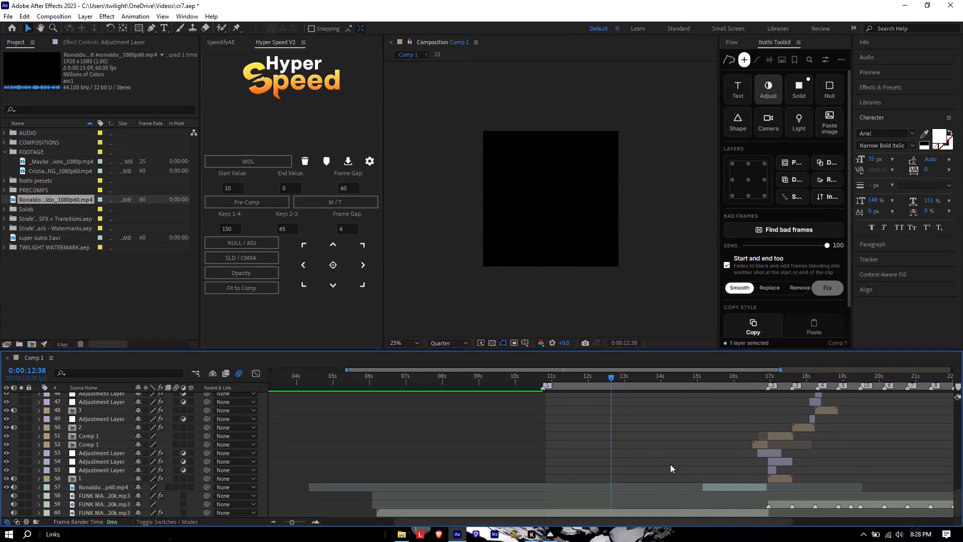
Delete composition marker 1 at the start of Comp 1's work area.
drag(544, 382, 593, 384)
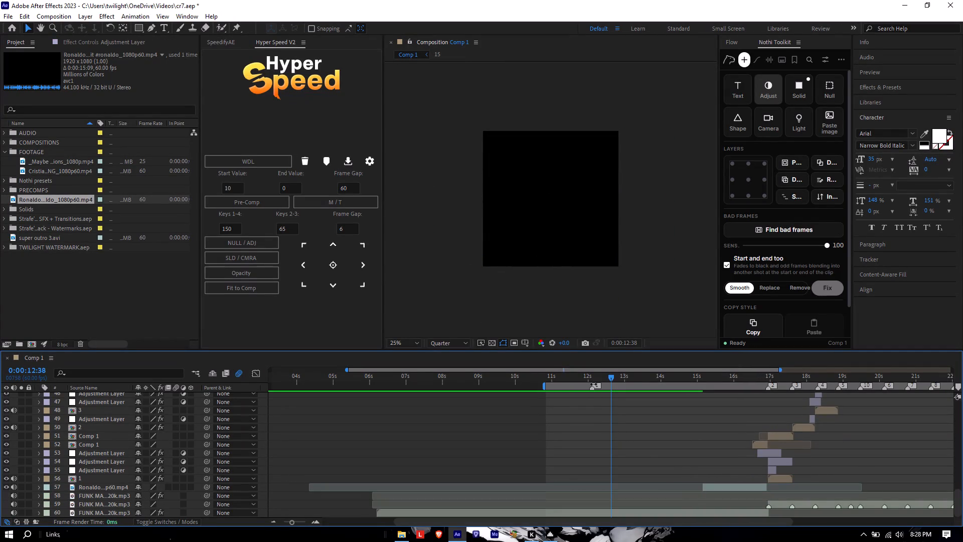
drag(593, 384, 606, 386)
right_click(606, 386)
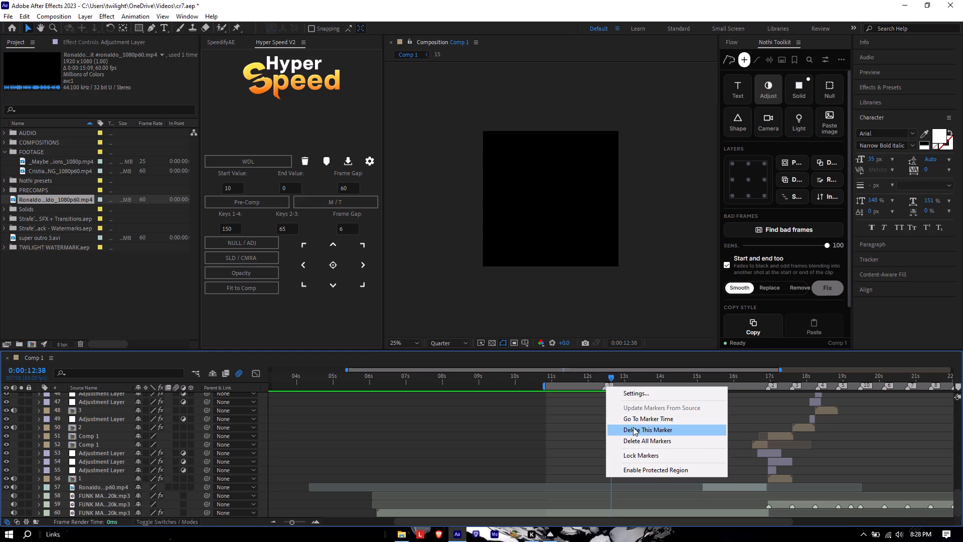
click(633, 426)
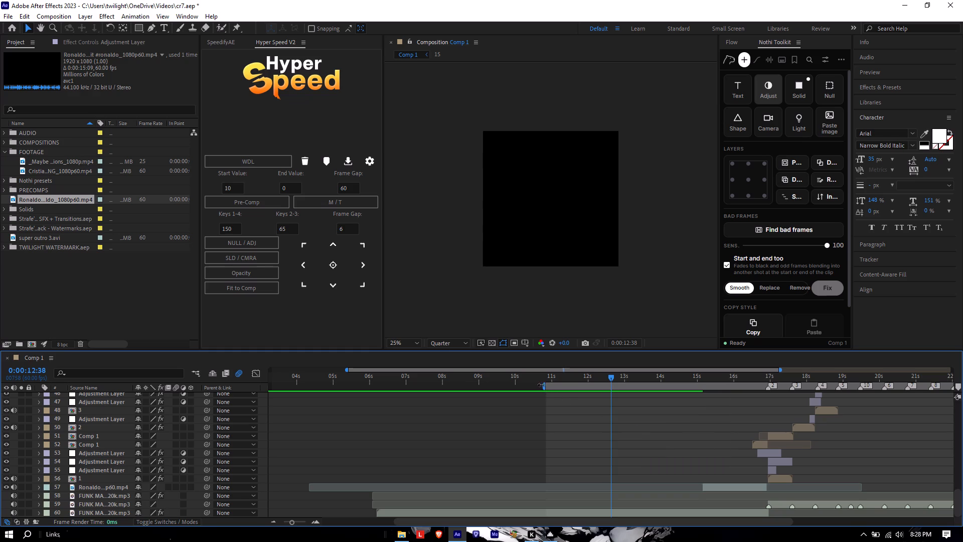
Set the start of Comp 1's work area to the beginning of the trimmed Ronaldo clip, at about 0:00:15:08.
click(545, 385)
drag(544, 385, 697, 416)
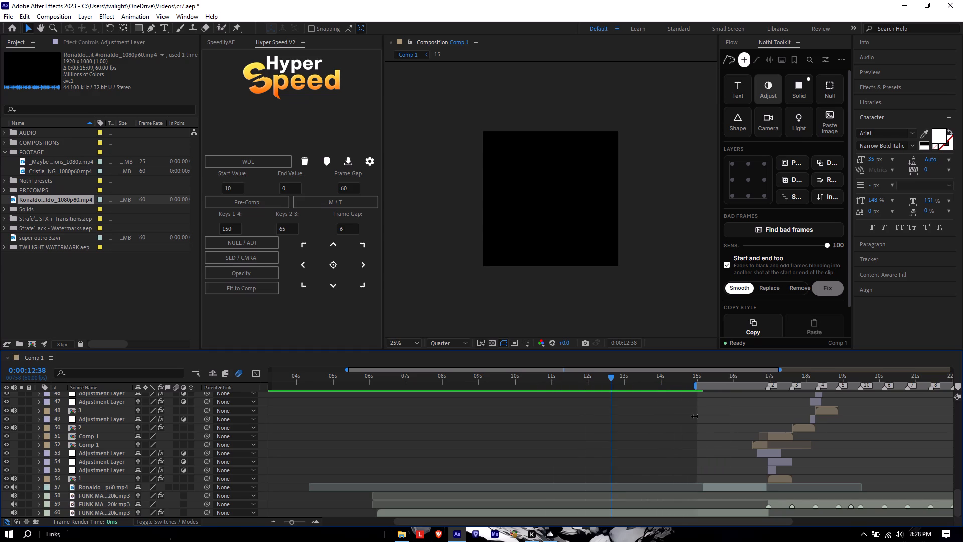
drag(697, 416, 700, 424)
drag(700, 424, 700, 425)
Set the opening Ronaldo clip's Position to 494, 540 to reframe him in the composition.
drag(613, 374, 669, 387)
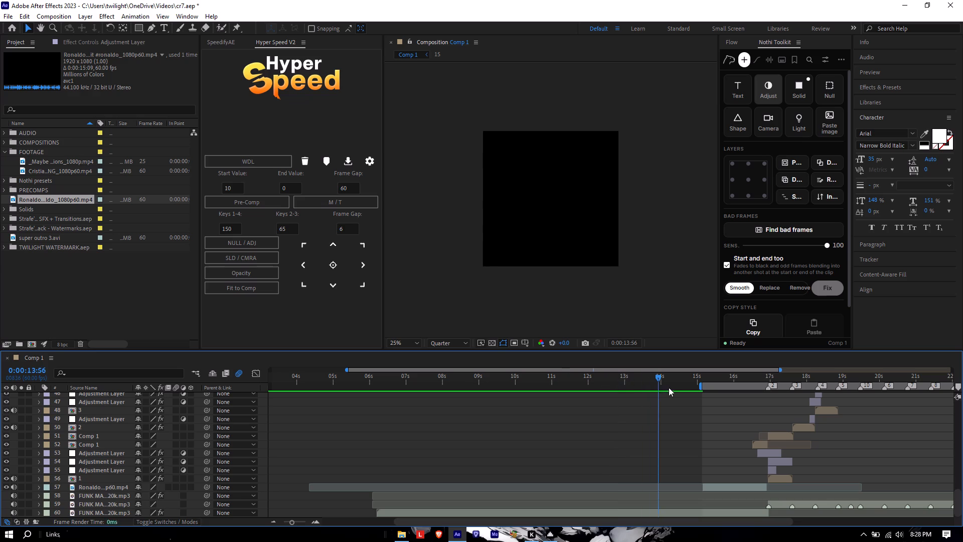
drag(669, 387, 720, 400)
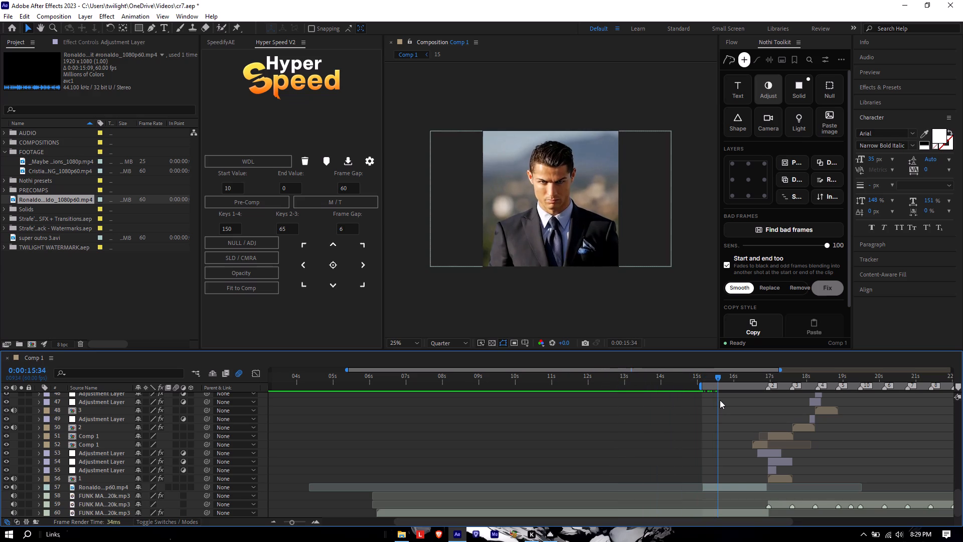
drag(720, 400, 720, 400)
click(729, 487)
key(p)
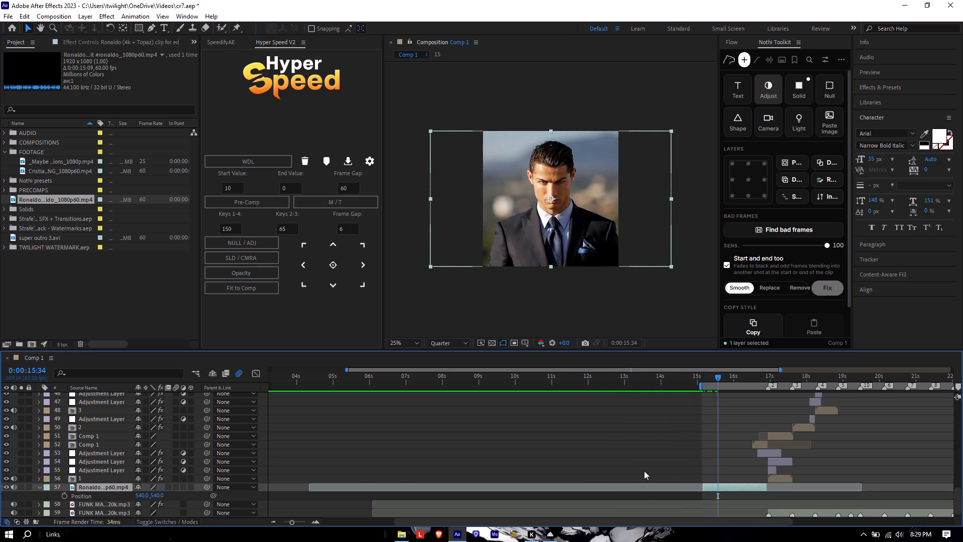
drag(141, 494, 115, 495)
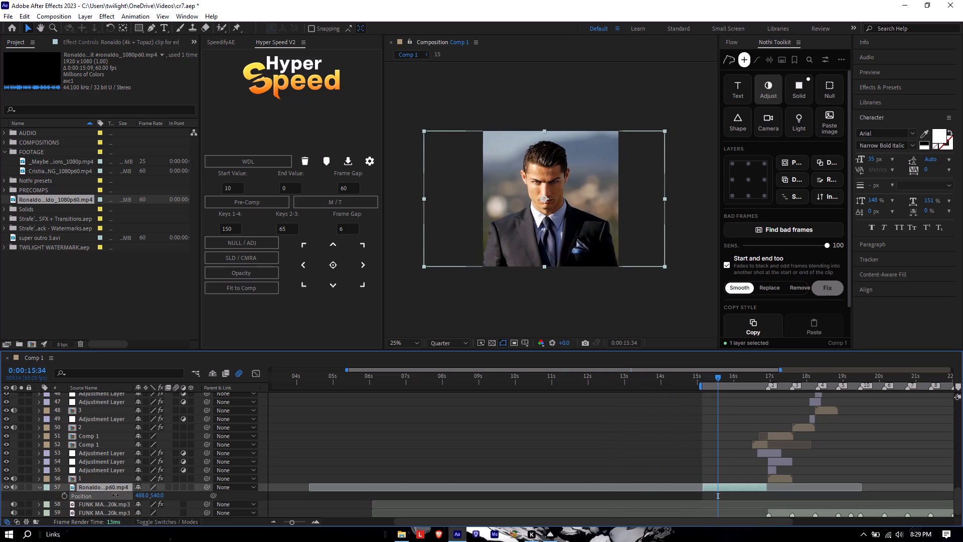
drag(115, 495, 122, 498)
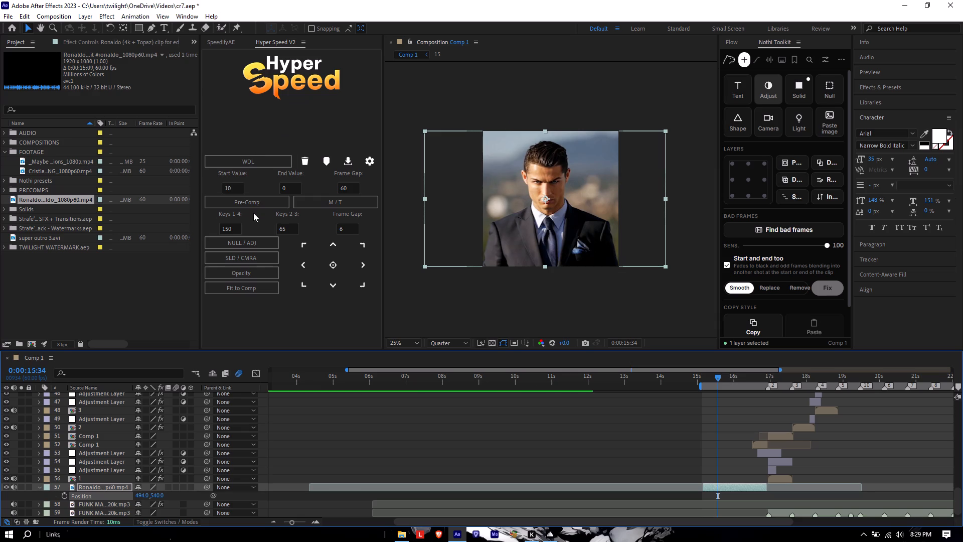
Pre-compose the opening Ronaldo clip with Hyper Speed.
click(250, 198)
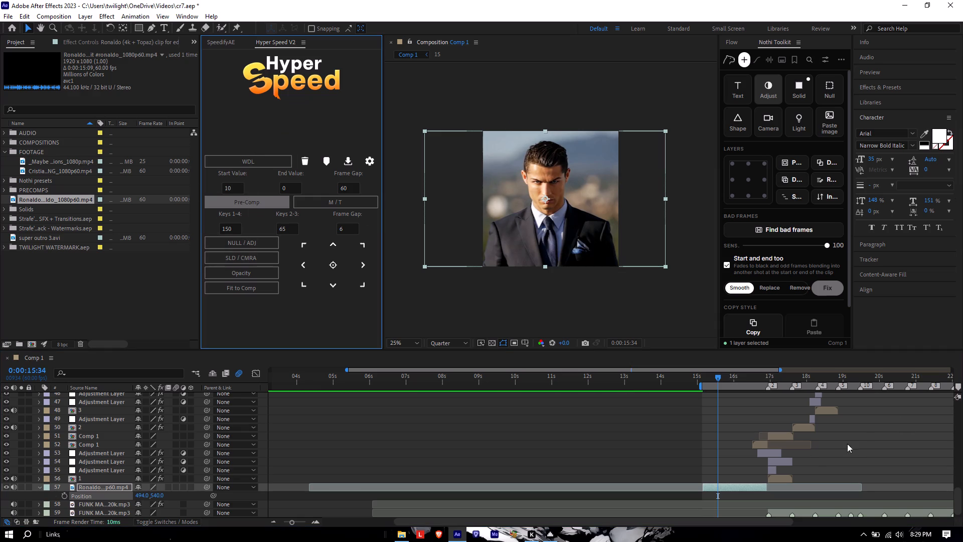
click(741, 422)
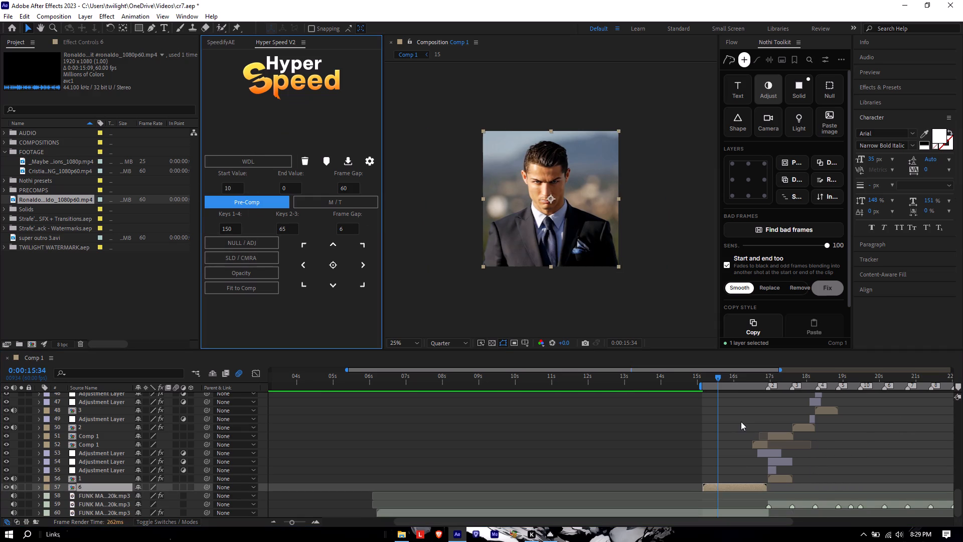
Preview the opening clip from its start through the transition into clip 1 in Comp 1.
drag(720, 380, 720, 390)
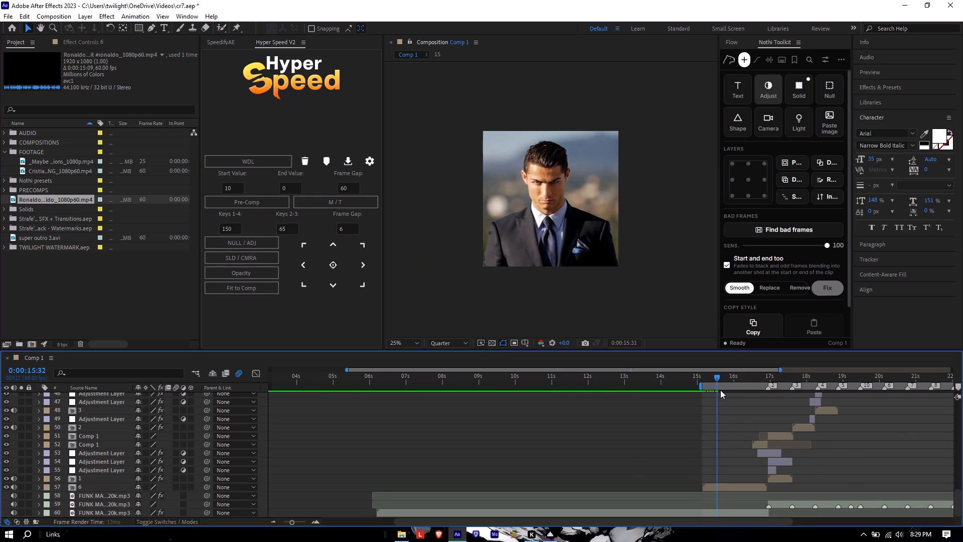
drag(720, 390, 771, 409)
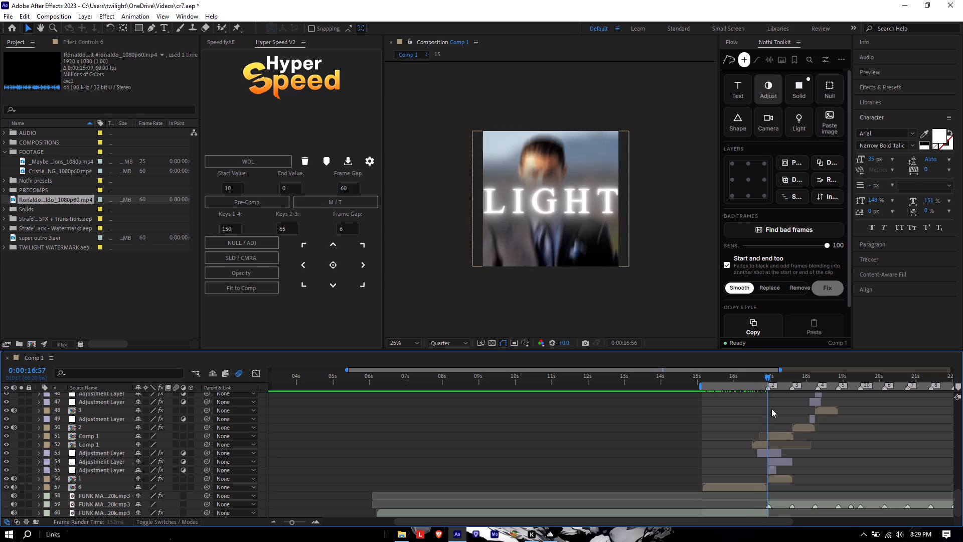
drag(771, 409, 797, 417)
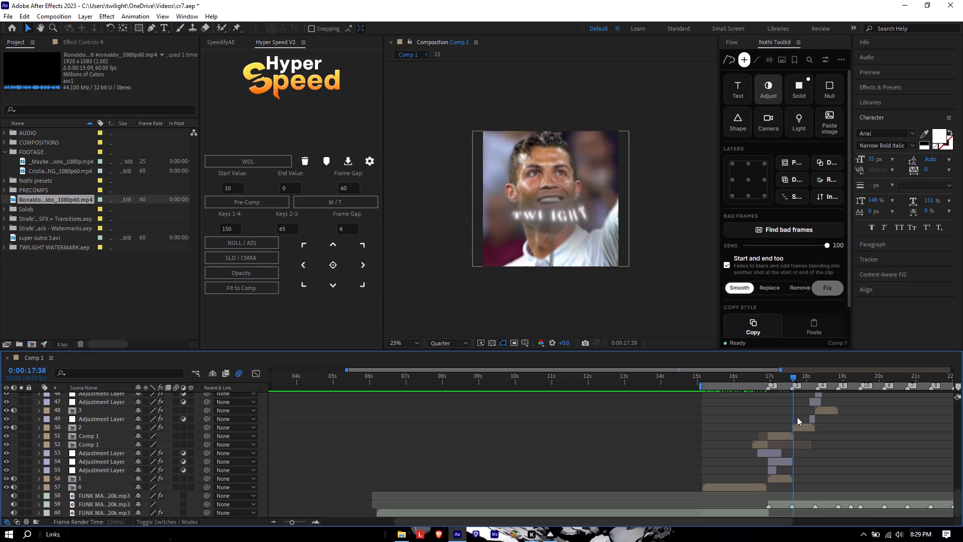
drag(797, 417, 731, 424)
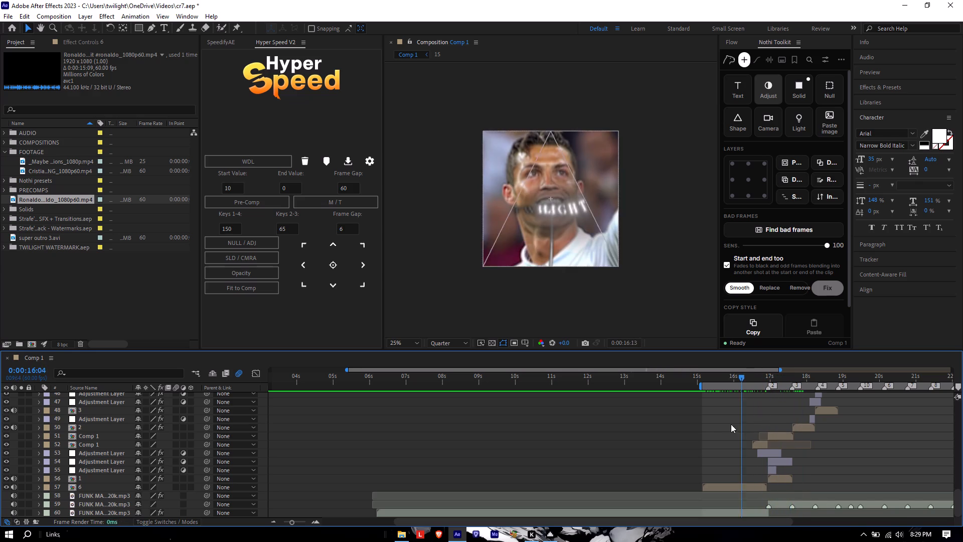
drag(731, 424, 712, 427)
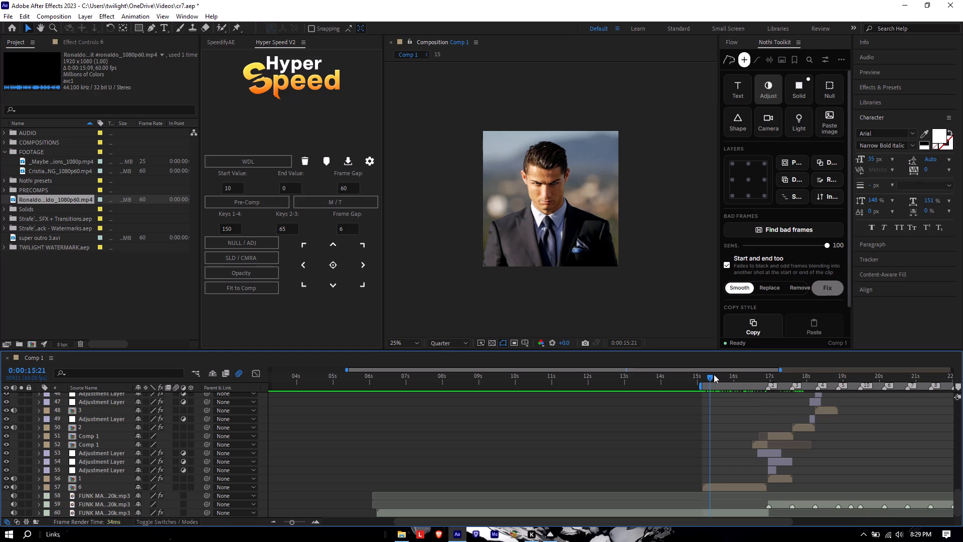
drag(712, 375, 704, 382)
key(space)
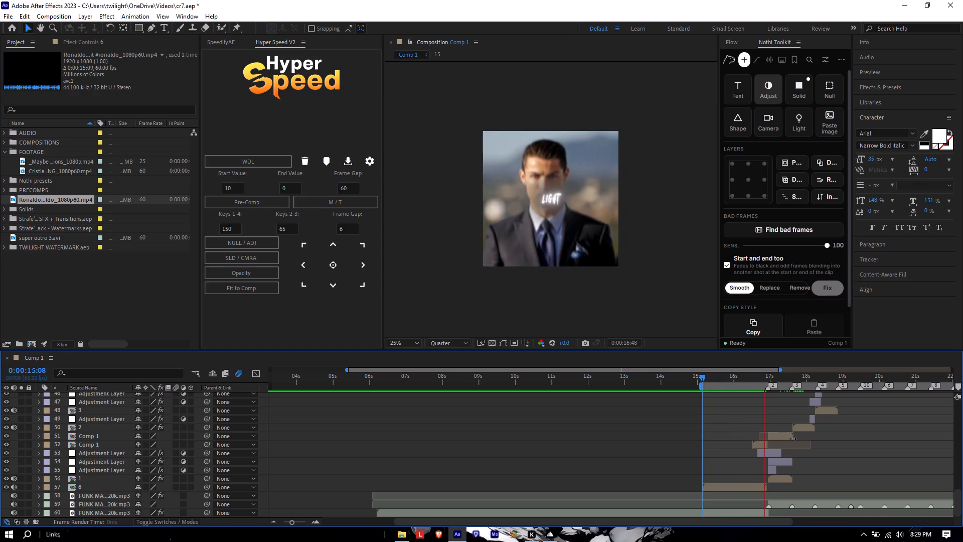
key(space)
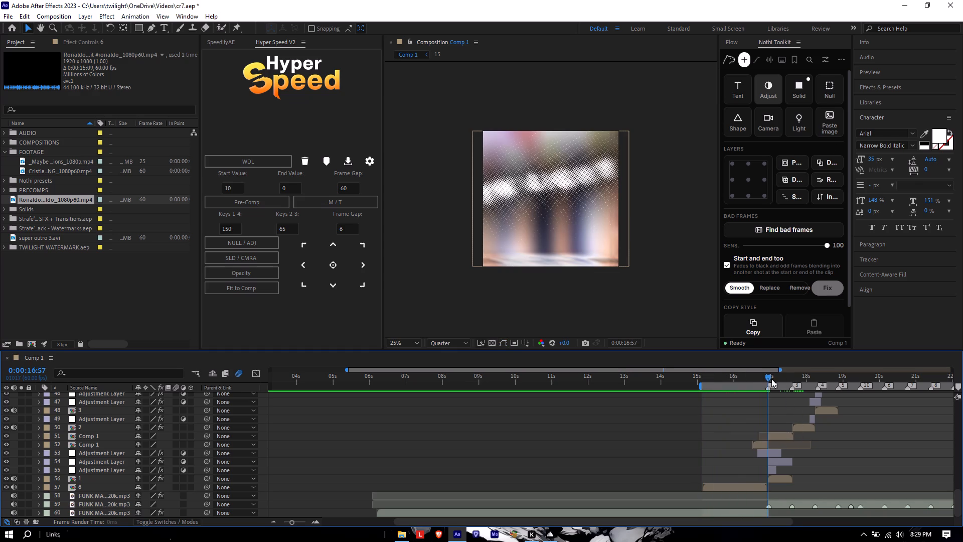
Add an adjustment layer directly above the opening Ronaldo pre-comp, spanning its duration from 0:00:15:09.
drag(770, 379, 709, 401)
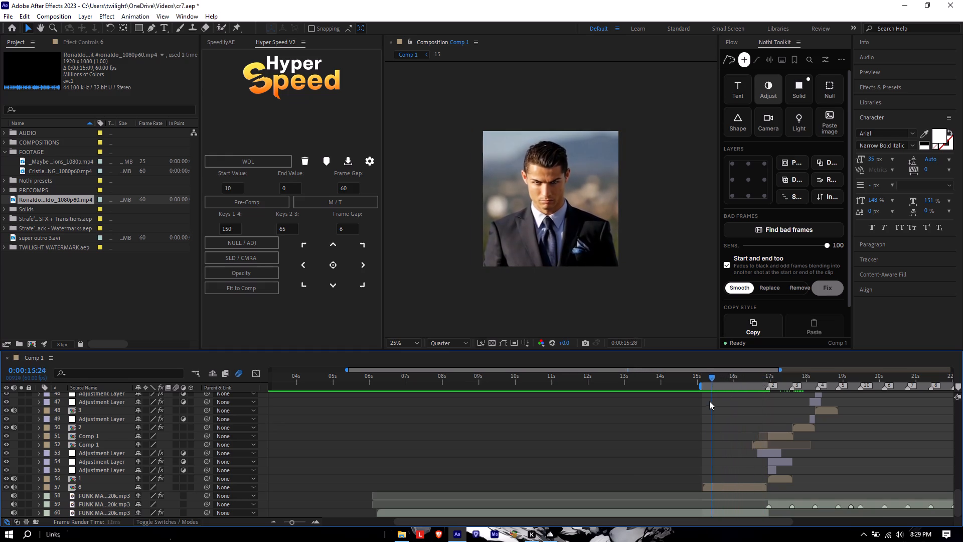
drag(709, 401, 704, 405)
click(714, 484)
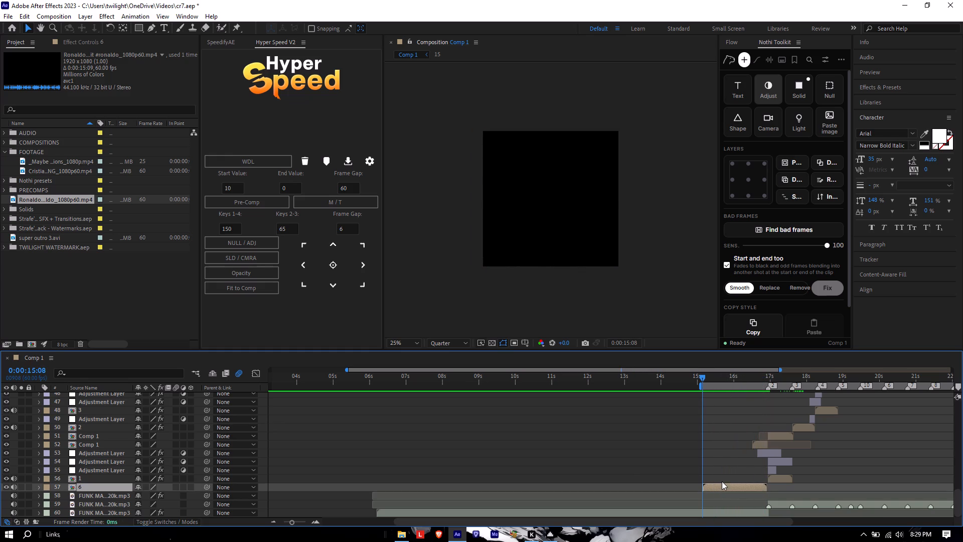
key(i)
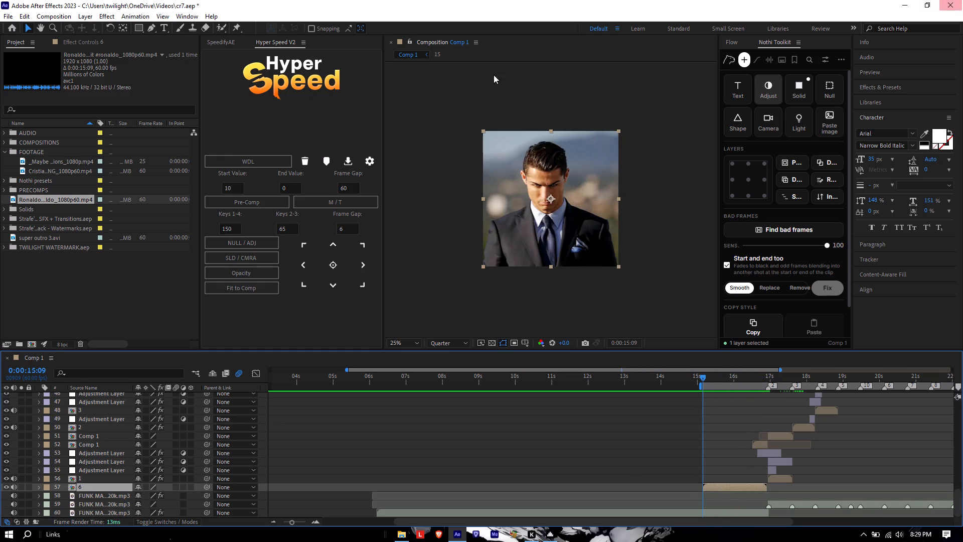
click(769, 90)
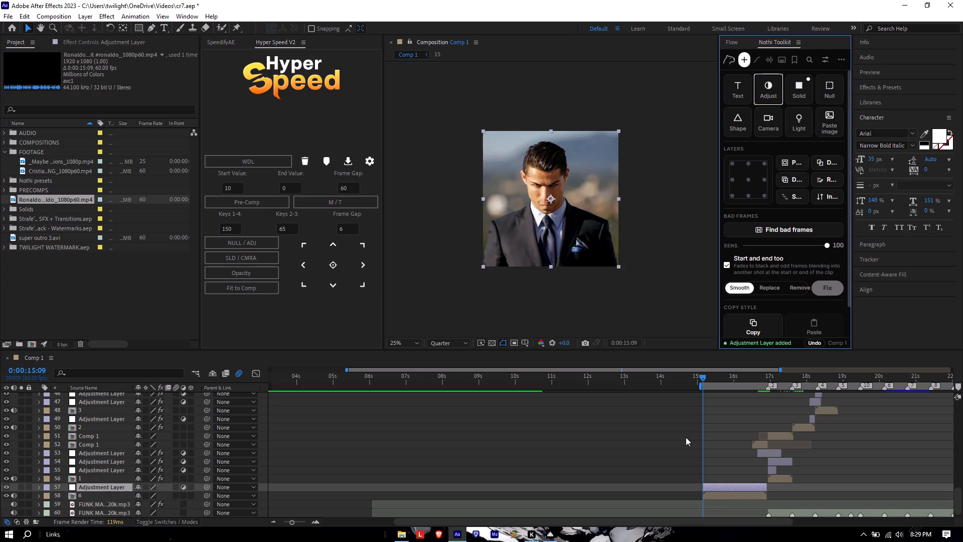
Search the effects for clouds and apply S_WipeClouds to the adjustment layer above the opening Ronaldo pre-comp.
key(ctrl+space)
key(w)
text(ipe)
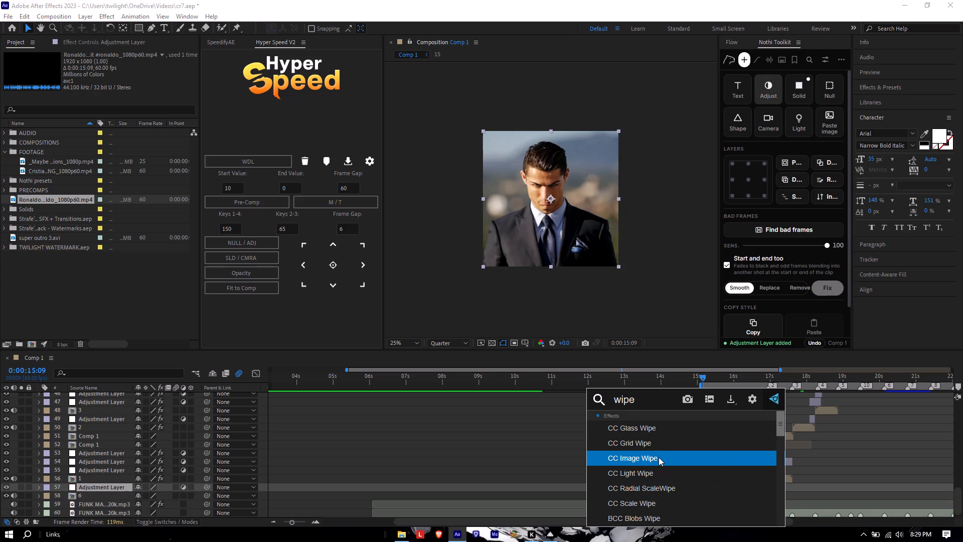
scroll(659, 457, down, 8)
scroll(659, 457, up, 8)
key(BackSpace)
key(BackSpace)
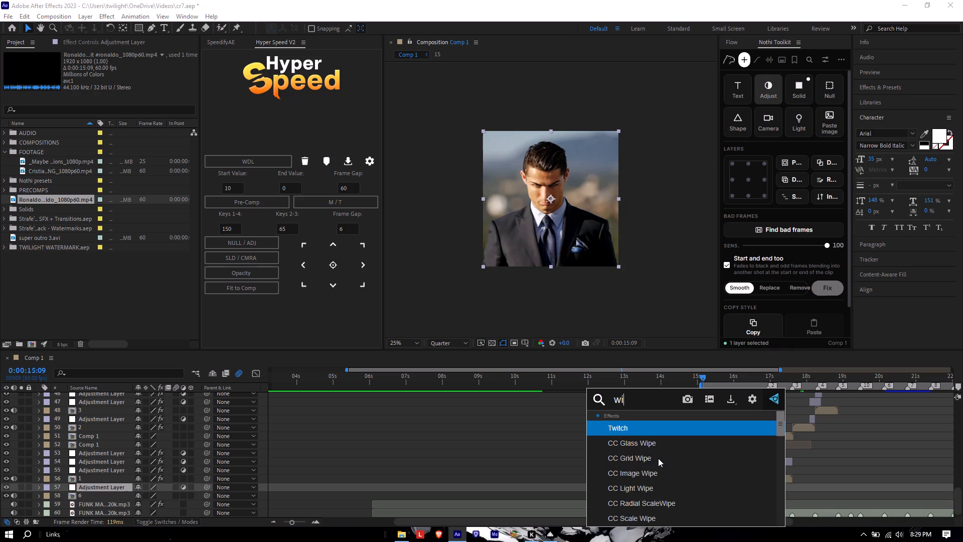
key(BackSpace)
key(BackSpace)
text(cl)
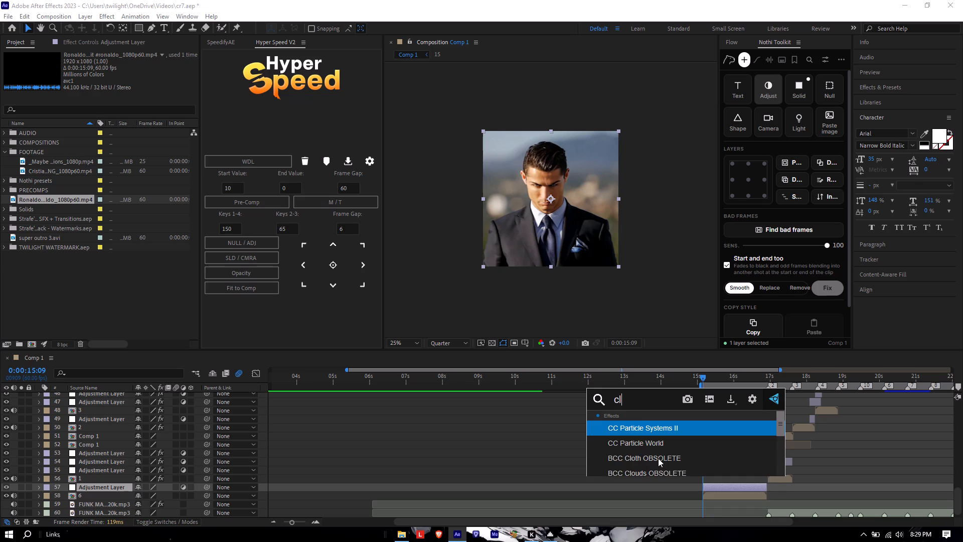
key(a)
key(BackSpace)
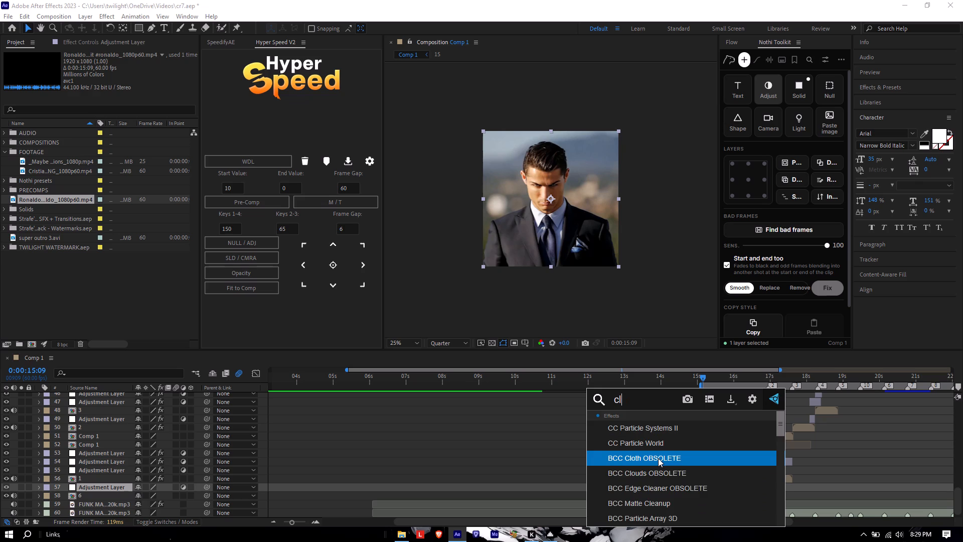
text(ou)
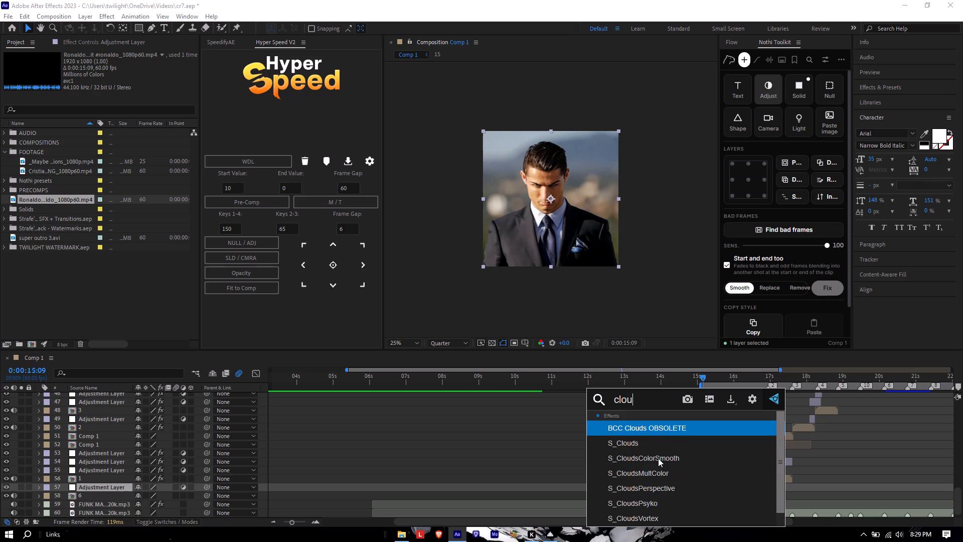
scroll(655, 446, down, 6)
click(658, 517)
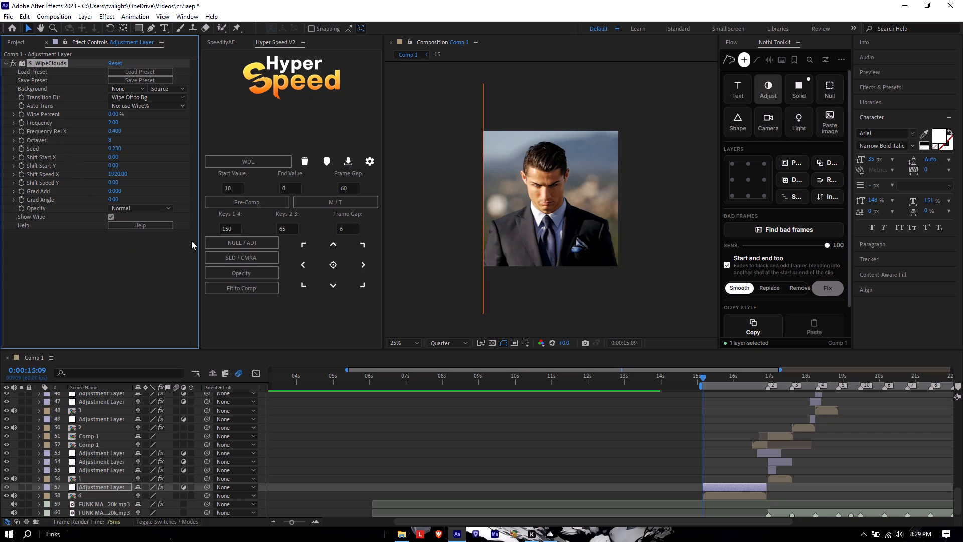
Keyframe S_WipeClouds' Wipe Percent on the opening adjustment layer from 100% at 0:00:15:09 to 0% at about 0:00:16:09.
click(19, 113)
key(o)
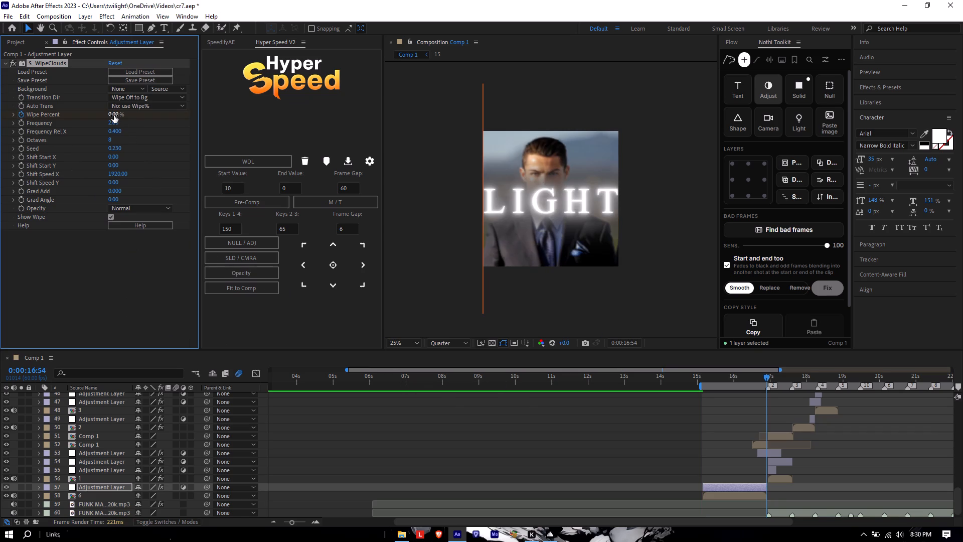
key(u)
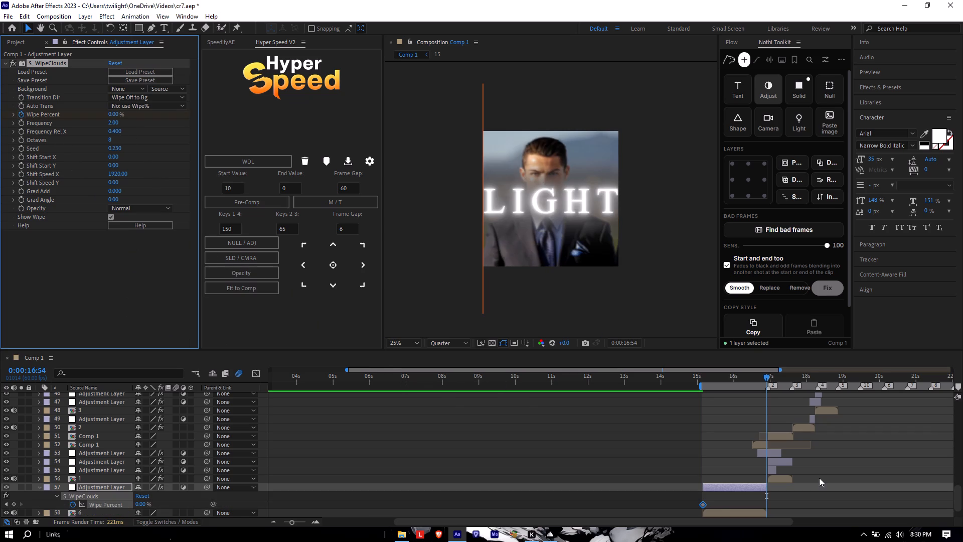
drag(703, 505, 741, 508)
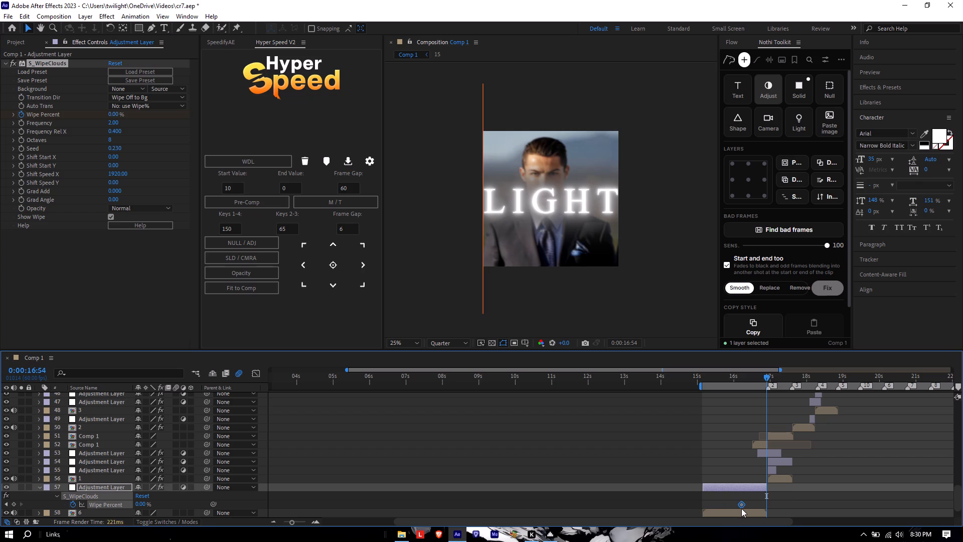
drag(741, 508, 740, 509)
click(742, 504)
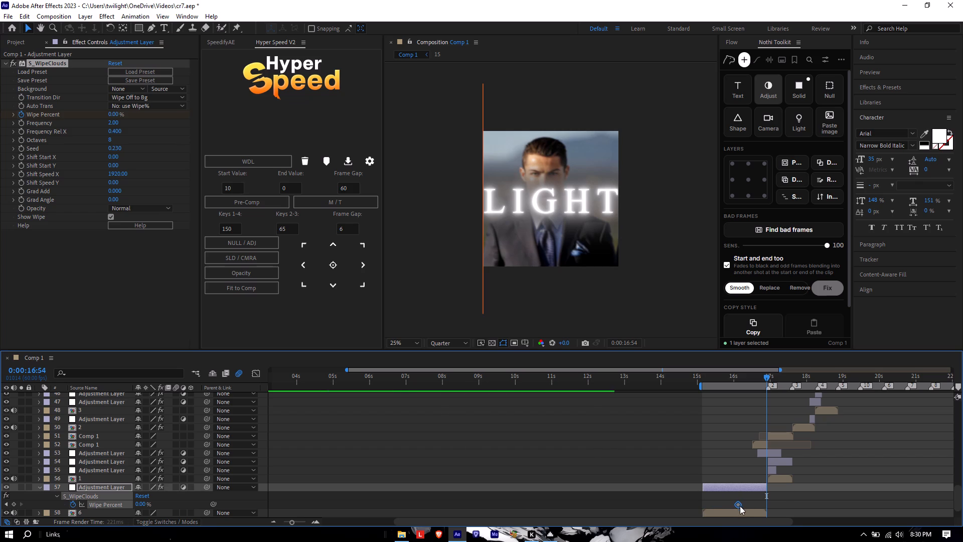
key(i)
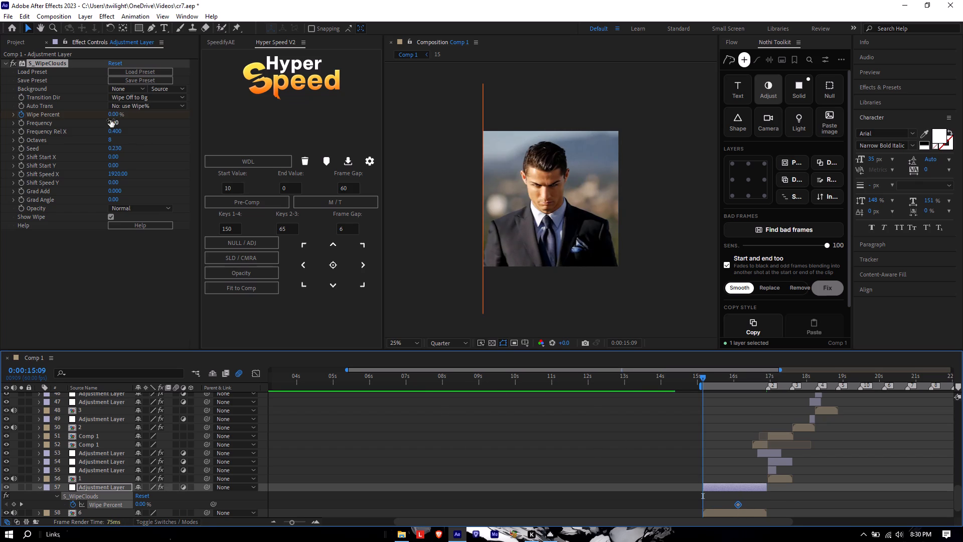
drag(113, 115, 303, 118)
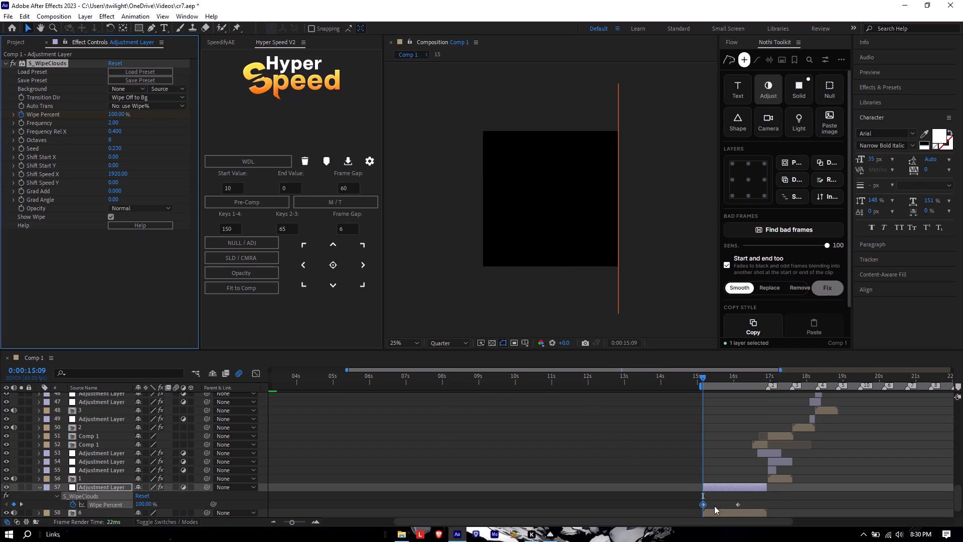
Trim the end of the S_WipeClouds adjustment layer to just past its second Wipe Percent keyframe.
drag(766, 488, 741, 503)
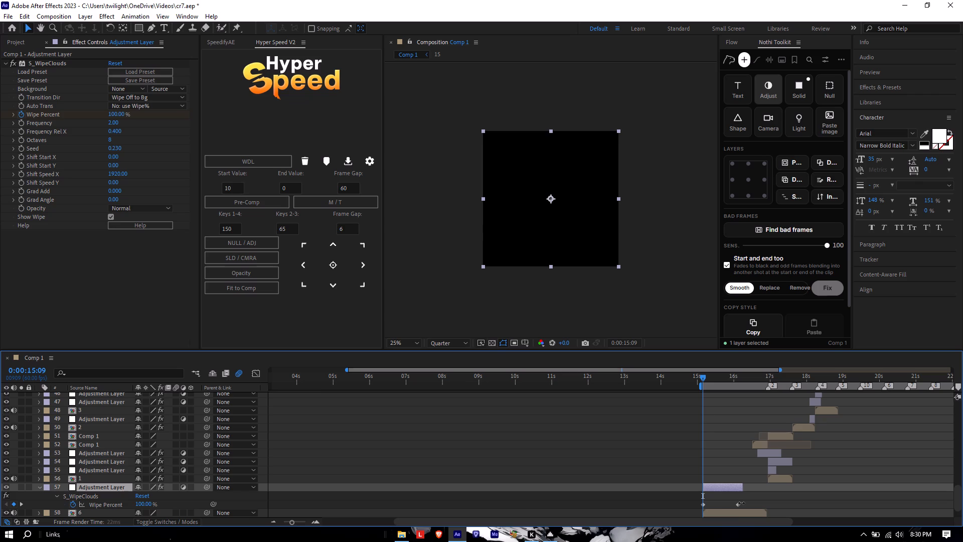
drag(741, 503, 741, 503)
Ease both Wipe Percent keyframes with the Flow curve 0.00, 0.74, 0.08, 0.96 and scrub through the opening wipe.
drag(745, 500, 695, 510)
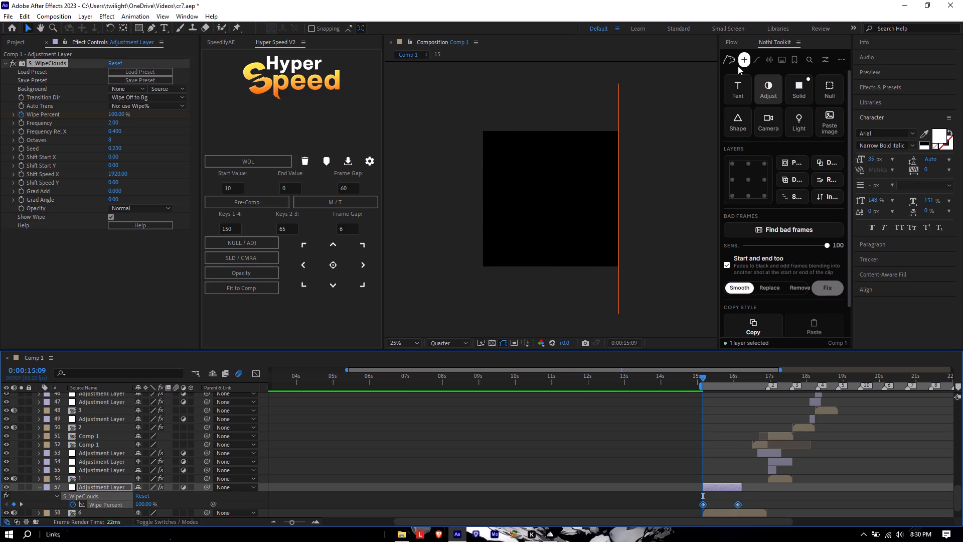
click(724, 41)
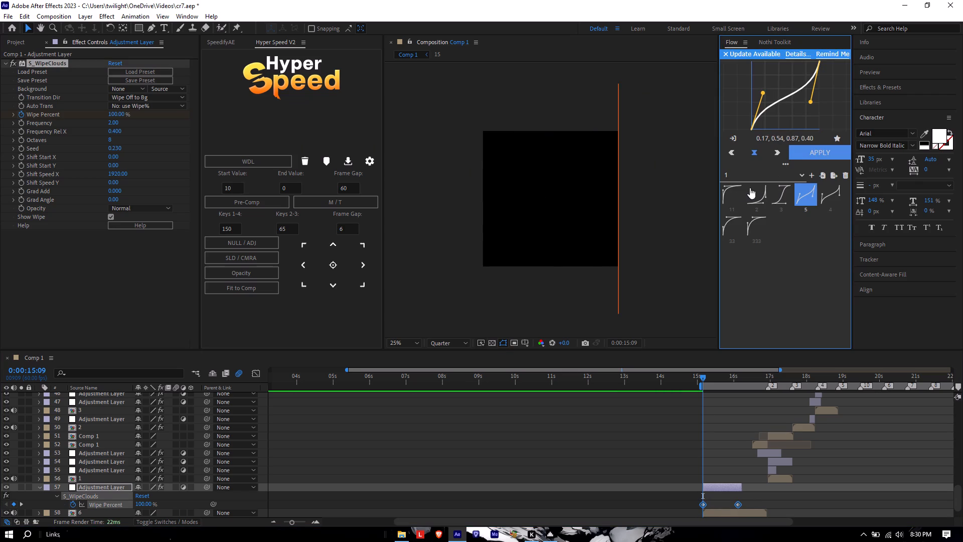
click(730, 188)
click(808, 150)
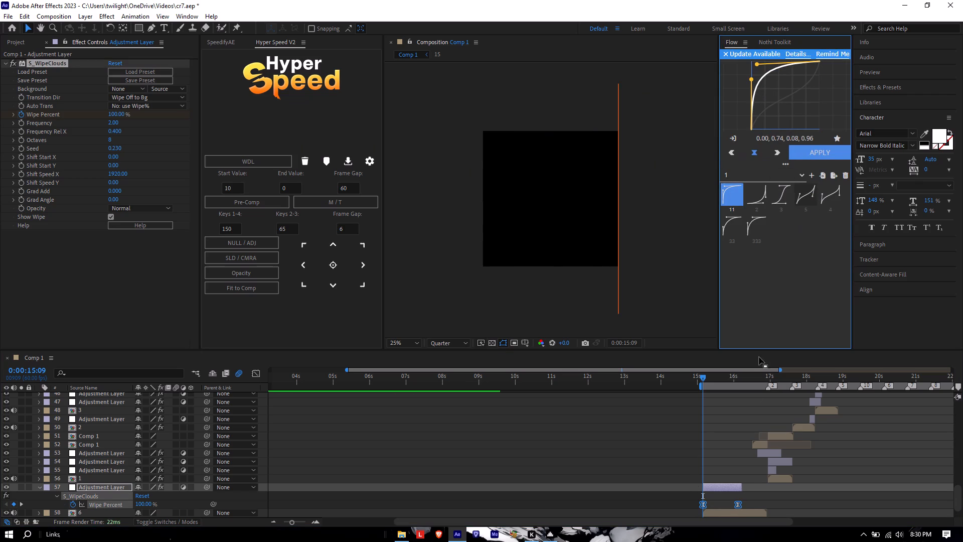
key(u)
drag(703, 376, 708, 377)
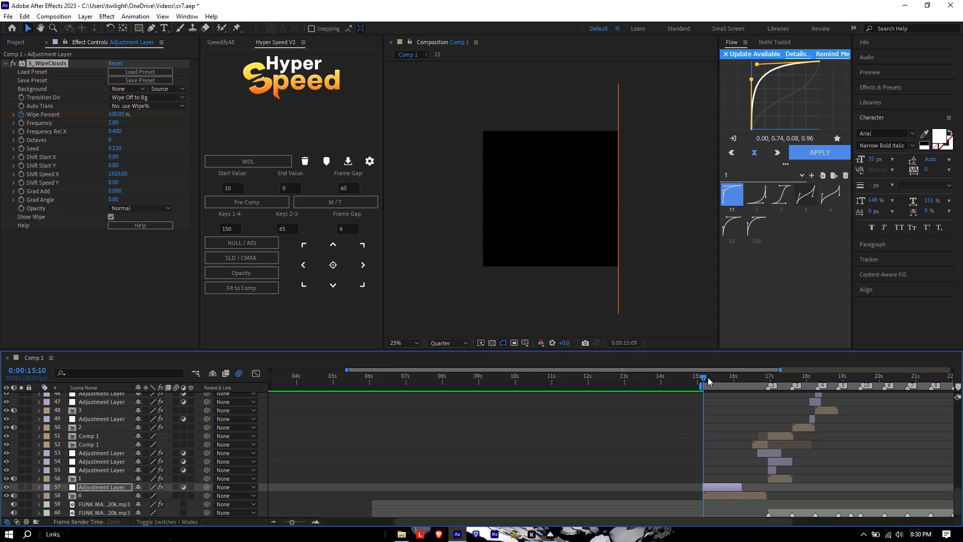
drag(708, 377, 741, 393)
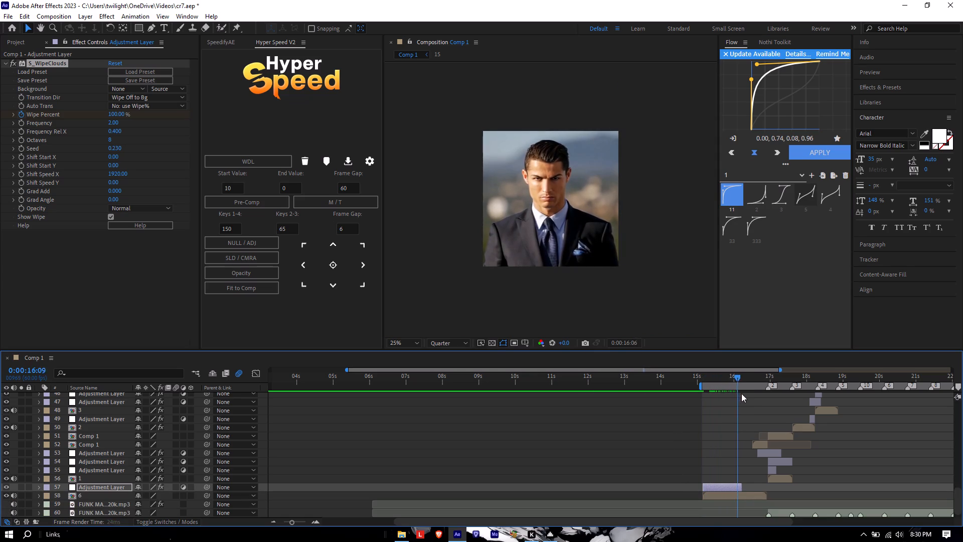
drag(741, 393, 770, 408)
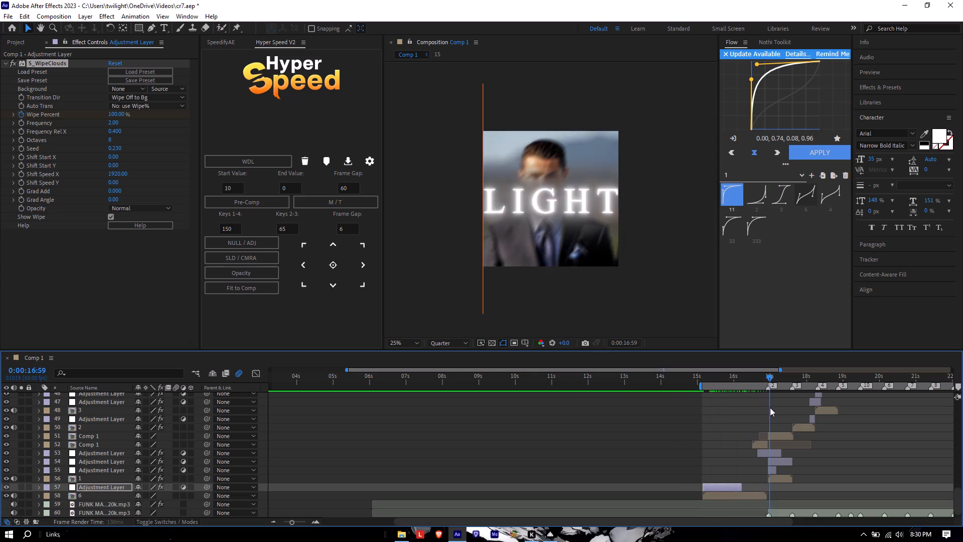
drag(770, 408, 723, 418)
Trim the start of the topmost S_Sharpen adjustment layer to the opening clip's start at 0:00:15:09 and play the opening.
scroll(714, 411, up, 10)
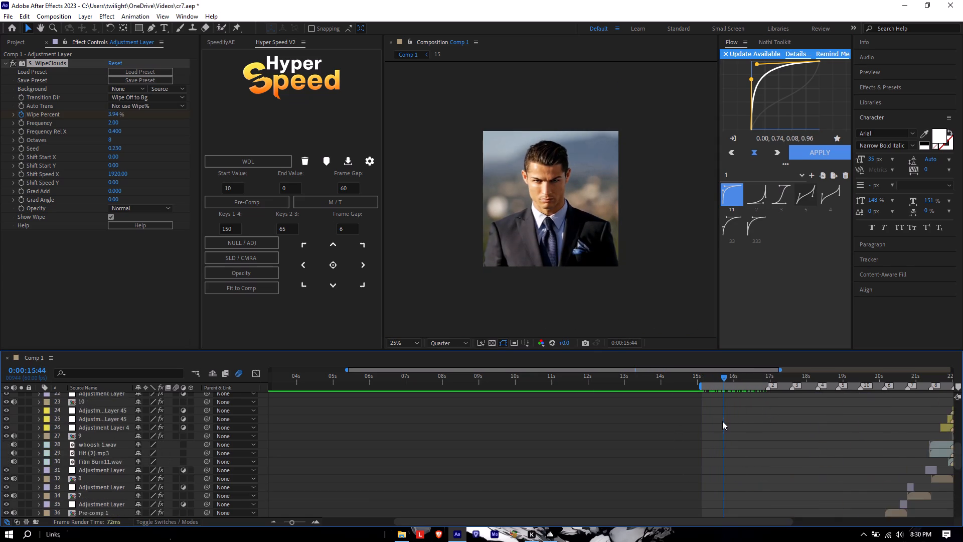
scroll(722, 421, up, 9)
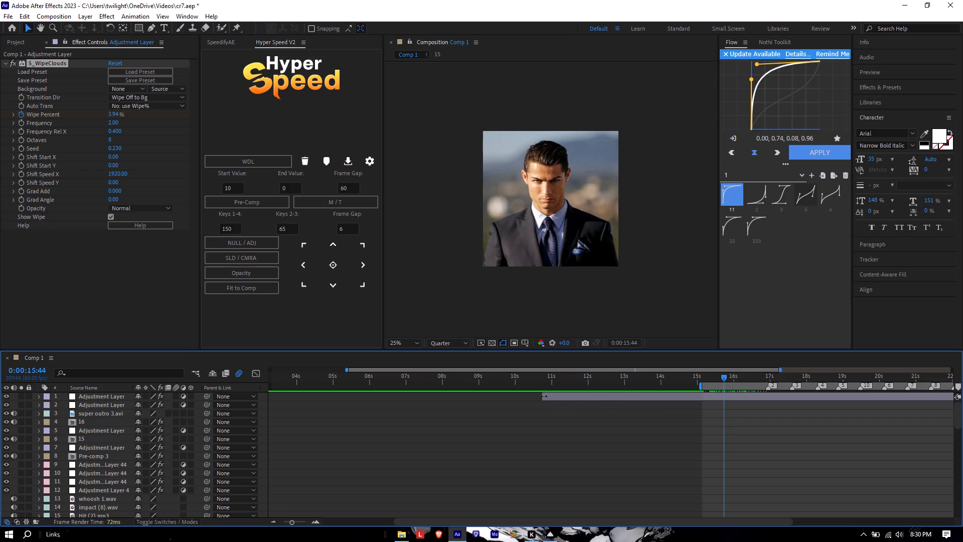
drag(544, 396, 560, 397)
key(ctrl+z)
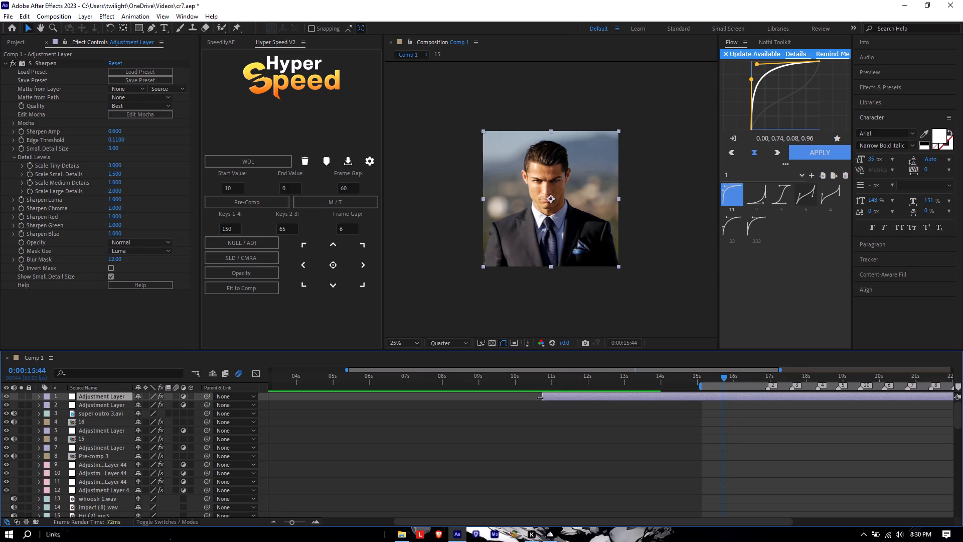
drag(540, 398, 700, 403)
key(i)
key(space)
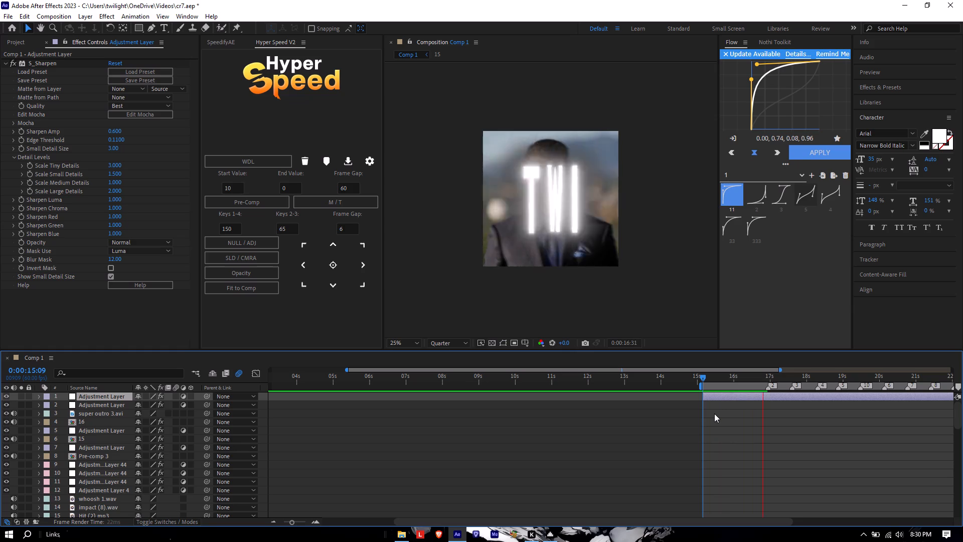
scroll(714, 414, down, 6)
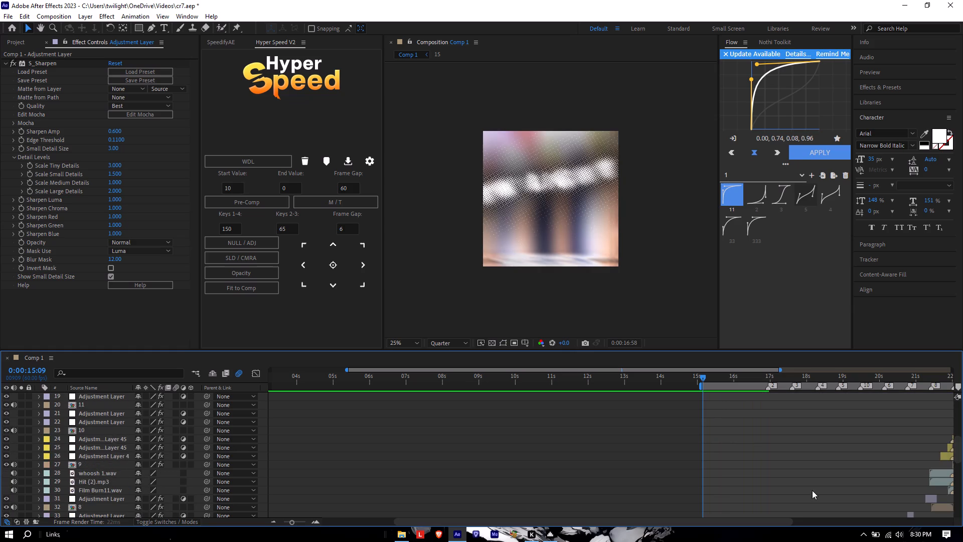
scroll(808, 478, down, 15)
key(space)
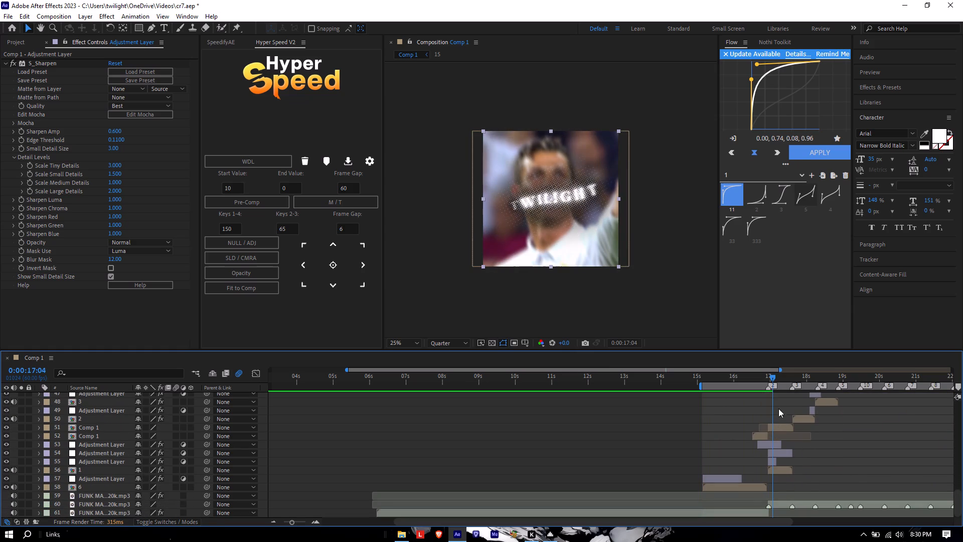
Time-stretch opening pre-comp 6 by a factor of 103 and trim its end to the start of clip 1.
drag(772, 378, 767, 389)
drag(290, 523, 307, 515)
click(547, 487)
right_click(547, 487)
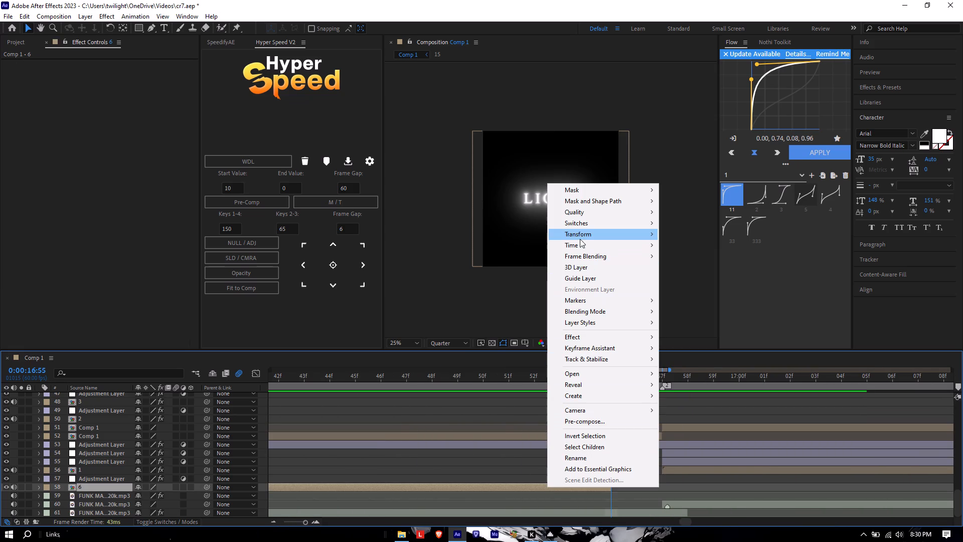
click(579, 235)
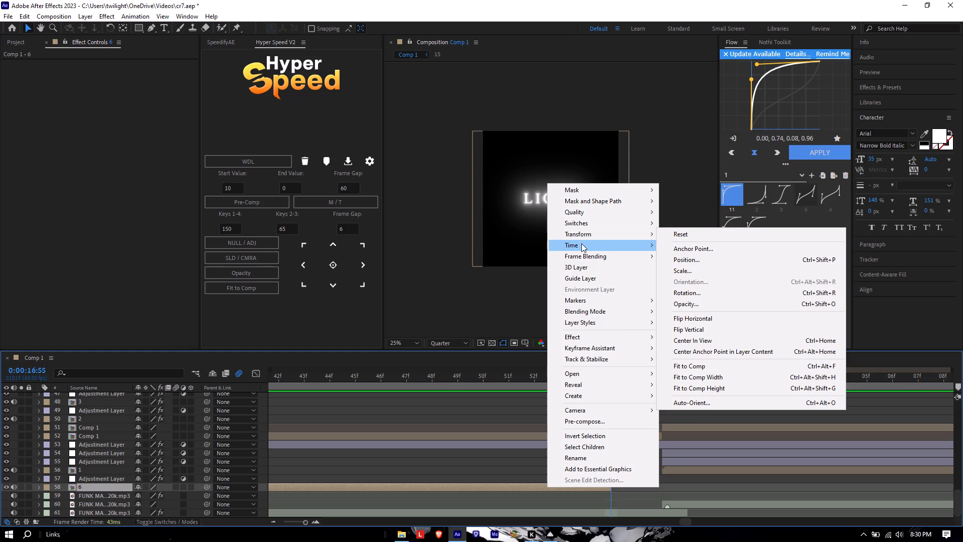
click(722, 265)
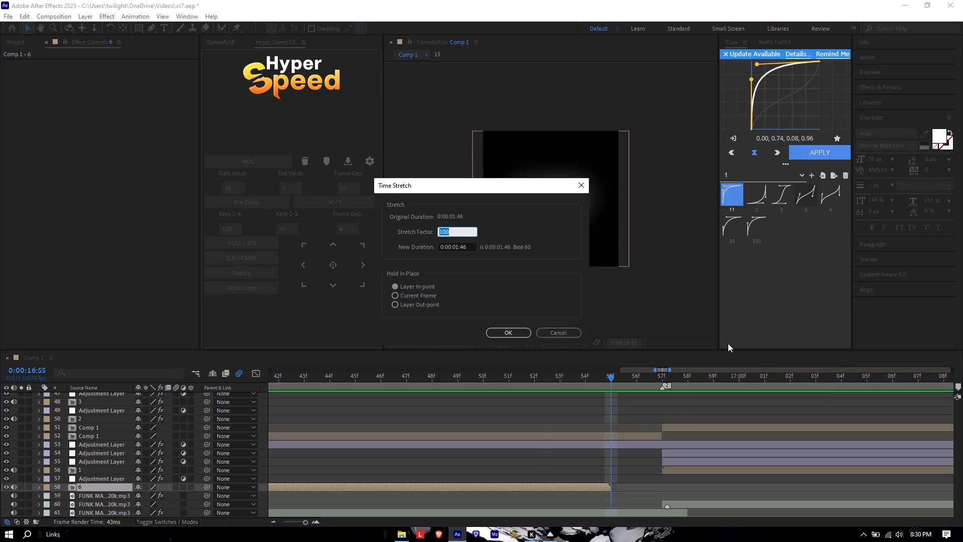
text(103)
key(Return)
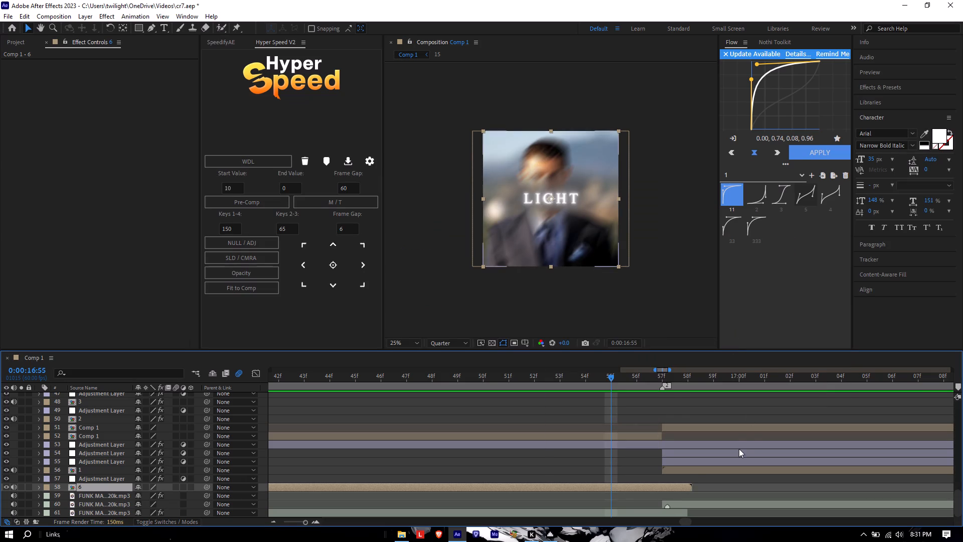
drag(690, 485, 684, 485)
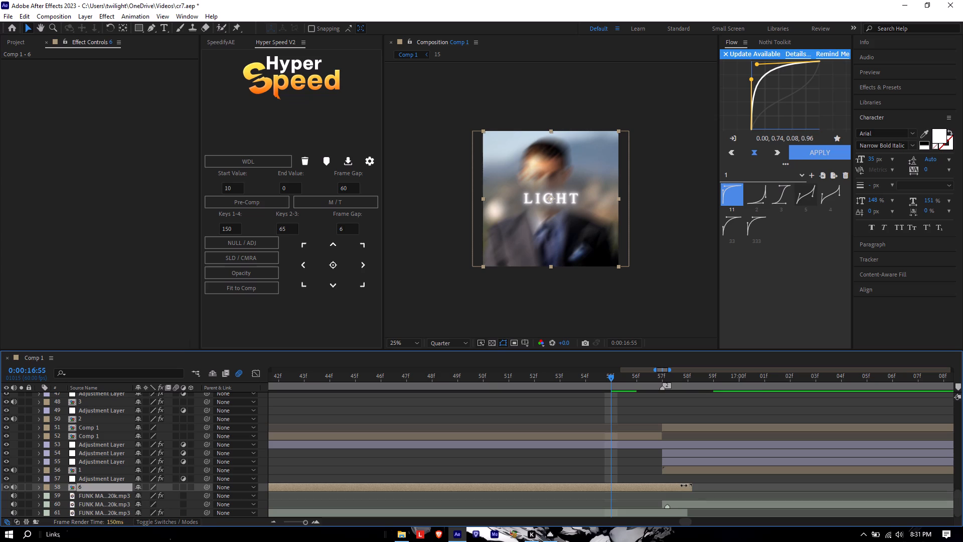
drag(684, 485, 668, 488)
Enable frame blending on the Ronaldo clip inside pre-comp 6 and return to Comp 1.
click(301, 522)
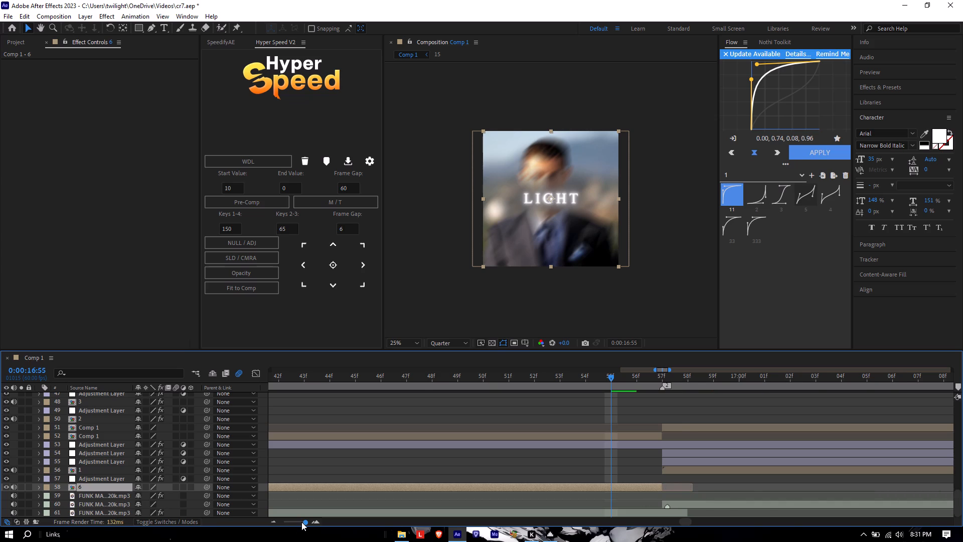
double_click(579, 487)
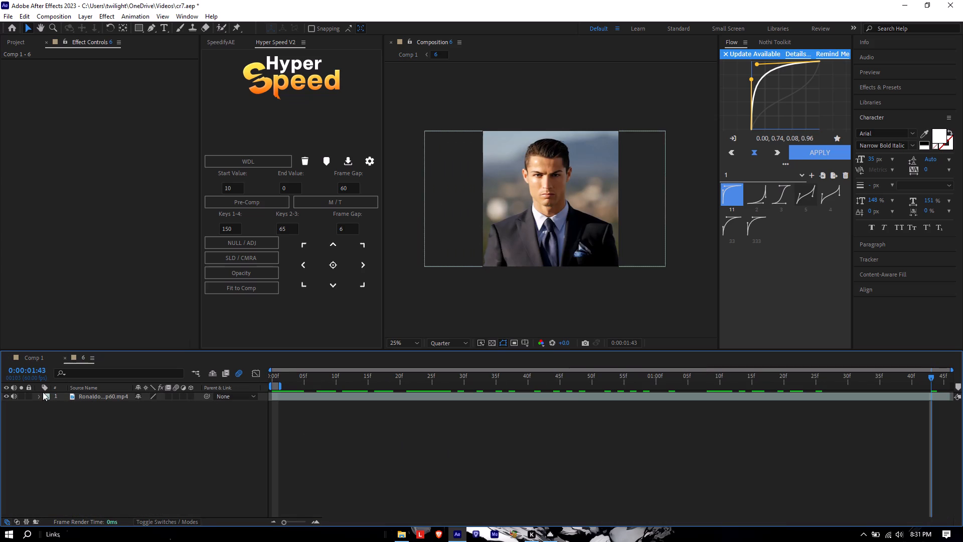
double_click(170, 396)
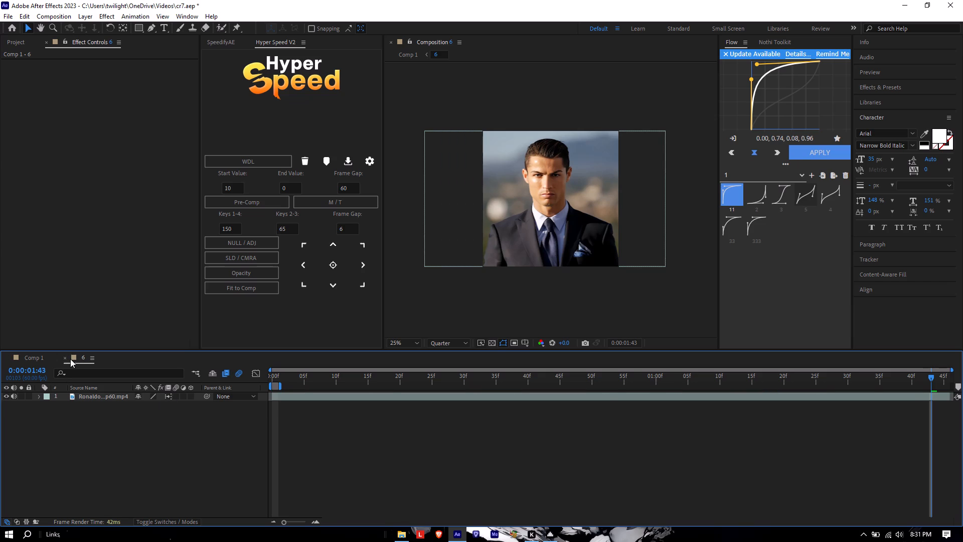
click(65, 357)
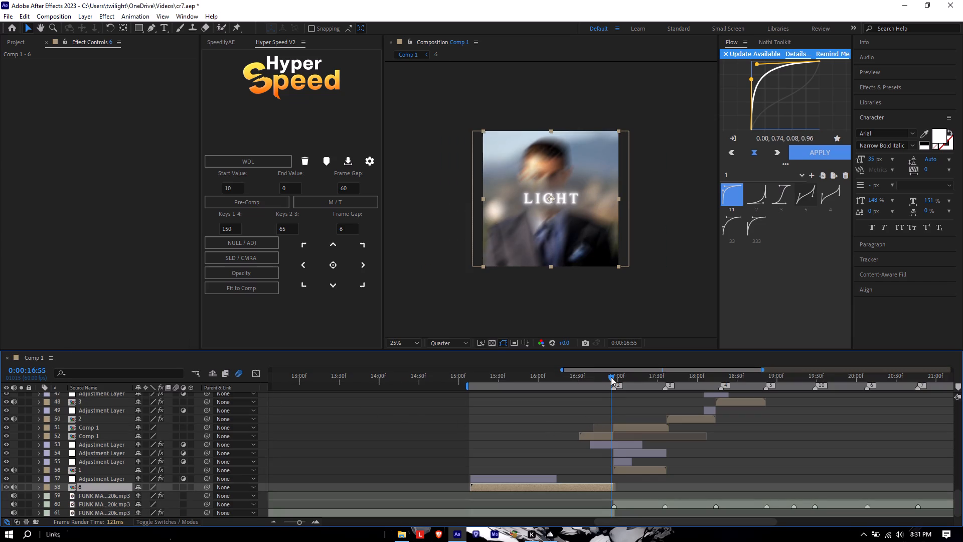
Scrub through Comp 1 from the opening clip to the end of clip 3 to check the transitions.
drag(611, 377, 512, 395)
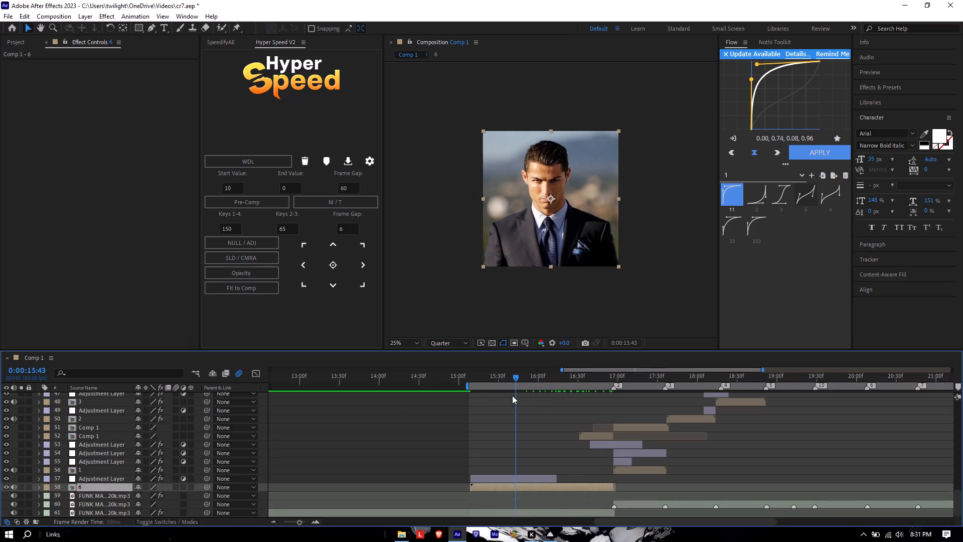
drag(512, 395, 555, 401)
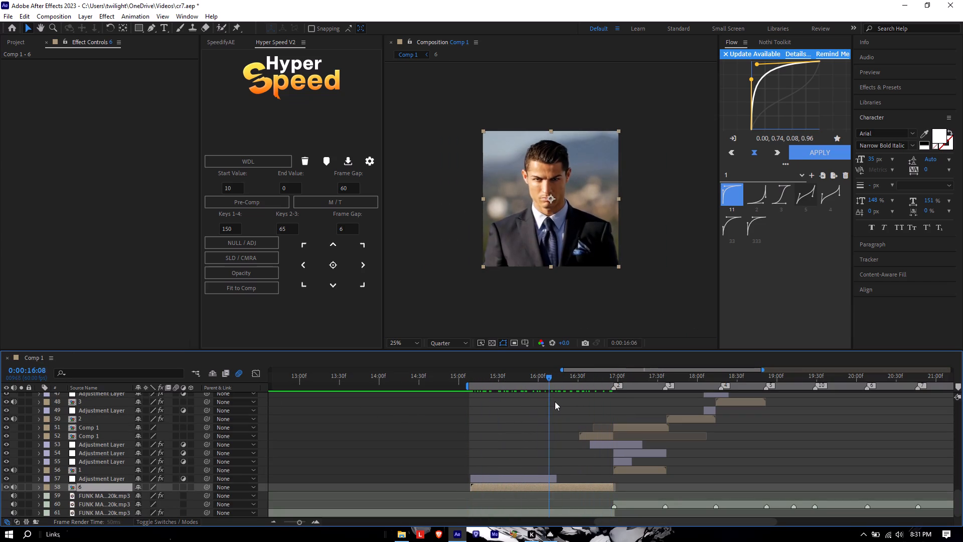
drag(555, 401, 641, 401)
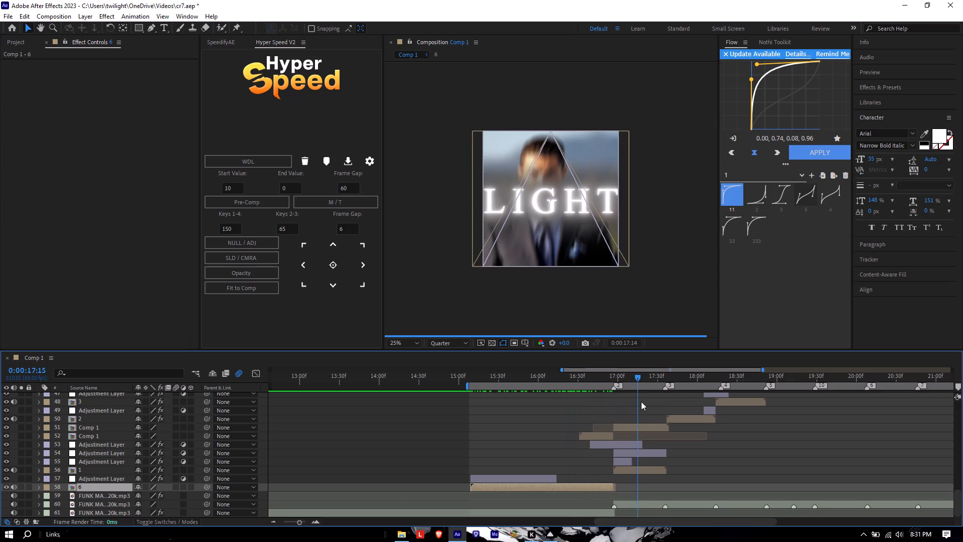
drag(641, 401, 703, 402)
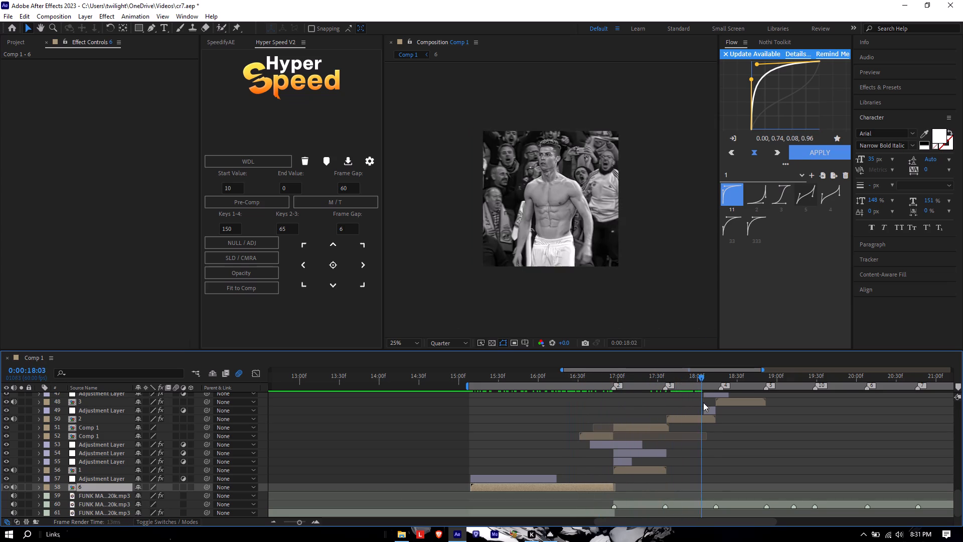
drag(703, 402, 762, 406)
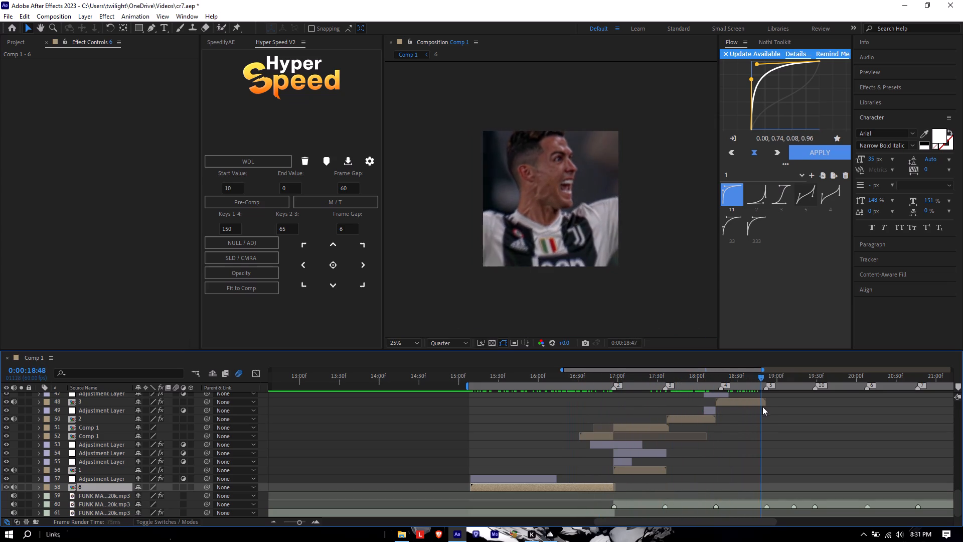
Scrub through Comp 1 from clip 3 to the TWILIGHT outro to check the clips and transitions.
drag(762, 406, 830, 412)
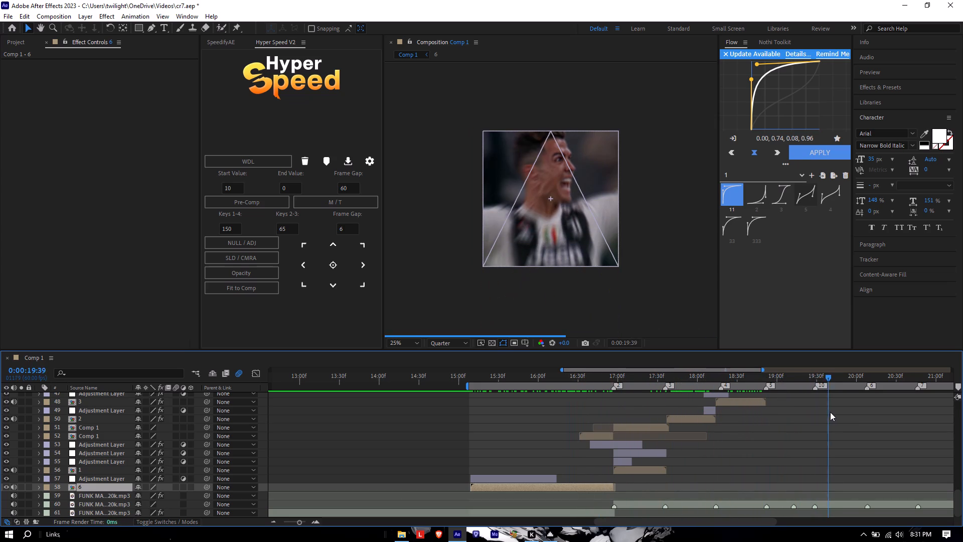
drag(830, 412, 885, 413)
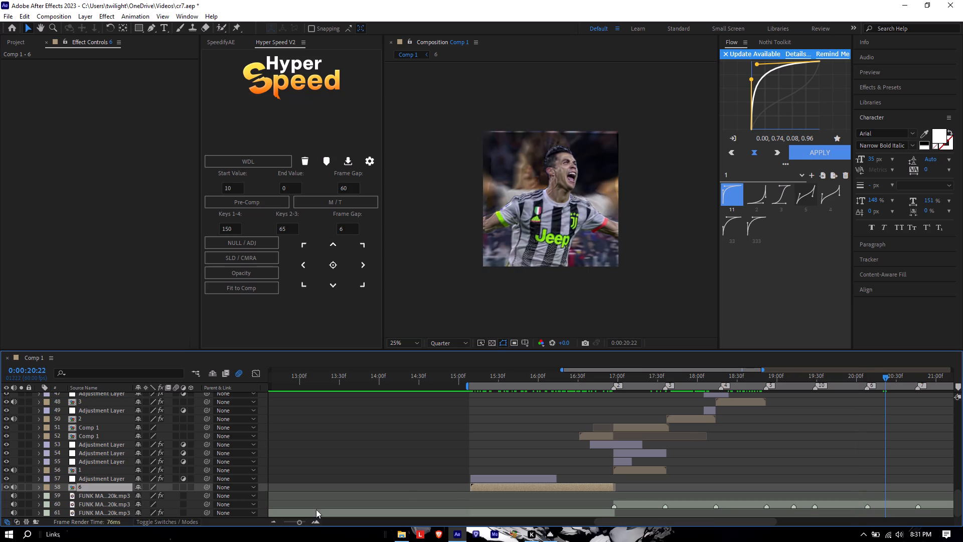
drag(299, 523, 294, 525)
click(617, 382)
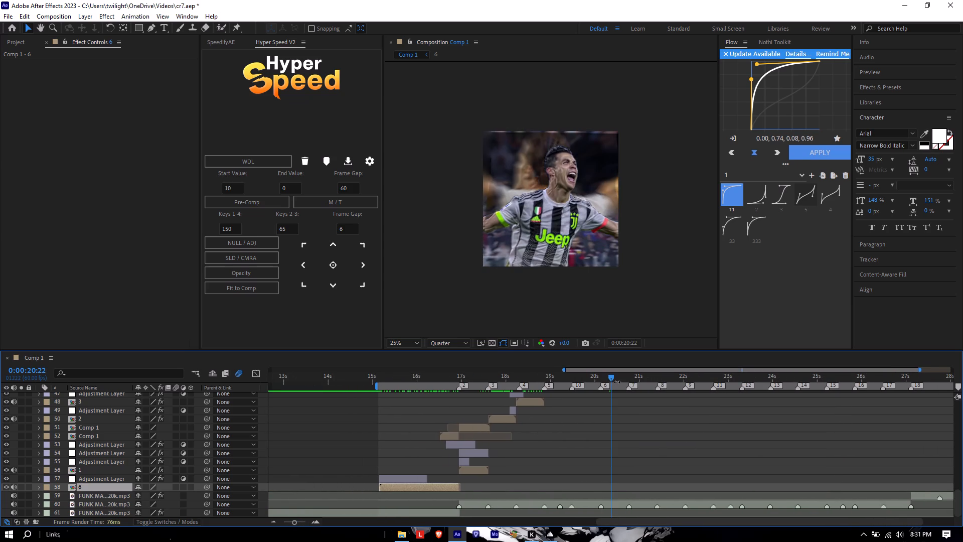
drag(614, 377, 706, 389)
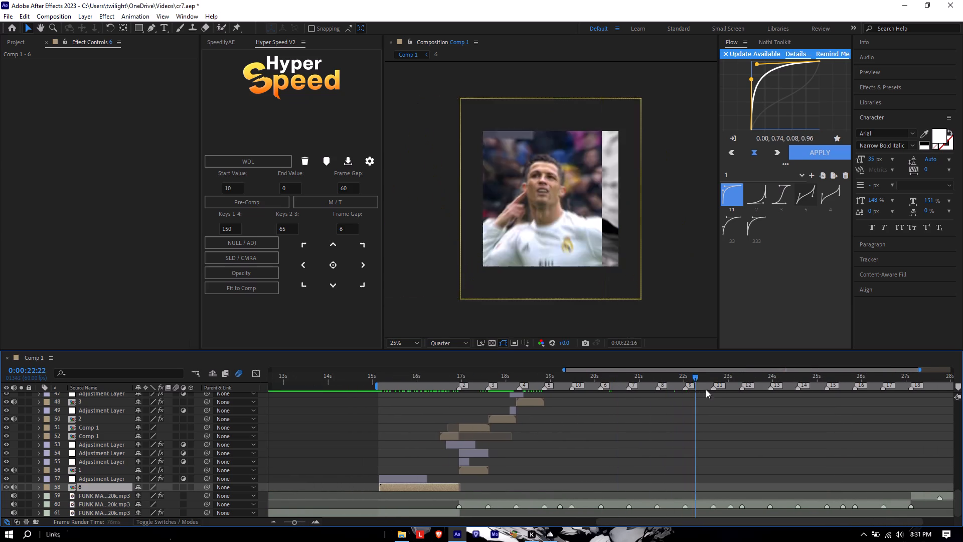
drag(706, 389, 919, 403)
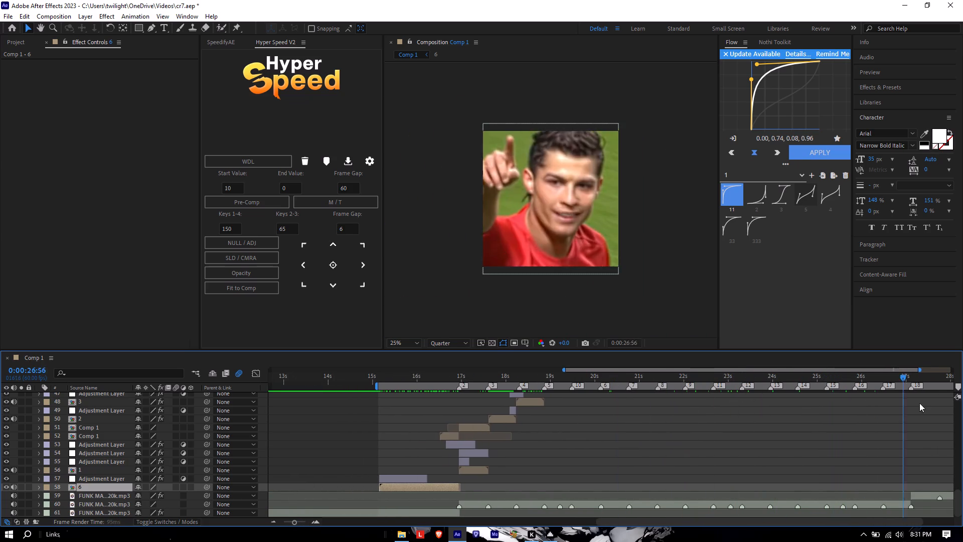
drag(919, 403, 917, 413)
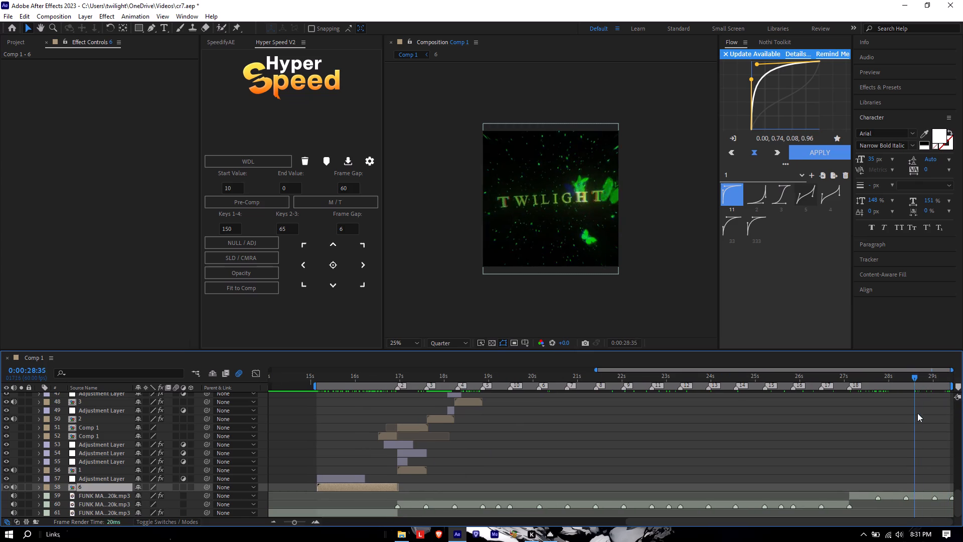
drag(917, 413, 892, 413)
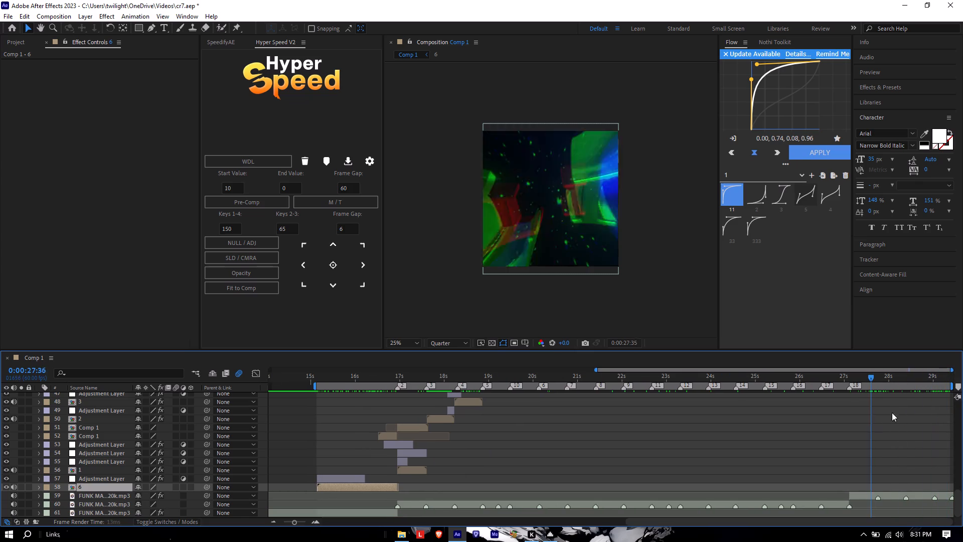
drag(892, 413, 891, 409)
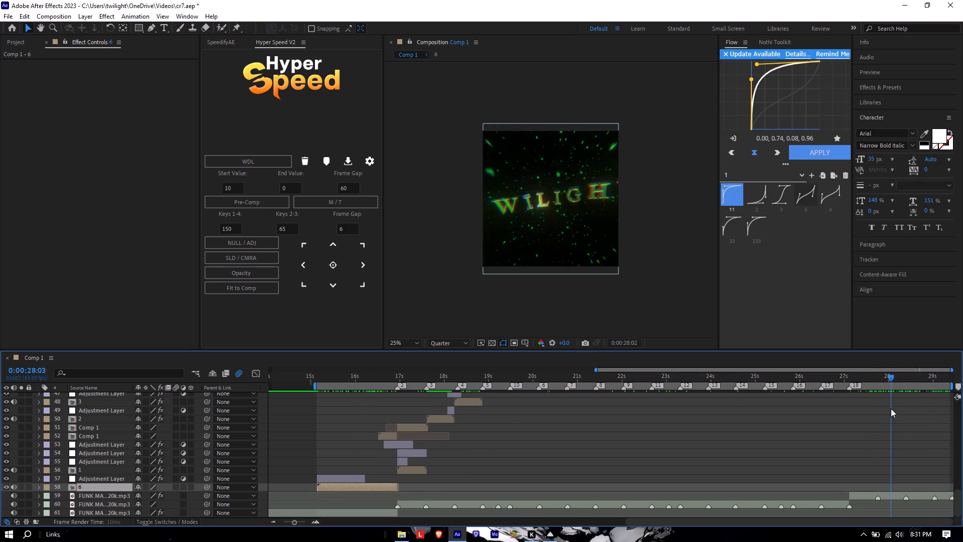
Play Comp 1 from just before the opening clip at 0:00:15:07 to review the opening.
drag(891, 409, 588, 432)
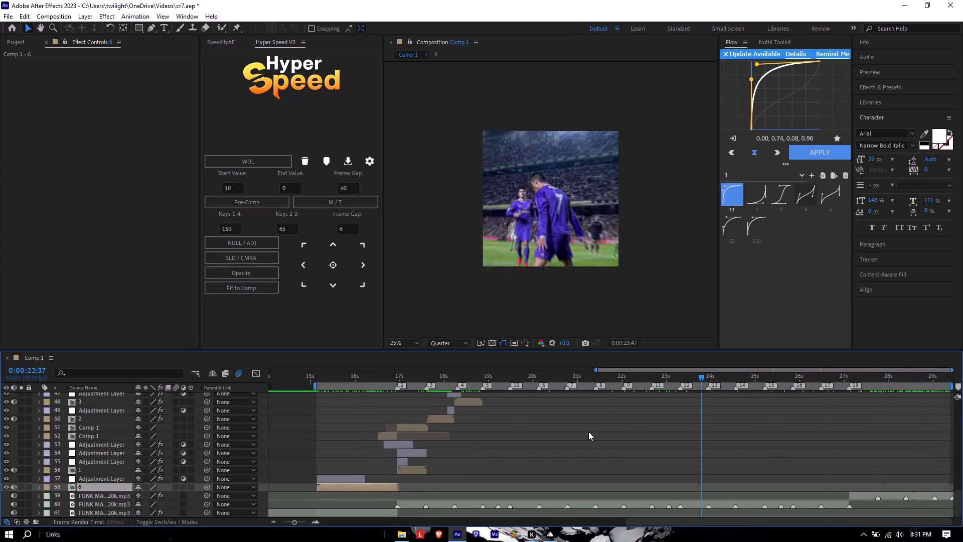
drag(588, 432, 316, 435)
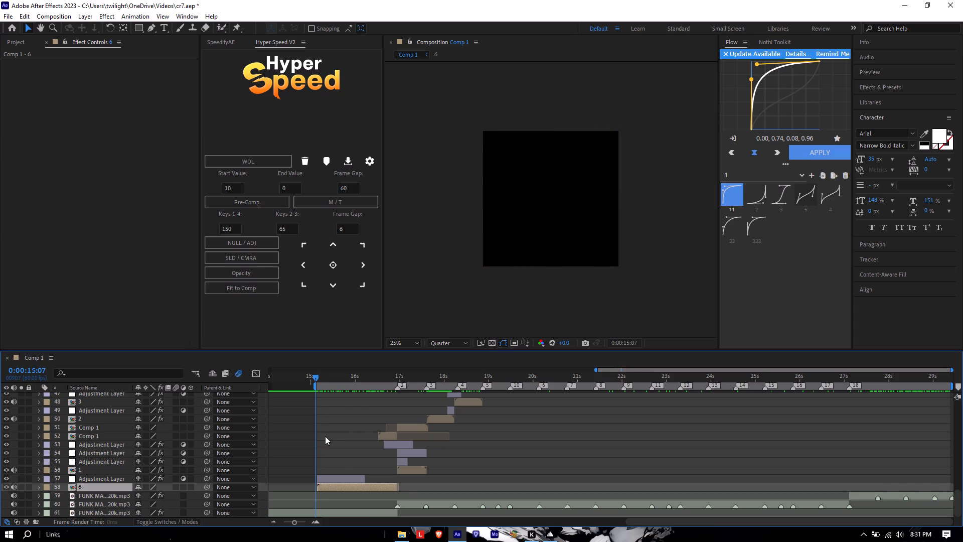
key(space)
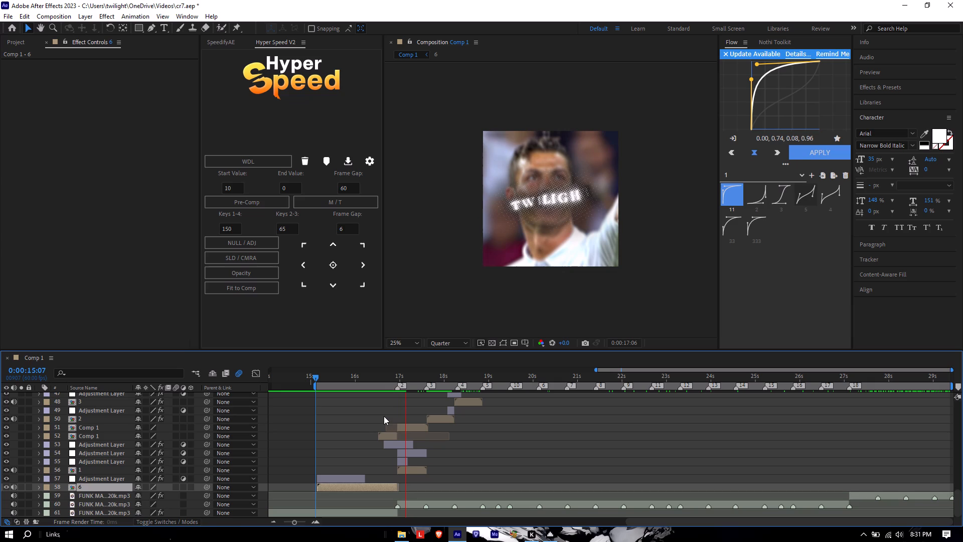
click(343, 375)
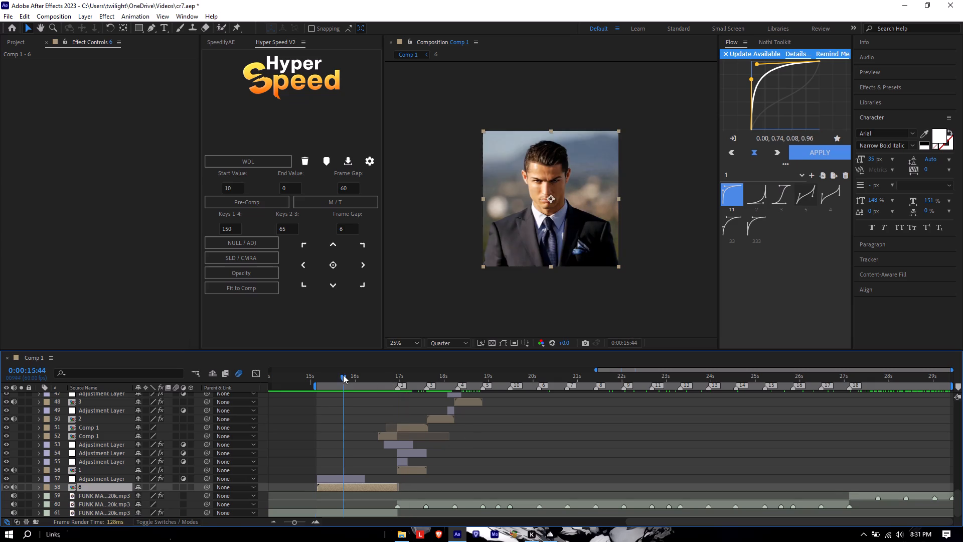
Save the project.
key(ctrl+s)
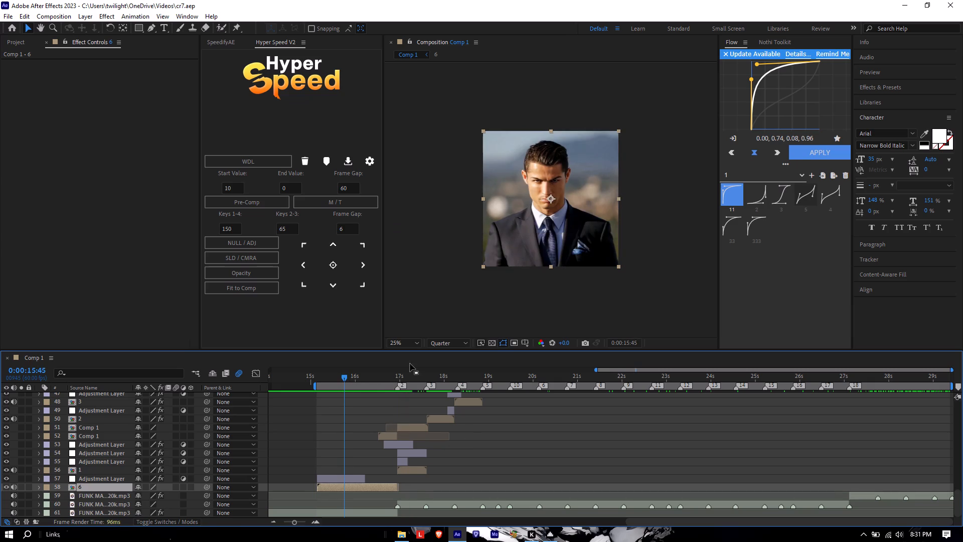
Play the opening section from the start of pre-comp 6, and replay it from 0:00:15:52 through the transition into clip 3.
key(i)
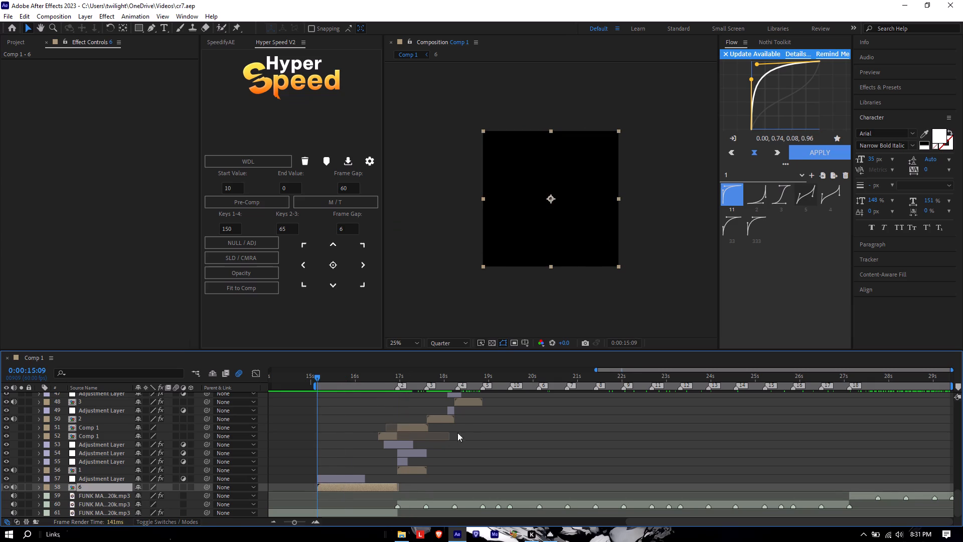
key(space)
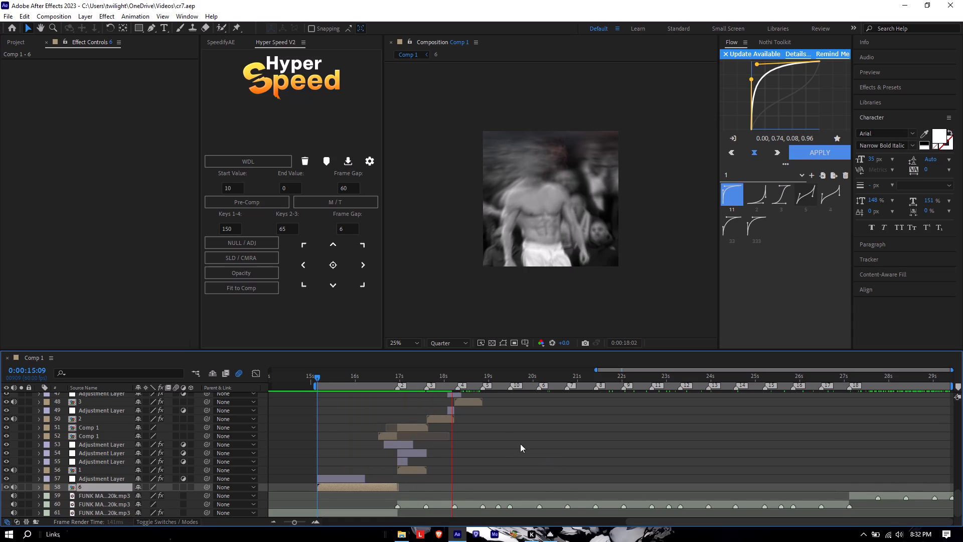
key(space)
drag(451, 379, 449, 379)
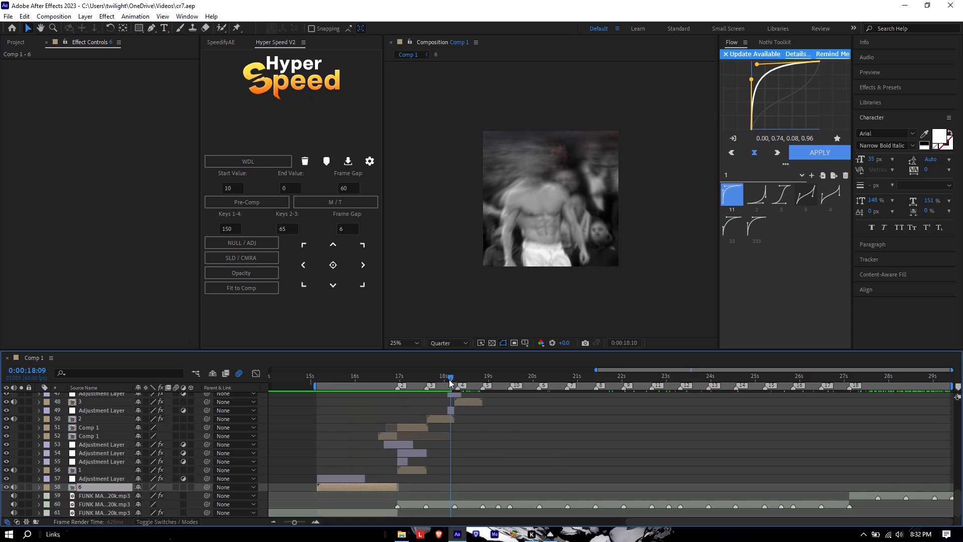
drag(449, 379, 349, 405)
key(space)
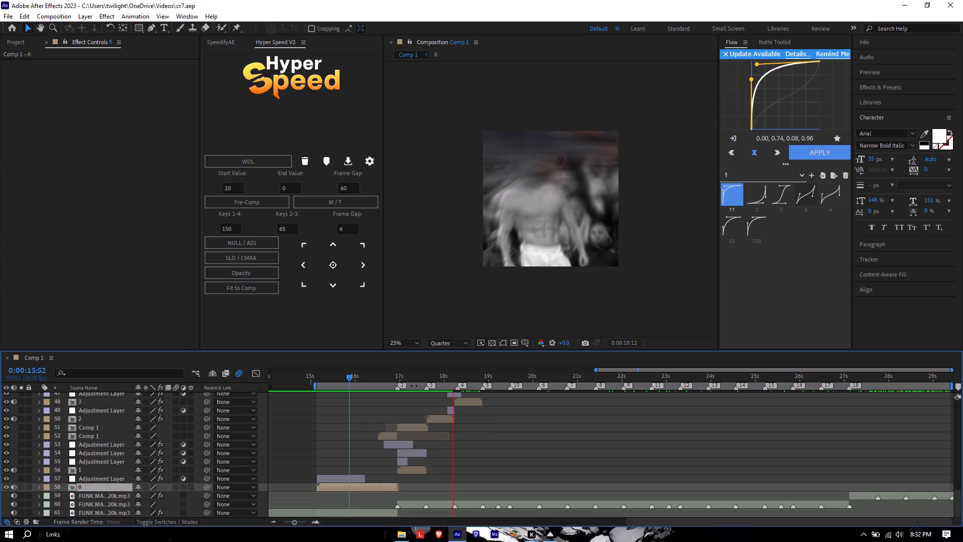
Scrub from clip 1 to the start of clip 3 and examine the transition frames around 0:00:18:19.
drag(351, 375, 424, 381)
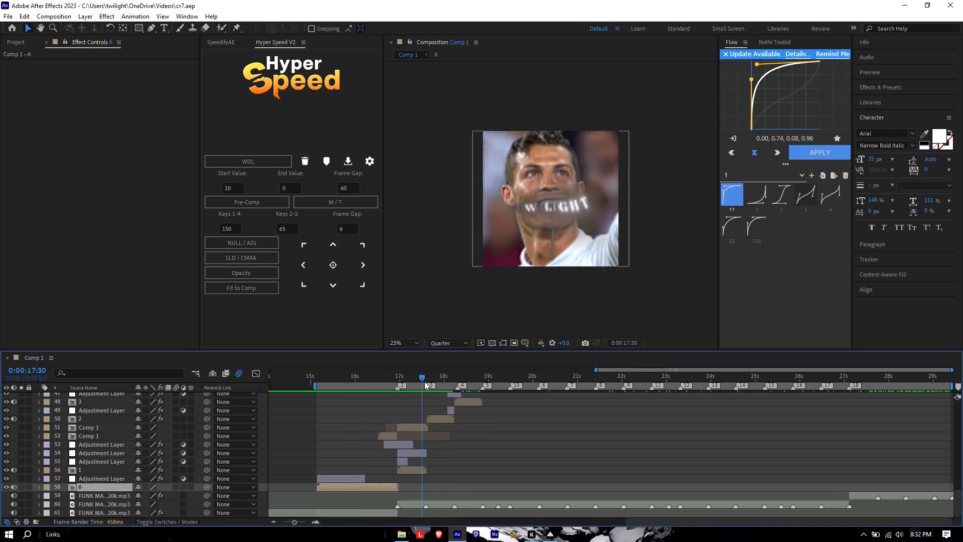
drag(424, 381, 461, 397)
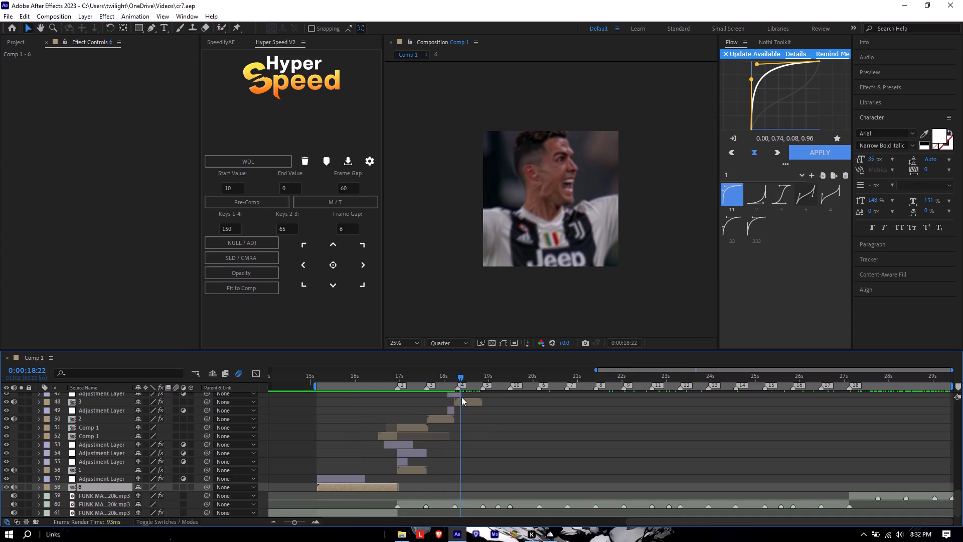
drag(461, 397, 457, 403)
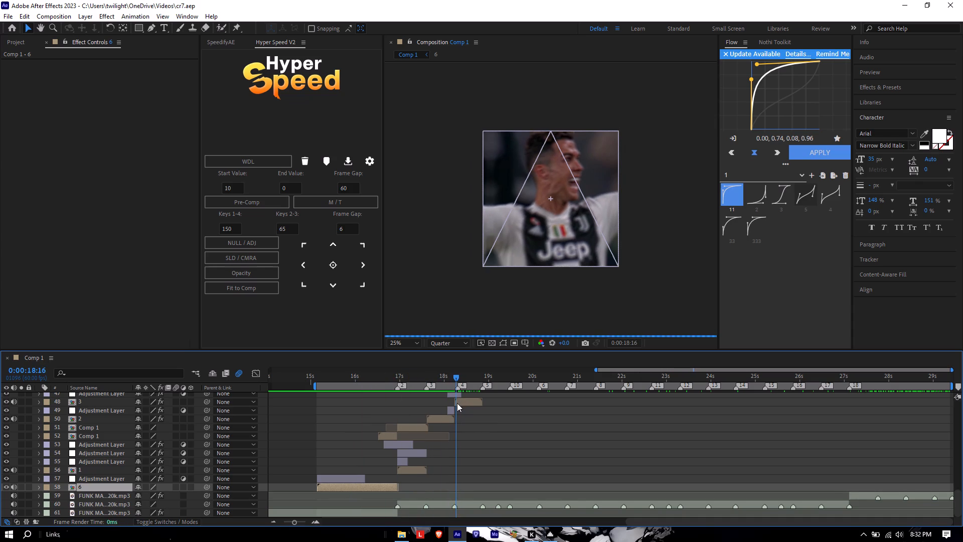
drag(457, 403, 459, 404)
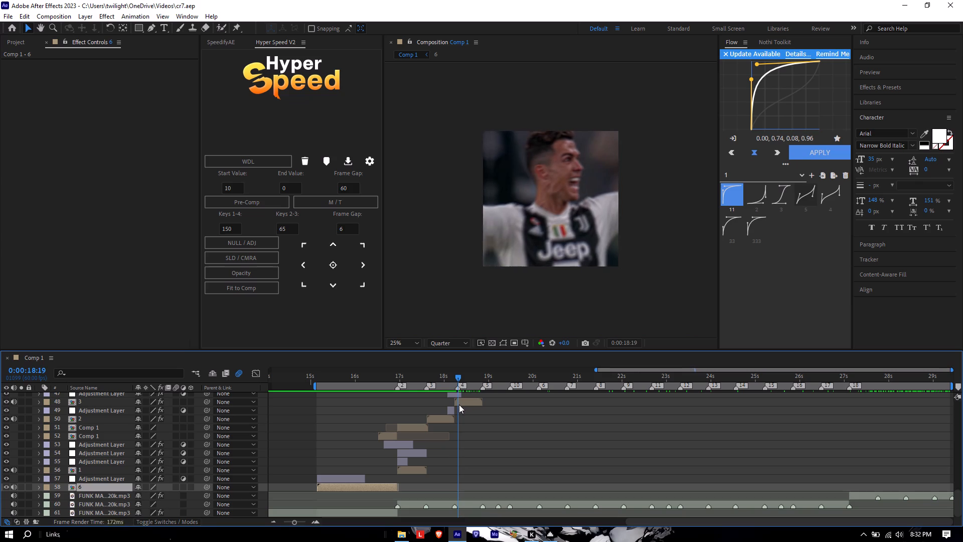
drag(459, 404, 460, 404)
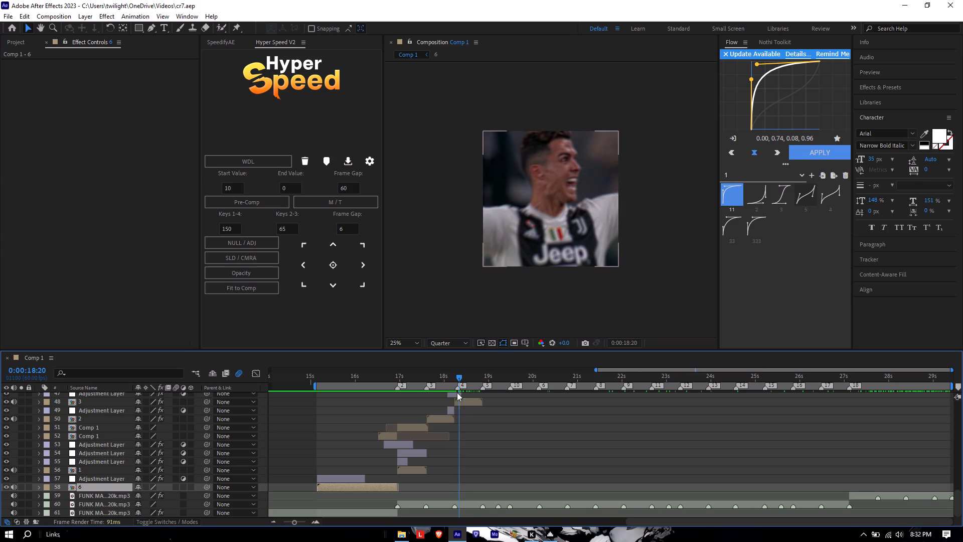
drag(457, 381, 456, 392)
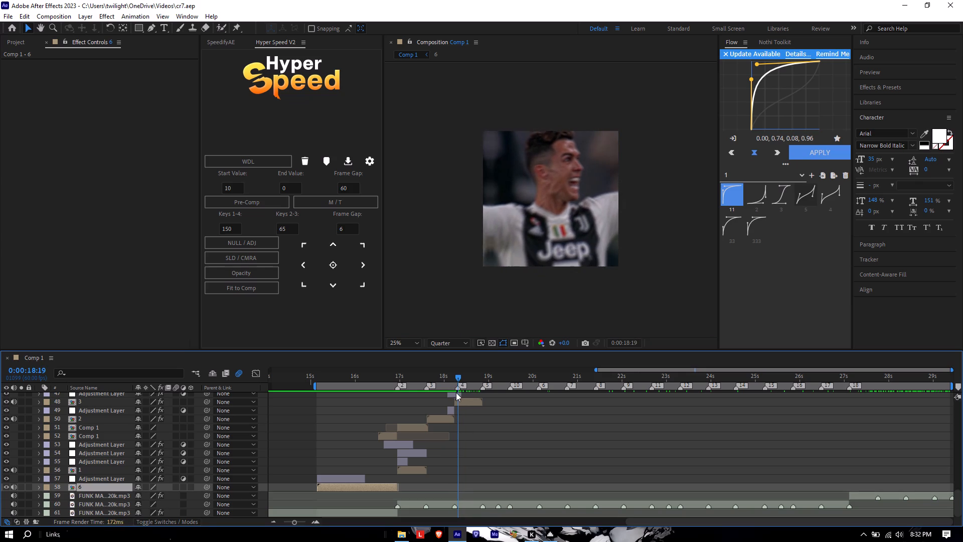
drag(456, 392, 455, 395)
Play Comp 1 from 0:00:15:11 through the Pre-comp 1 clip with the middle layers in view.
drag(457, 377, 405, 388)
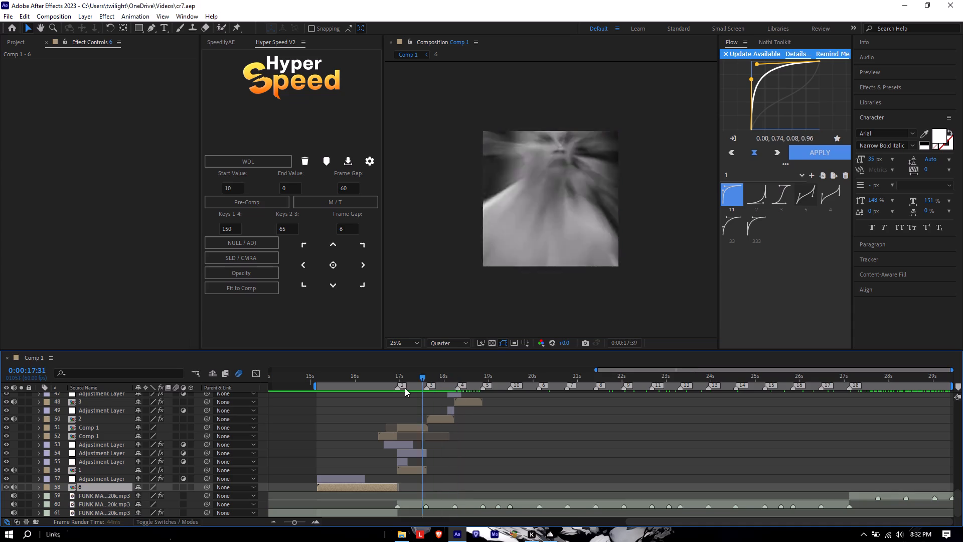
drag(405, 388, 318, 418)
key(space)
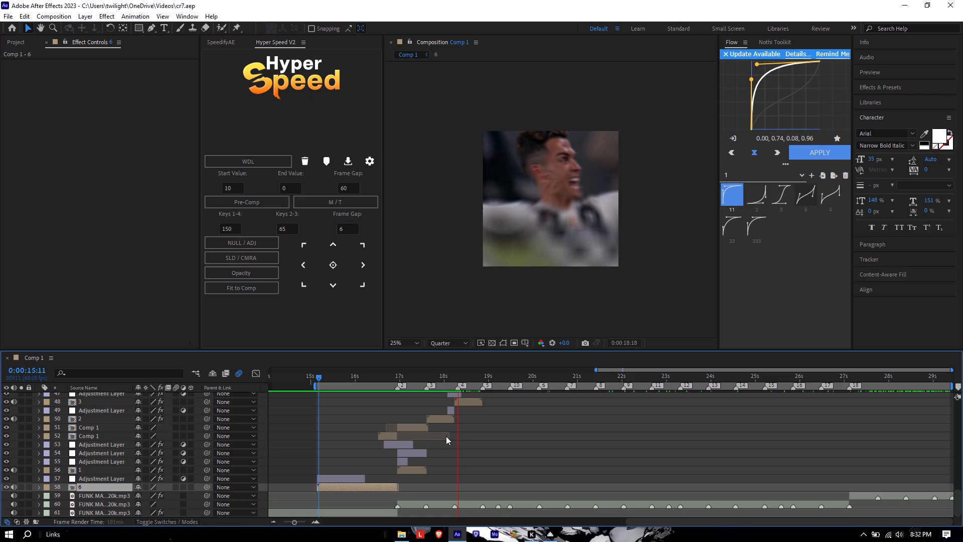
scroll(446, 435, up, 4)
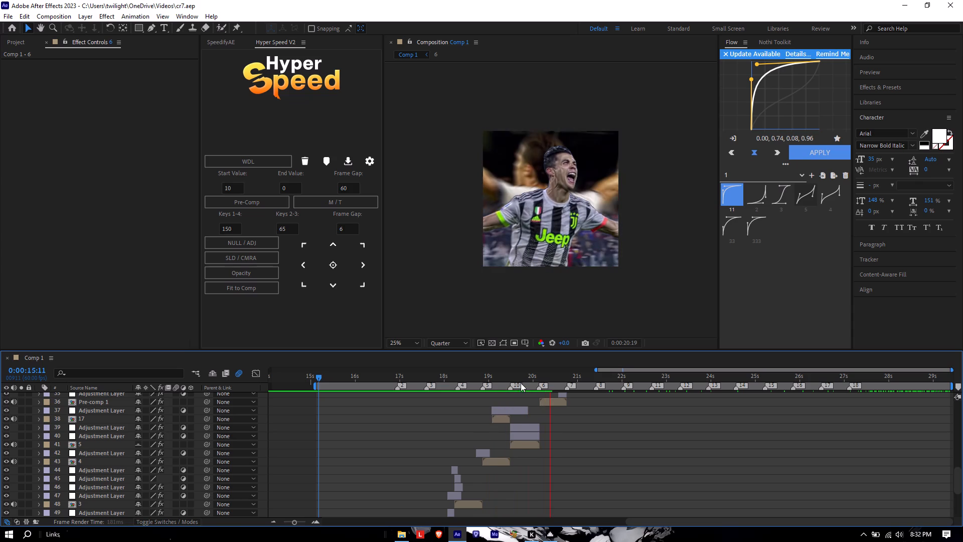
Scrub through Comp 1 from the opening clip to the TWILIGHT outro for a full check of the edit.
drag(356, 379, 328, 385)
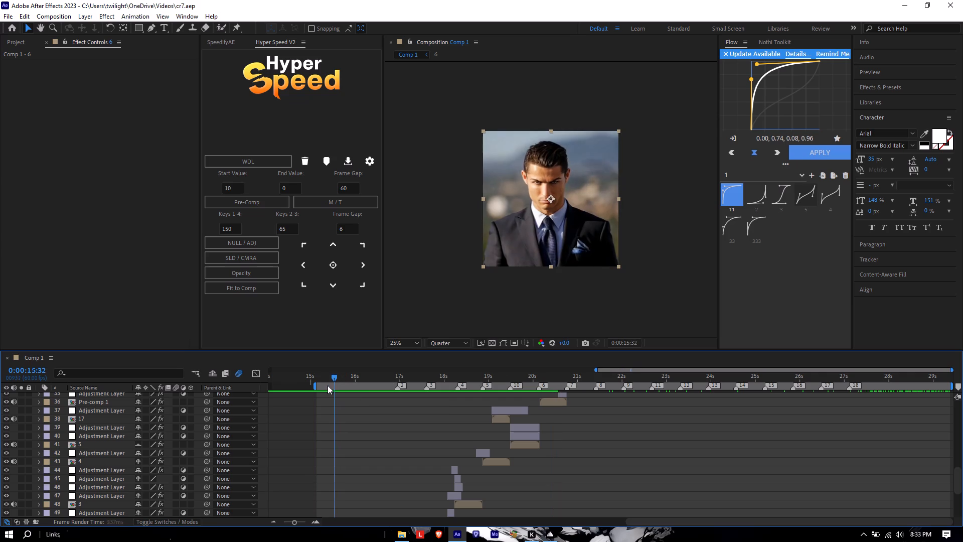
drag(328, 385, 378, 408)
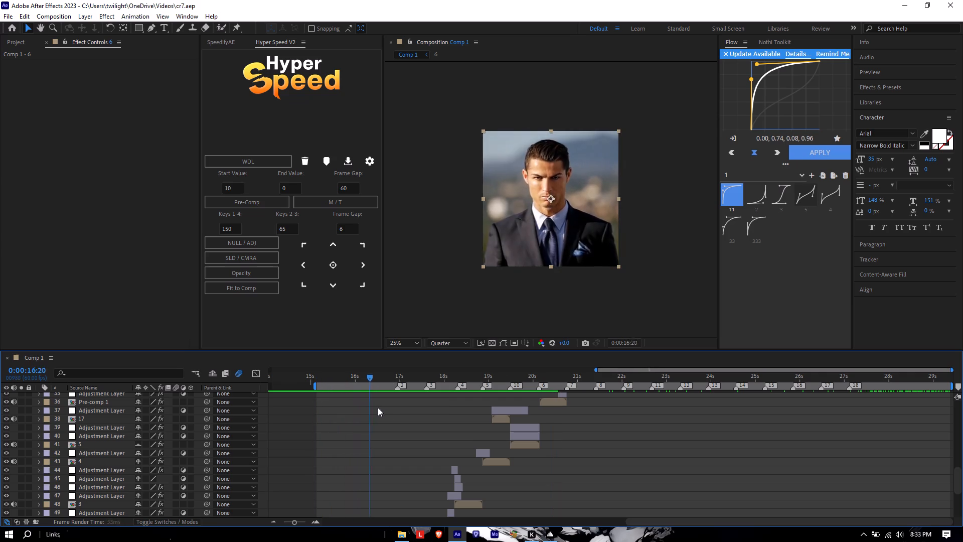
drag(378, 408, 489, 428)
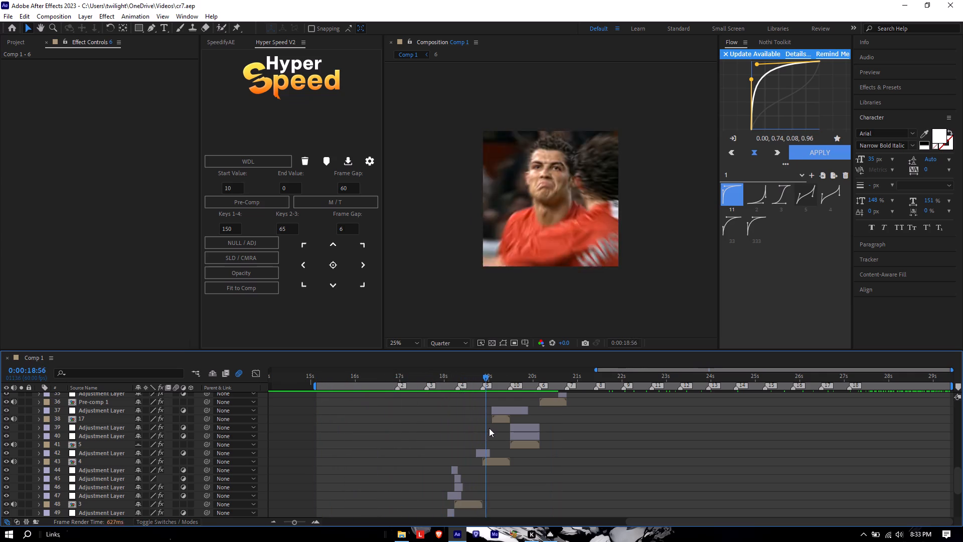
drag(489, 428, 566, 431)
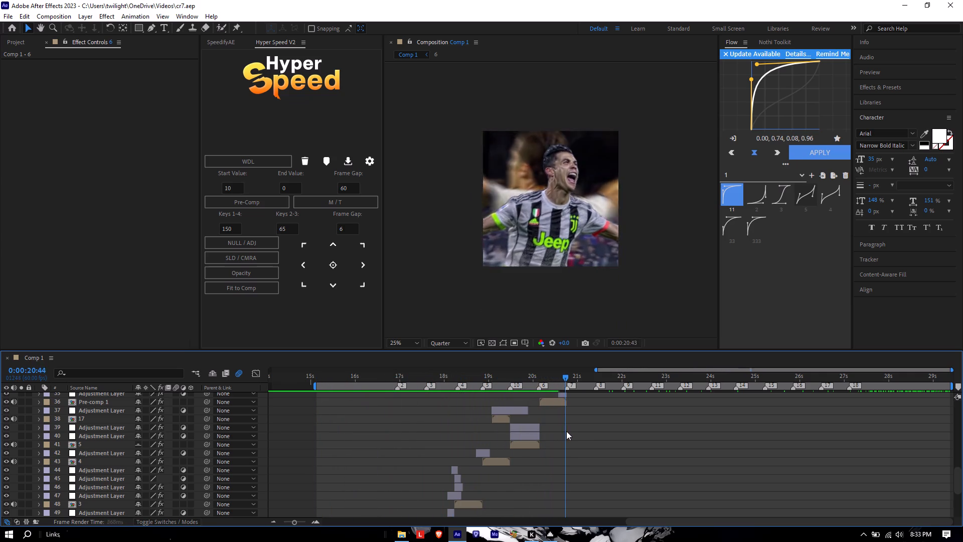
drag(566, 431, 597, 432)
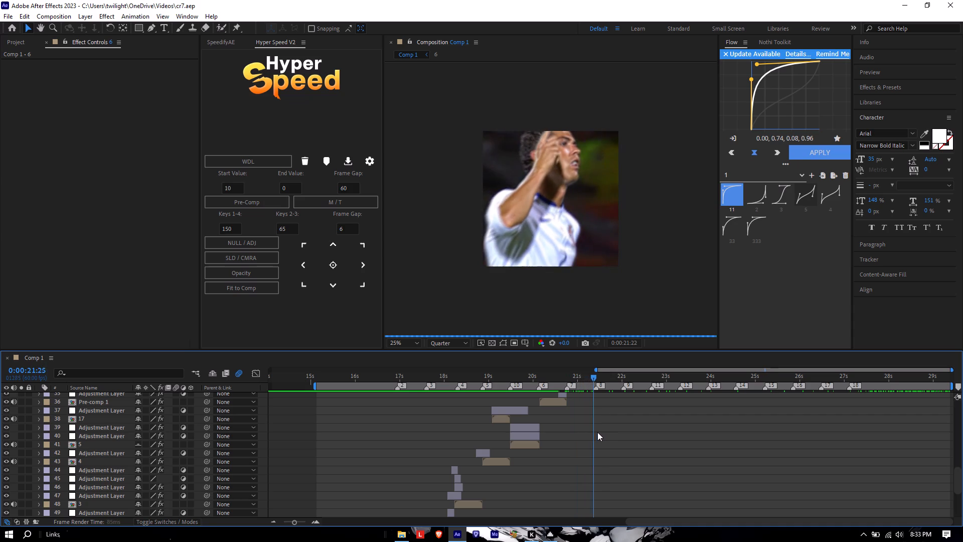
drag(597, 432, 787, 437)
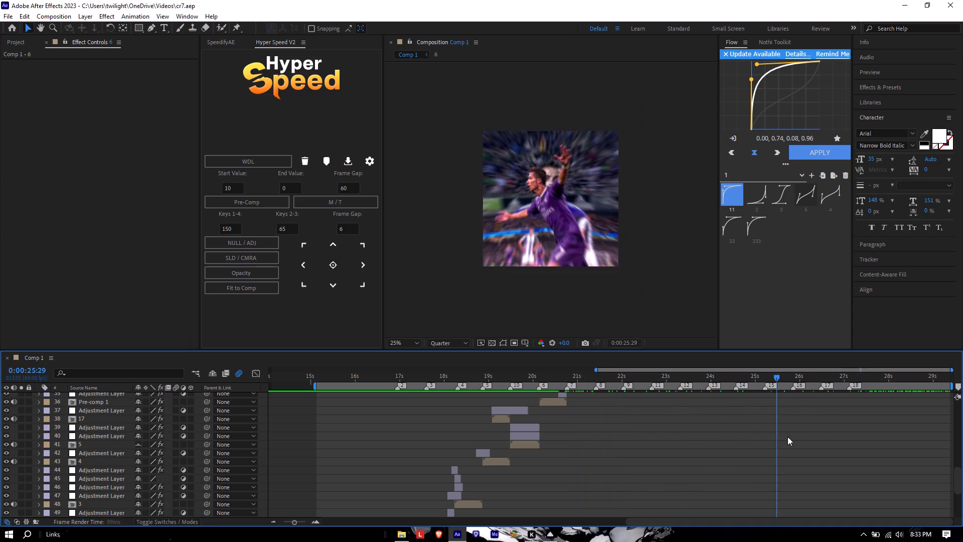
drag(787, 437, 920, 447)
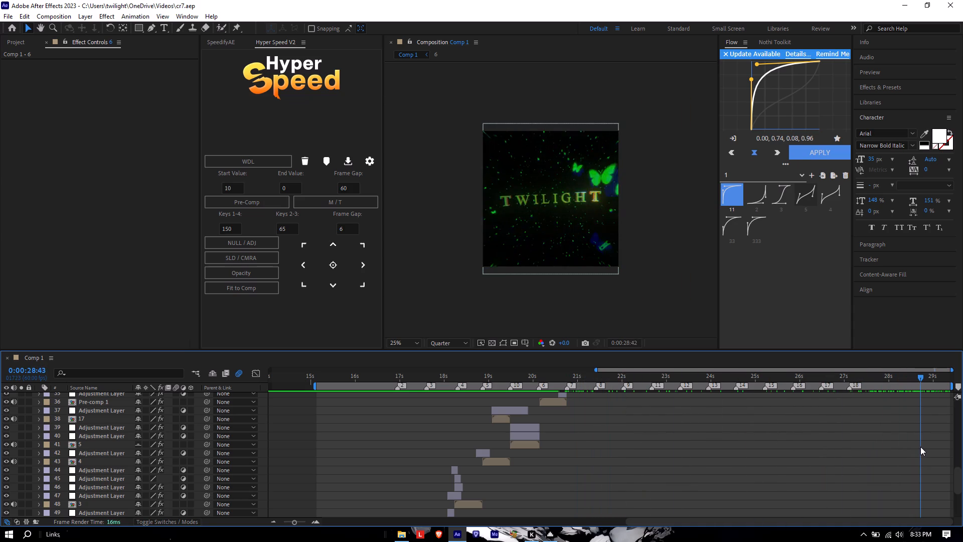
Play Comp 1 from 0:00:15:51 in the opening clip.
drag(920, 447, 411, 480)
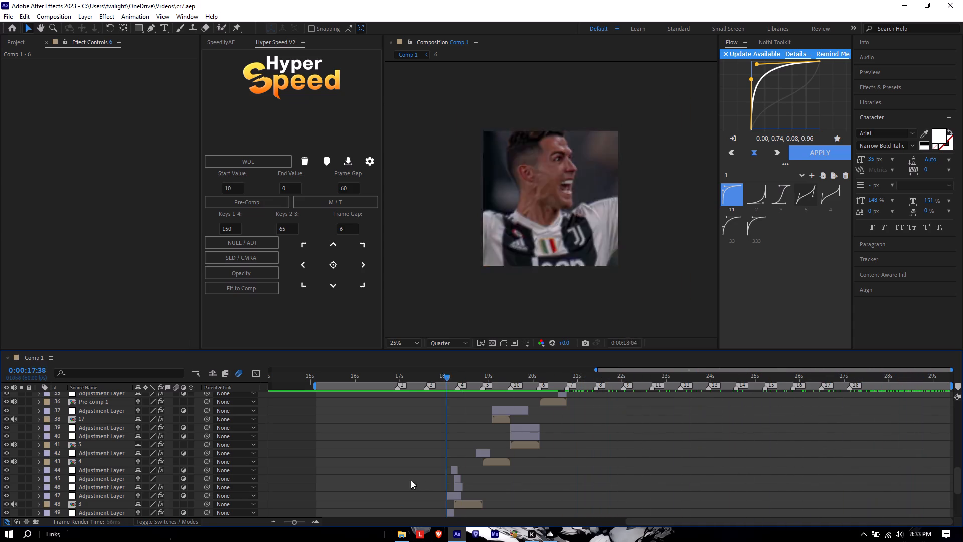
drag(411, 480, 348, 482)
key(space)
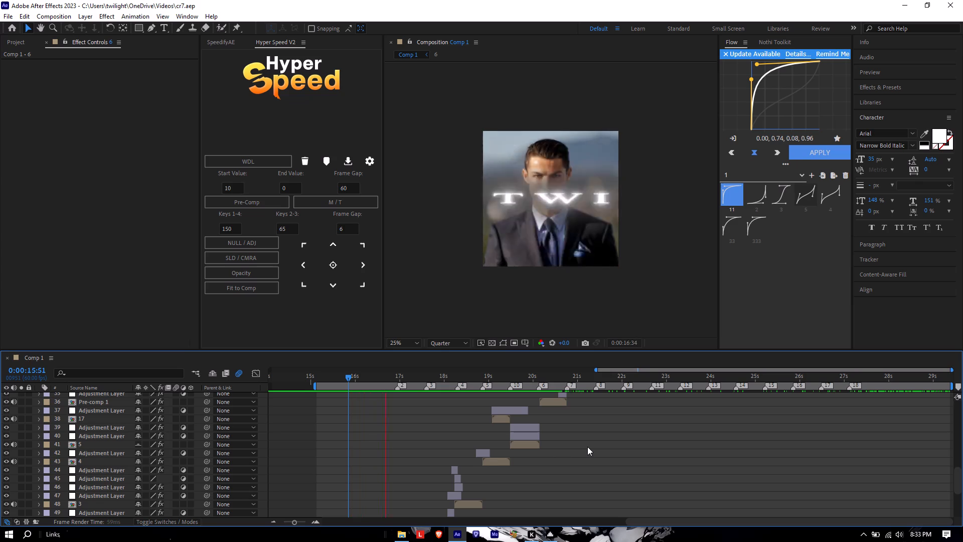
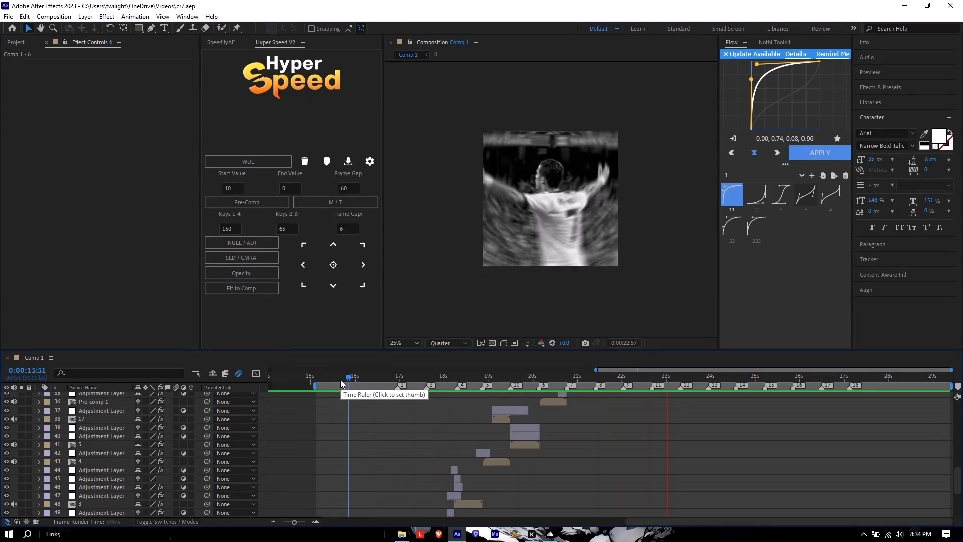
Move both Audio Levels keyframes of the bottom FUNK MADA audio layer to about 15 s and 16 s, where clip 6 begins.
key(space)
scroll(308, 421, down, 6)
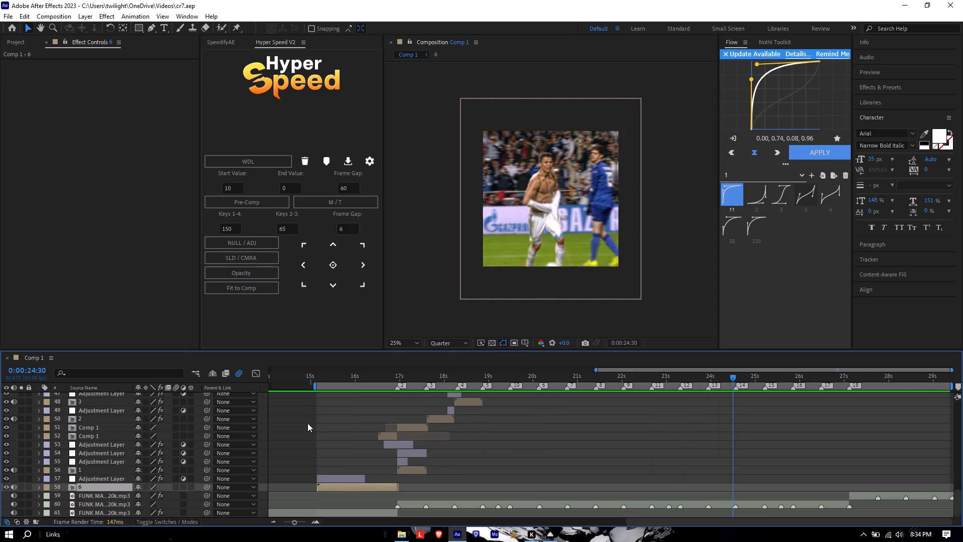
scroll(323, 465, down, 3)
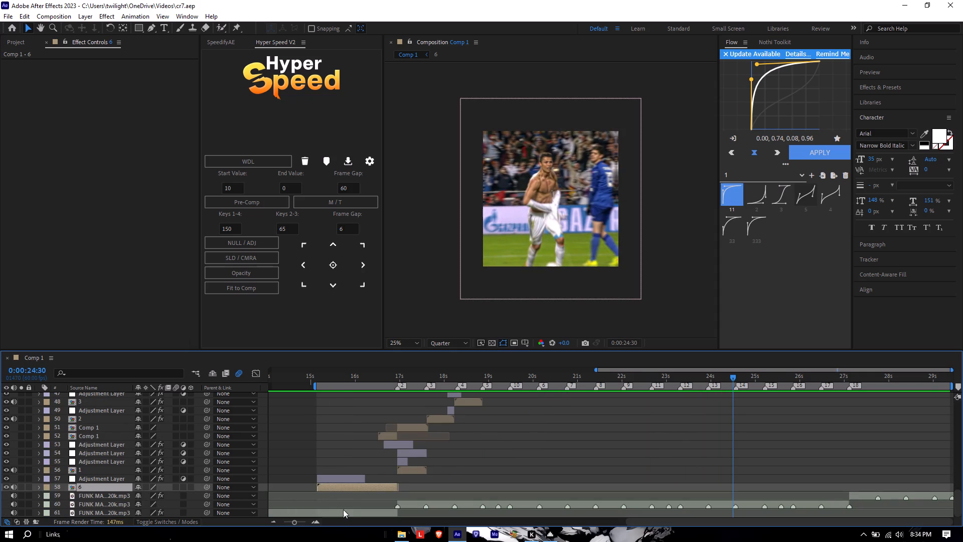
click(338, 514)
key(u)
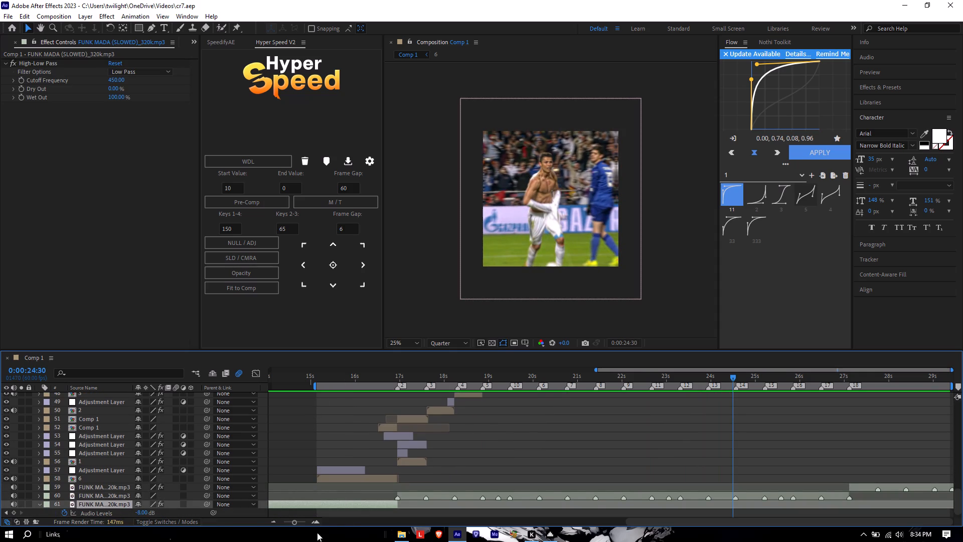
drag(291, 525, 285, 527)
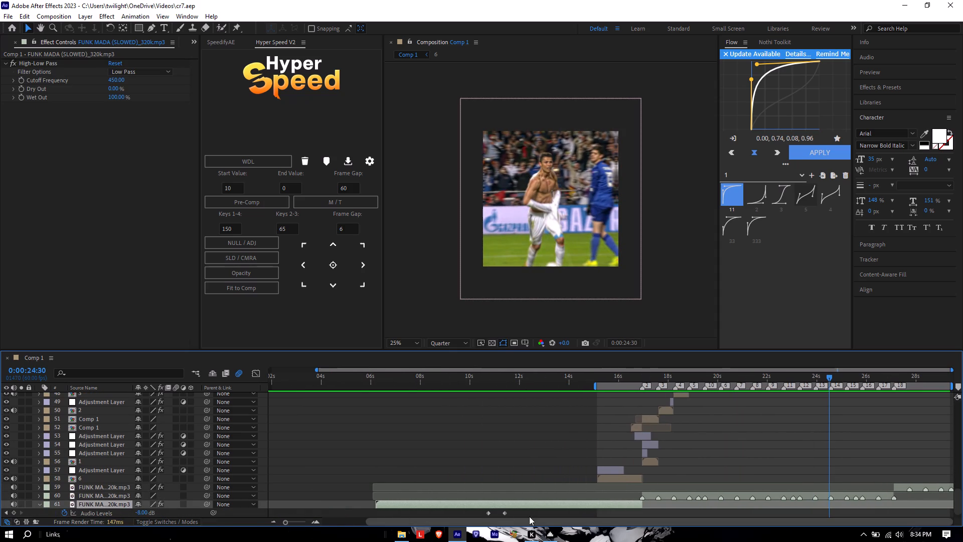
drag(513, 514, 472, 521)
drag(488, 504, 534, 505)
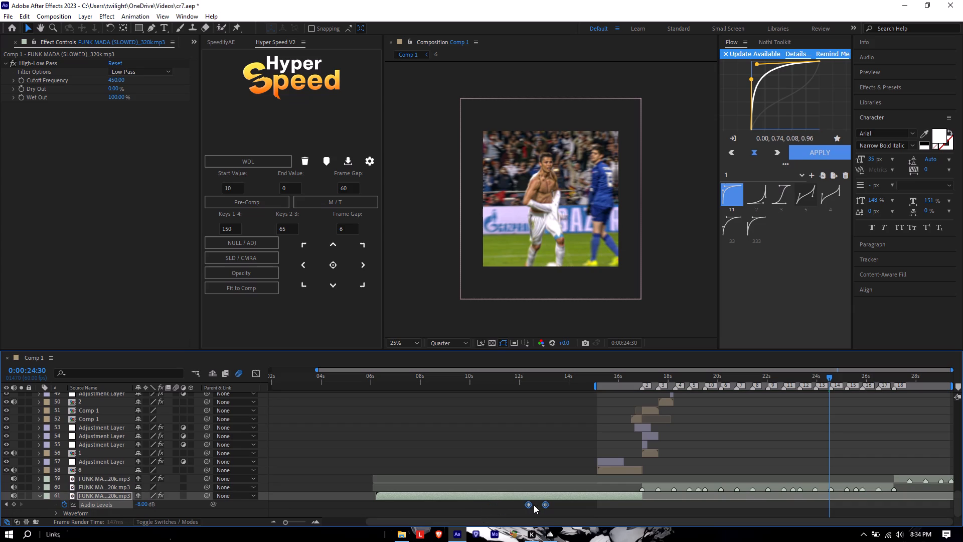
drag(534, 505, 599, 511)
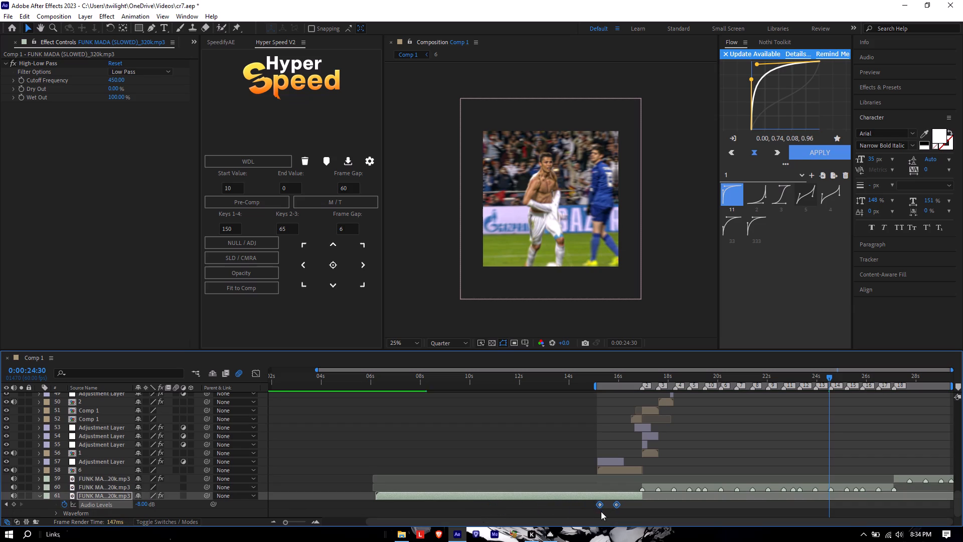
key(u)
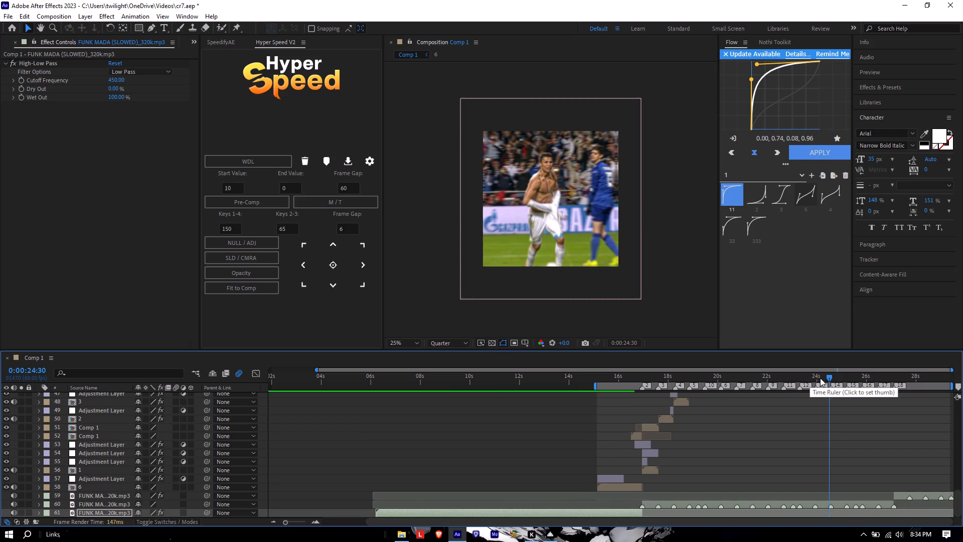
Trim the start of the bottom FUNK MADA audio layer to about 0:00:15:09, aligned with the in point of clip 6.
drag(828, 377, 682, 407)
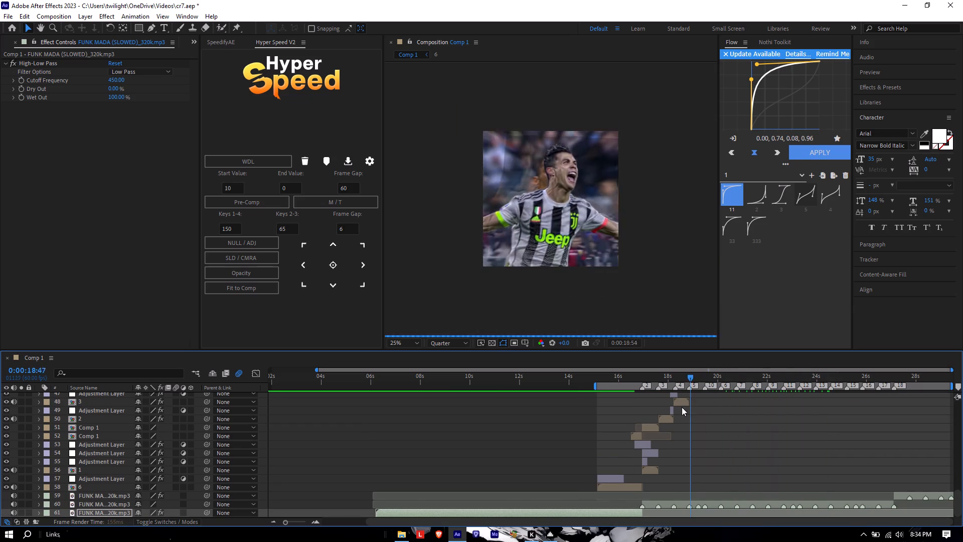
drag(682, 407, 592, 412)
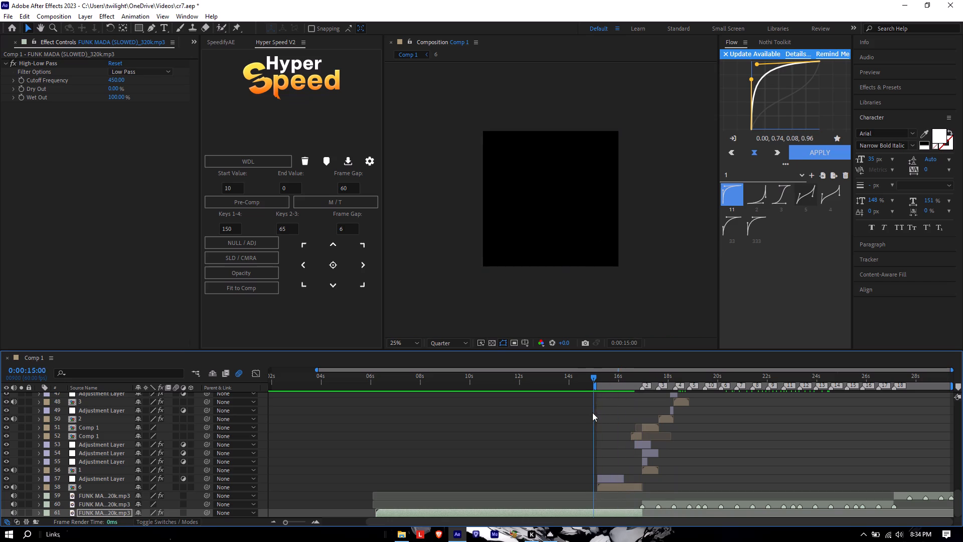
key(i)
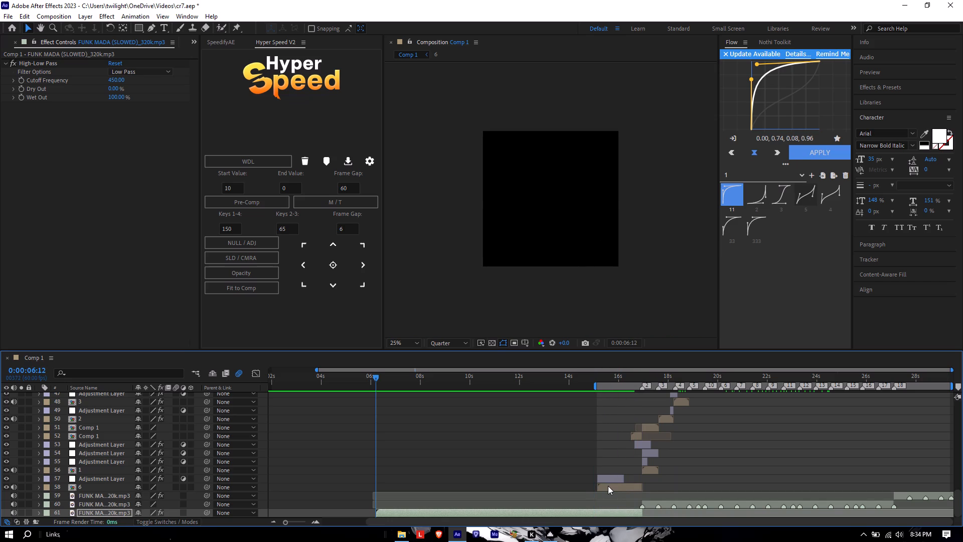
click(608, 486)
key(i)
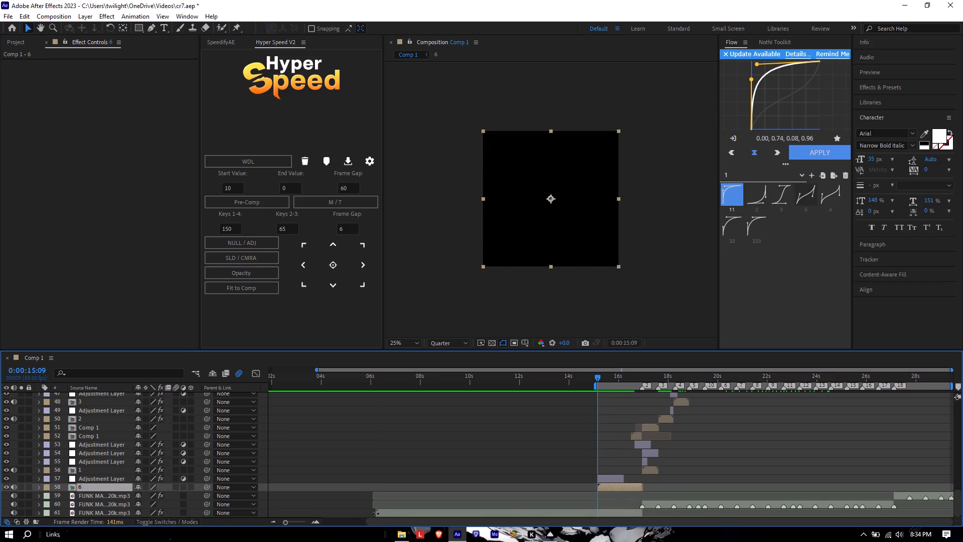
drag(375, 513, 596, 509)
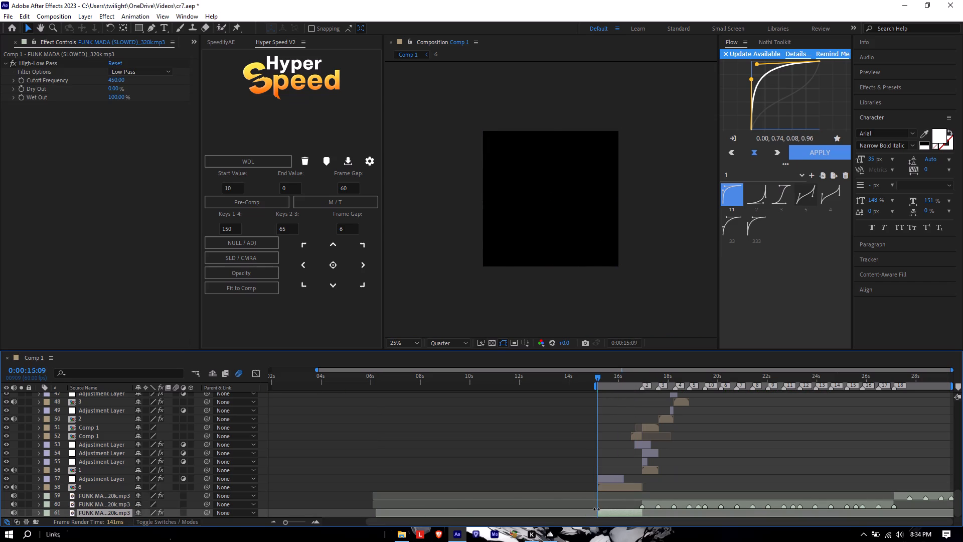
drag(596, 509, 594, 511)
Preview the edit from 0:00:15:09 and scrub through to the TWILIGHT outro, checking the clip transitions around 19 to 20 s.
key(space)
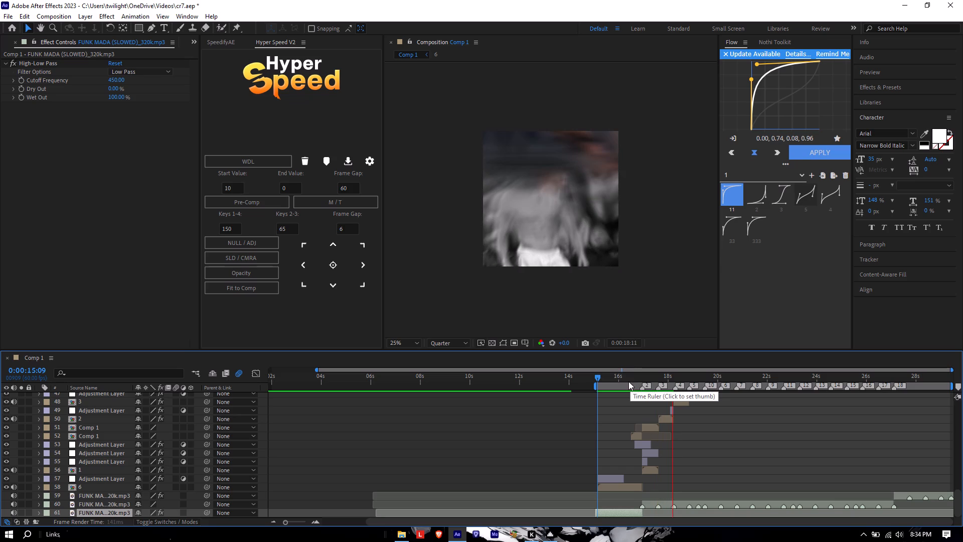
drag(600, 377, 602, 376)
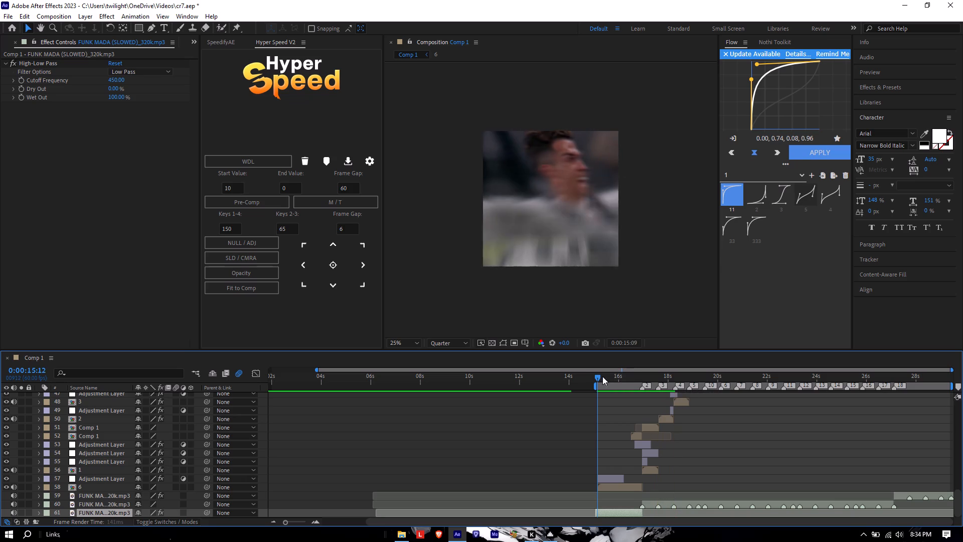
drag(602, 376, 675, 383)
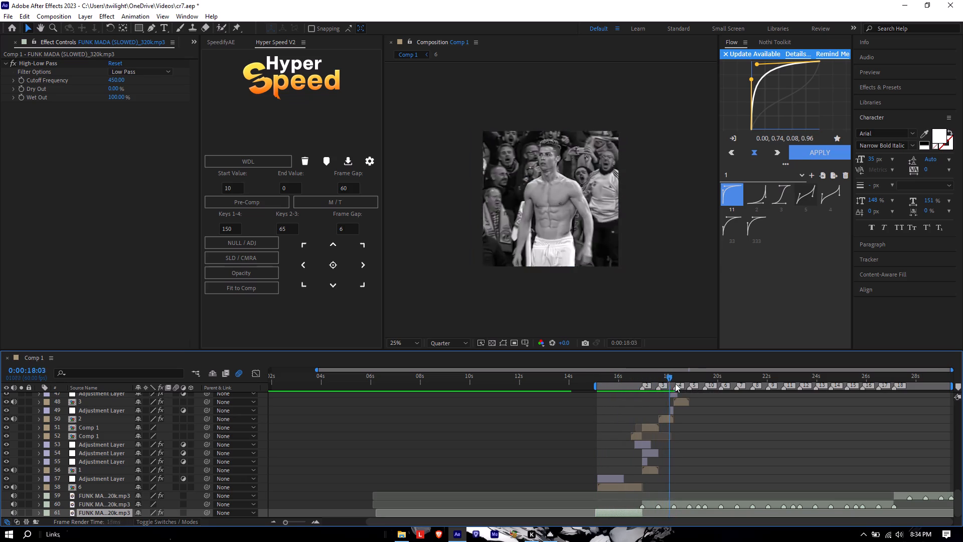
drag(675, 383, 822, 384)
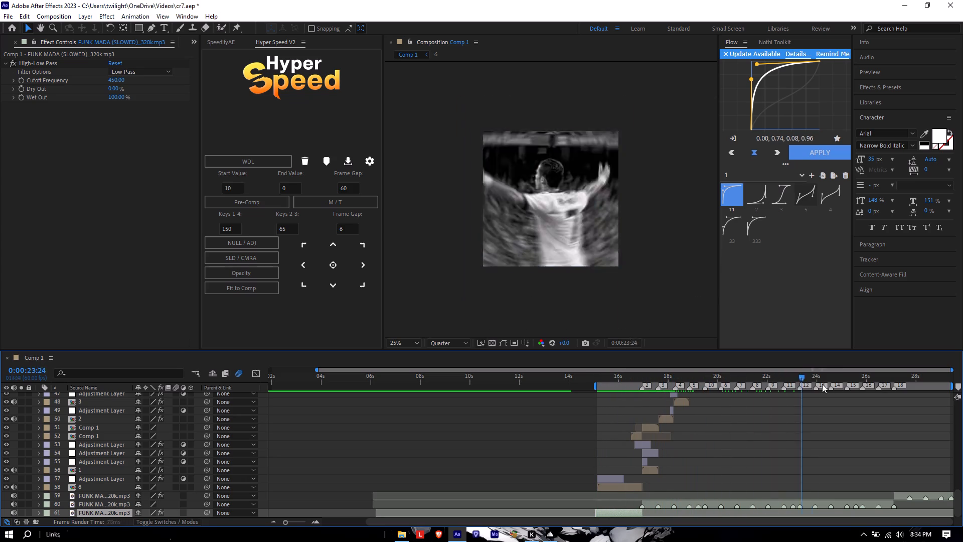
drag(822, 384, 924, 388)
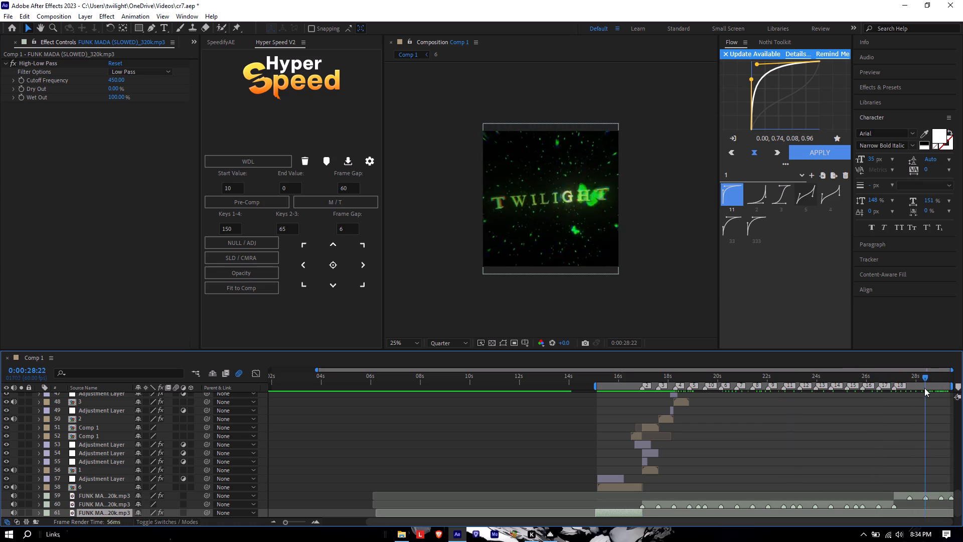
drag(924, 388, 787, 402)
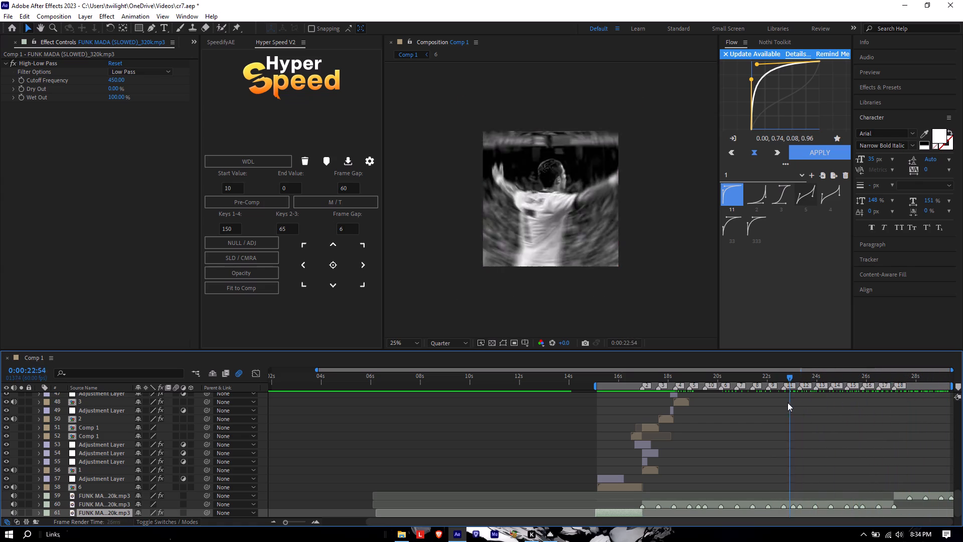
drag(787, 402, 714, 407)
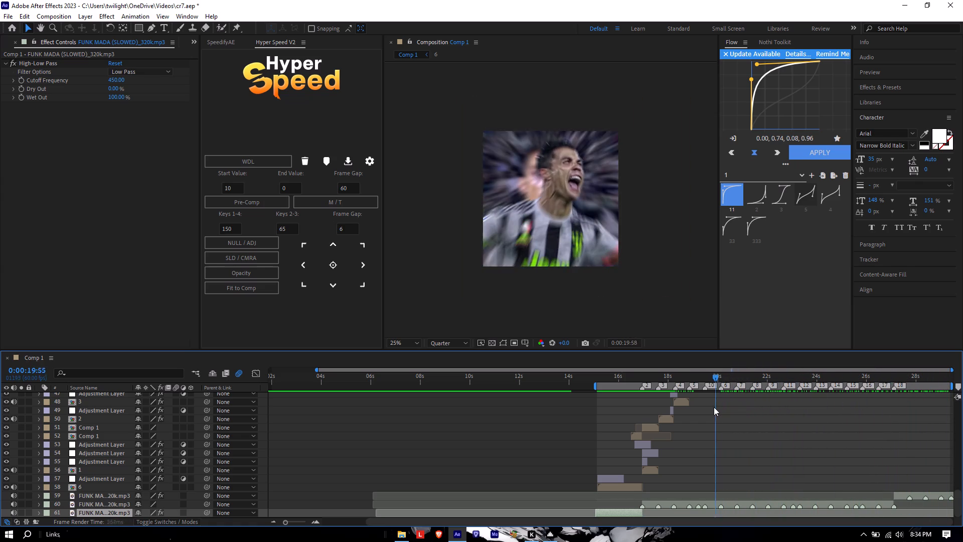
drag(714, 407, 715, 408)
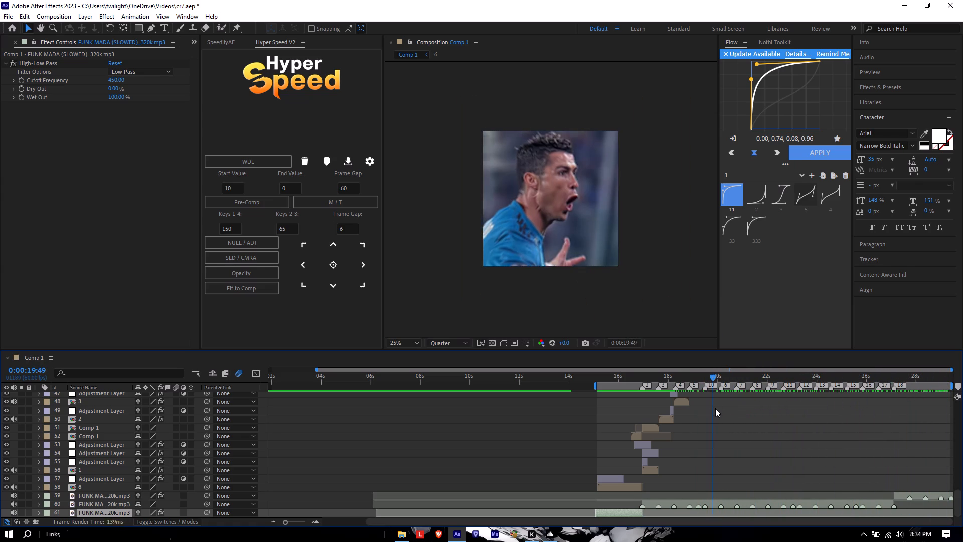
drag(715, 408, 709, 410)
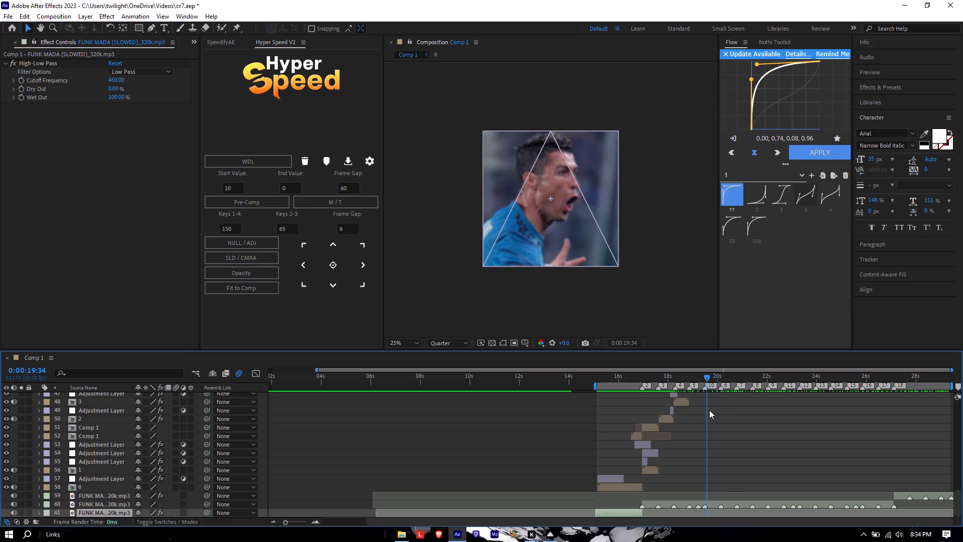
drag(709, 410, 704, 413)
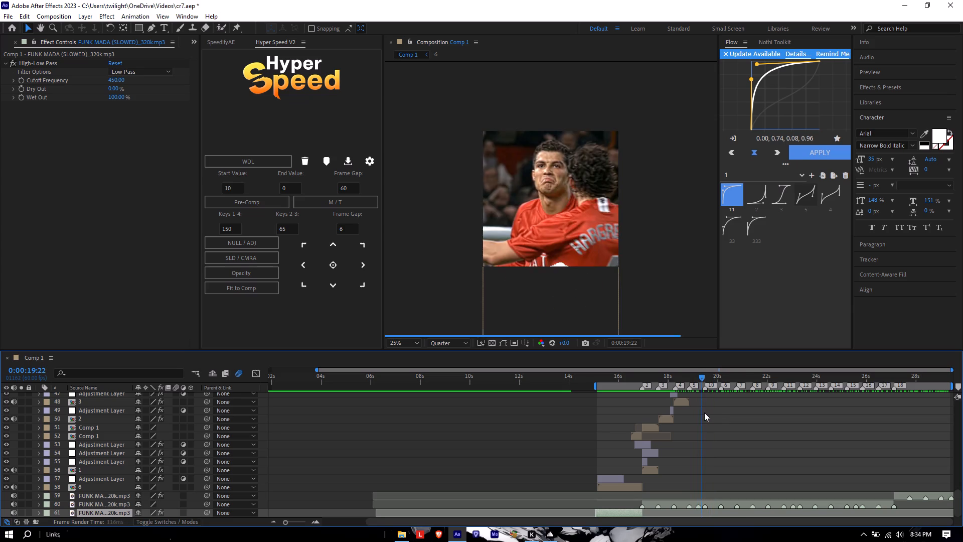
drag(704, 413, 714, 415)
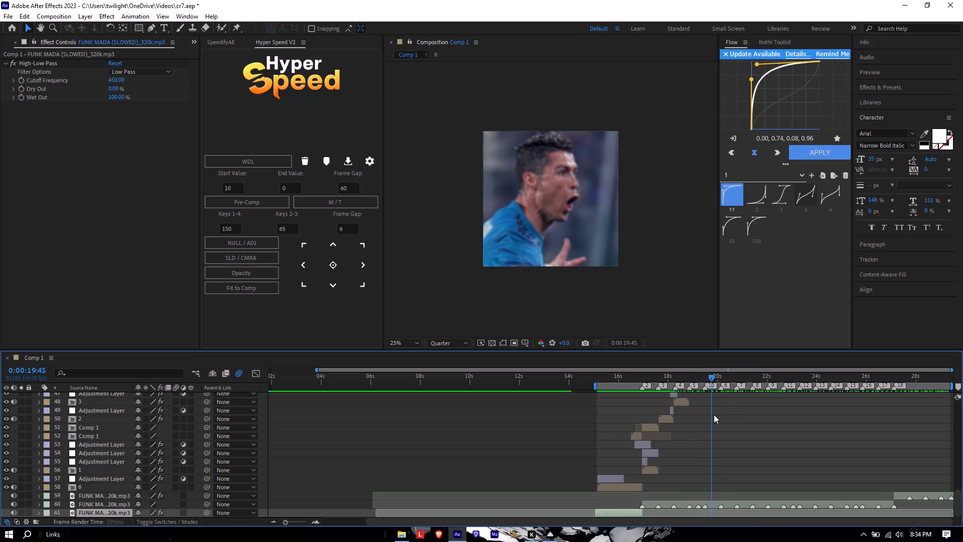
drag(714, 415, 709, 418)
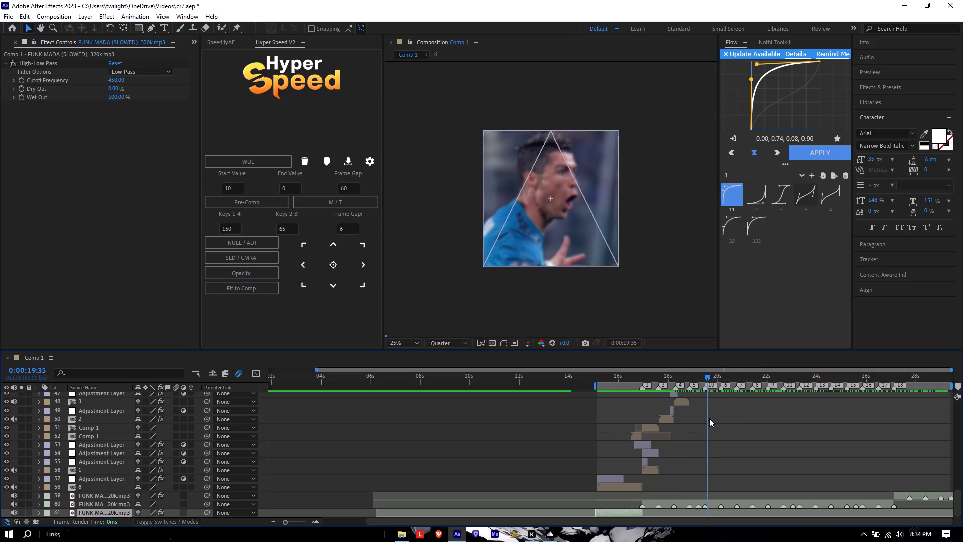
Play back the composition from about 16 s, and again from 0:00:15:09 through the TWILIGHT outro, to check picture and audio.
drag(709, 418, 624, 442)
key(space)
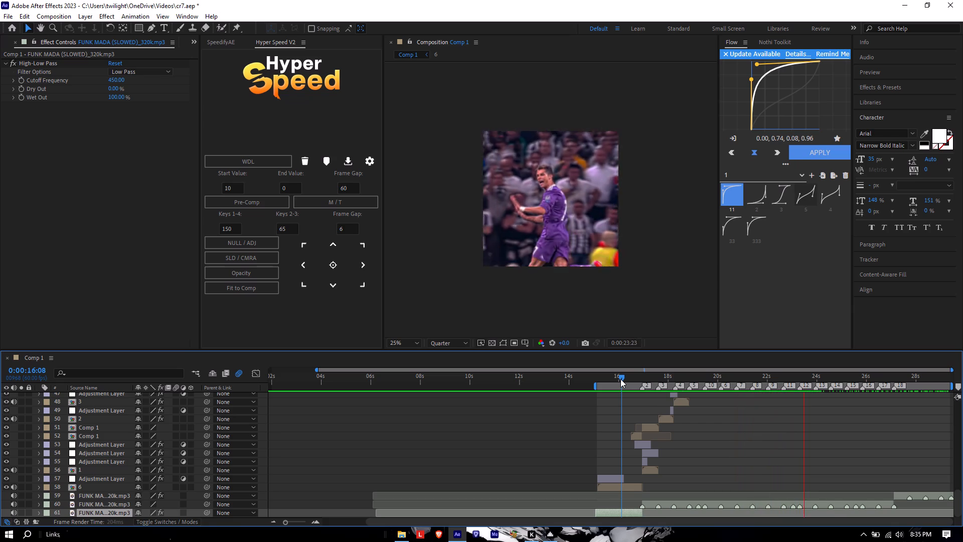
key(space)
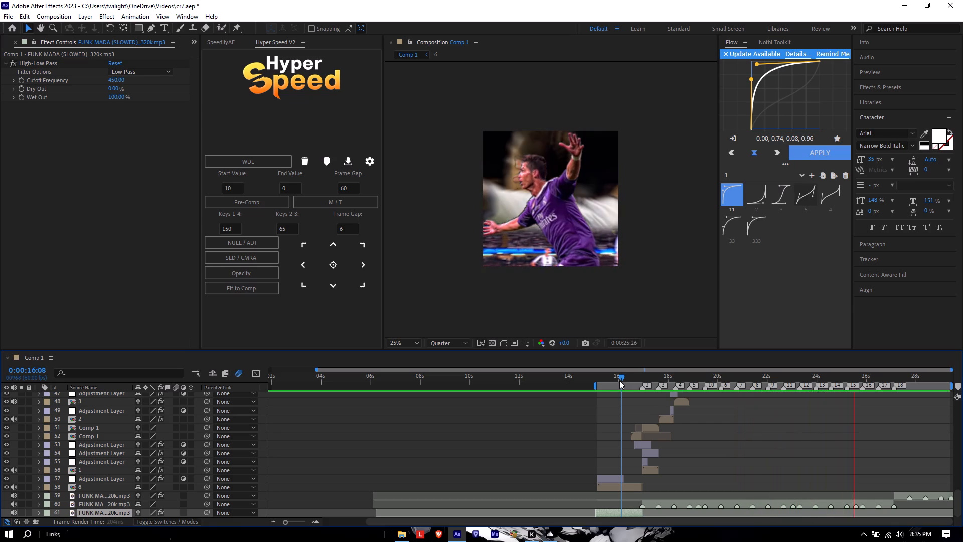
click(628, 383)
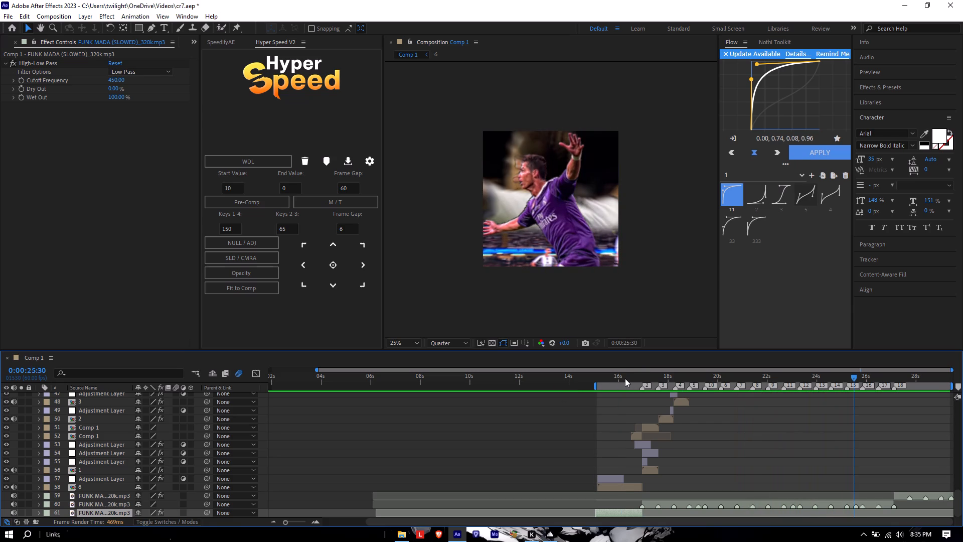
drag(622, 378, 614, 380)
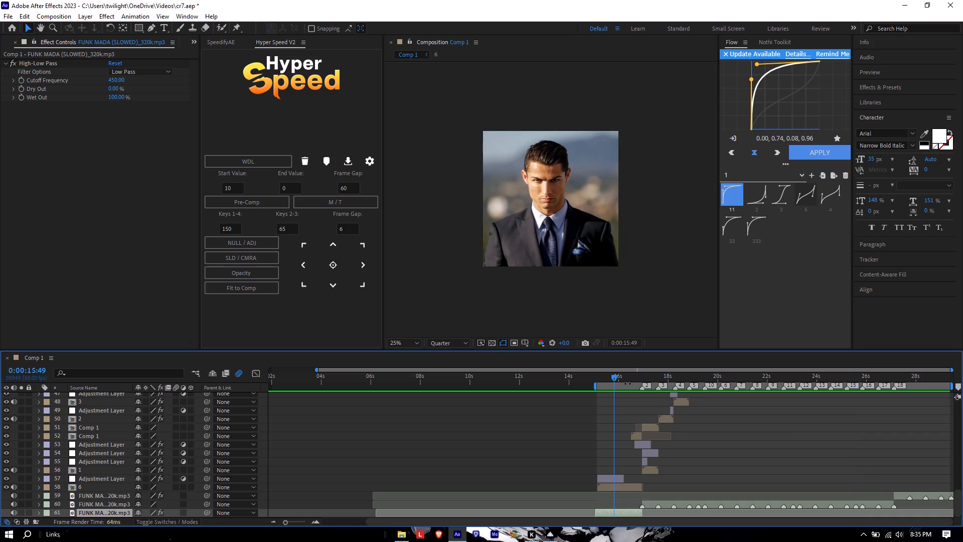
drag(616, 379, 601, 389)
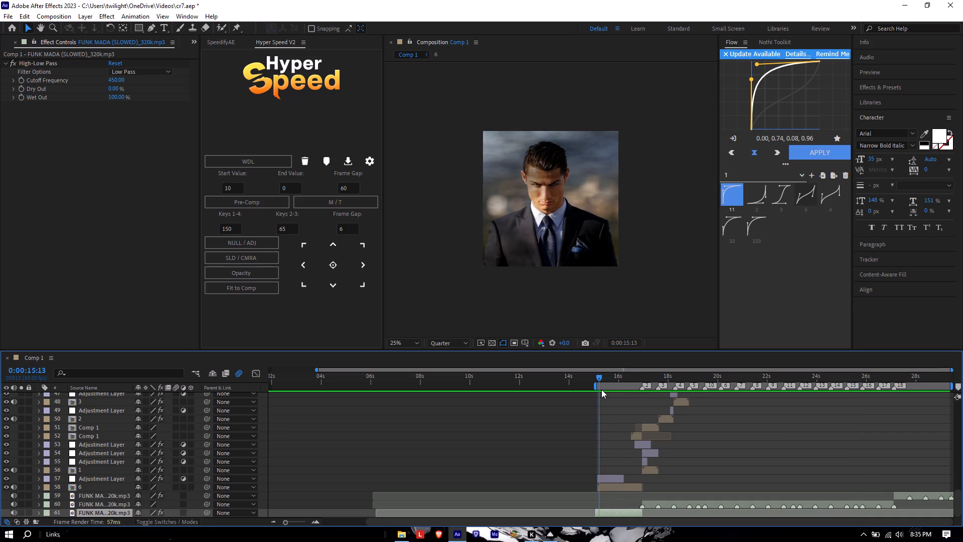
drag(601, 389, 600, 390)
key(space)
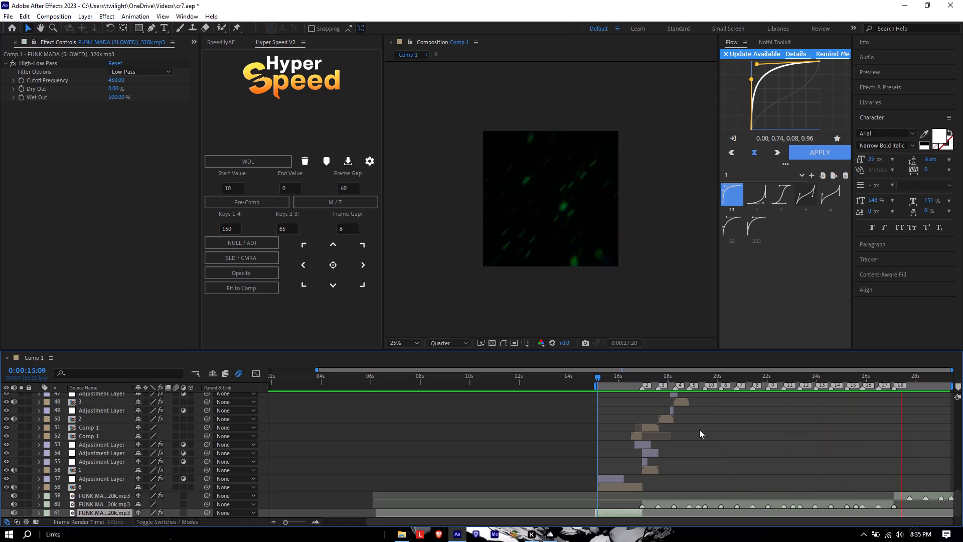
key(space)
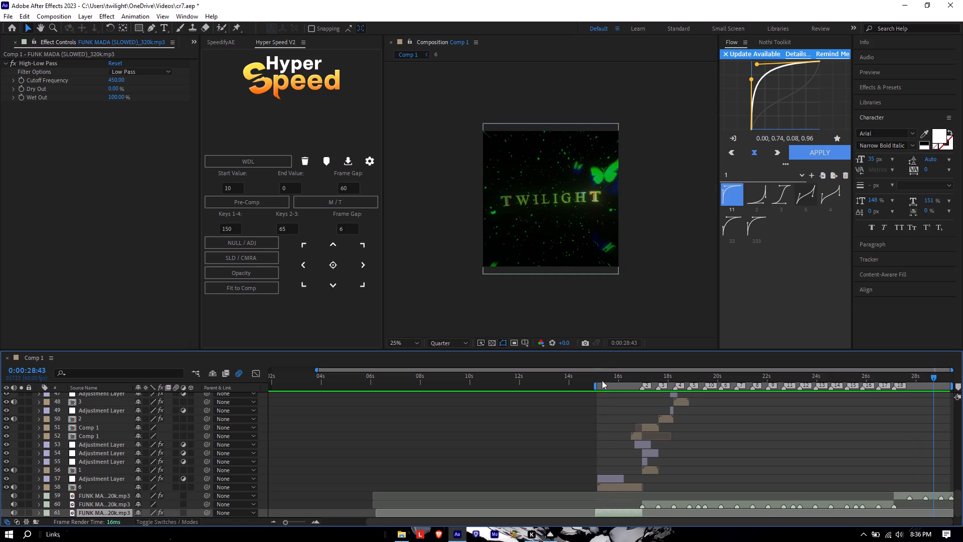
Add Comp 1 to the render queue.
click(4, 13)
click(36, 166)
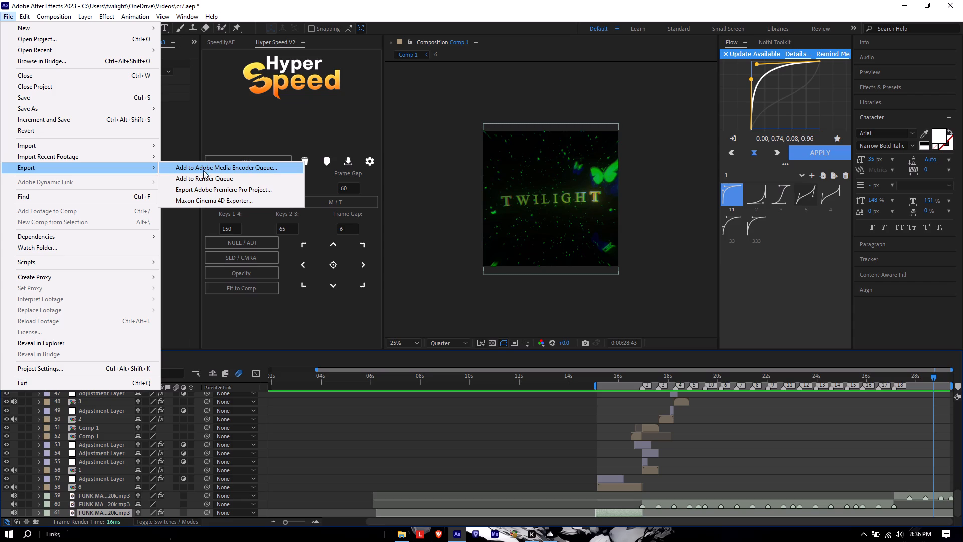
click(203, 175)
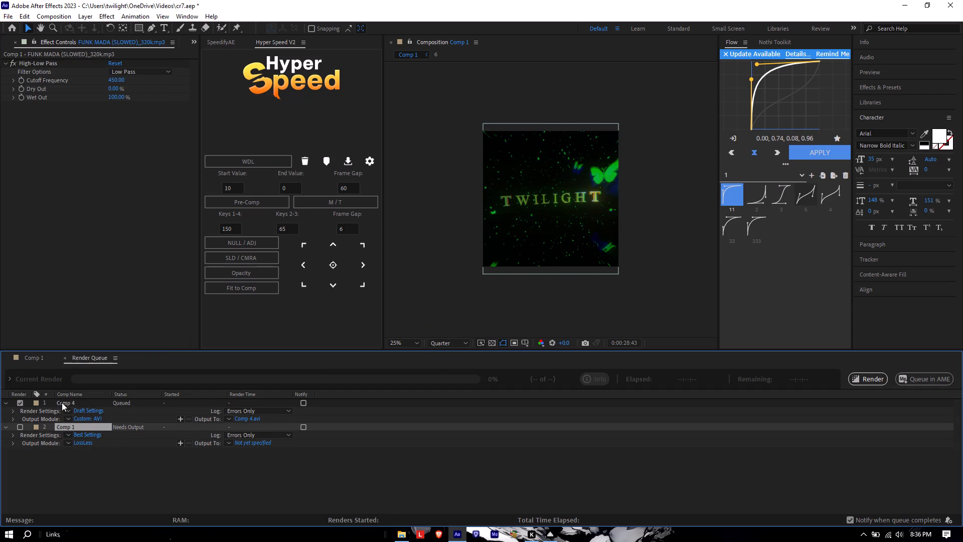
Remove the old Comp 4 item from the render queue.
click(62, 402)
key(Delete)
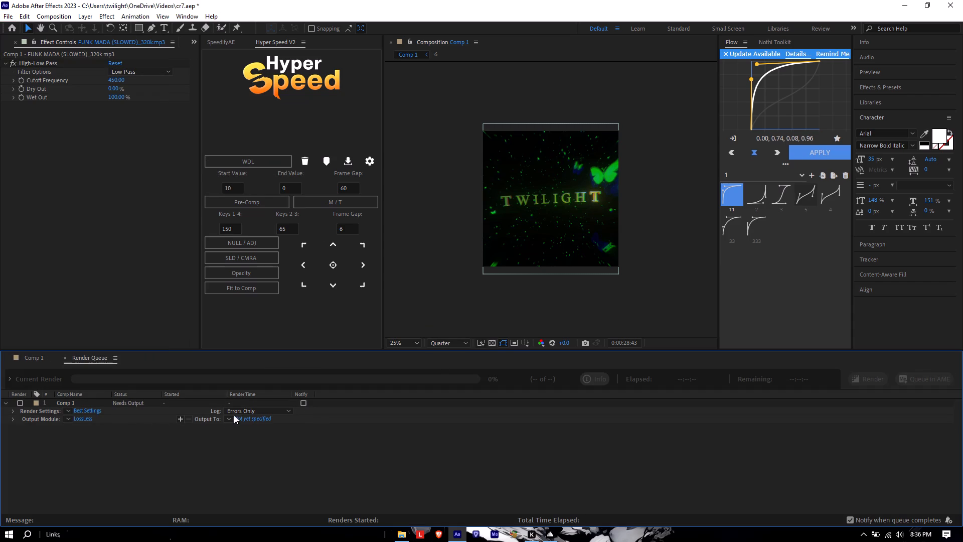
Set Comp 1's output module to Voukoder format and load the H.264 (x264) preset listed after "4:2:0 General purpose, 8bit projects (Fast)".
click(88, 420)
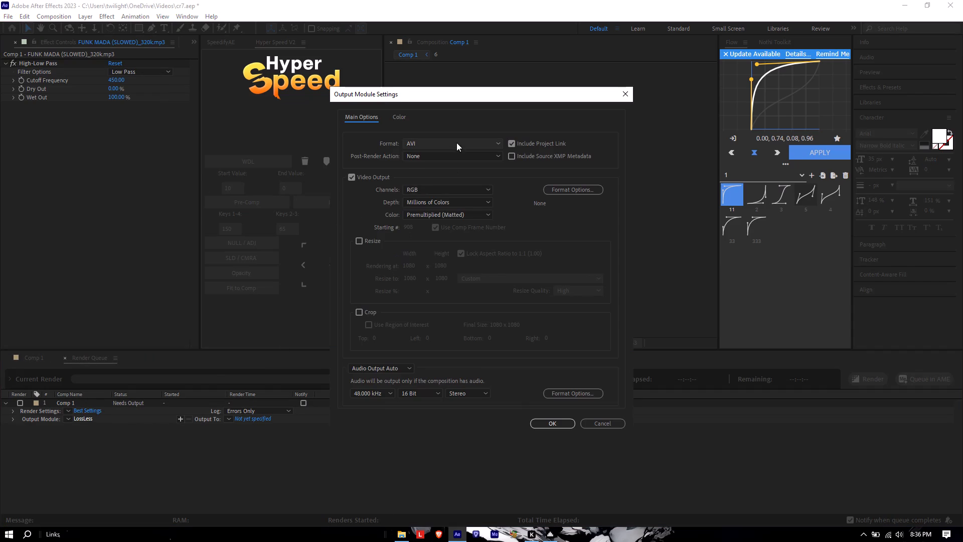
click(456, 142)
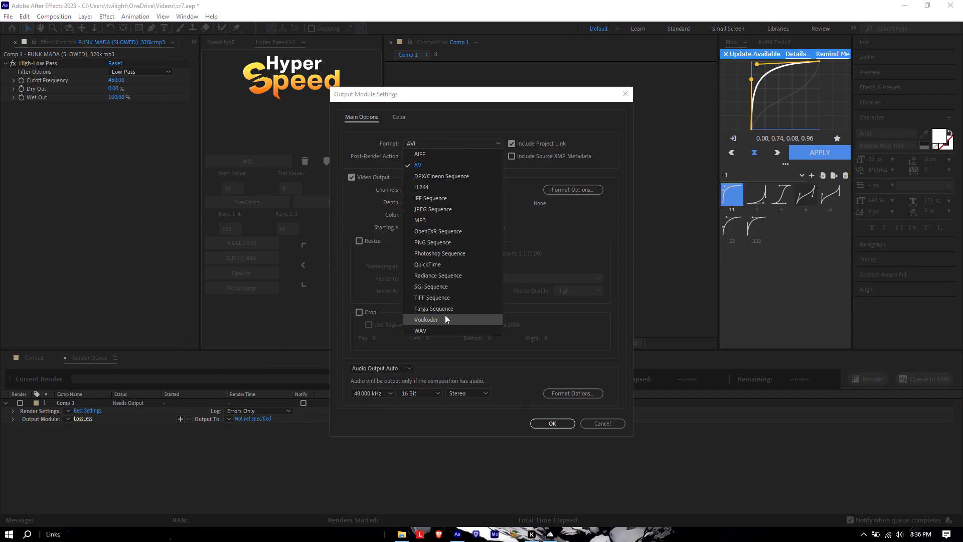
click(445, 315)
click(573, 190)
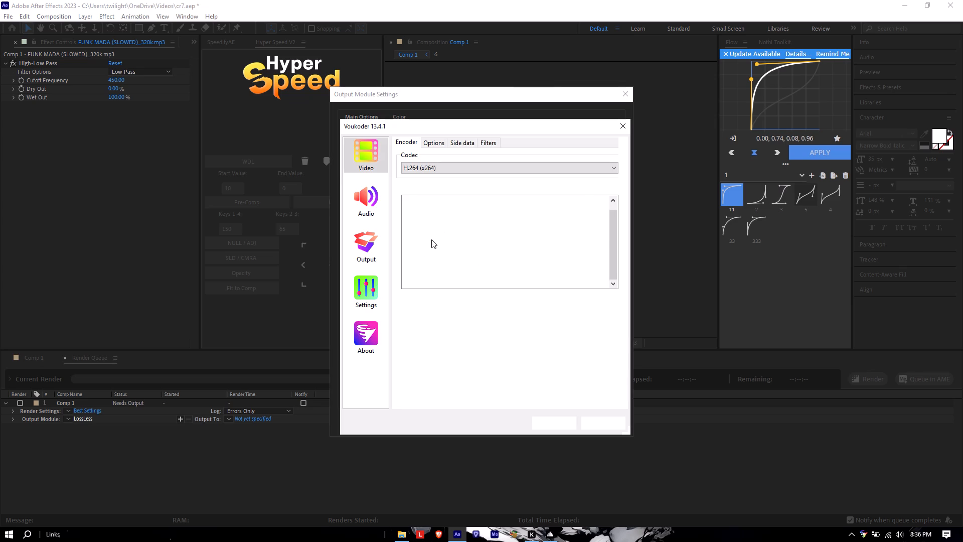
click(431, 239)
click(592, 297)
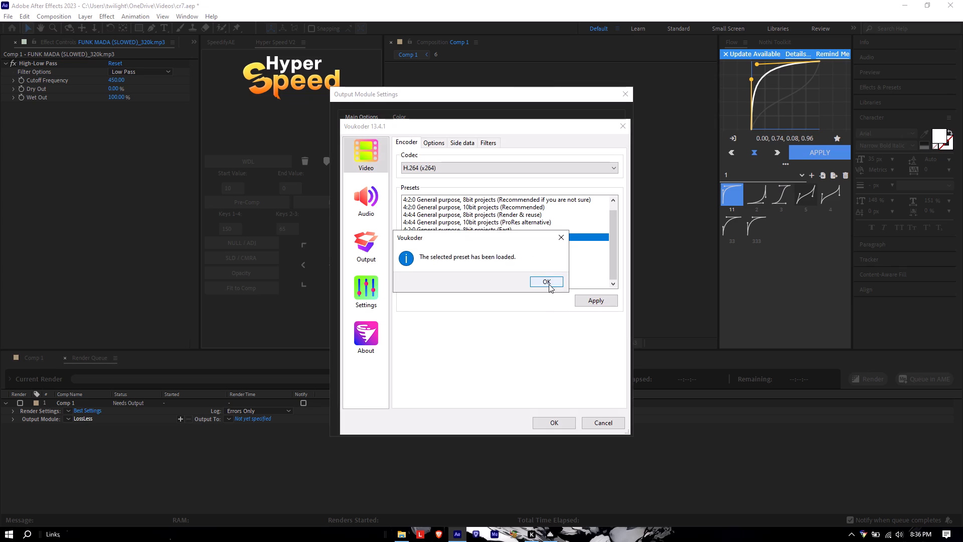
click(543, 280)
click(557, 418)
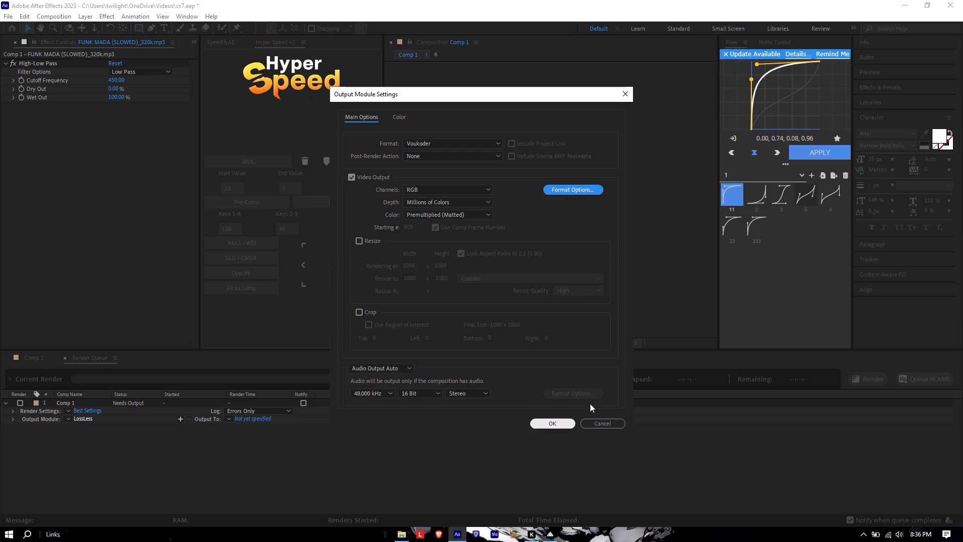
click(550, 424)
Set the render output of Comp 1 to a Voukoder MP4 file named Comp 1 in the Downloads folder.
click(239, 421)
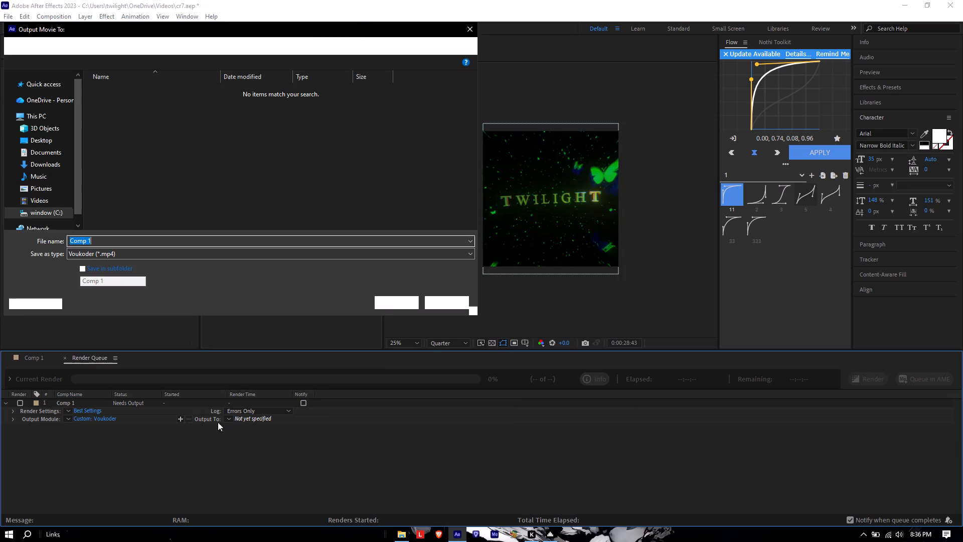
click(37, 202)
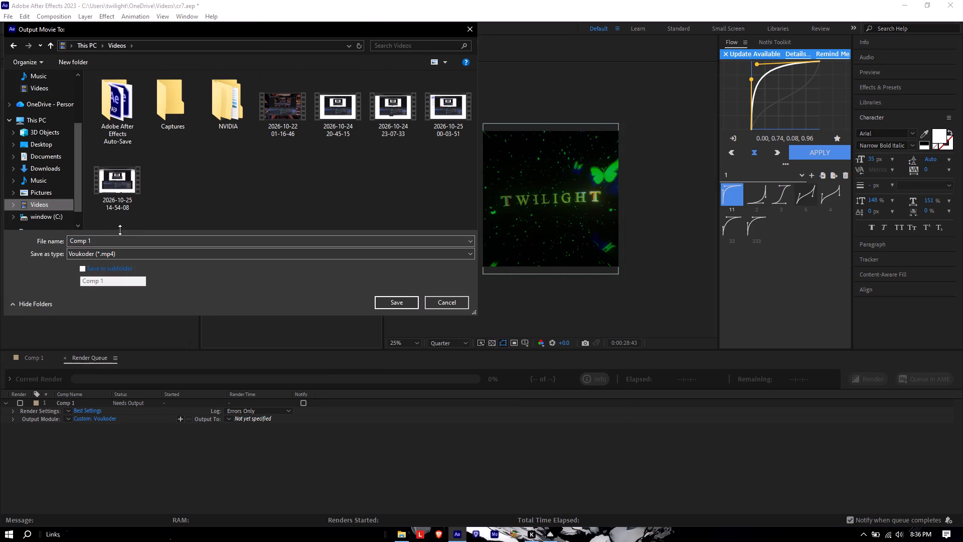
click(46, 168)
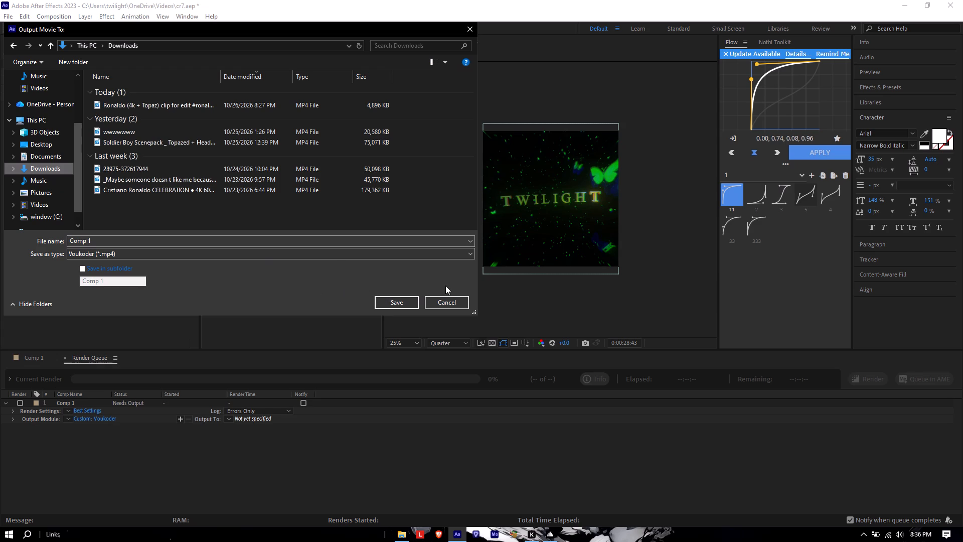
click(393, 301)
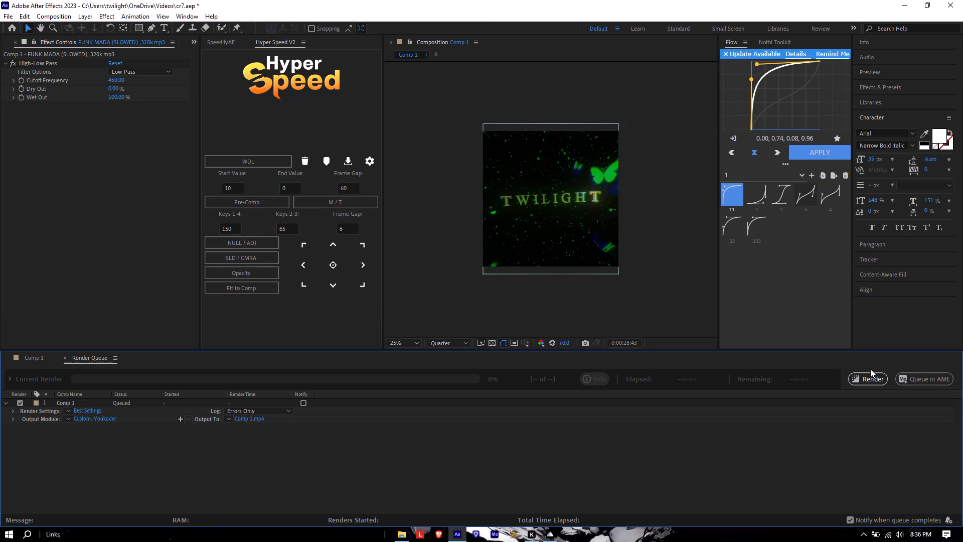
Start rendering the queued Comp 1.
click(878, 381)
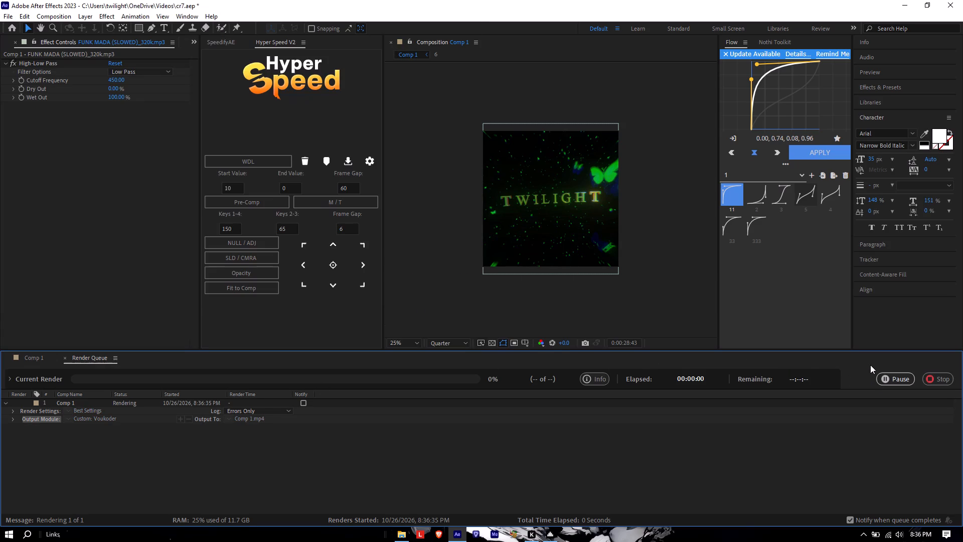